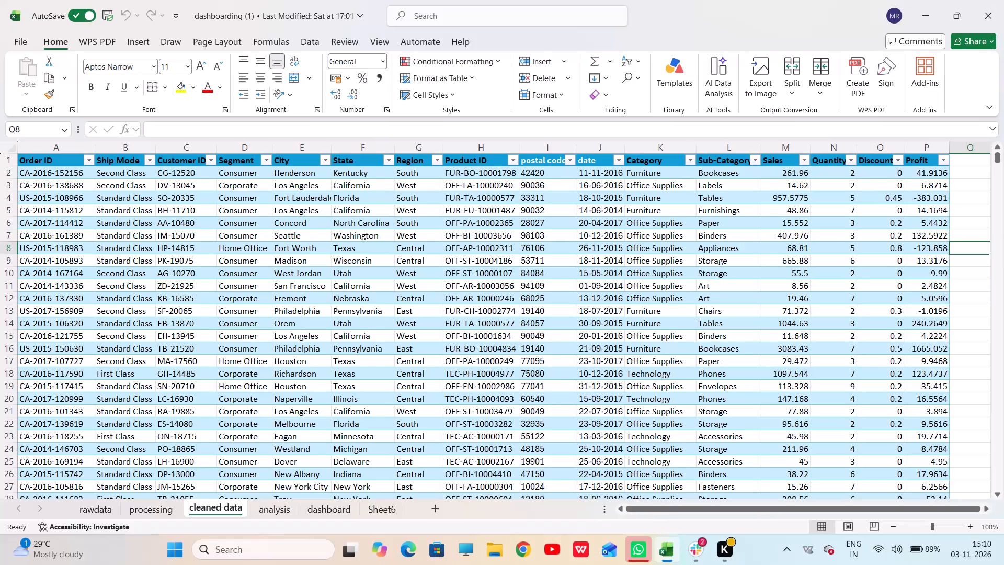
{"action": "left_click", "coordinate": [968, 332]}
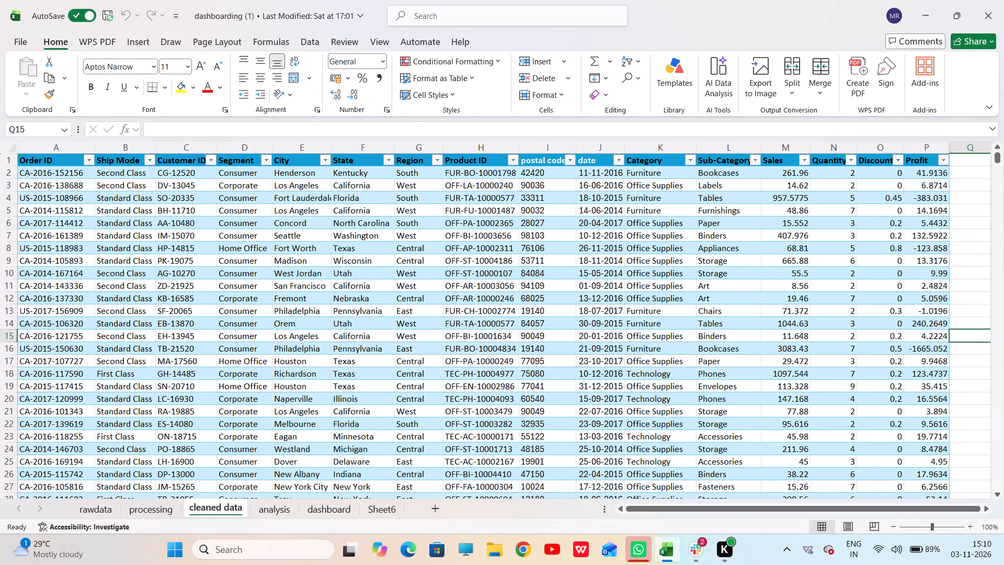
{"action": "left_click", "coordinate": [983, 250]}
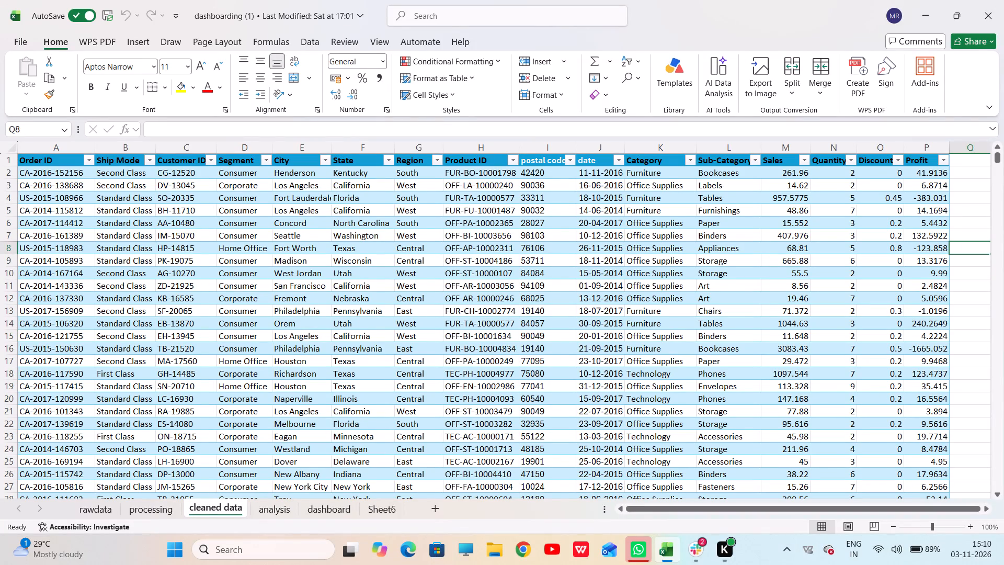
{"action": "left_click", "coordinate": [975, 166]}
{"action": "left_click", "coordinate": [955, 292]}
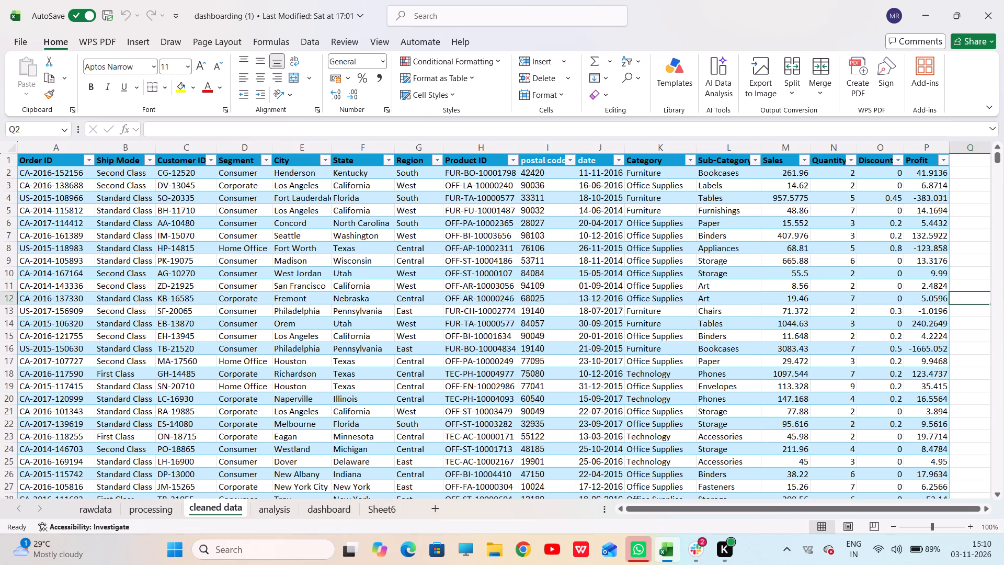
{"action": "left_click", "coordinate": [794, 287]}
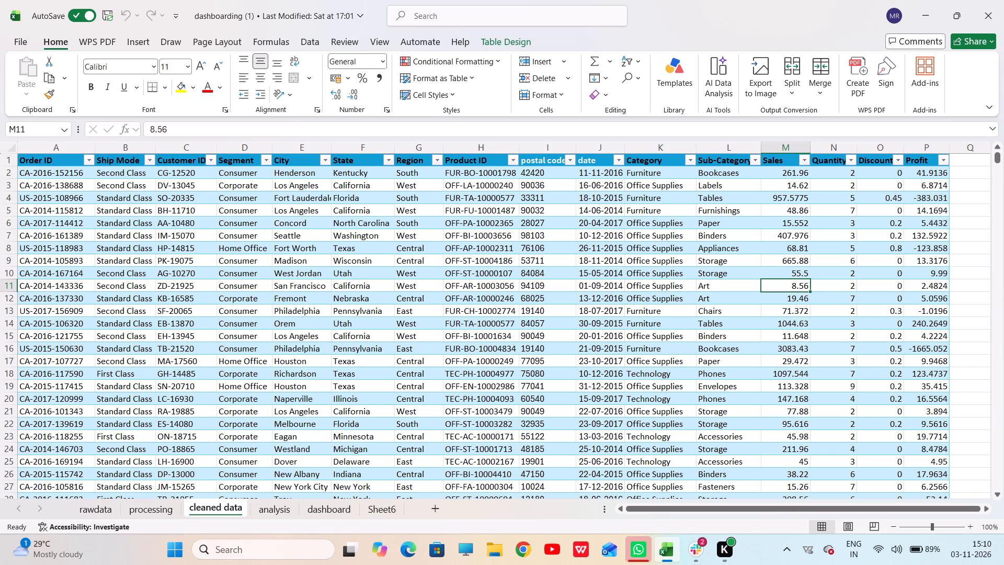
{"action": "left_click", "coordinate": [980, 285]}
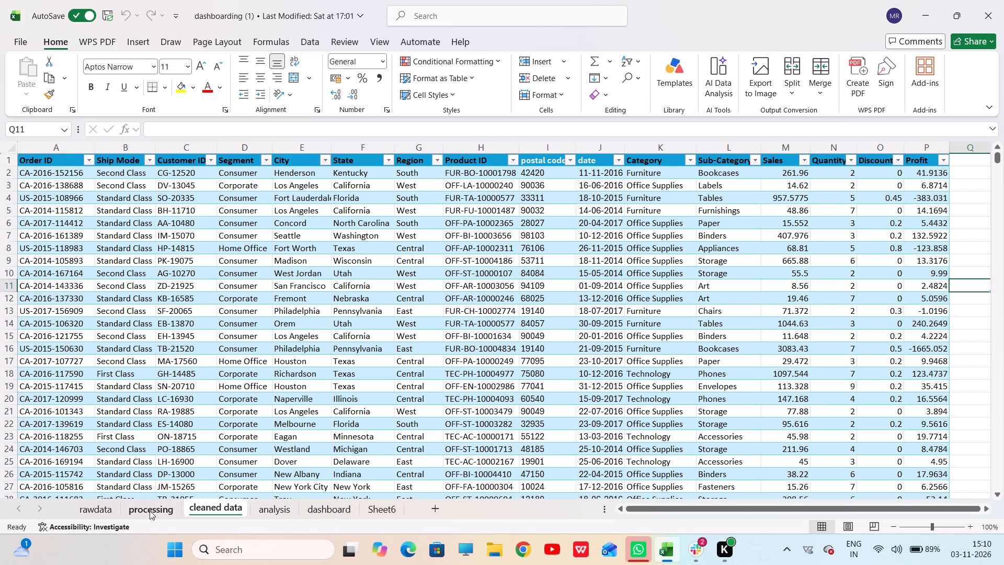
Review the source data on the processing and rawdata sheets and return to the cleaned data sheet.
{"action": "left_click", "coordinate": [125, 507]}
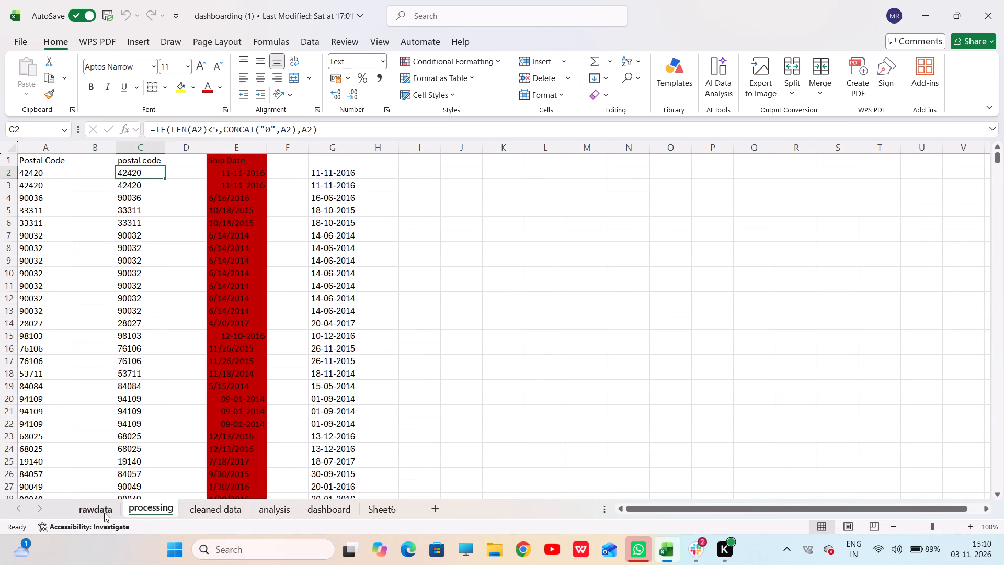
{"action": "left_click", "coordinate": [104, 513]}
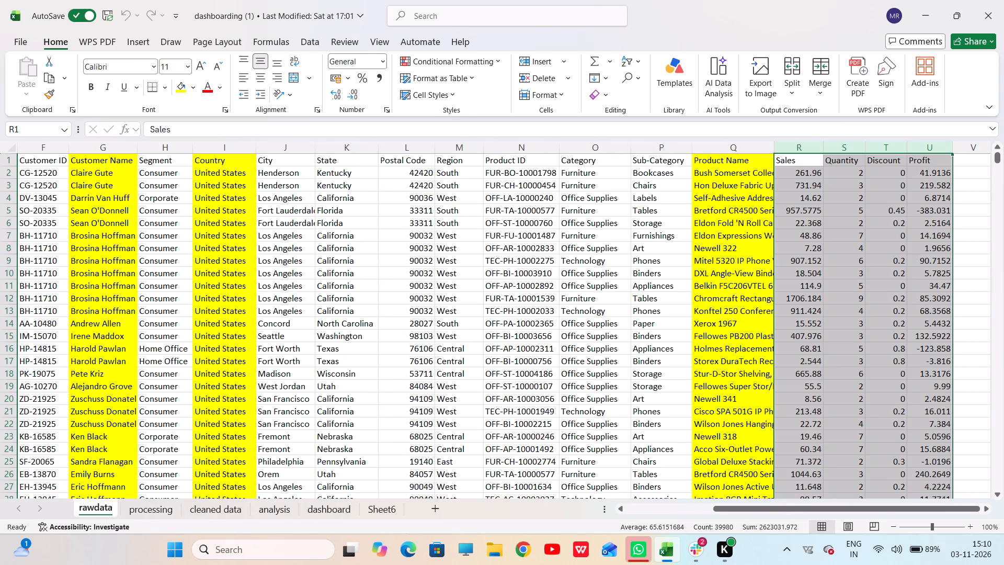
{"action": "scroll", "coordinate": [319, 386], "scroll_direction": "up", "scroll_amount": 10}
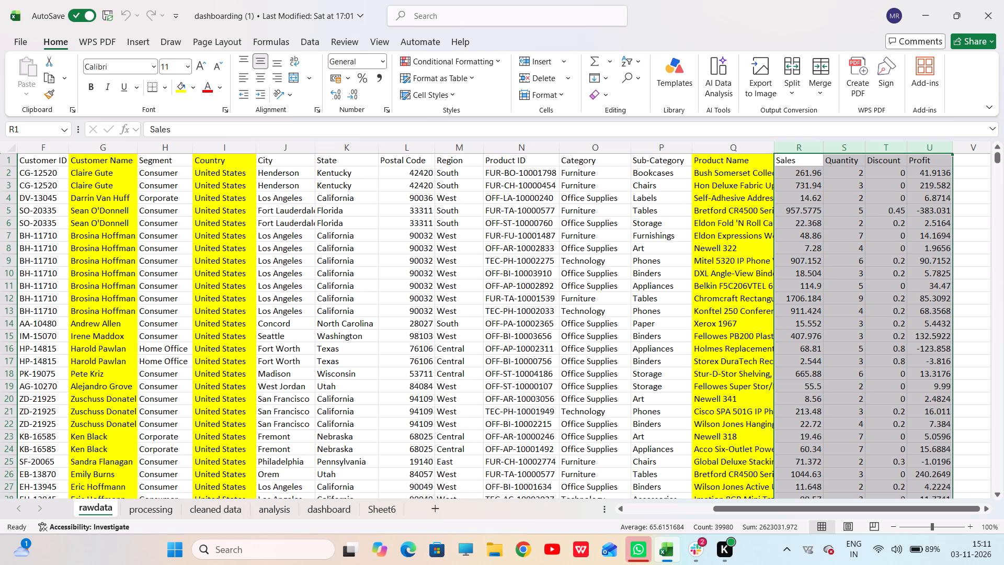
{"action": "left_click", "coordinate": [222, 506]}
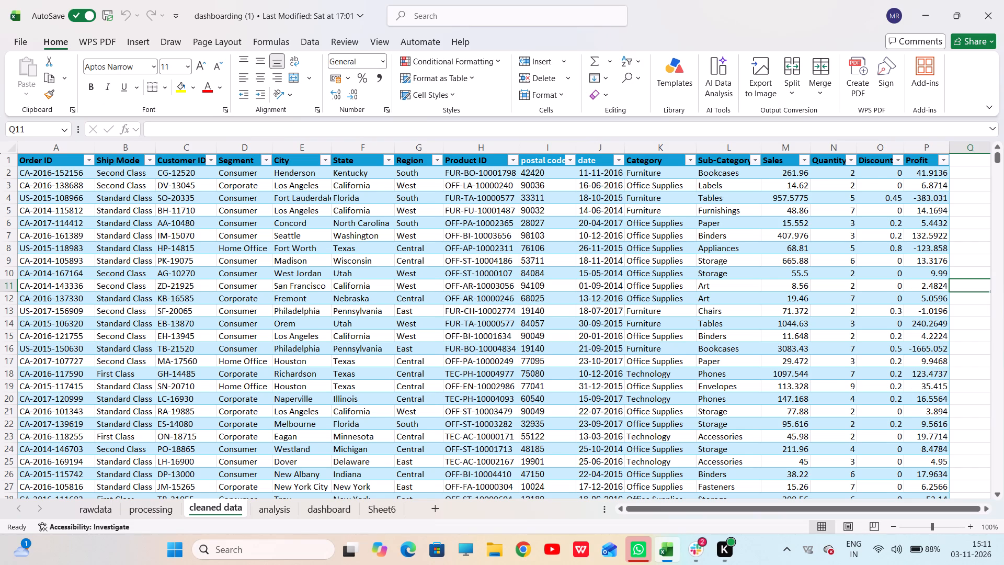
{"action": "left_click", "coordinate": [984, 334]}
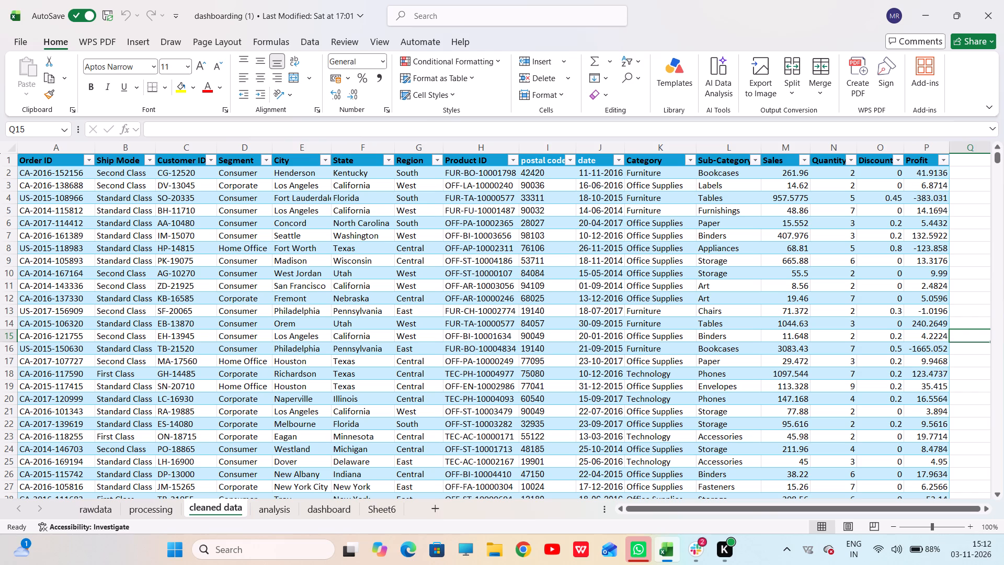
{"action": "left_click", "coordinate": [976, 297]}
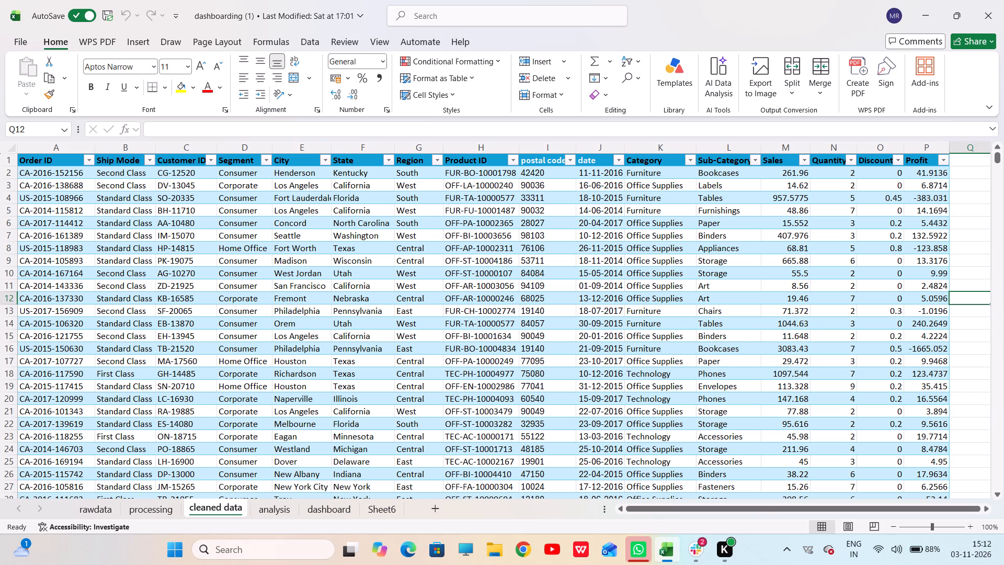
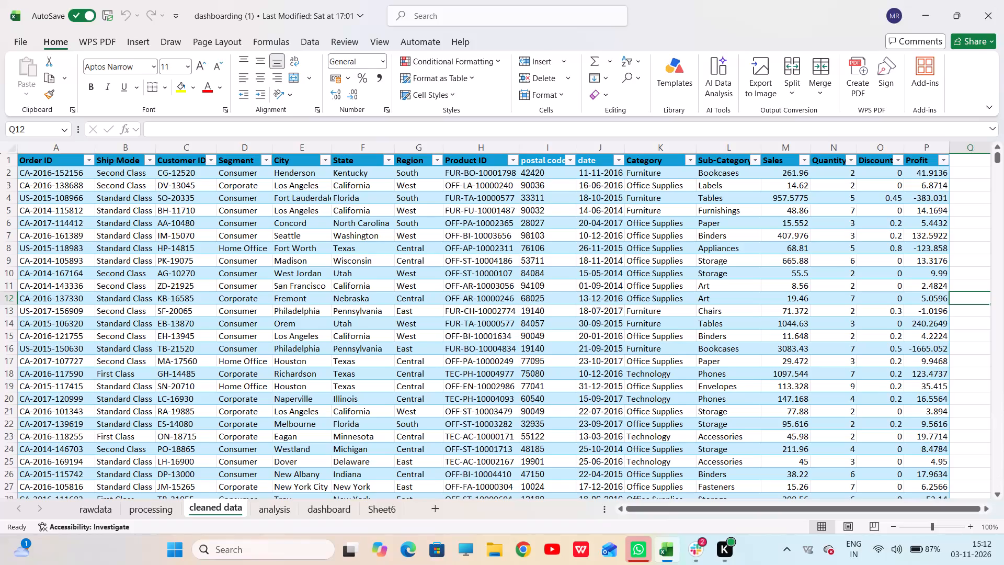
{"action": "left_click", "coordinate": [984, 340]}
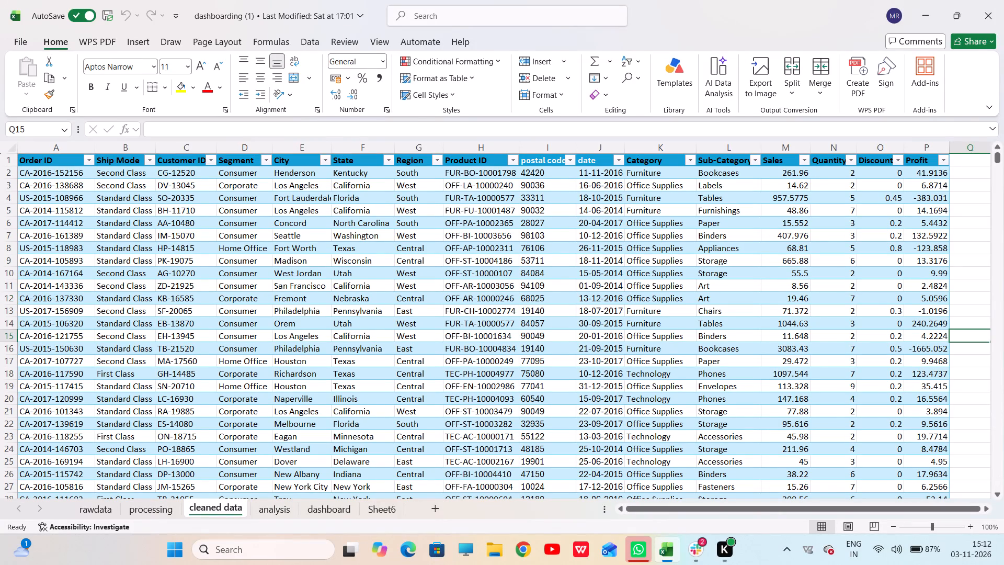
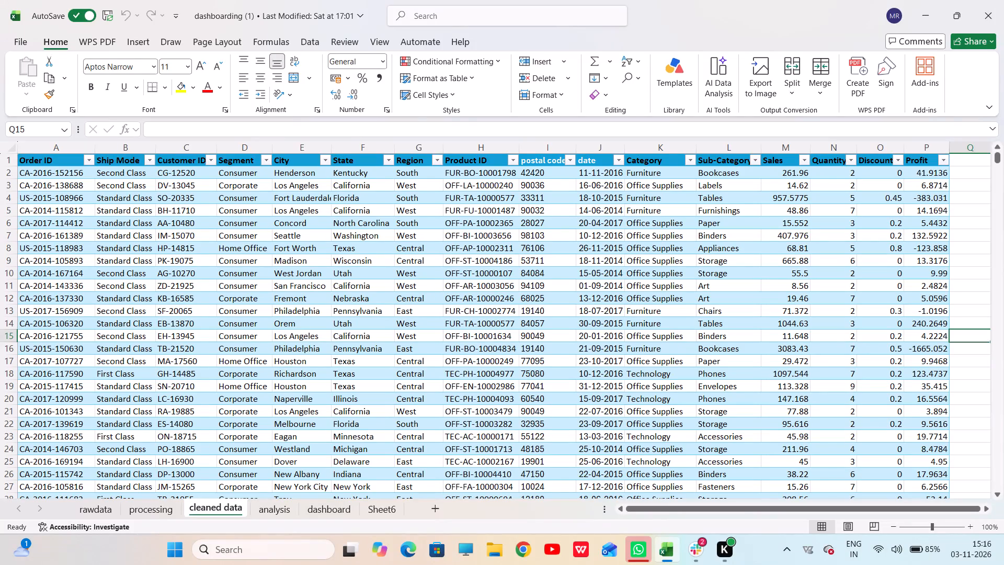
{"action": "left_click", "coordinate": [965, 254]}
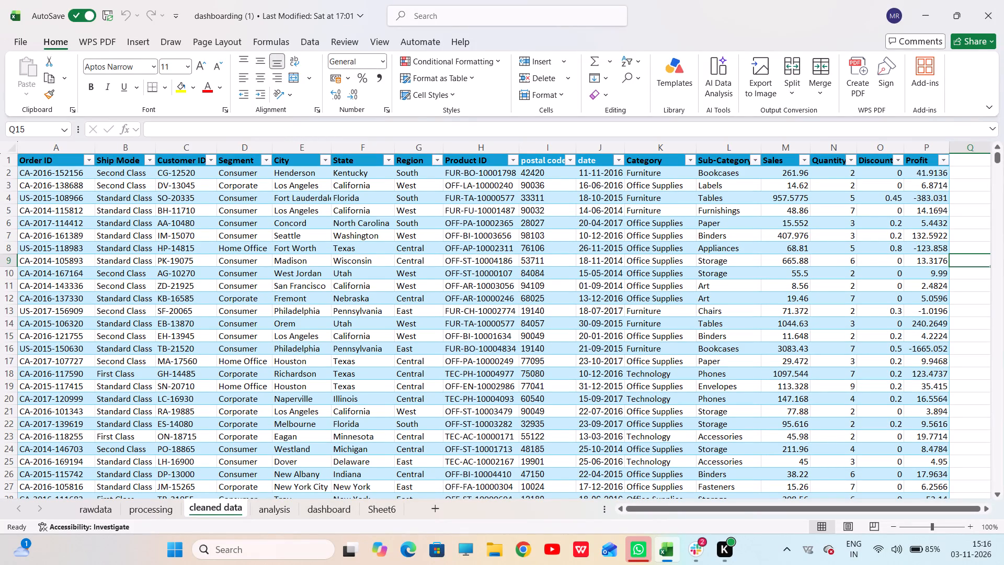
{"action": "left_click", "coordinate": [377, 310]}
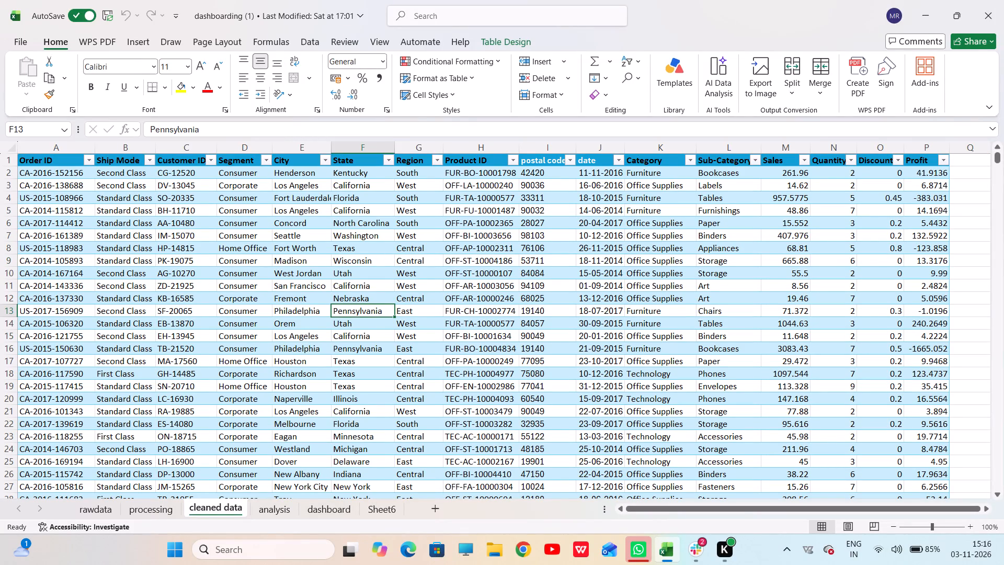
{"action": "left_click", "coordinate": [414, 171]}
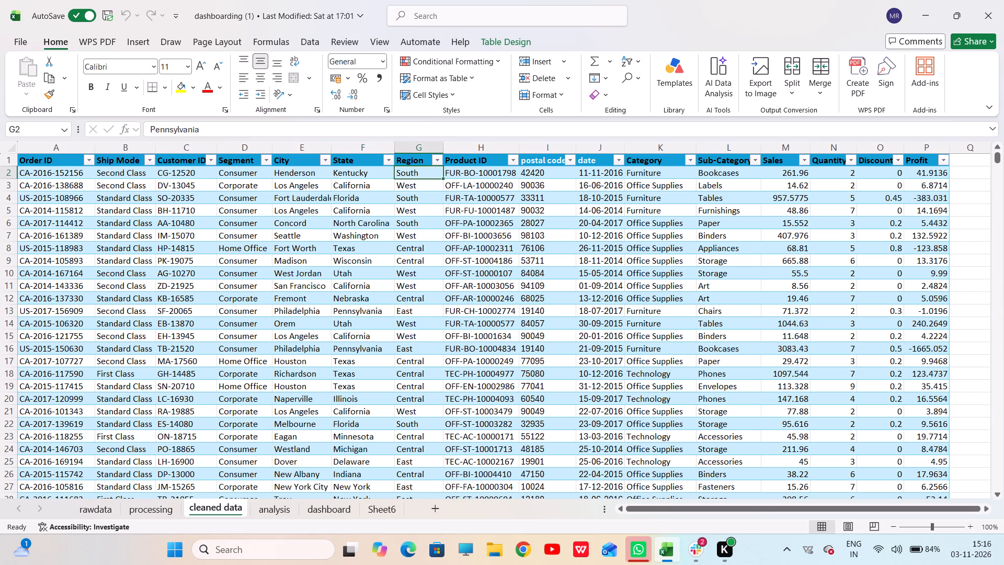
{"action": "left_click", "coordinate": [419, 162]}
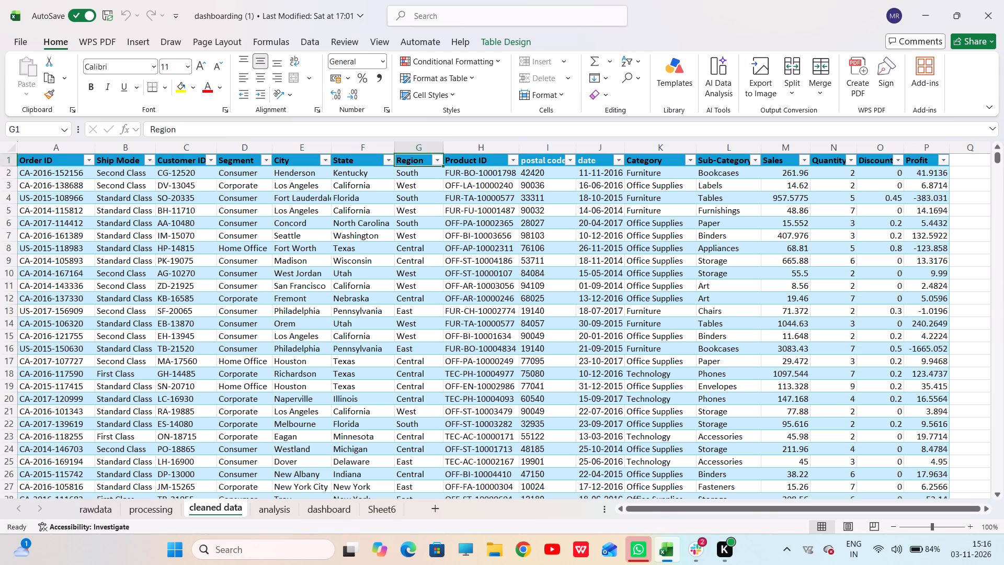
Select an empty cell beside the cleaned data table and close the open WhatsApp window.
{"action": "left_click", "coordinate": [978, 180]}
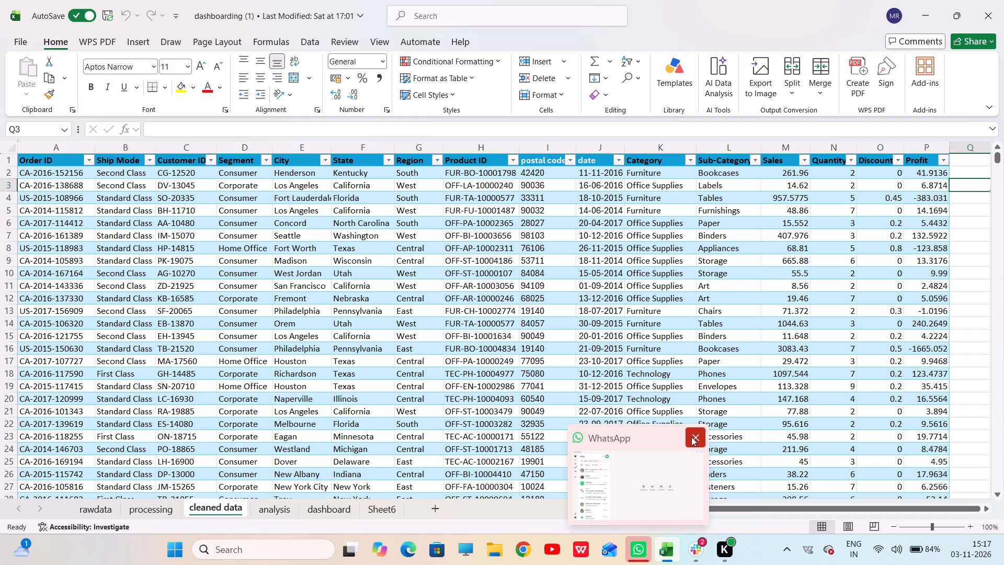
{"action": "left_click", "coordinate": [691, 437]}
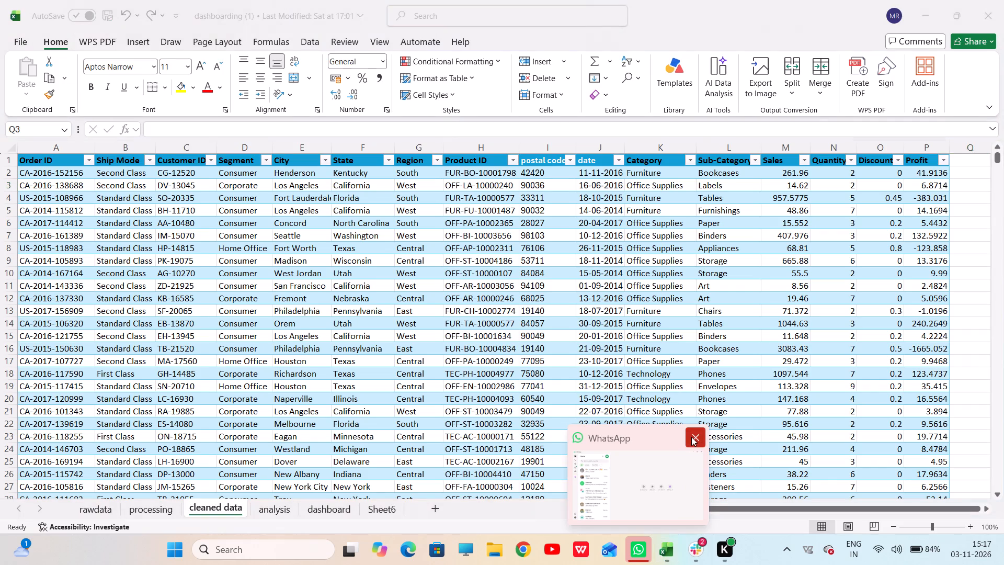
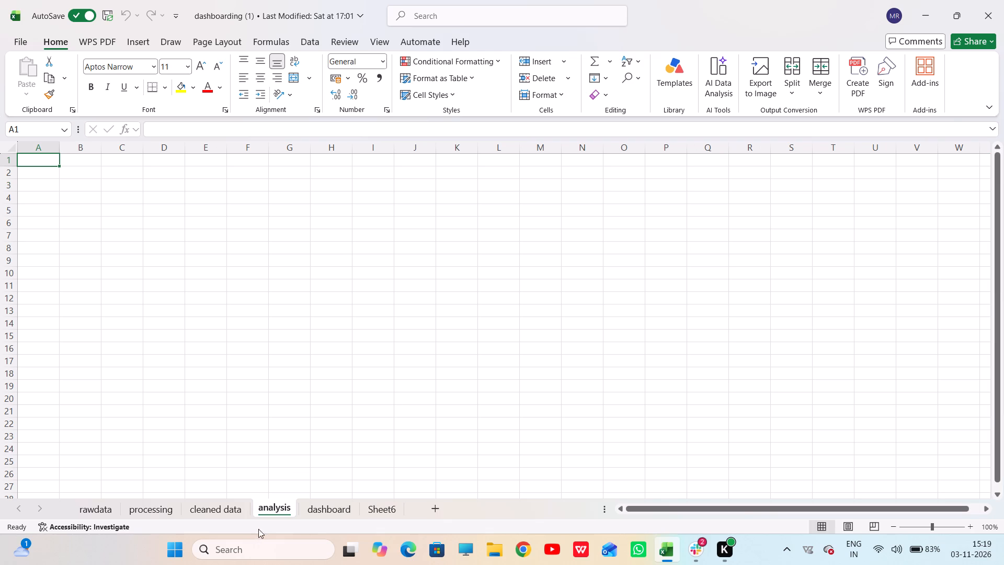
Copy the whole Sales column from the cleaned data sheet into column C of the analysis sheet.
{"action": "left_click", "coordinate": [213, 506]}
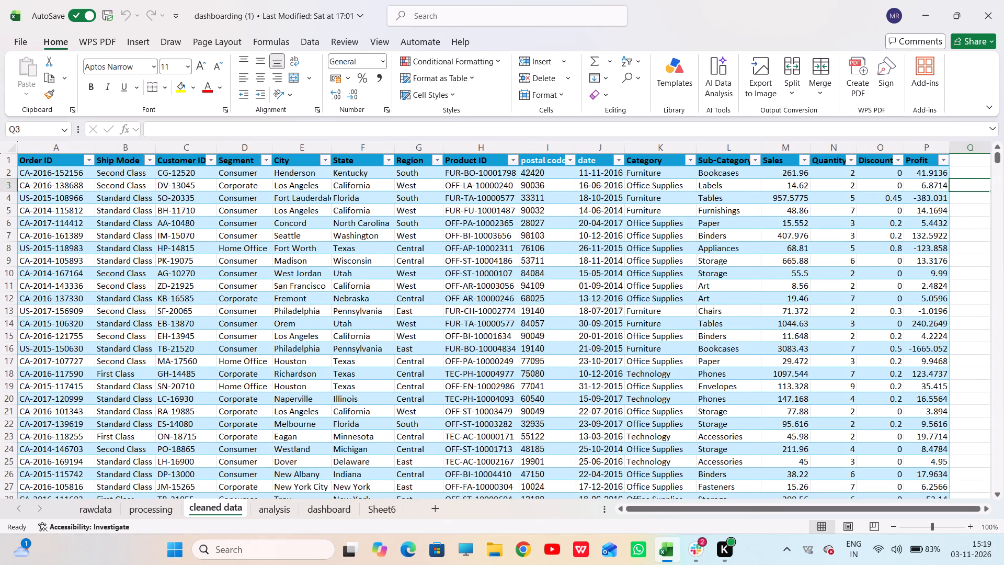
{"action": "left_click", "coordinate": [780, 161]}
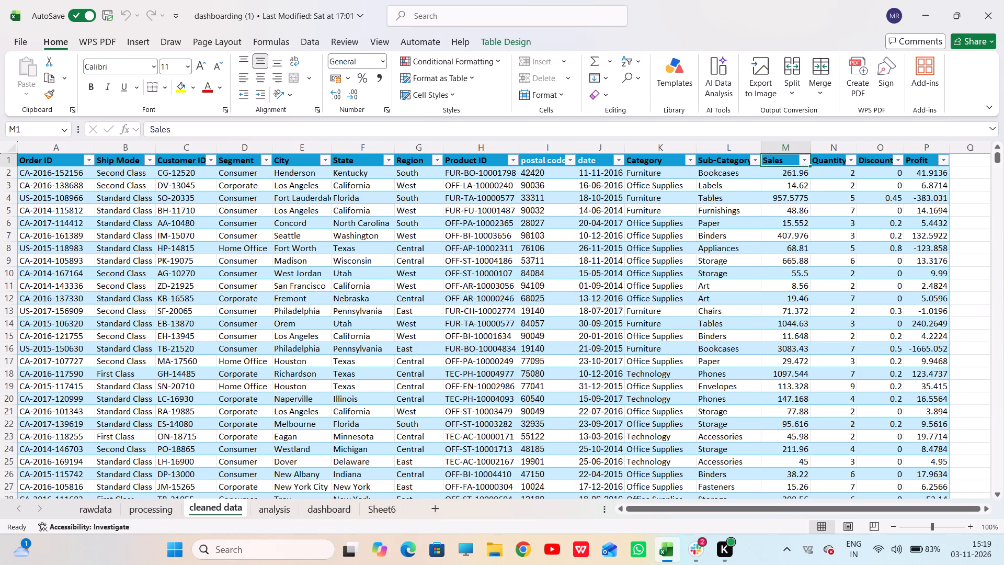
{"action": "left_click", "coordinate": [787, 148]}
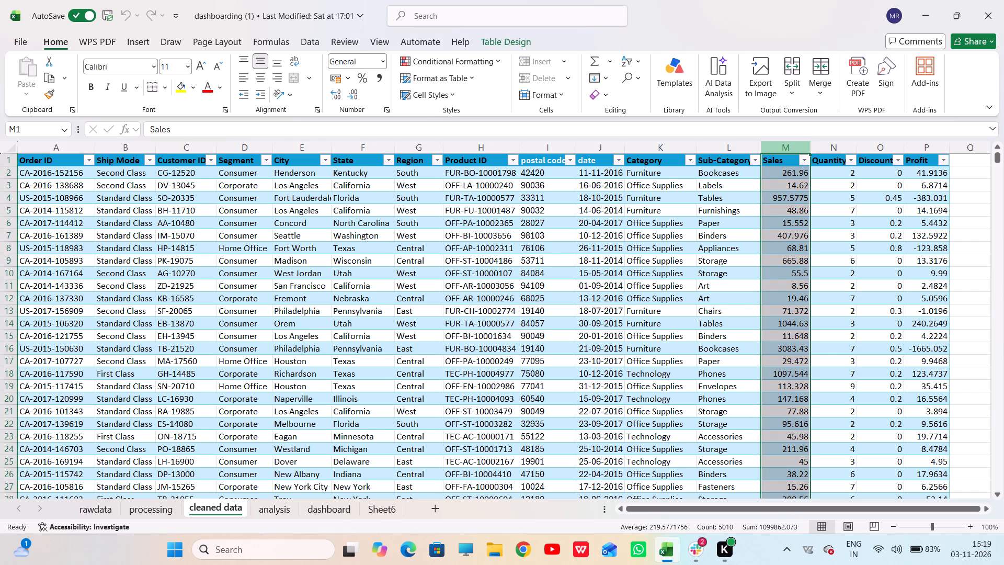
{"action": "key", "text": "ctrl+c"}
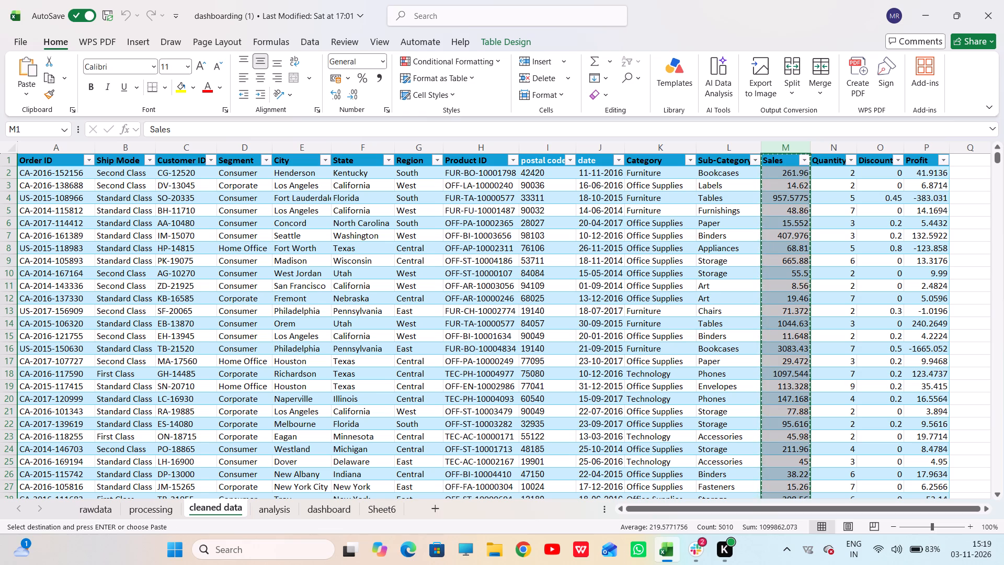
{"action": "left_click", "coordinate": [271, 503]}
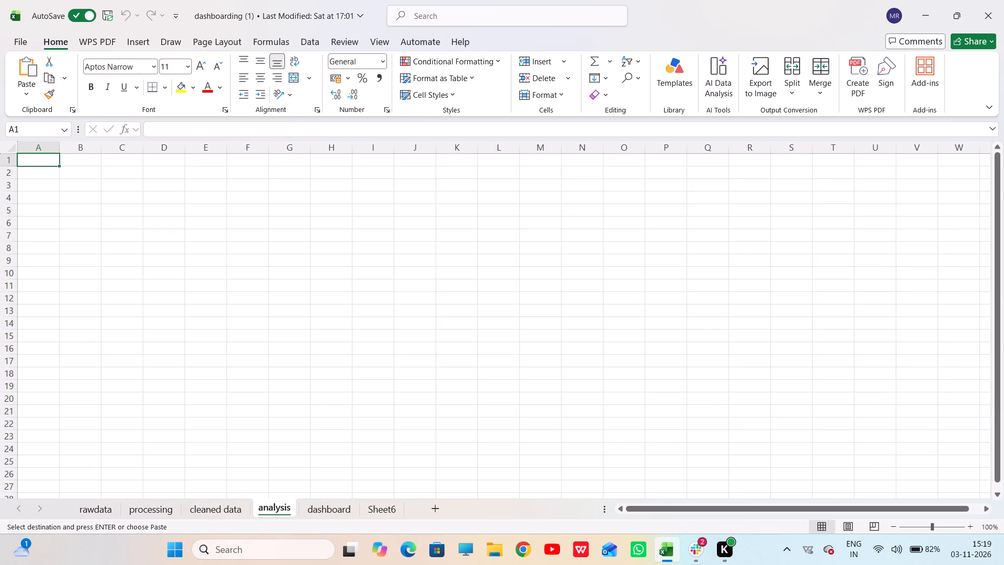
{"action": "left_click", "coordinate": [118, 157]}
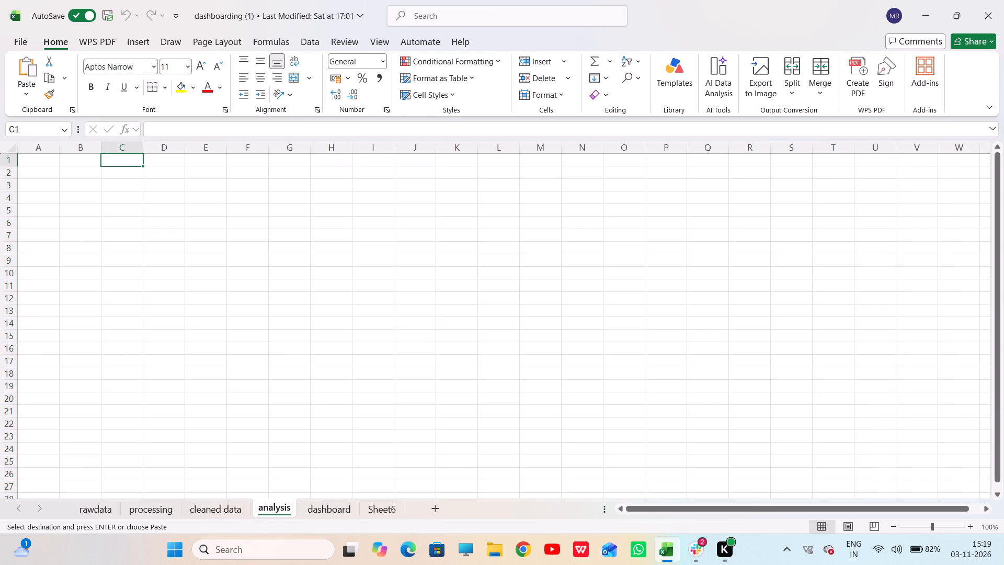
{"action": "key", "text": "ctrl+v"}
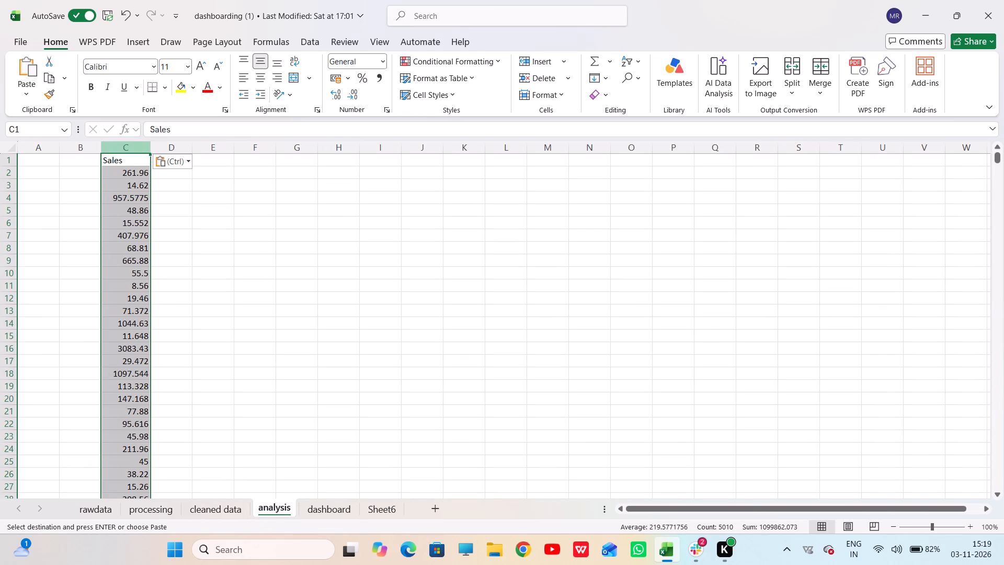
{"action": "left_click", "coordinate": [344, 249]}
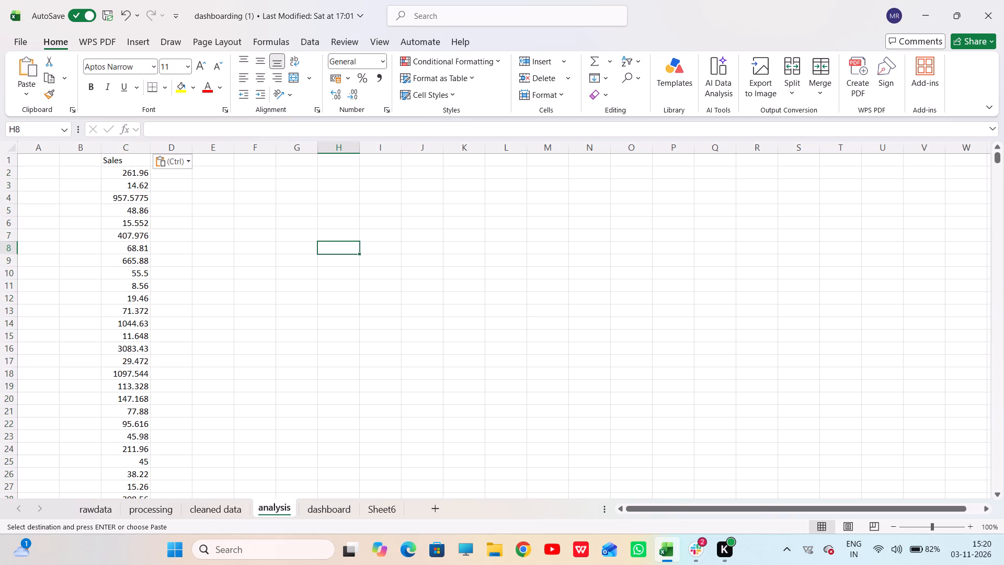
Compare the available chart types for the Sales column on the analysis sheet and insert a basic Line chart.
{"action": "left_click", "coordinate": [130, 150]}
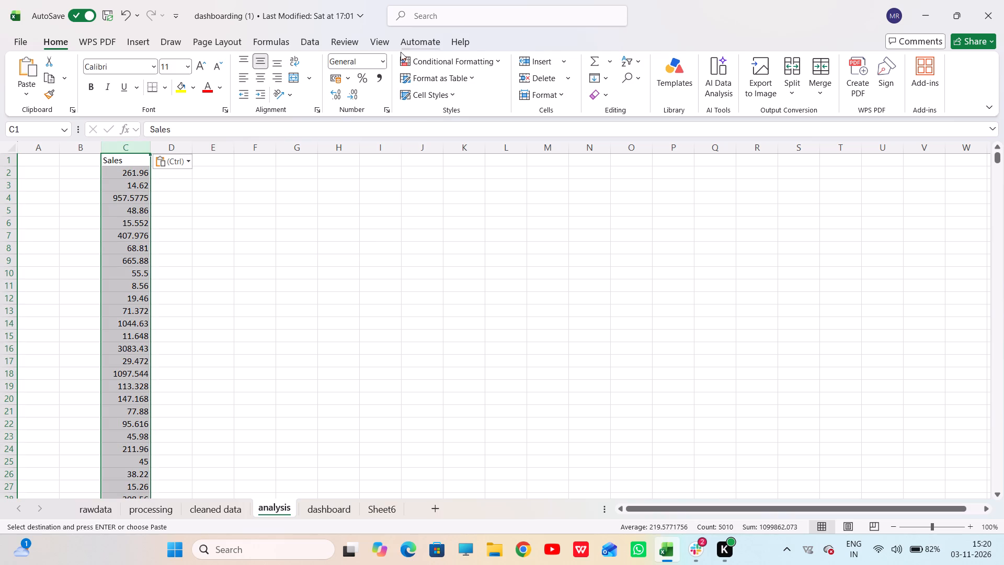
{"action": "left_click", "coordinate": [313, 36]}
{"action": "left_click", "coordinate": [62, 43]}
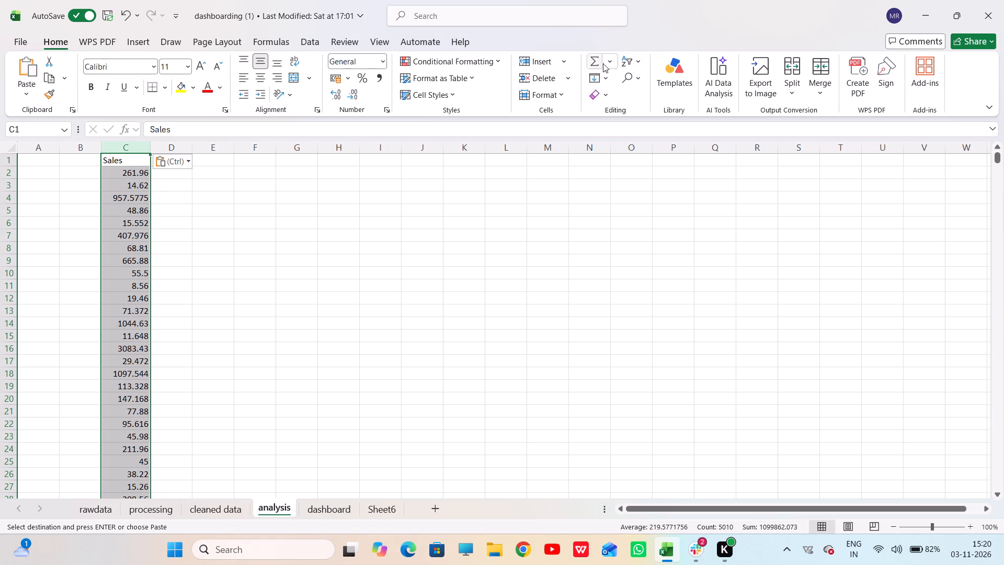
{"action": "left_click", "coordinate": [144, 36]}
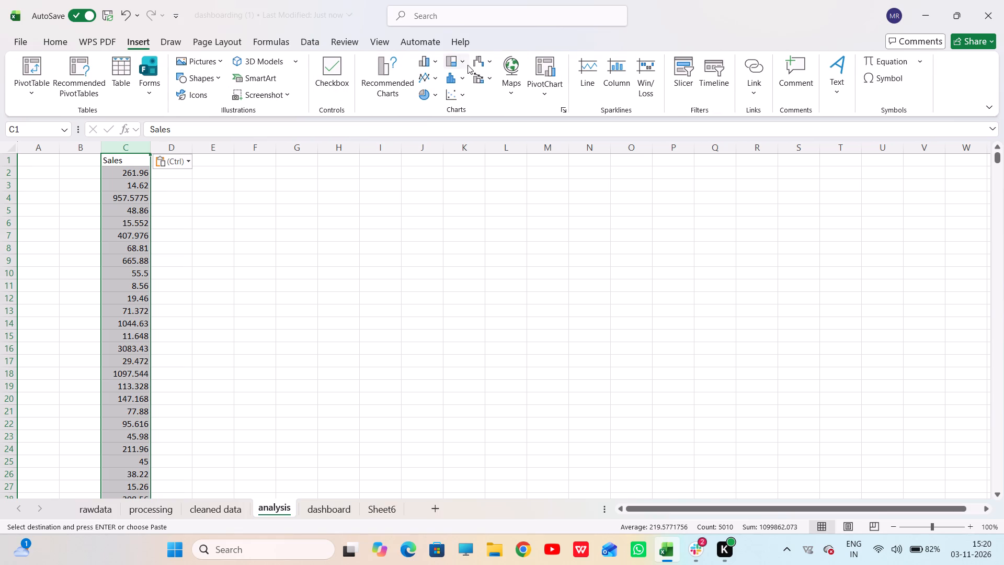
{"action": "left_click", "coordinate": [384, 72]}
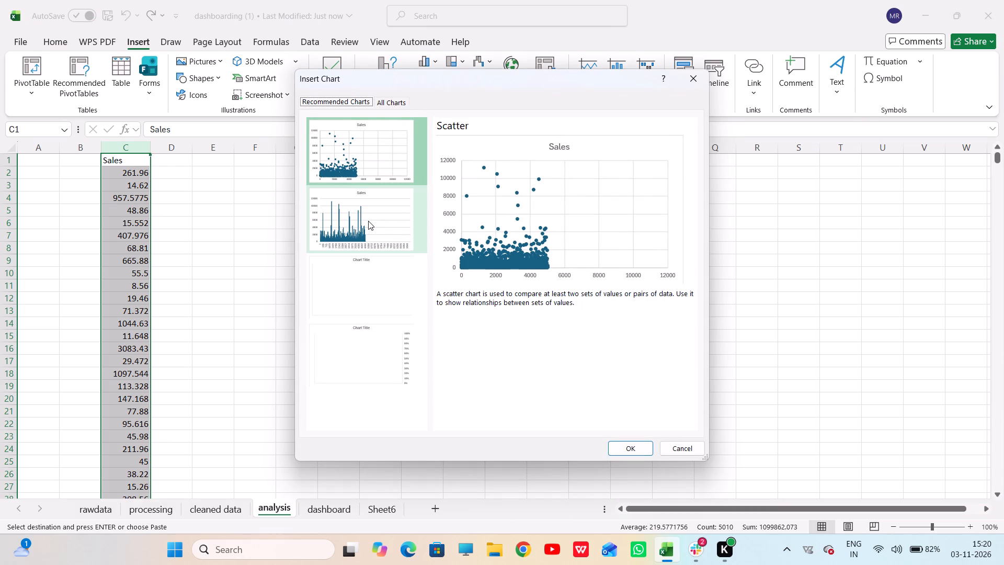
{"action": "scroll", "coordinate": [368, 221], "scroll_direction": "down", "scroll_amount": 3}
{"action": "scroll", "coordinate": [368, 221], "scroll_direction": "up", "scroll_amount": 4}
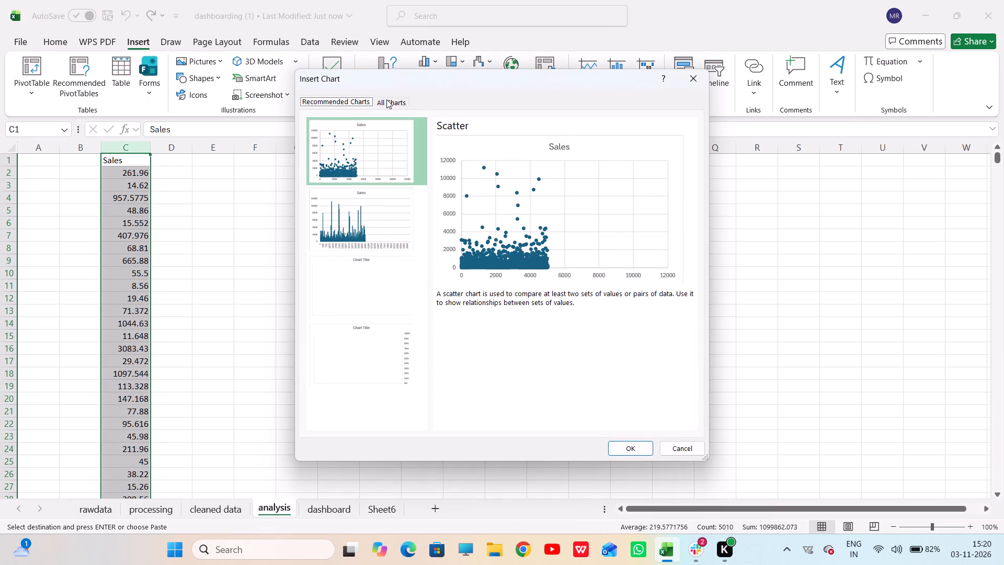
{"action": "left_click", "coordinate": [386, 99]}
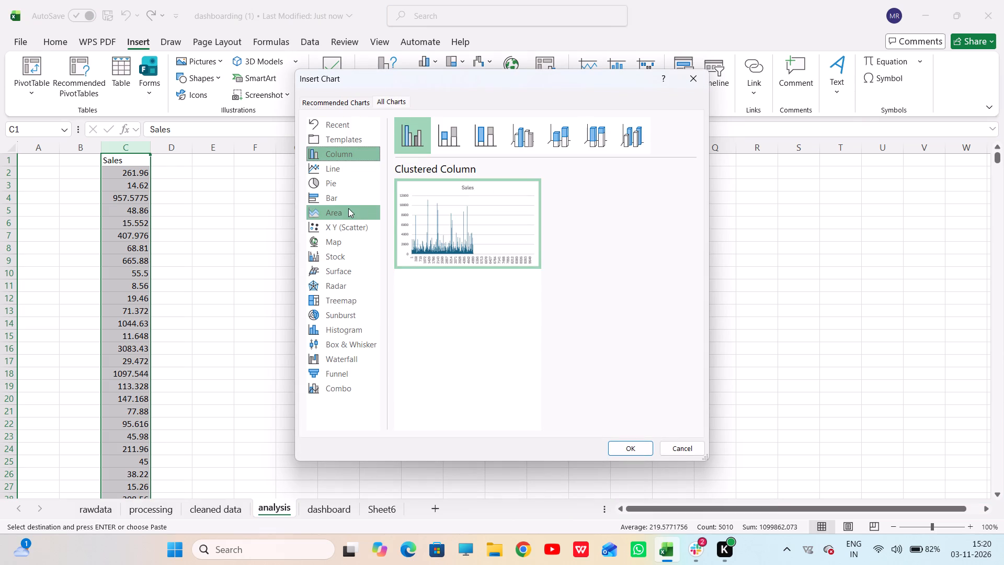
{"action": "left_click", "coordinate": [340, 173]}
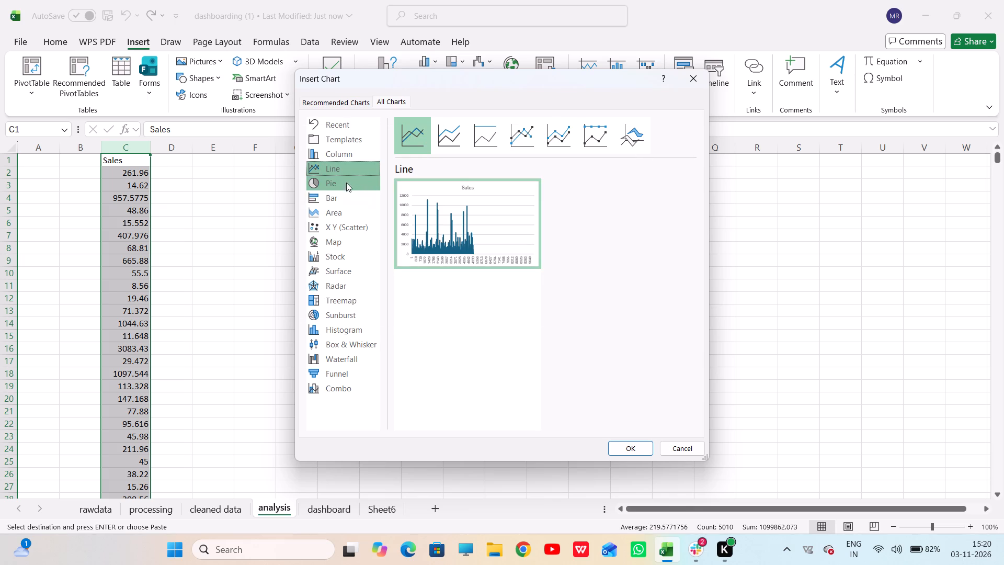
{"action": "left_click", "coordinate": [351, 226]}
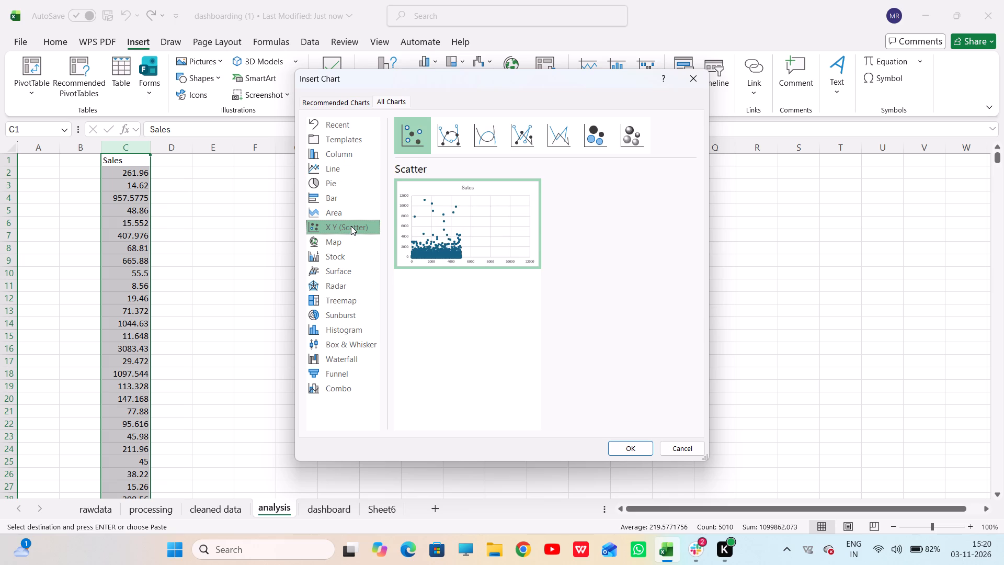
{"action": "left_click", "coordinate": [343, 246]}
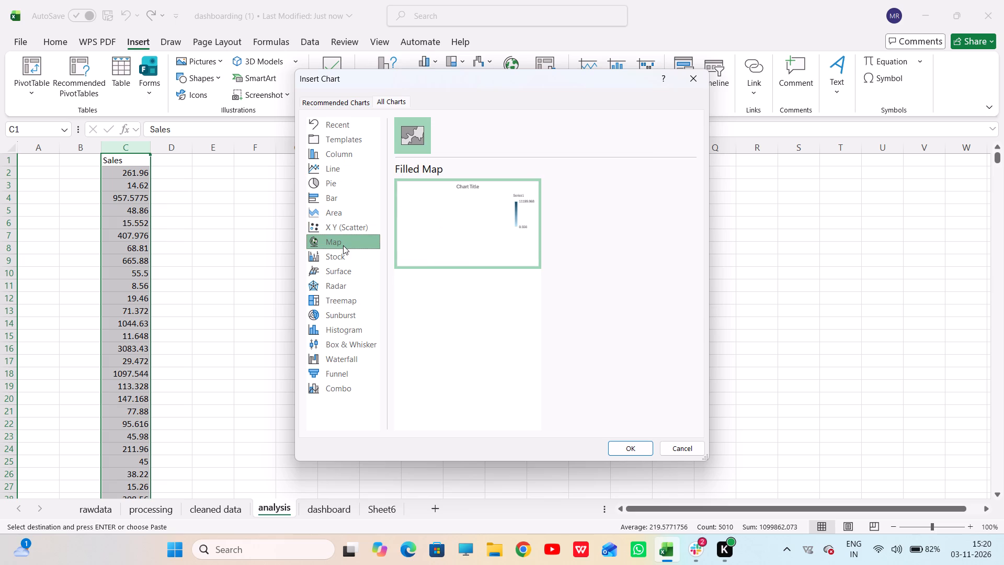
{"action": "left_click", "coordinate": [343, 256]}
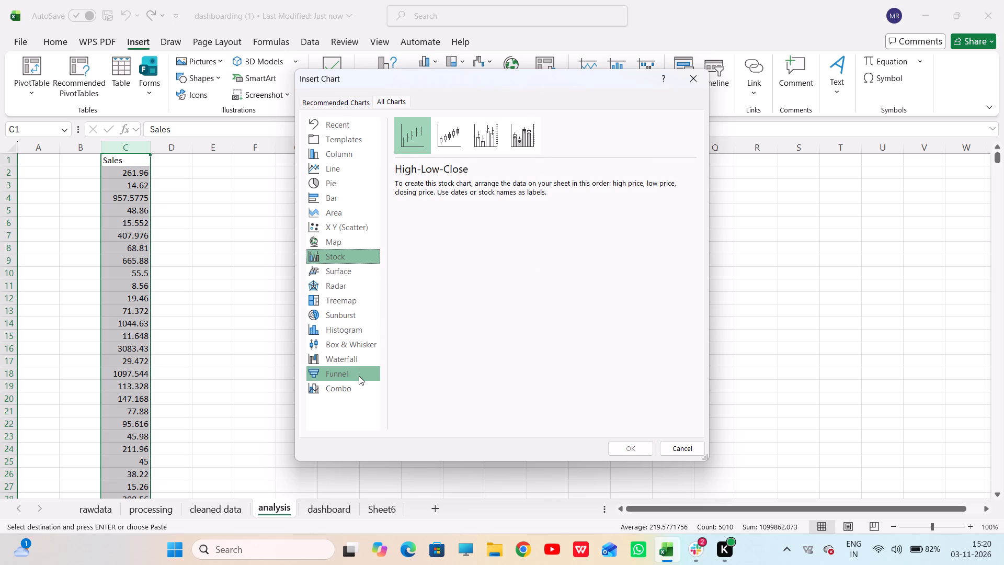
{"action": "left_click", "coordinate": [363, 360]}
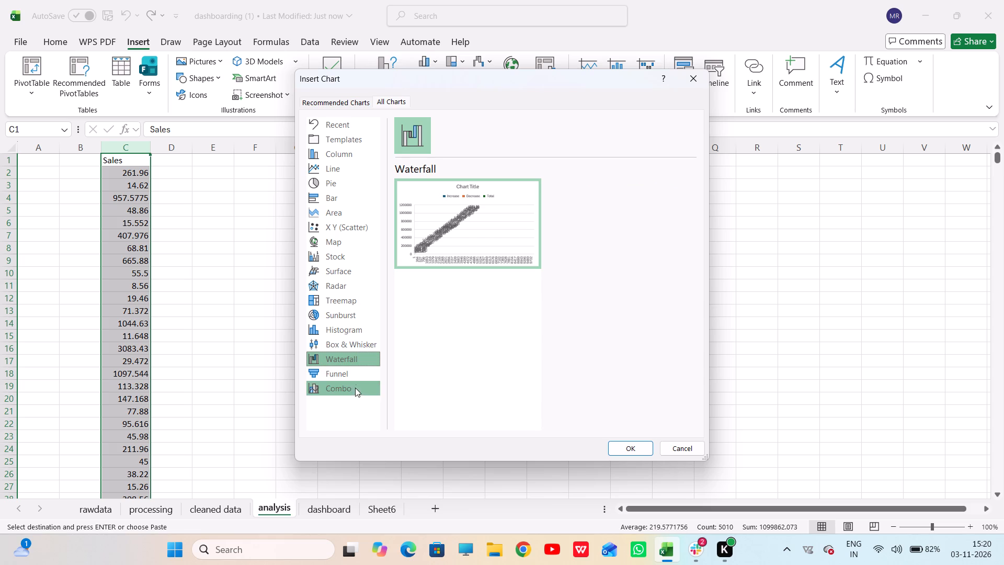
{"action": "left_click", "coordinate": [362, 344]}
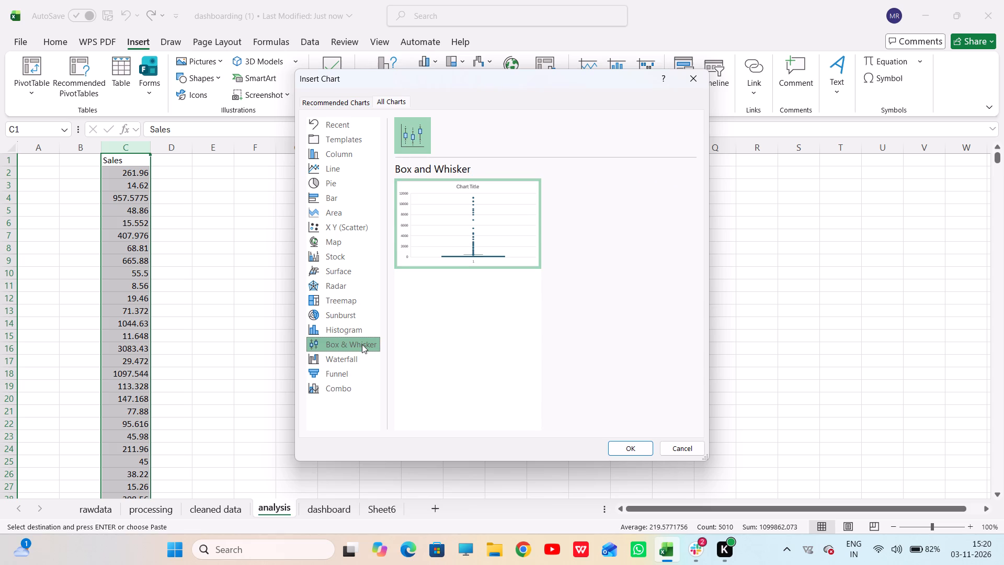
{"action": "left_click", "coordinate": [353, 357]}
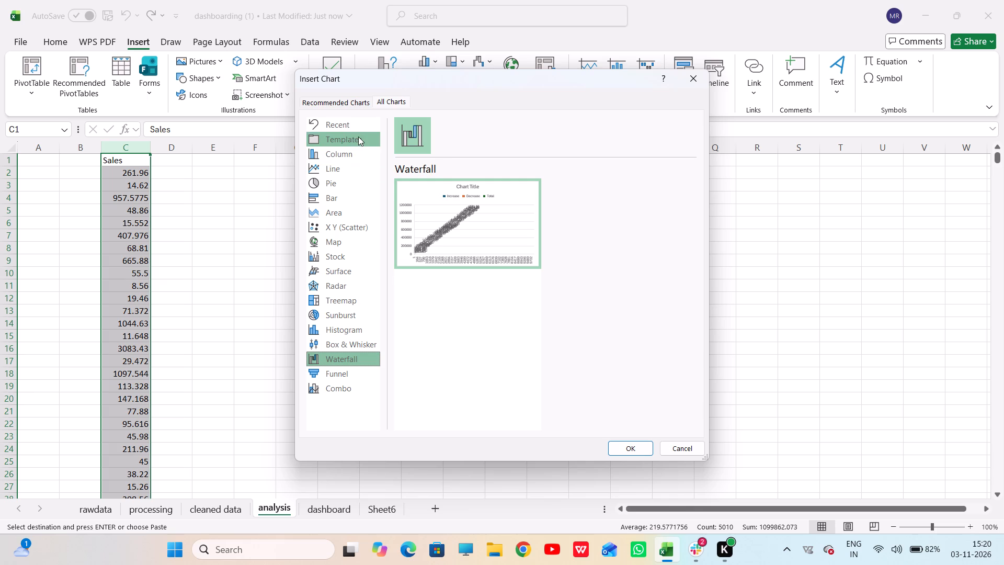
{"action": "left_click", "coordinate": [357, 153]}
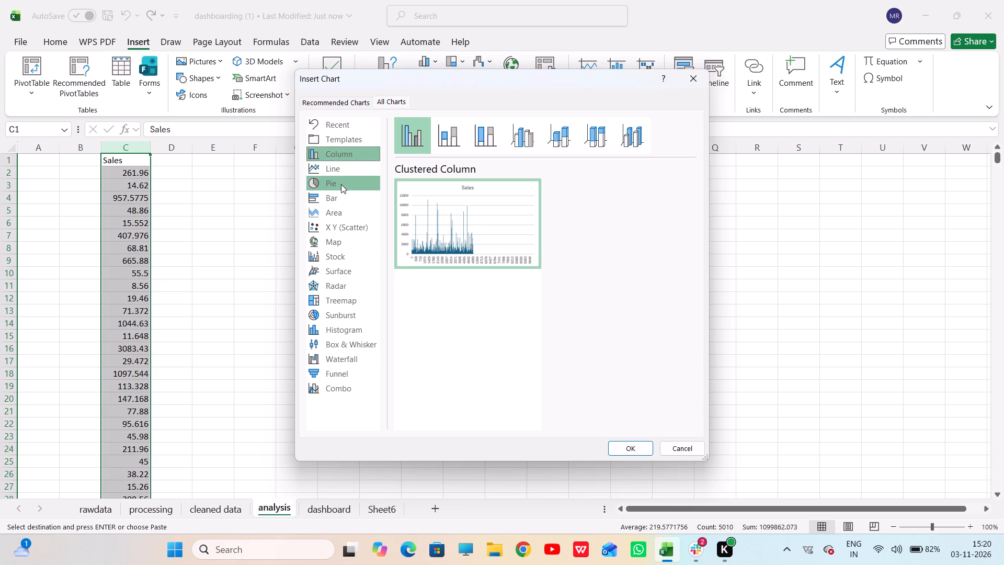
{"action": "left_click", "coordinate": [341, 172]}
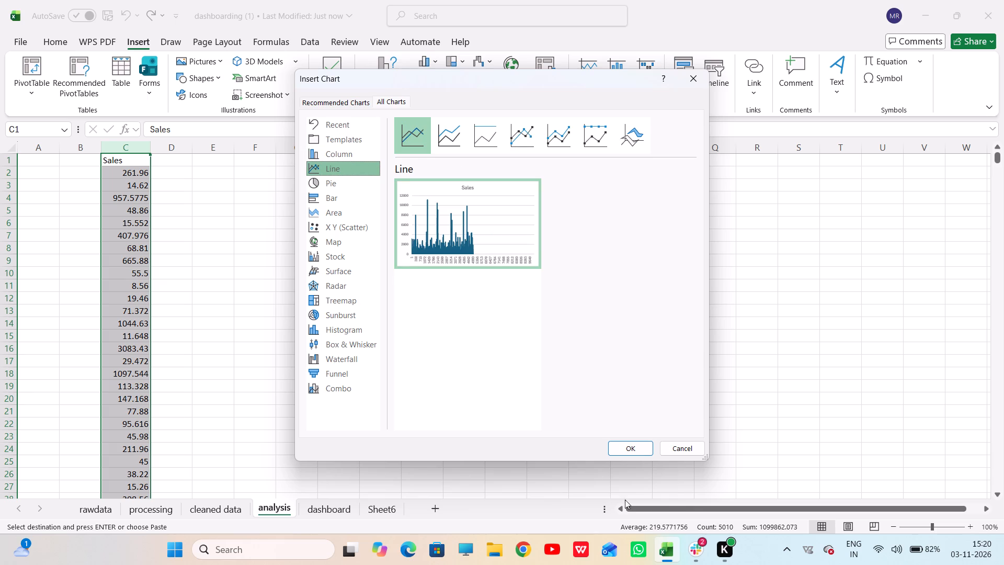
{"action": "left_click", "coordinate": [623, 450]}
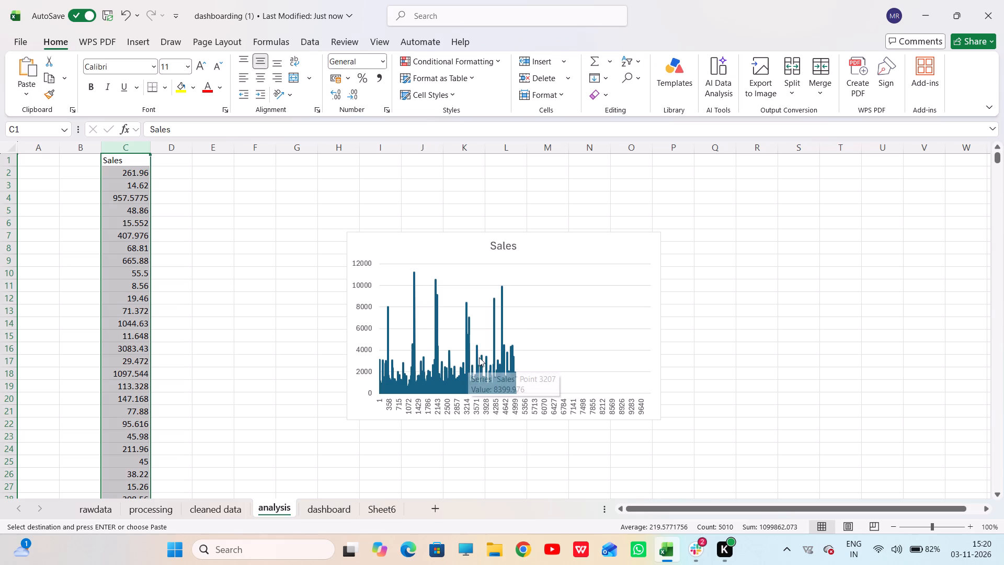
Move the Sales chart closer to the Sales column, with its upper-left corner at about cell F4.
{"action": "left_click_drag", "start_coordinate": [502, 266], "coordinate": [432, 247]}
{"action": "left_click_drag", "start_coordinate": [465, 249], "coordinate": [346, 213]}
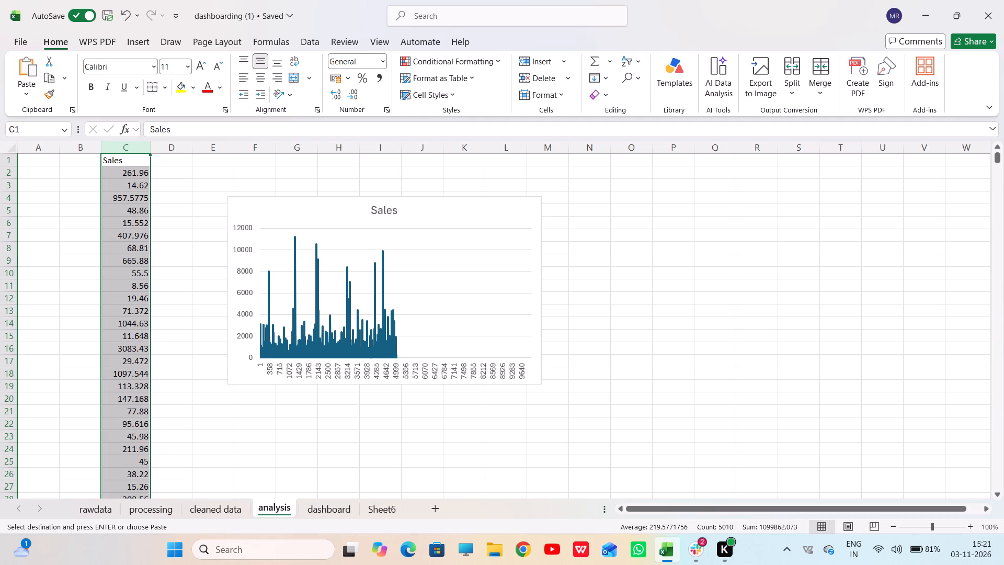
Copy the whole Profit column from the cleaned data sheet into column O of the analysis sheet.
{"action": "left_click", "coordinate": [227, 505]}
{"action": "left_click", "coordinate": [266, 513]}
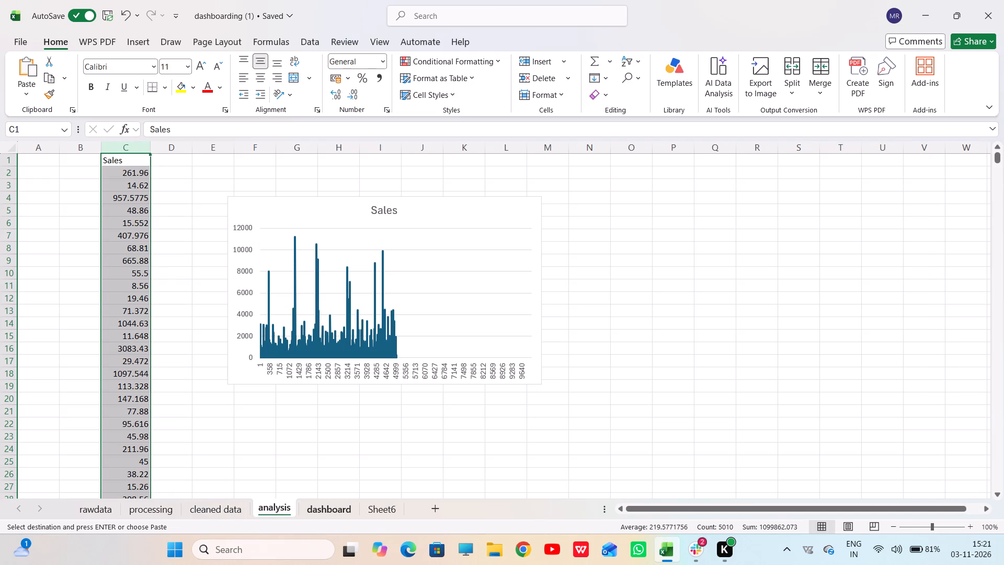
{"action": "left_click", "coordinate": [233, 504]}
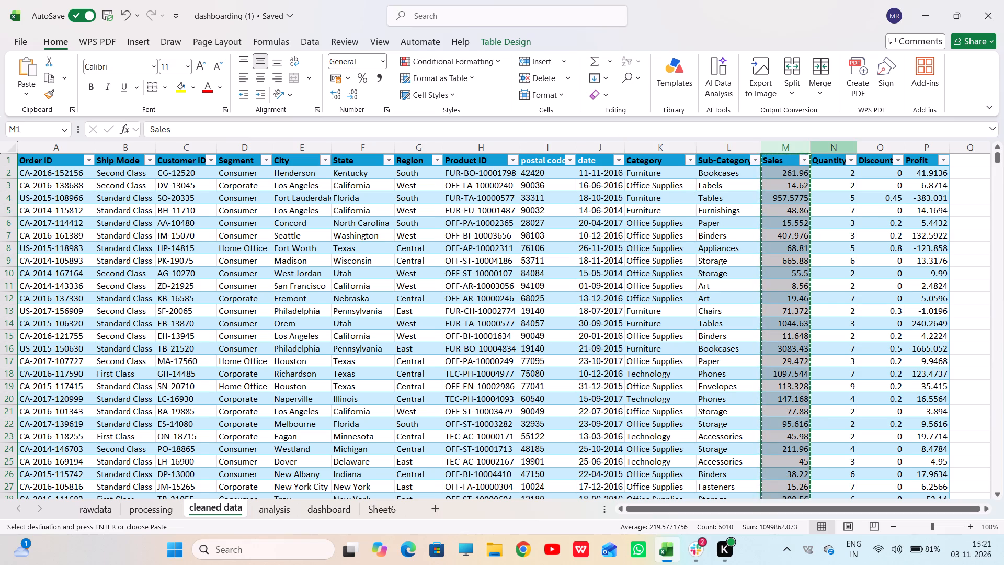
{"action": "left_click", "coordinate": [928, 143]}
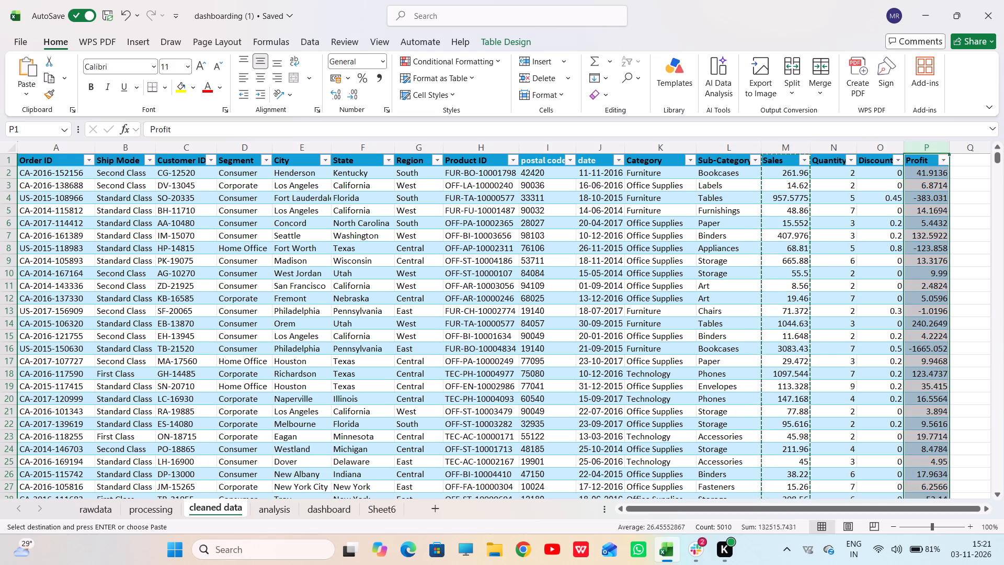
{"action": "key", "text": "ctrl+c"}
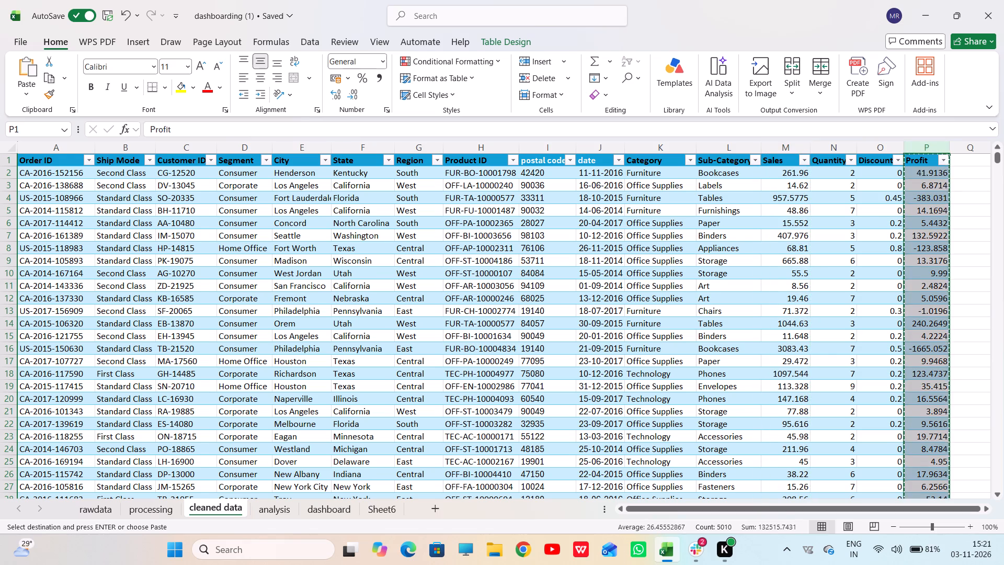
{"action": "left_click", "coordinate": [282, 506]}
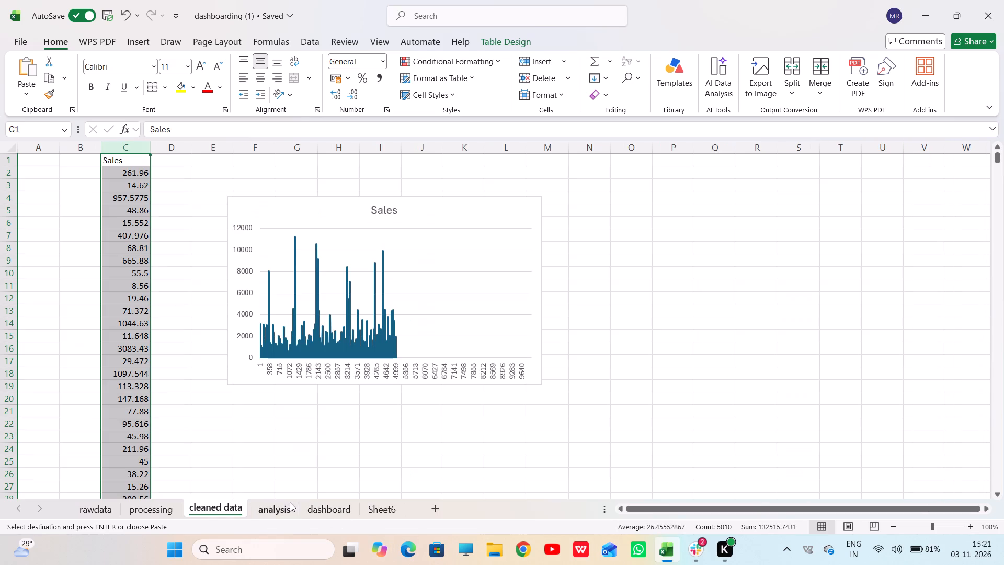
{"action": "left_click", "coordinate": [633, 159]}
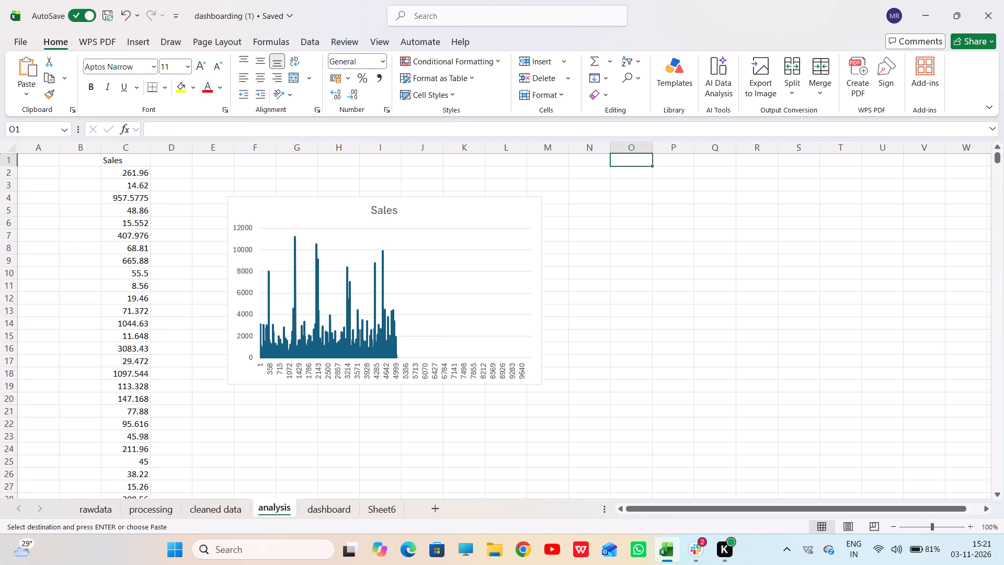
{"action": "key", "text": "ctrl+v"}
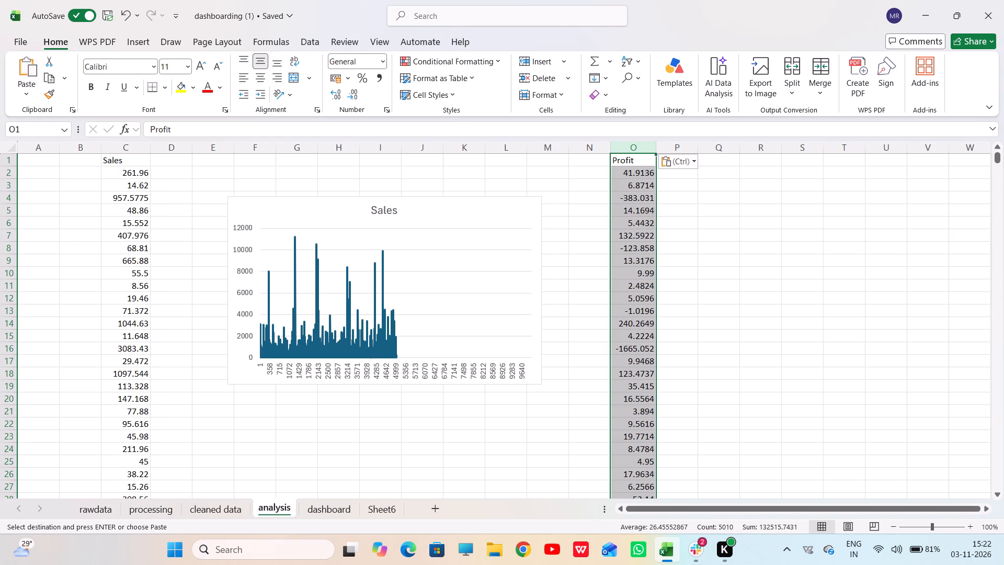
{"action": "left_click", "coordinate": [726, 201]}
Insert a 2D 100% stacked line chart of the Profit column on the analysis sheet.
{"action": "left_click", "coordinate": [643, 146]}
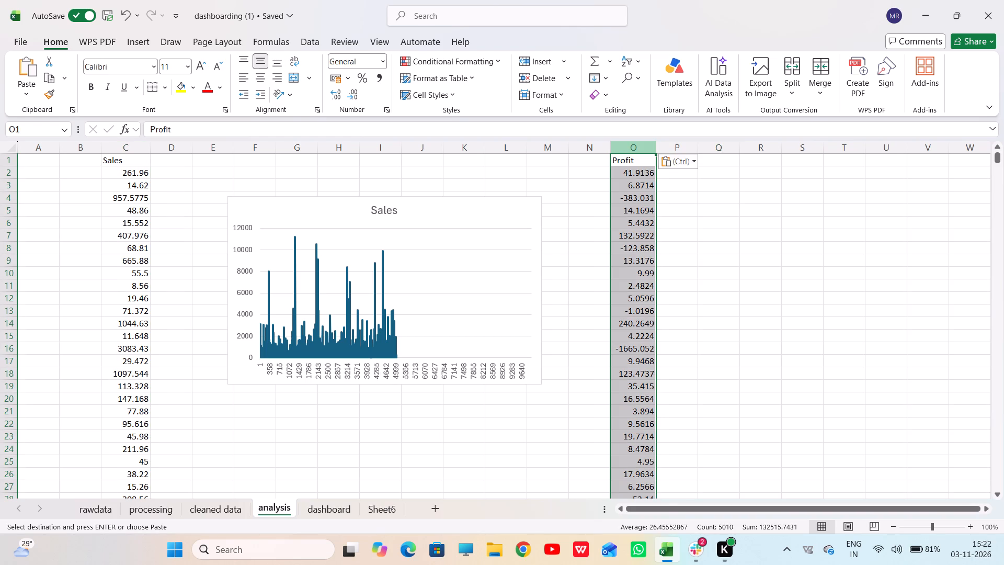
{"action": "left_click", "coordinate": [145, 41]}
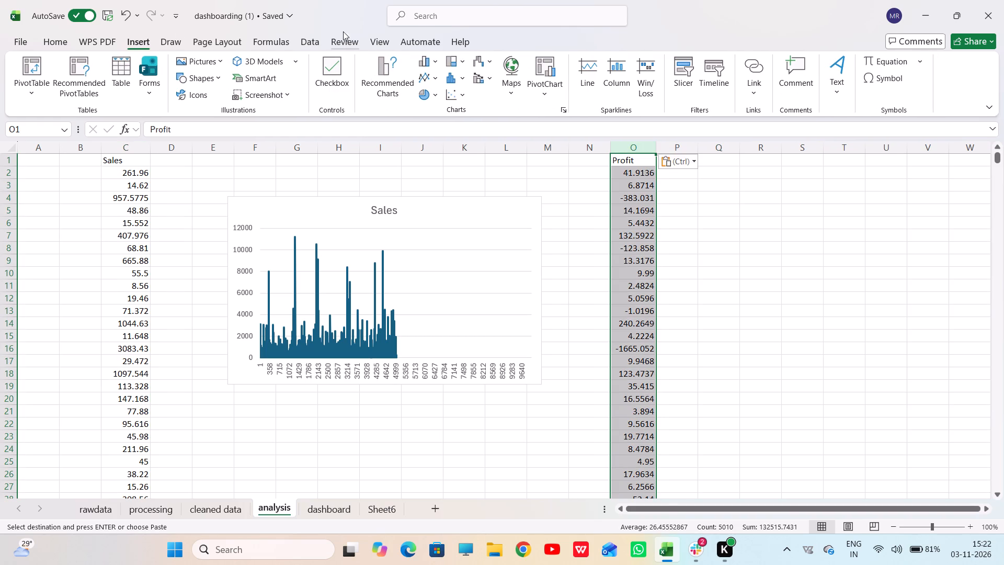
{"action": "left_click", "coordinate": [432, 78]}
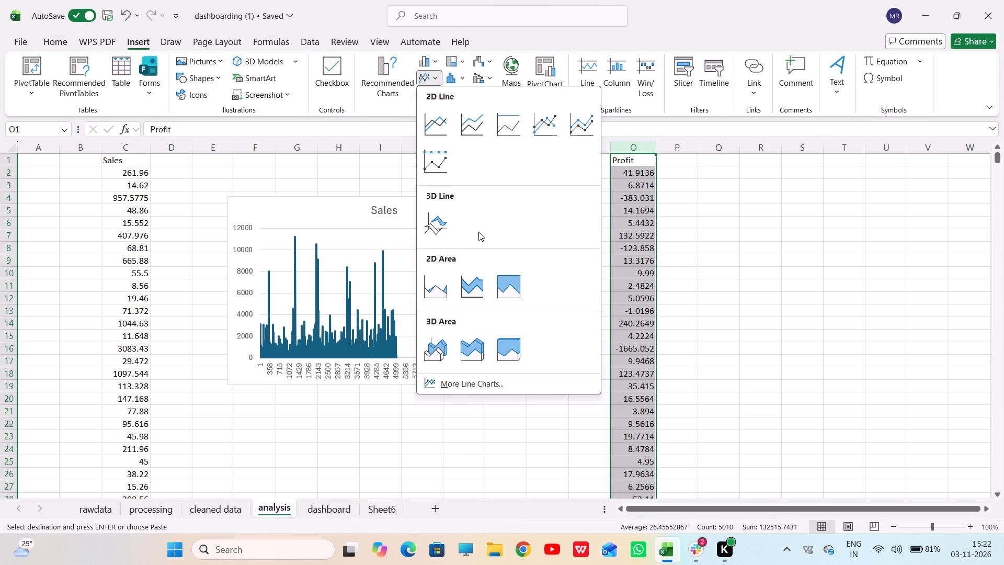
{"action": "left_click", "coordinate": [511, 130]}
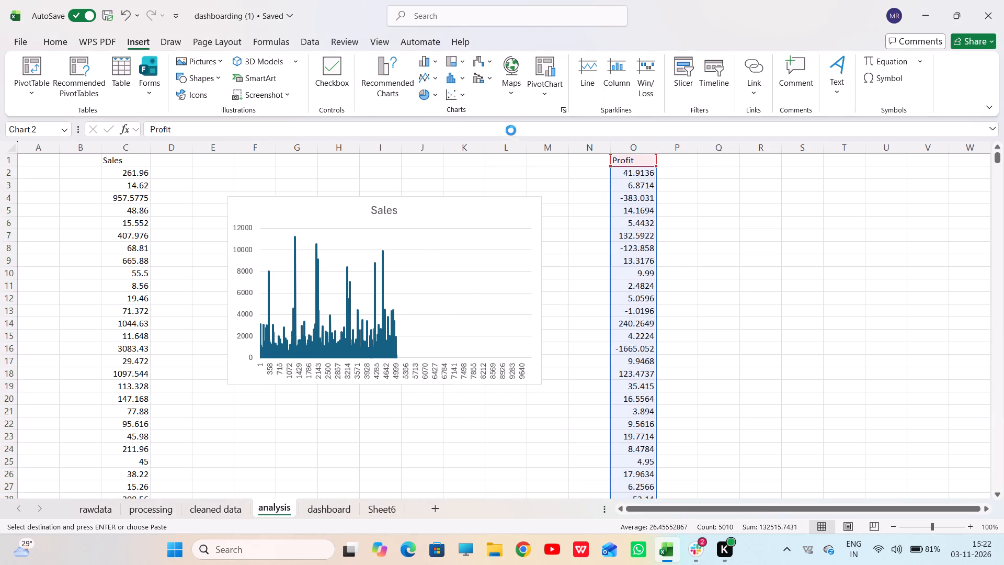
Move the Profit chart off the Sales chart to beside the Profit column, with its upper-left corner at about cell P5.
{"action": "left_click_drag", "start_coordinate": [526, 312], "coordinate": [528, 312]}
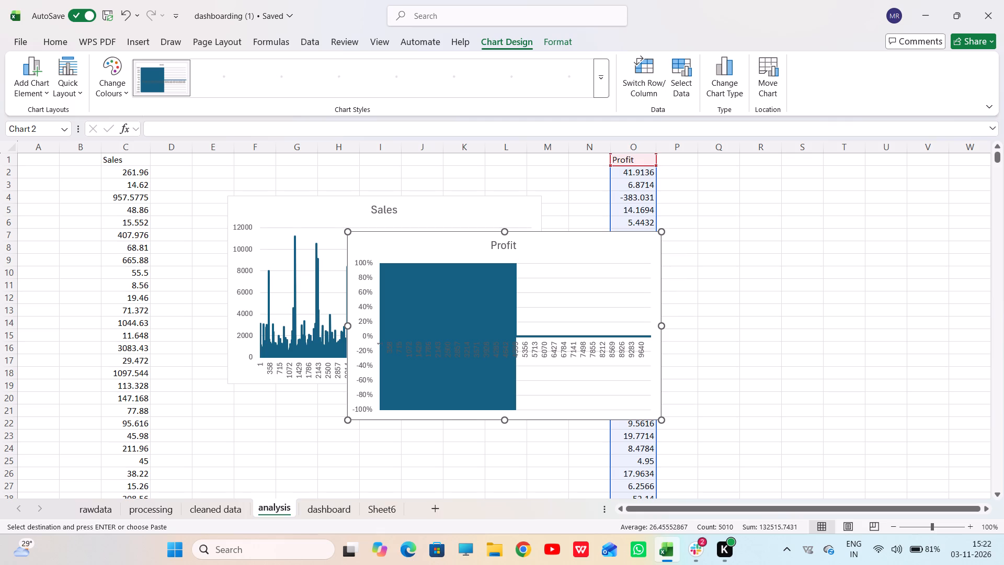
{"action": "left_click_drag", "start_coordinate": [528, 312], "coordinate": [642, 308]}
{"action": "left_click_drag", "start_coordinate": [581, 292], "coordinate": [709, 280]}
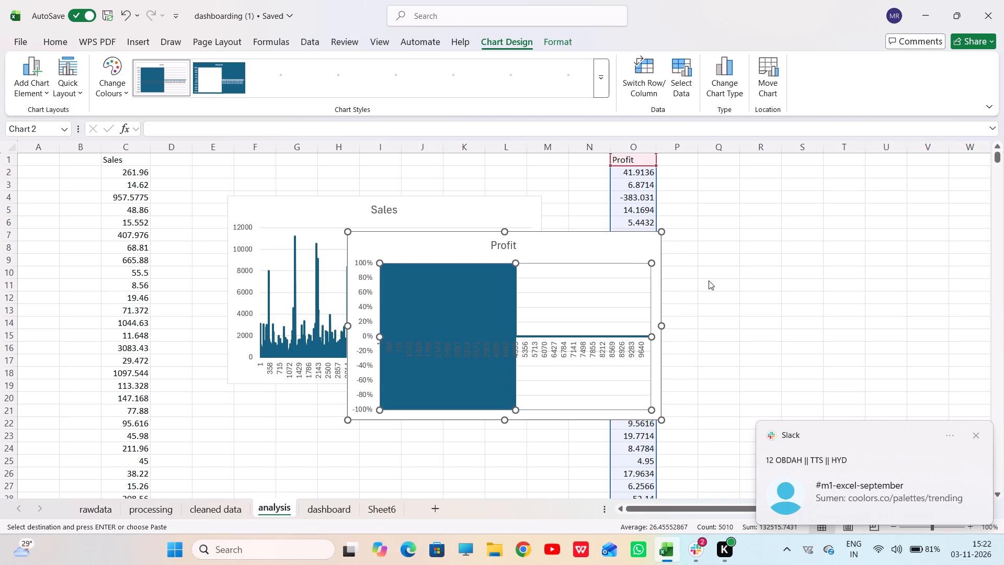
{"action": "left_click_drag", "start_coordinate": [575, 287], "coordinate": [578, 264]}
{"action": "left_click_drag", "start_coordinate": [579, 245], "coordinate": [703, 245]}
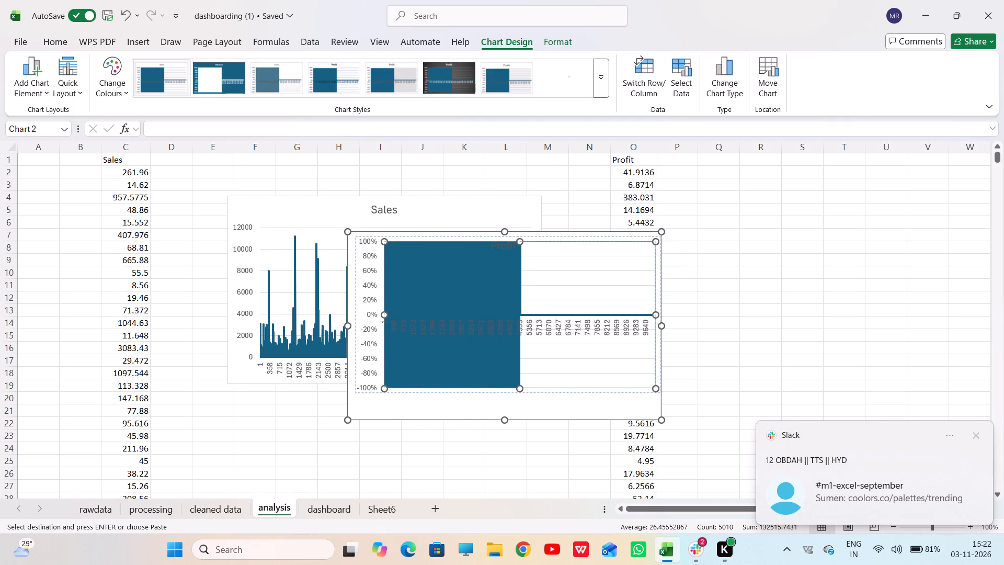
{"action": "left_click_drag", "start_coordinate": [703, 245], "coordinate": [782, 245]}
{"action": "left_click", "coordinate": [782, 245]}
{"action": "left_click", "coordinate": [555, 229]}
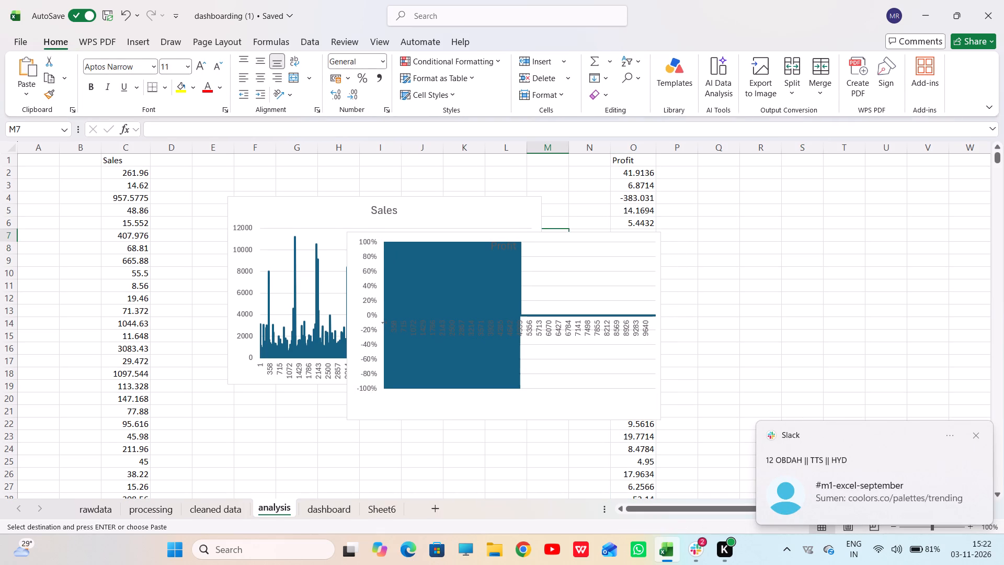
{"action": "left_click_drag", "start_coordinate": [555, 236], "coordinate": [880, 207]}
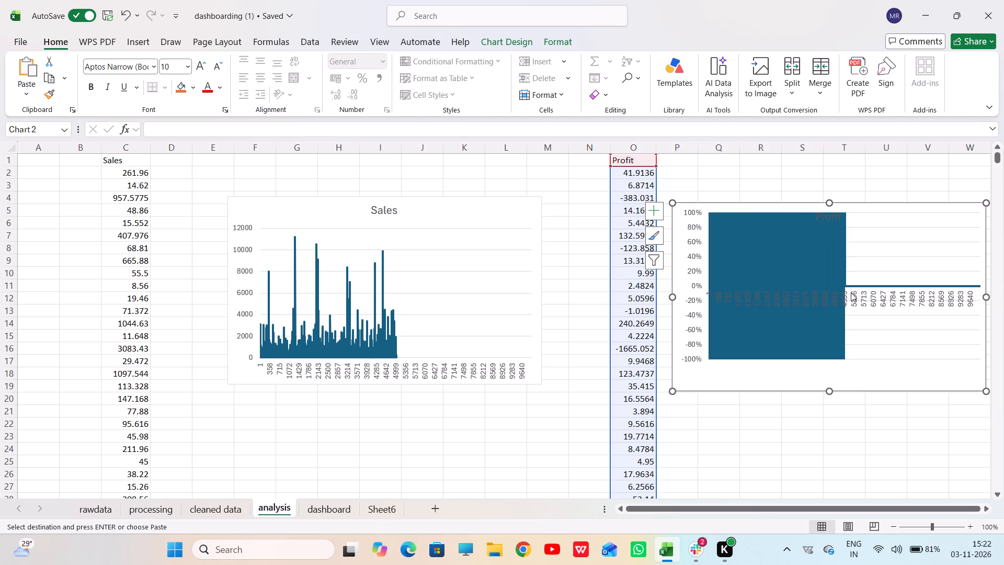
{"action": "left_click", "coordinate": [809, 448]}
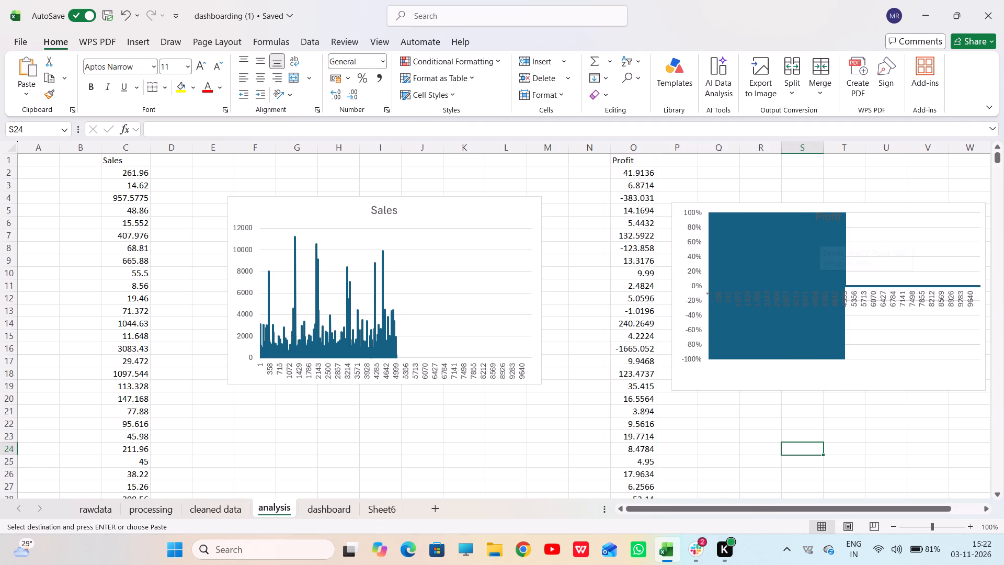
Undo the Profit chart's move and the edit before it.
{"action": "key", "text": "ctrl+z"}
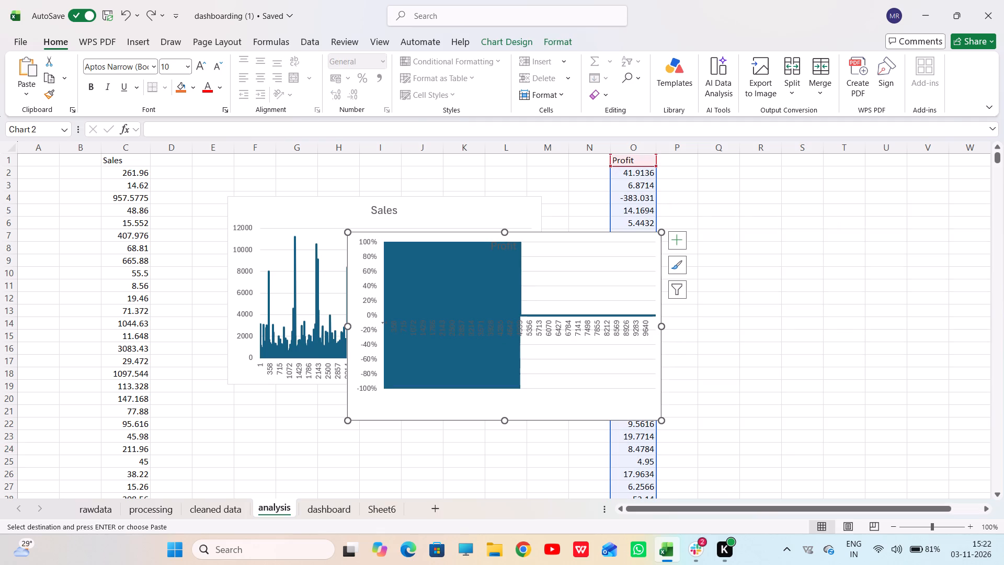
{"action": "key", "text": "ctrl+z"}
Move the whole Profit chart clear of the Sales chart, placing its upper-left corner at about cell Q5 beside the Profit column.
{"action": "left_click", "coordinate": [783, 206]}
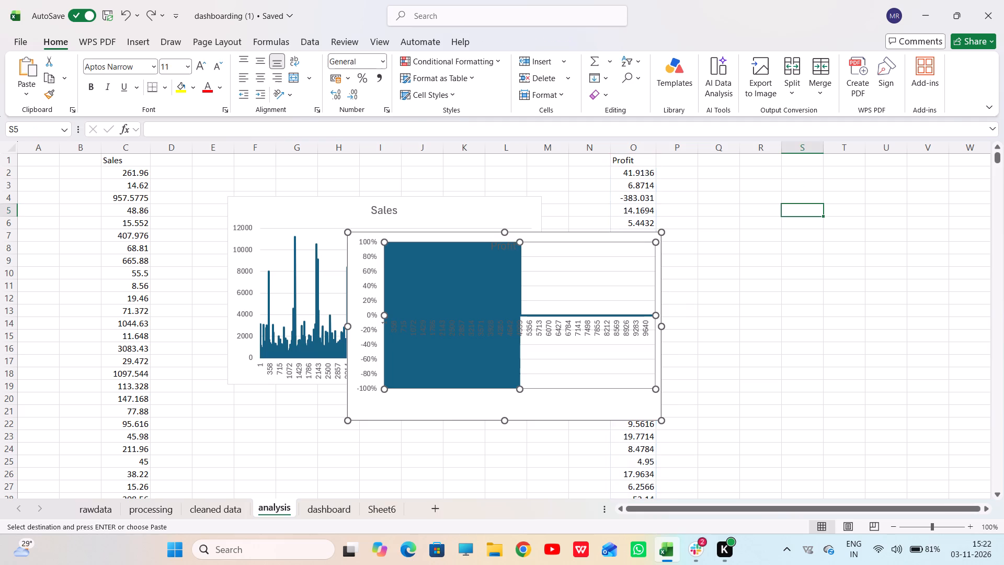
{"action": "left_click_drag", "start_coordinate": [586, 284], "coordinate": [746, 278]}
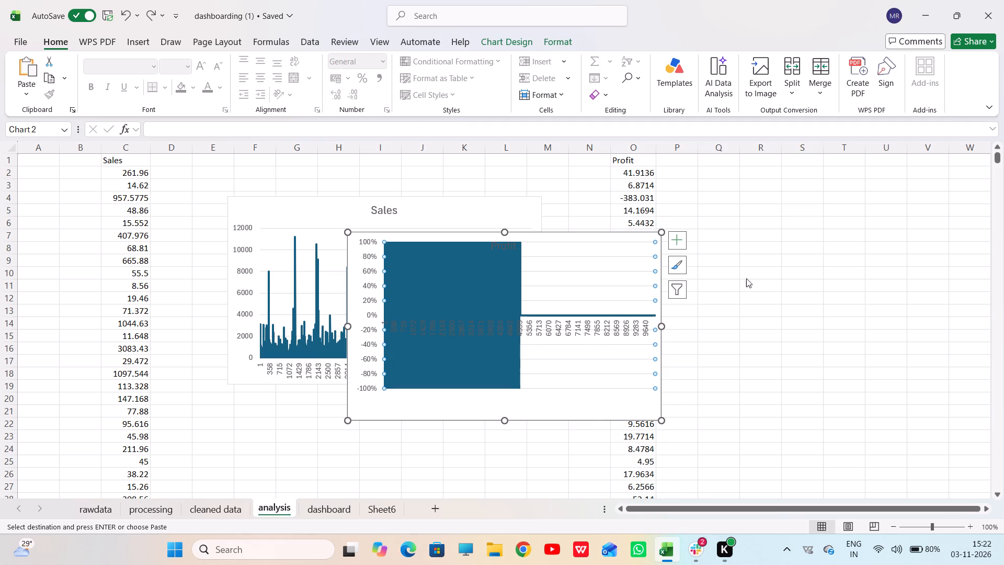
{"action": "left_click_drag", "start_coordinate": [746, 278], "coordinate": [804, 276]}
{"action": "left_click_drag", "start_coordinate": [565, 242], "coordinate": [822, 233]}
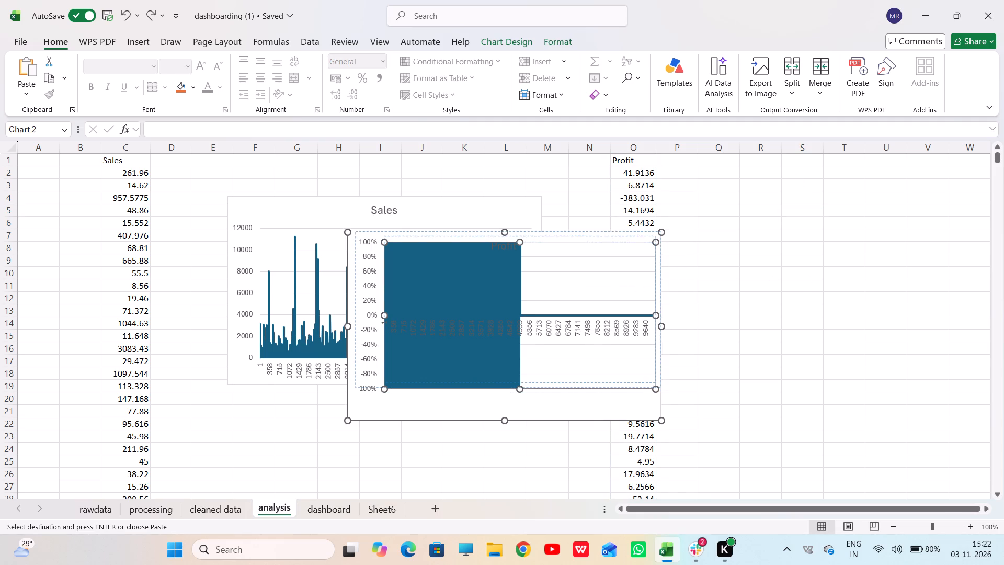
{"action": "left_click", "coordinate": [822, 234]}
{"action": "left_click_drag", "start_coordinate": [539, 241], "coordinate": [847, 272]}
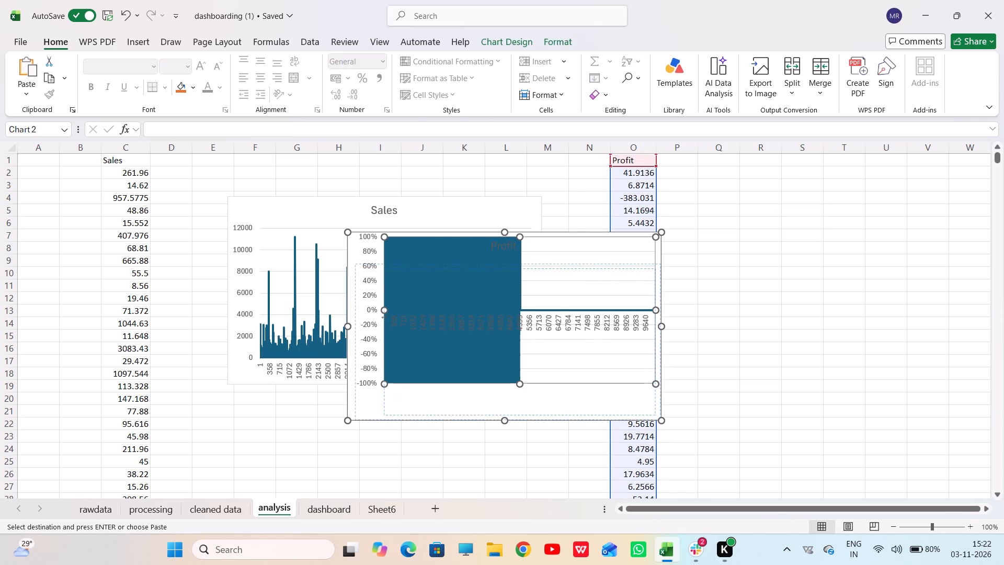
{"action": "left_click_drag", "start_coordinate": [847, 272], "coordinate": [832, 245]}
{"action": "left_click", "coordinate": [826, 243]}
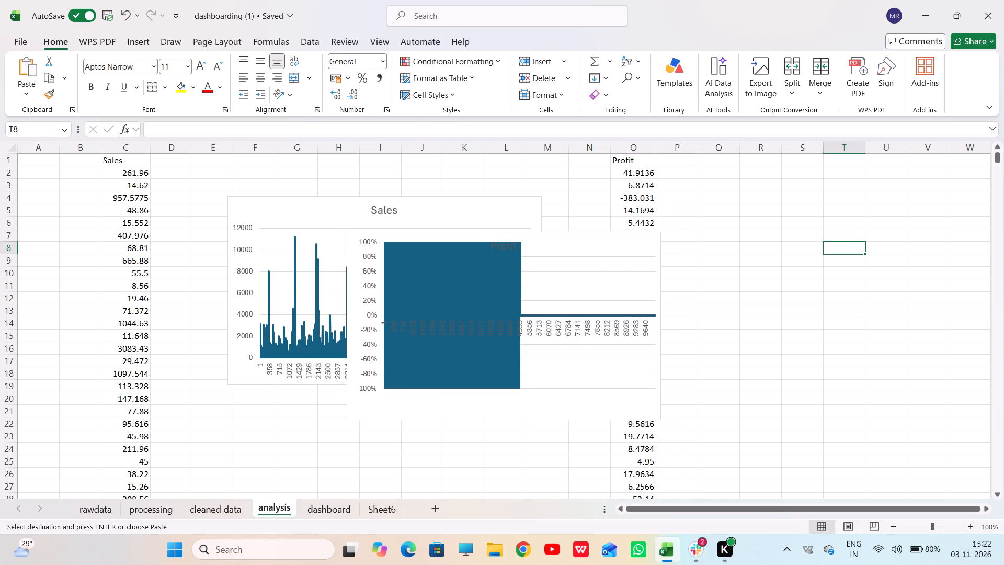
{"action": "left_click", "coordinate": [492, 230]}
{"action": "left_click_drag", "start_coordinate": [535, 230], "coordinate": [893, 207]}
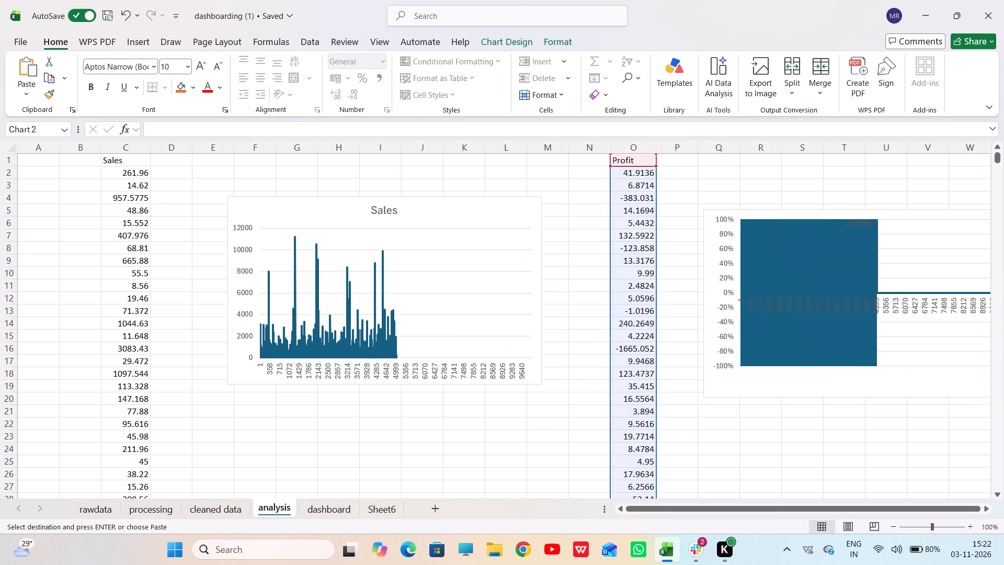
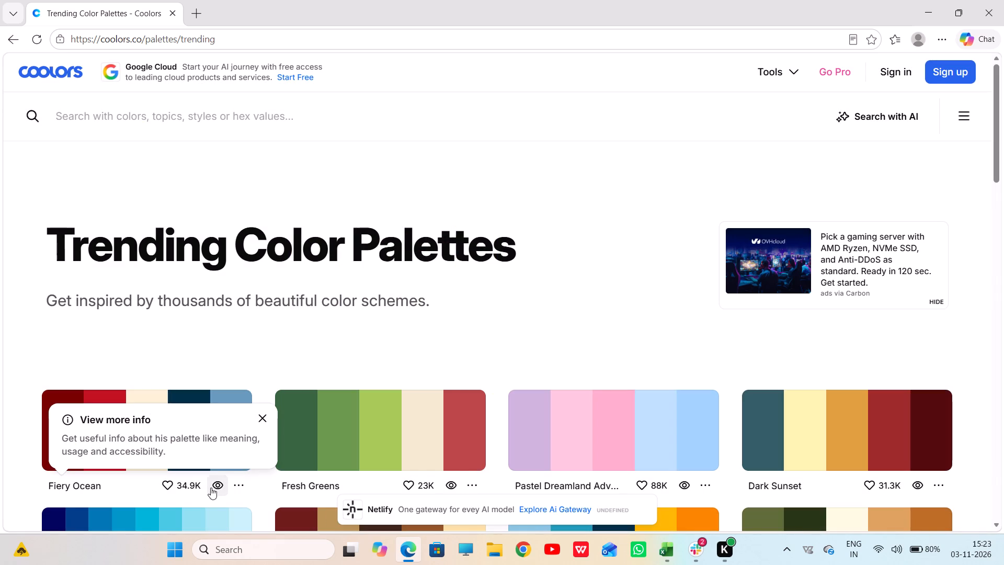
Browse the trending color palettes on the Coolors website for a color scheme suited to the dashboard.
{"action": "scroll", "coordinate": [440, 302], "scroll_direction": "down", "scroll_amount": 2}
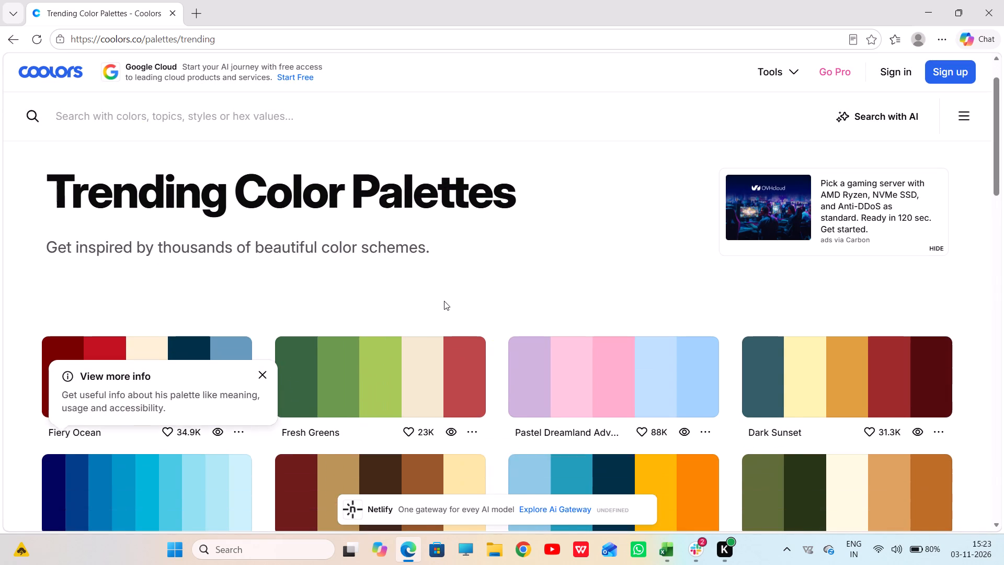
{"action": "scroll", "coordinate": [450, 296], "scroll_direction": "up", "scroll_amount": 4}
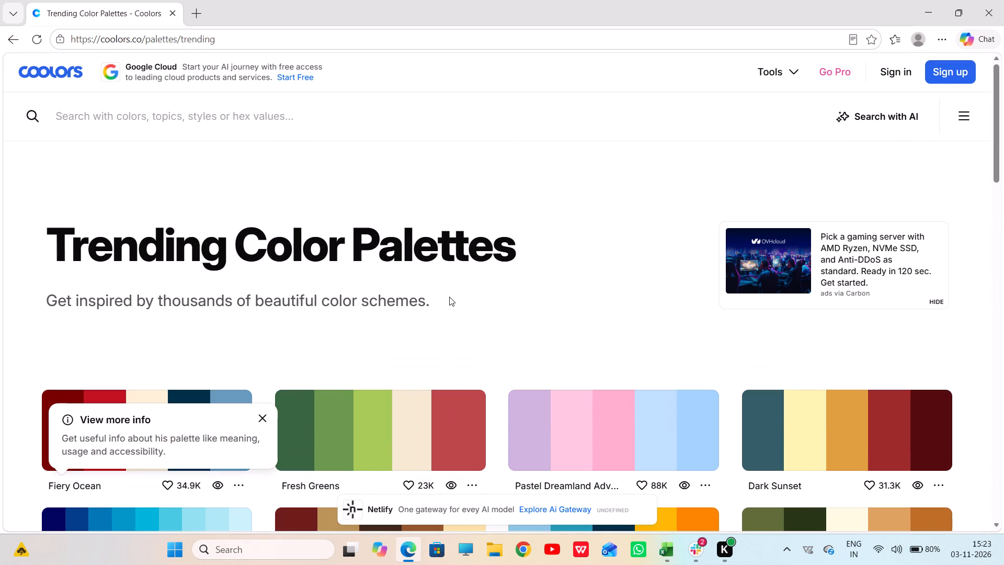
{"action": "scroll", "coordinate": [402, 293], "scroll_direction": "down", "scroll_amount": 4}
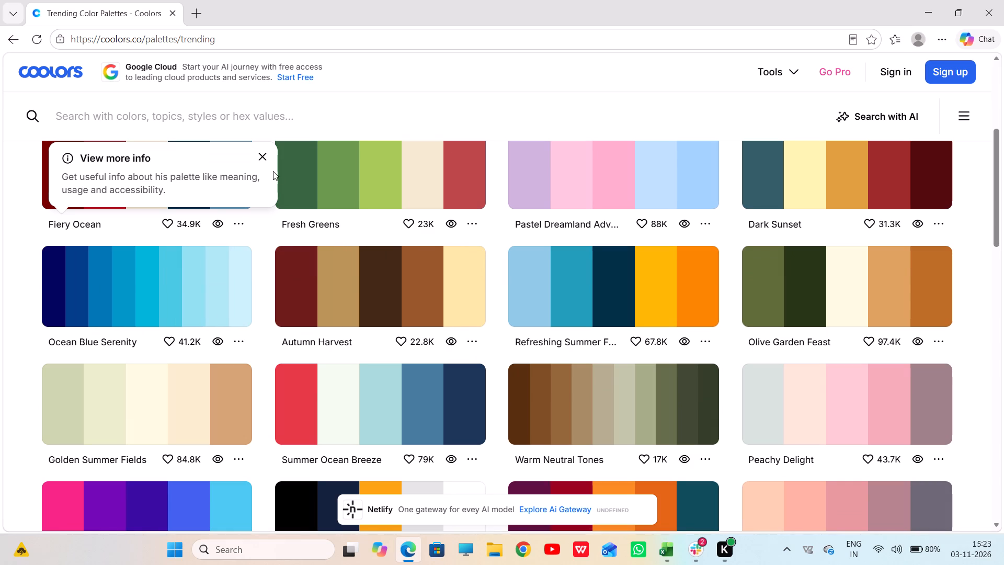
{"action": "scroll", "coordinate": [400, 250], "scroll_direction": "up", "scroll_amount": 4}
{"action": "scroll", "coordinate": [402, 248], "scroll_direction": "down", "scroll_amount": 5}
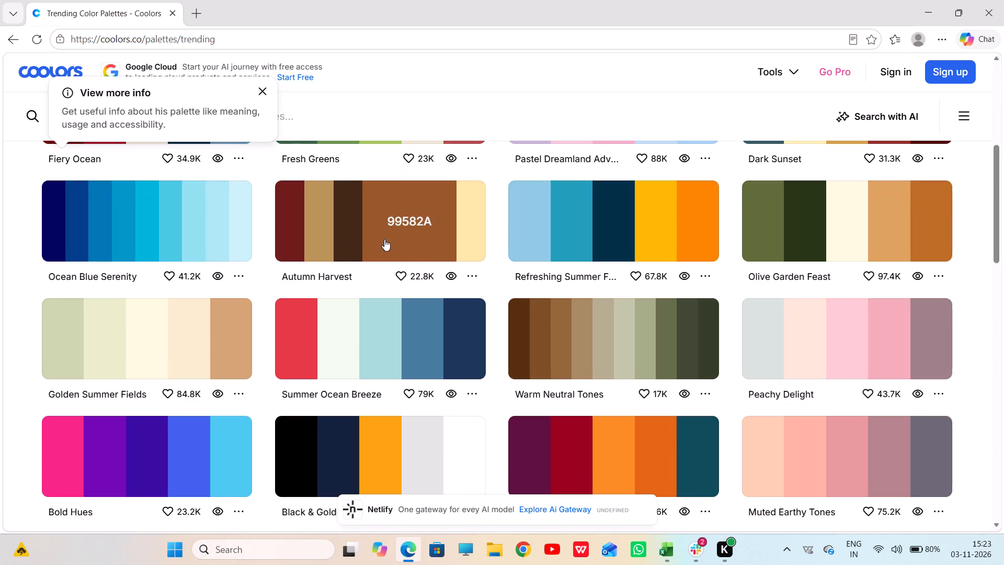
{"action": "scroll", "coordinate": [286, 241], "scroll_direction": "up", "scroll_amount": 8}
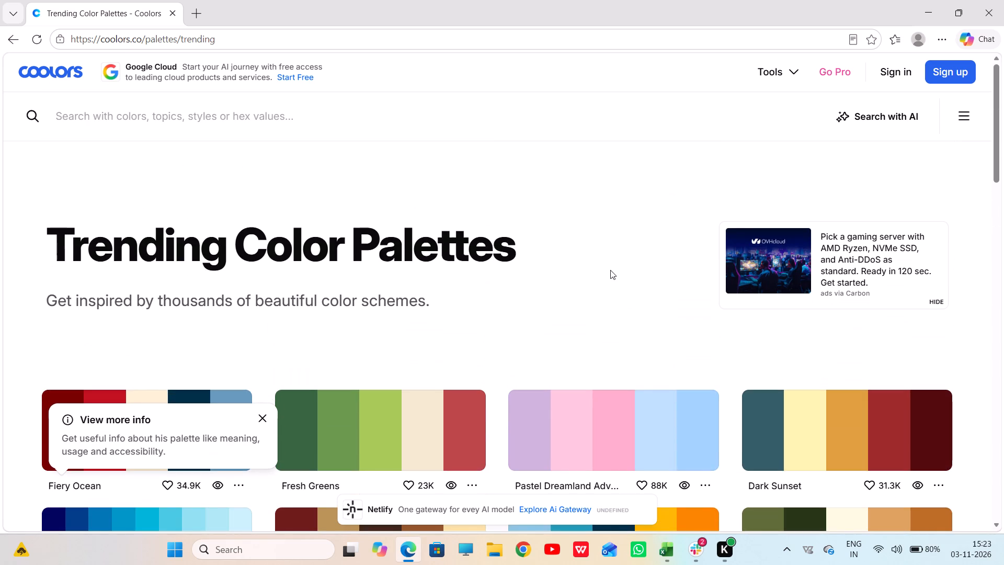
{"action": "scroll", "coordinate": [503, 375], "scroll_direction": "down", "scroll_amount": 4}
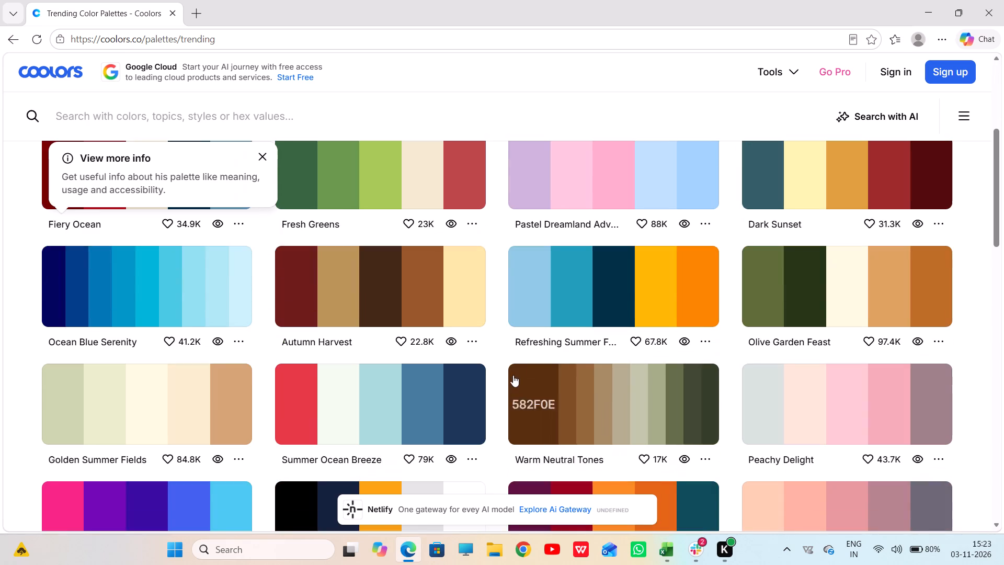
{"action": "scroll", "coordinate": [519, 375], "scroll_direction": "down", "scroll_amount": 13}
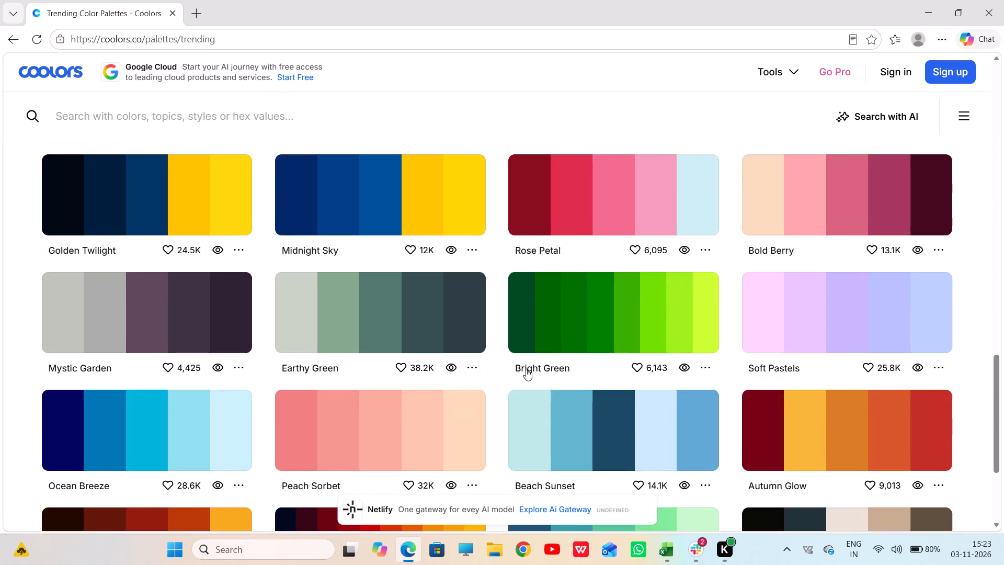
{"action": "scroll", "coordinate": [526, 369], "scroll_direction": "down", "scroll_amount": 7}
{"action": "scroll", "coordinate": [528, 369], "scroll_direction": "up", "scroll_amount": 1}
{"action": "scroll", "coordinate": [528, 369], "scroll_direction": "down", "scroll_amount": 7}
{"action": "scroll", "coordinate": [528, 369], "scroll_direction": "up", "scroll_amount": 9}
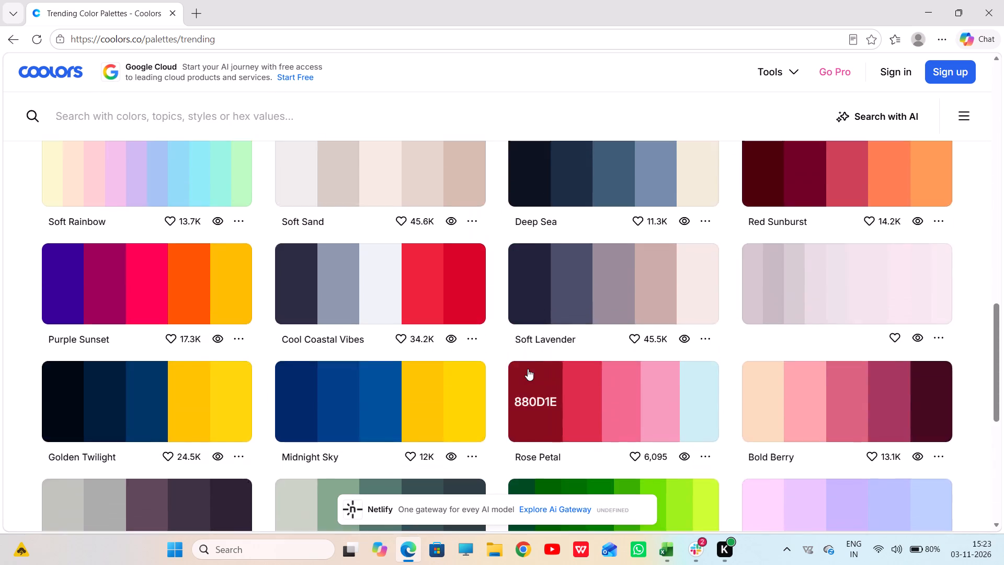
{"action": "scroll", "coordinate": [528, 369], "scroll_direction": "up", "scroll_amount": 15}
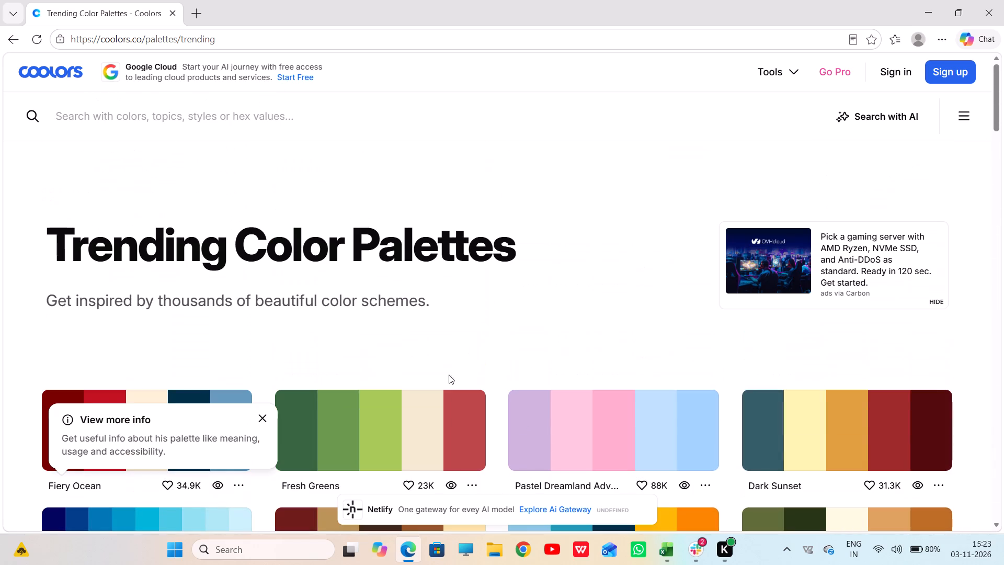
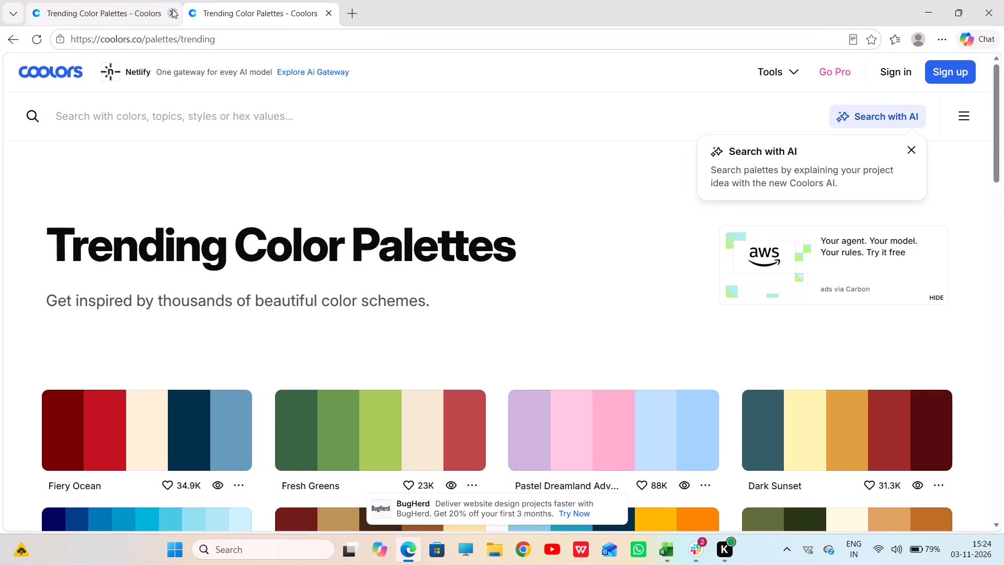
Close the duplicate Trending Color Palettes browser tab, keeping one copy of the page open.
{"action": "left_click", "coordinate": [172, 9]}
{"action": "scroll", "coordinate": [499, 350], "scroll_direction": "down", "scroll_amount": 4}
{"action": "scroll", "coordinate": [499, 348], "scroll_direction": "up", "scroll_amount": 10}
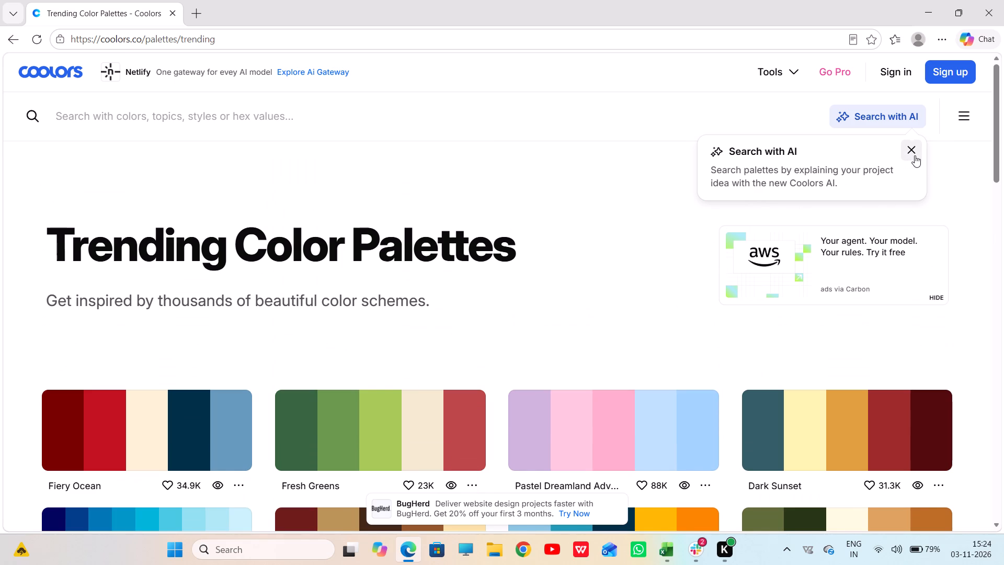
Try the AI palette search on Coolors, review the list of Pro features, and dismiss the upgrade offer.
{"action": "left_click", "coordinate": [894, 113]}
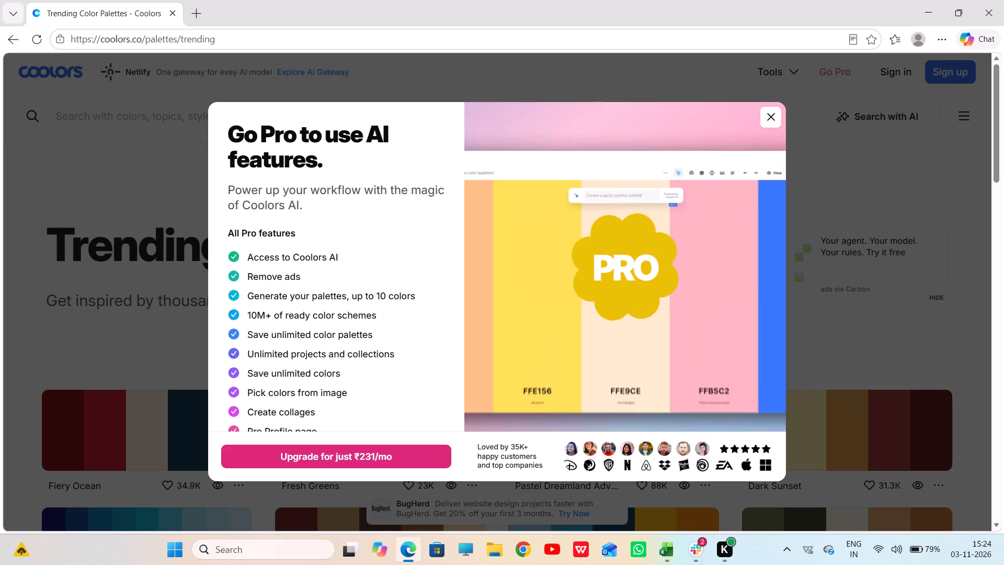
{"action": "scroll", "coordinate": [352, 323], "scroll_direction": "down", "scroll_amount": 11}
{"action": "scroll", "coordinate": [352, 323], "scroll_direction": "up", "scroll_amount": 5}
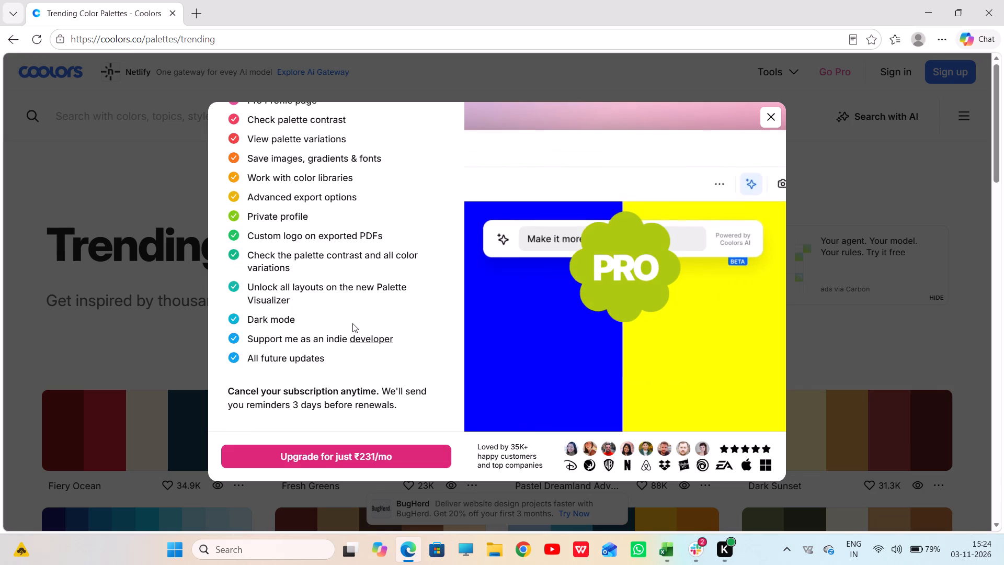
{"action": "scroll", "coordinate": [352, 323], "scroll_direction": "up", "scroll_amount": 5}
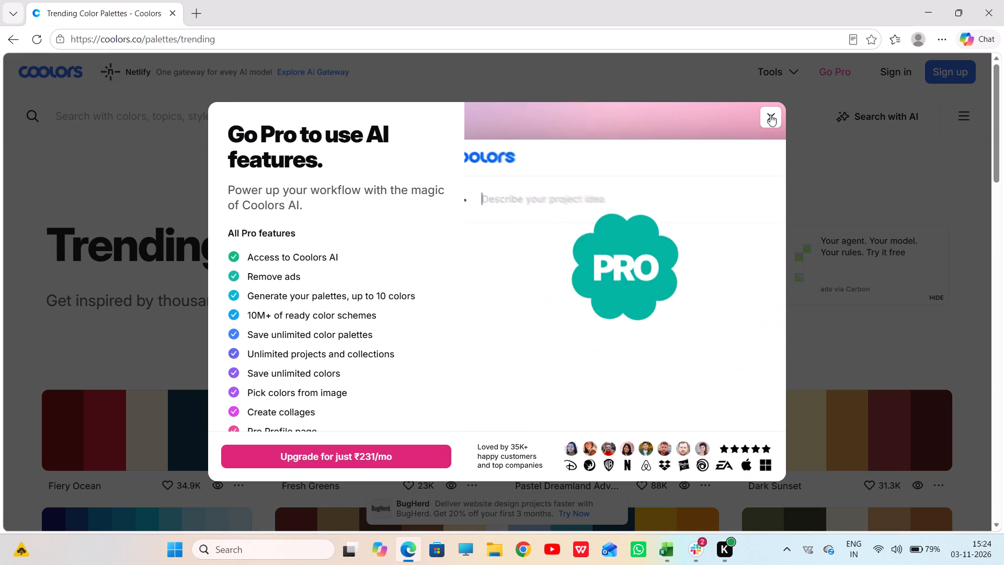
{"action": "left_click", "coordinate": [770, 115]}
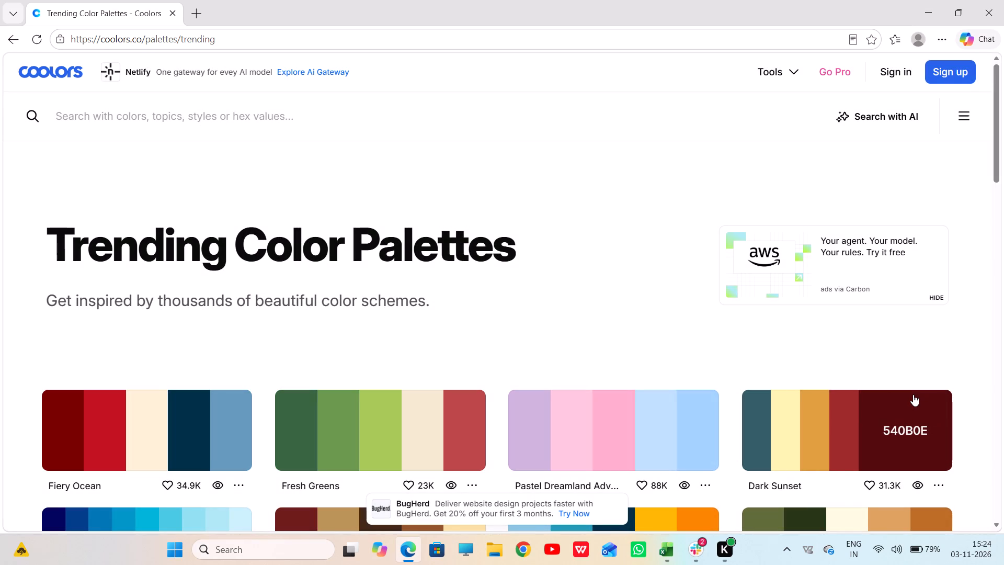
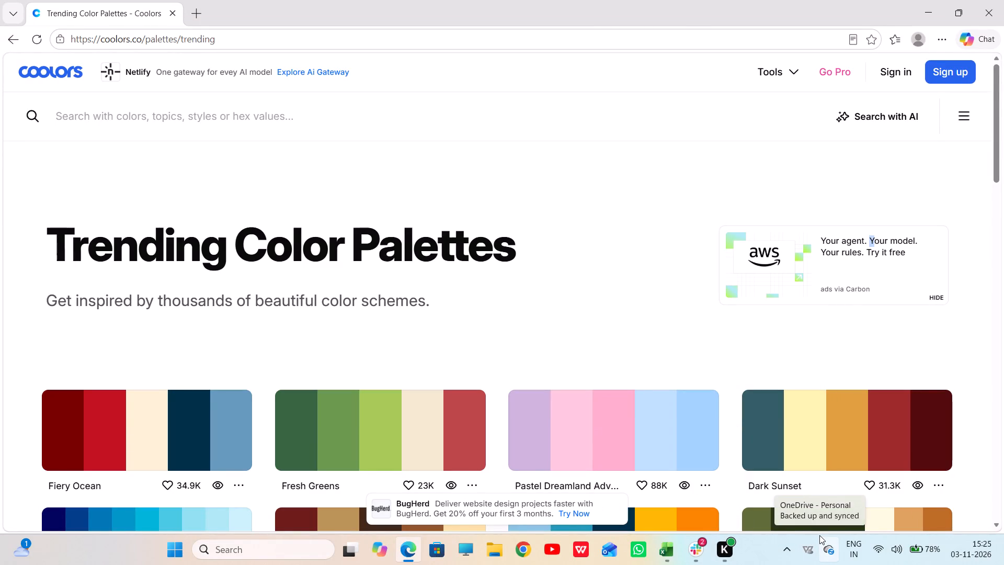
Browse the trending palettes on Coolors and examine the options offered for the Pastel Dreamland palette.
{"action": "scroll", "coordinate": [768, 540], "scroll_direction": "up", "scroll_amount": 6}
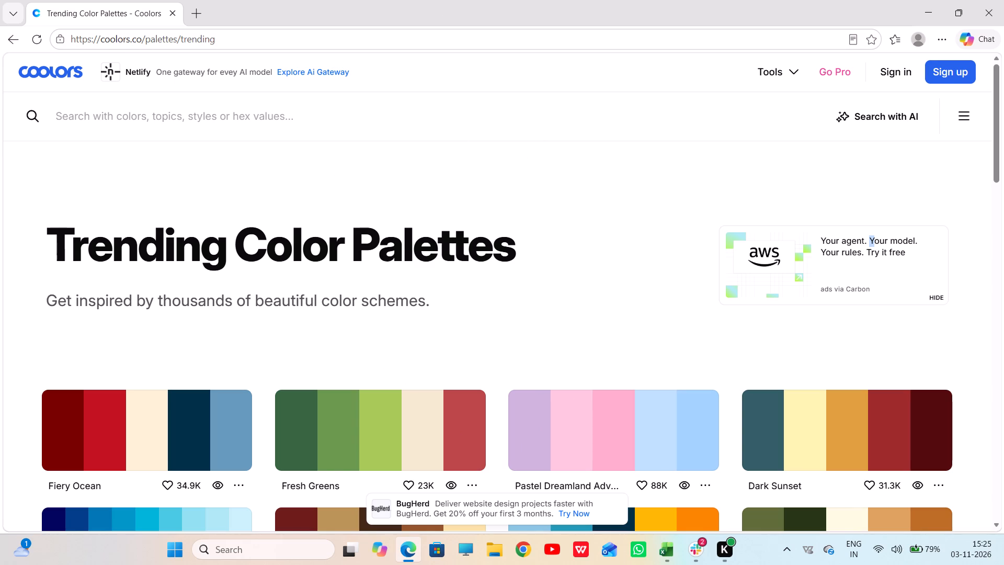
{"action": "scroll", "coordinate": [346, 313], "scroll_direction": "down", "scroll_amount": 5}
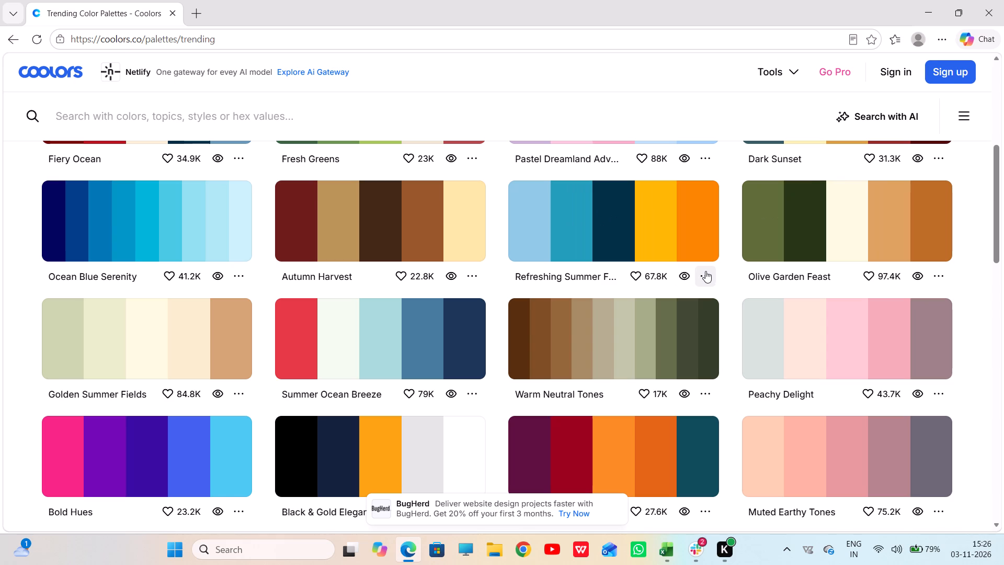
{"action": "scroll", "coordinate": [547, 273], "scroll_direction": "up", "scroll_amount": 4}
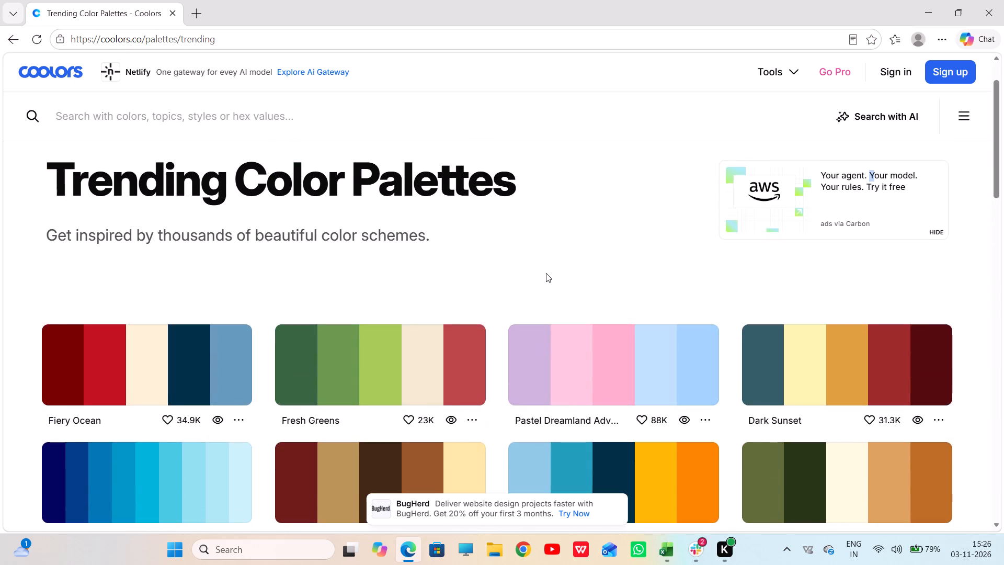
{"action": "scroll", "coordinate": [546, 273], "scroll_direction": "up", "scroll_amount": 5}
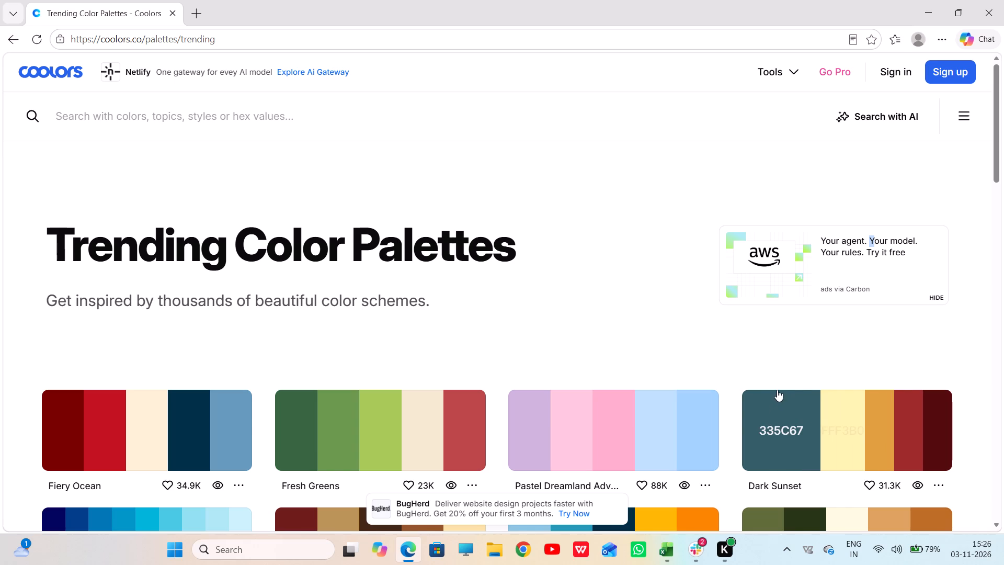
{"action": "scroll", "coordinate": [769, 387], "scroll_direction": "down", "scroll_amount": 2}
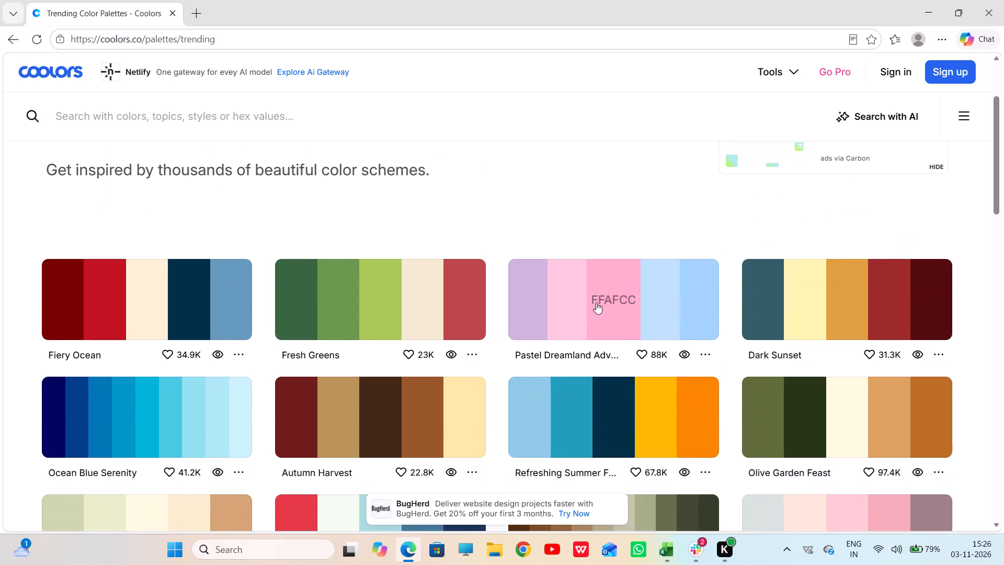
{"action": "left_click", "coordinate": [705, 351]}
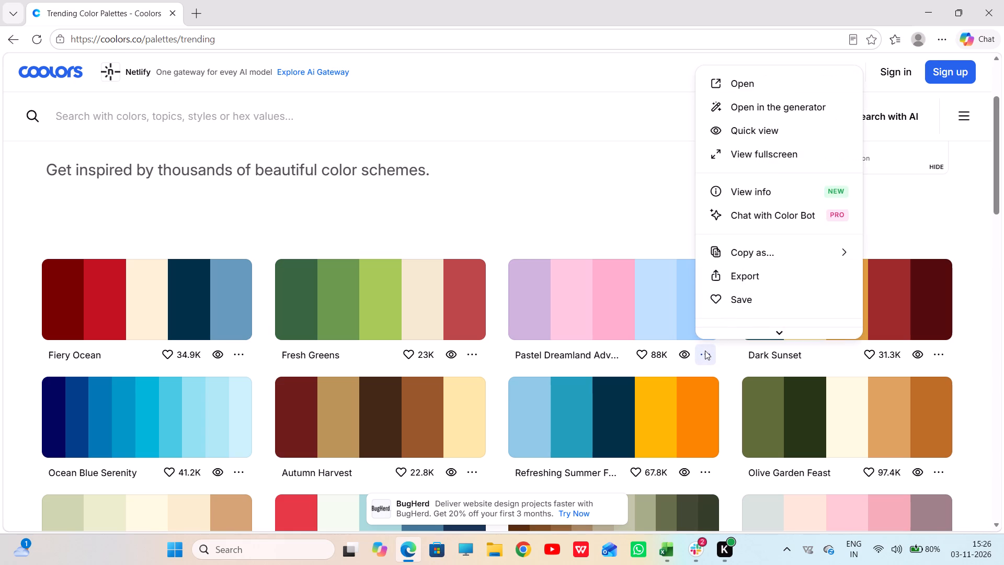
{"action": "scroll", "coordinate": [771, 220], "scroll_direction": "up", "scroll_amount": 3}
{"action": "scroll", "coordinate": [771, 220], "scroll_direction": "down", "scroll_amount": 9}
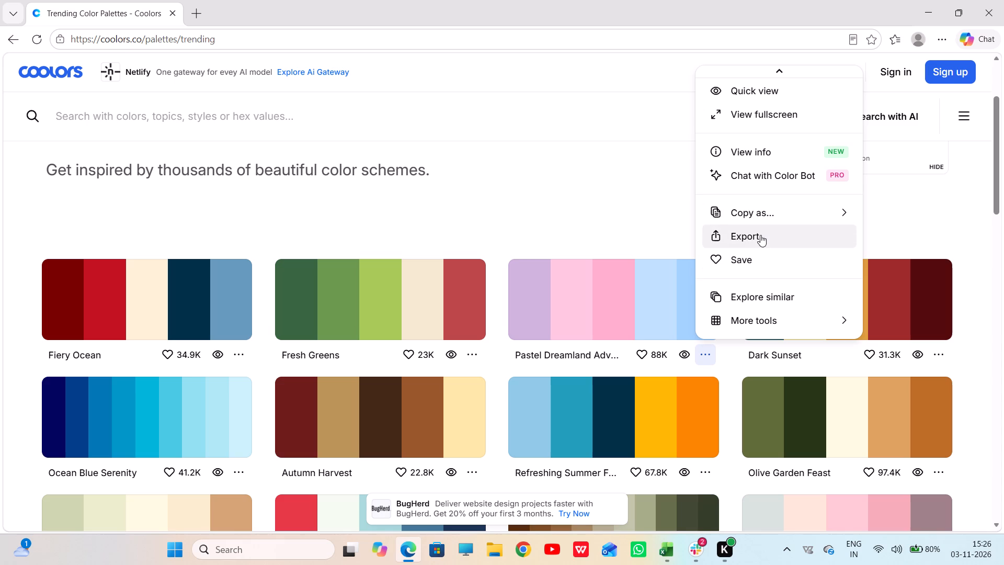
{"action": "scroll", "coordinate": [760, 271], "scroll_direction": "up", "scroll_amount": 3}
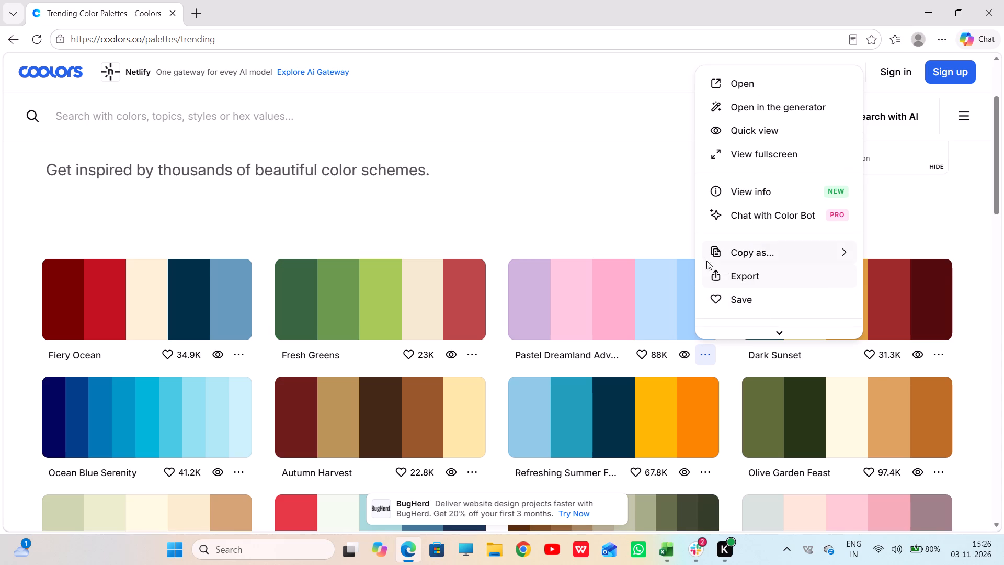
{"action": "left_click", "coordinate": [663, 211]}
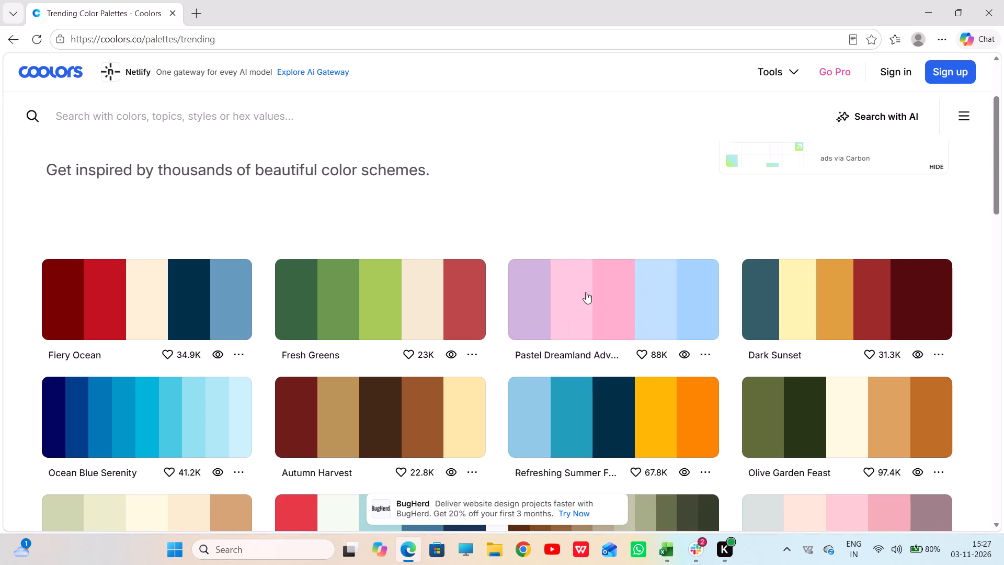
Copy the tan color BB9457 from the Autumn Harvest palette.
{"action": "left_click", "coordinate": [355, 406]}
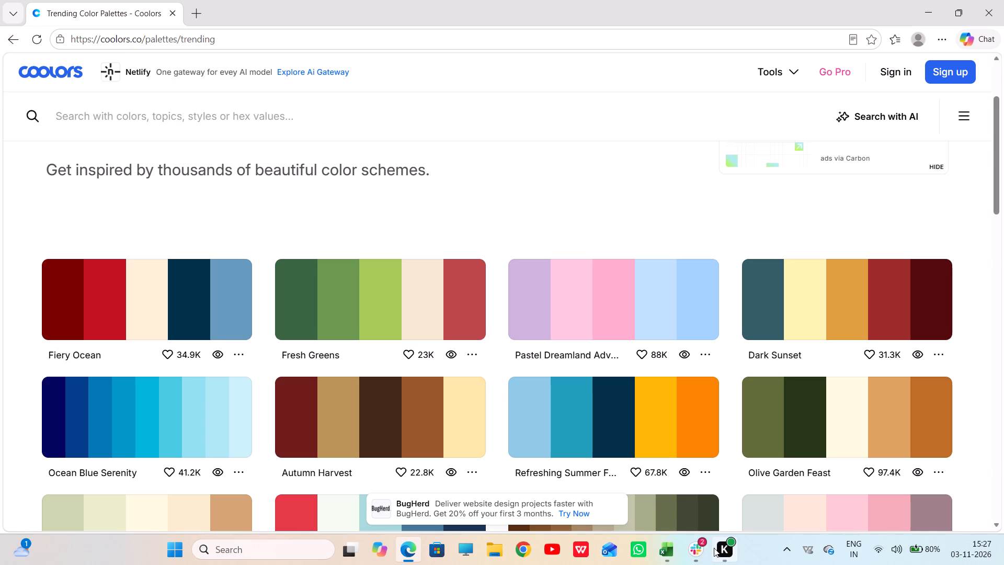
Switch to the Excel workbook and draw a rectangle about 26.6 cm wide and 12.5 cm high on the dashboard sheet, starting in cell A1.
{"action": "left_click", "coordinate": [664, 550]}
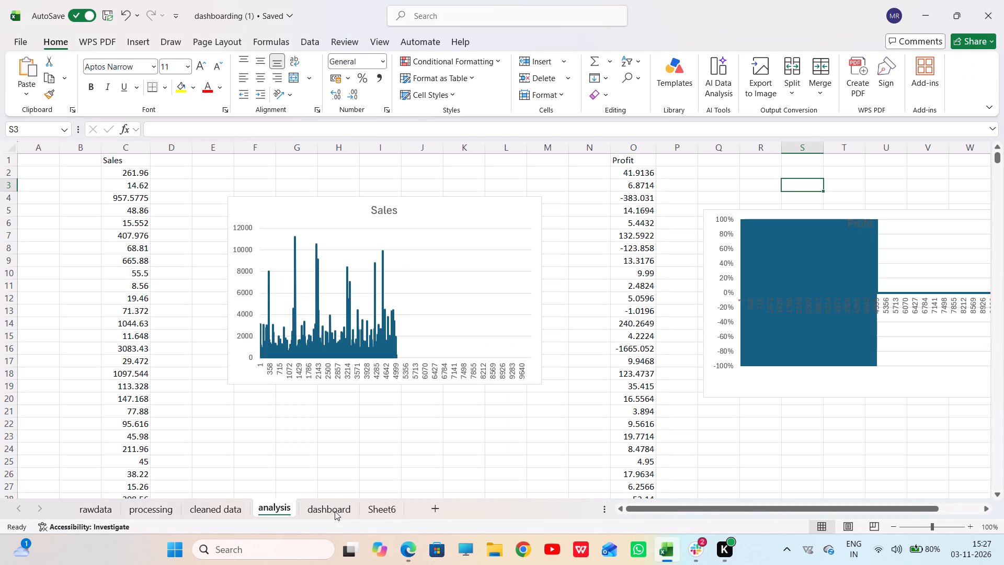
{"action": "left_click", "coordinate": [335, 511]}
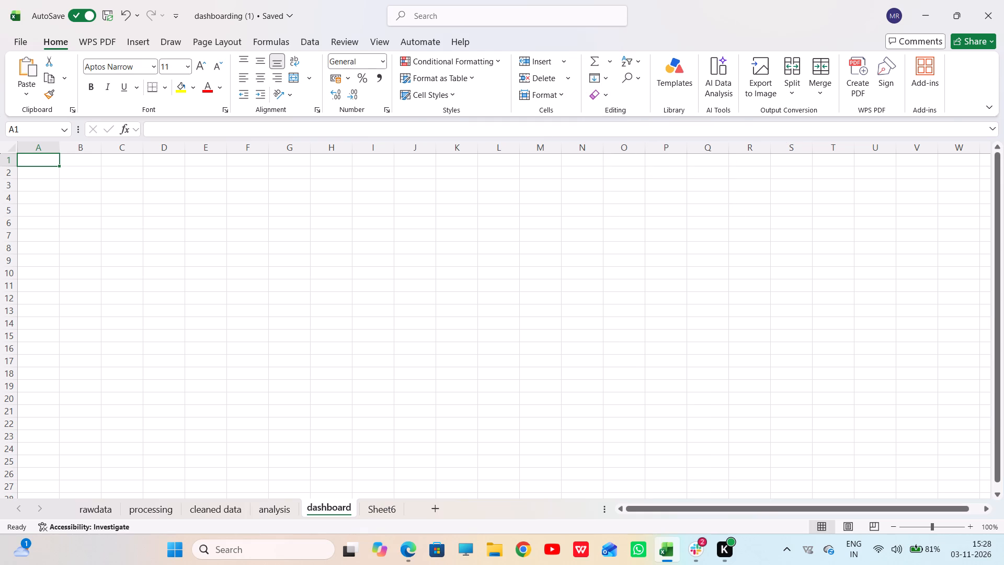
{"action": "left_click", "coordinate": [140, 43]}
{"action": "left_click", "coordinate": [216, 78]}
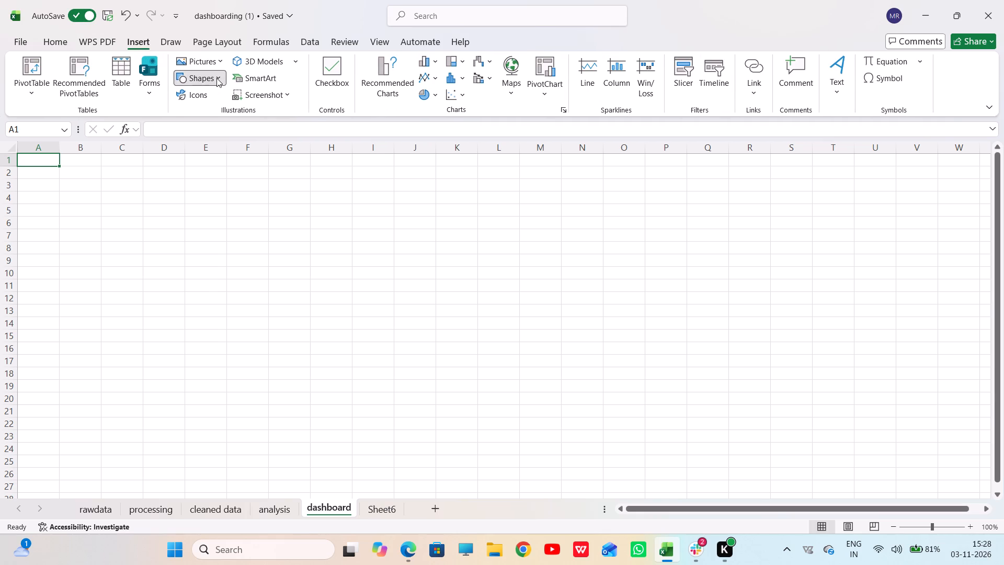
{"action": "left_click", "coordinate": [230, 114]}
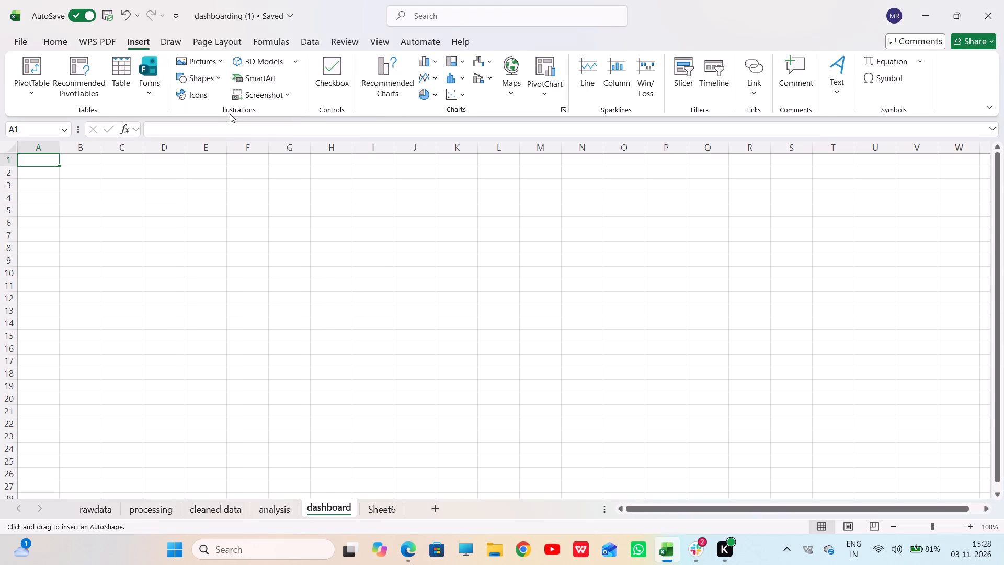
{"action": "left_click_drag", "start_coordinate": [34, 162], "coordinate": [374, 347]}
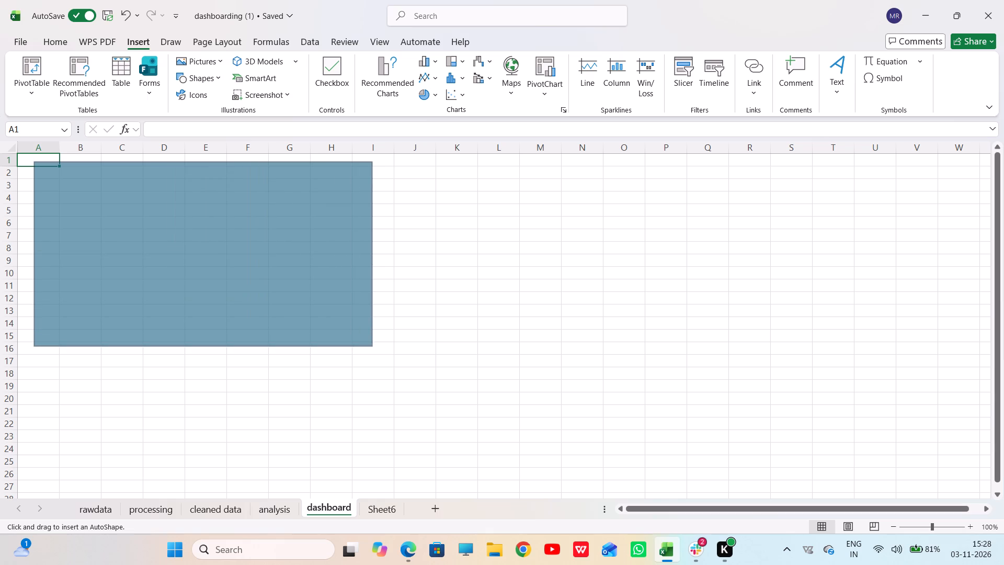
{"action": "left_click_drag", "start_coordinate": [374, 347], "coordinate": [606, 462]}
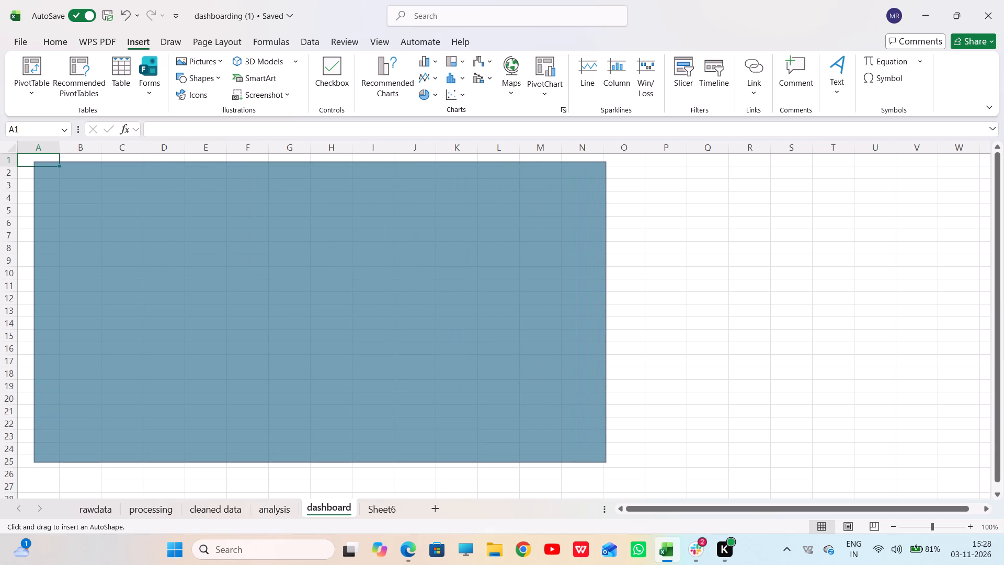
{"action": "left_click_drag", "start_coordinate": [606, 462], "coordinate": [692, 470]}
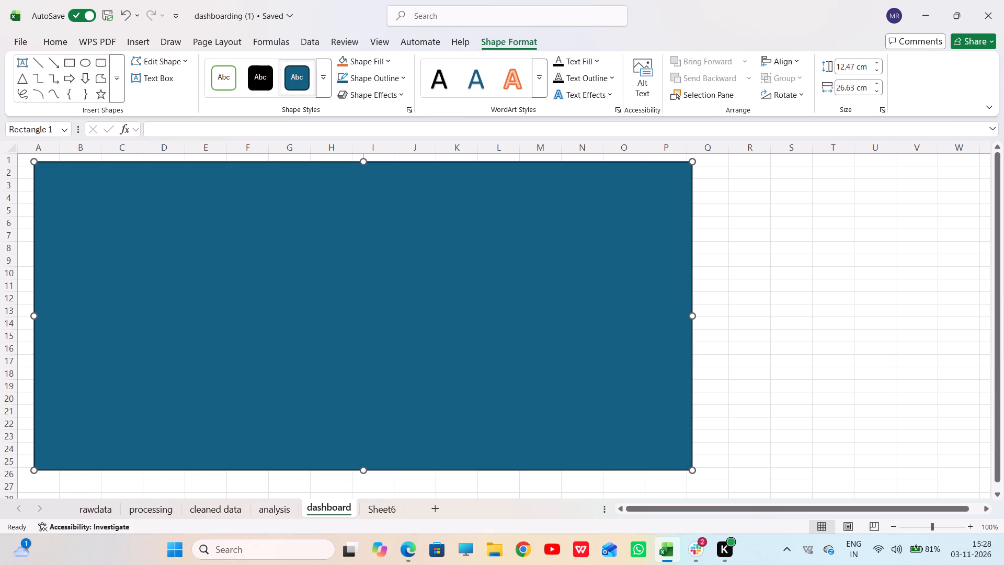
{"action": "left_click", "coordinate": [716, 379]}
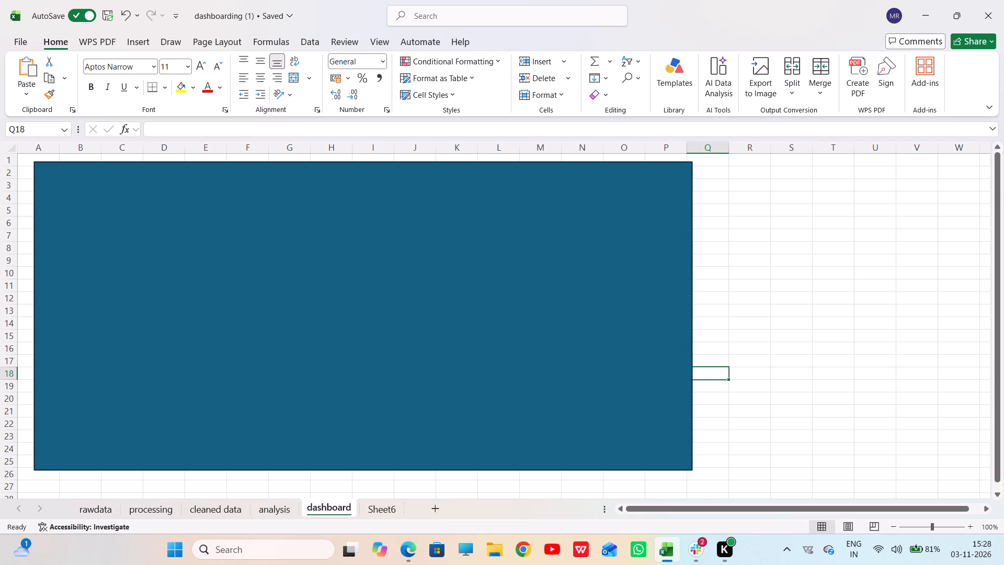
{"action": "left_click", "coordinate": [737, 284]}
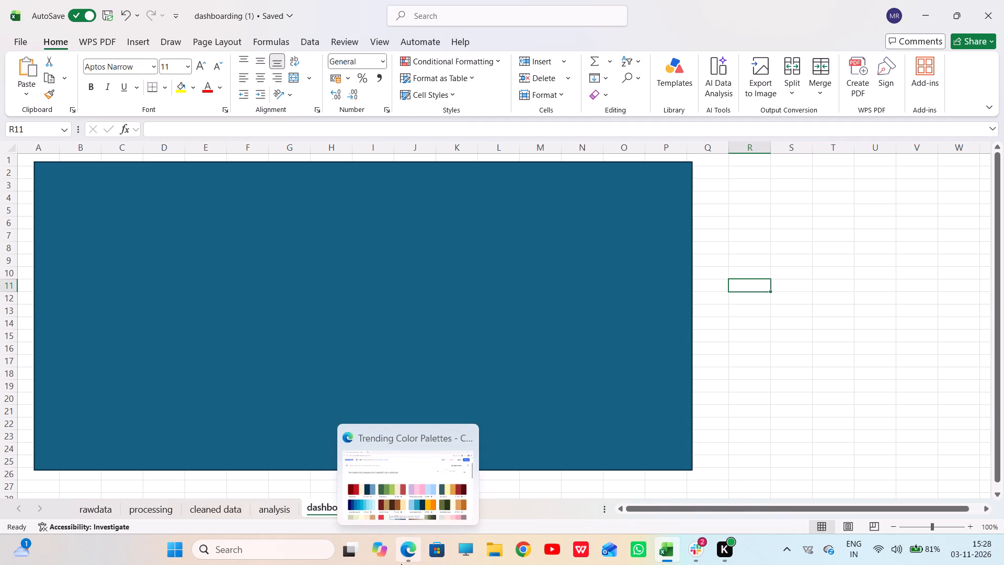
Switch to Coolors in Edge, copy the dark red 6F1D1B from the Autumn Harvest palette, and return to the Excel workbook.
{"action": "left_click", "coordinate": [401, 497]}
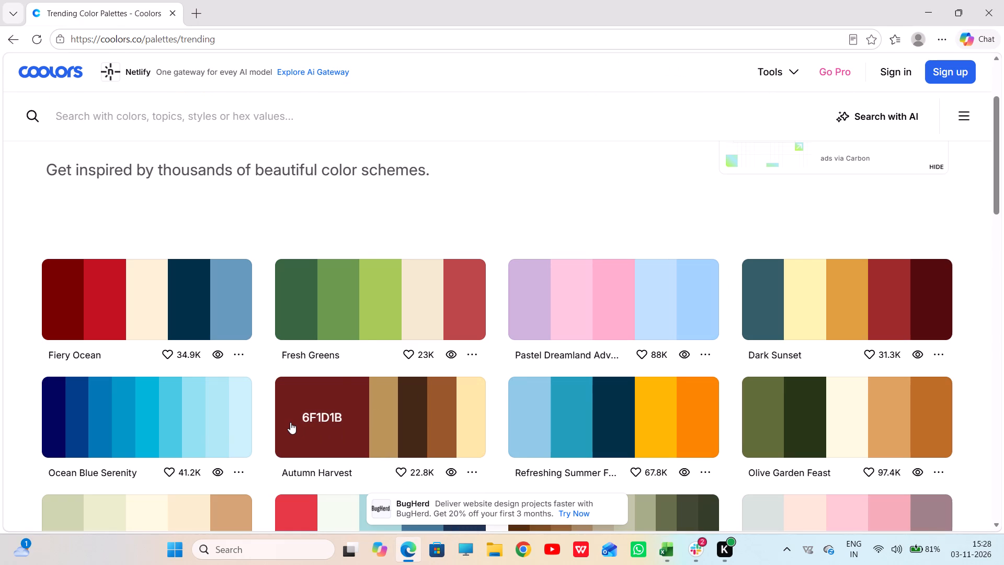
{"action": "left_click", "coordinate": [292, 421]}
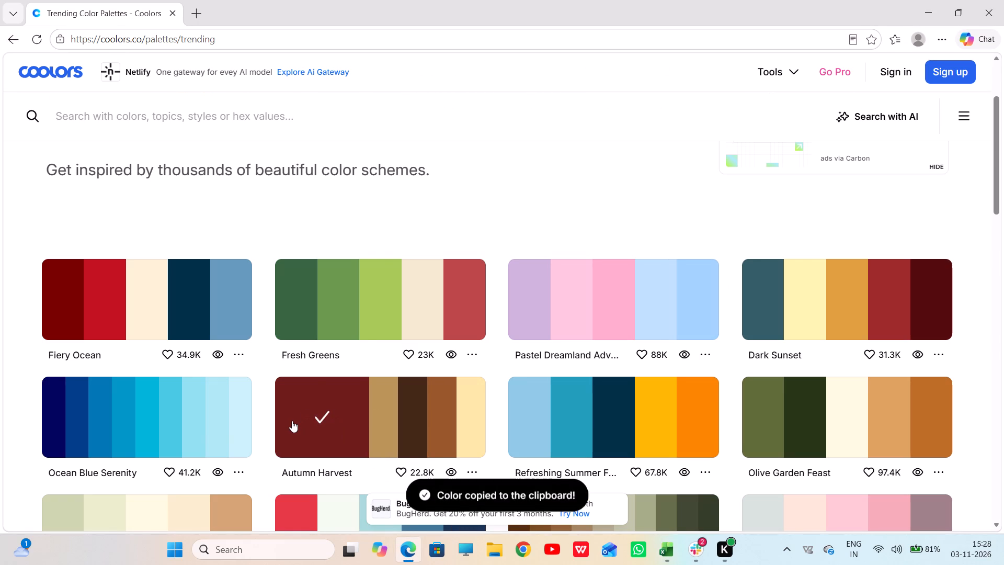
{"action": "left_click", "coordinate": [677, 563]}
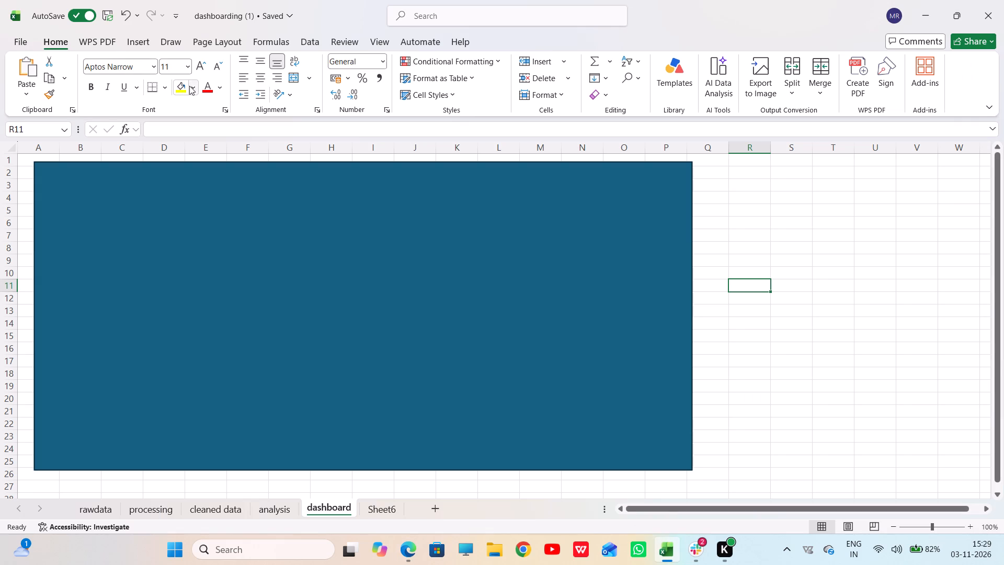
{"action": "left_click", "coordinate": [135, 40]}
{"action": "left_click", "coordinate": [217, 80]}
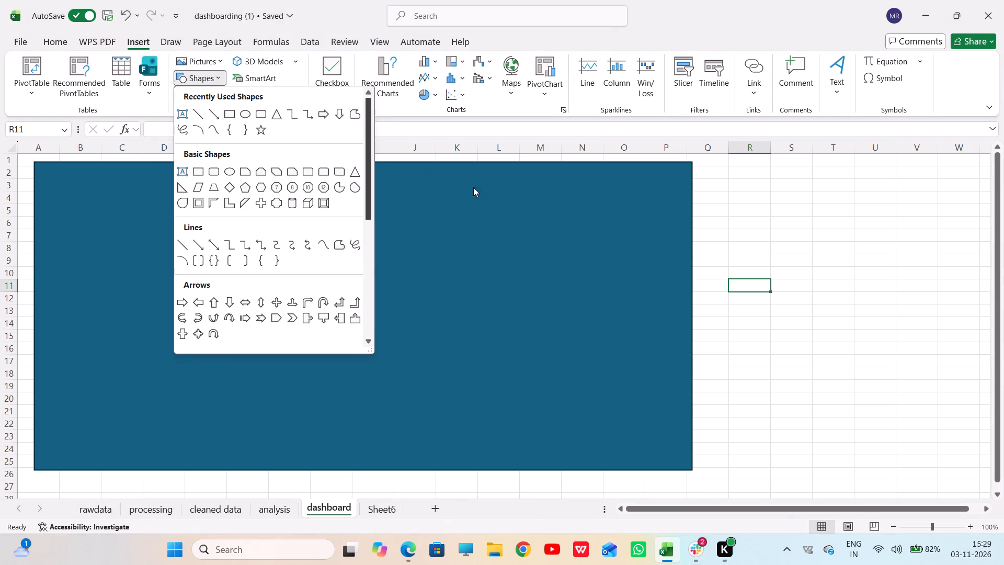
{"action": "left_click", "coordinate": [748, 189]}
Open the shape formatting of the dashboard rectangle and expand its fill settings.
{"action": "right_click", "coordinate": [657, 220]}
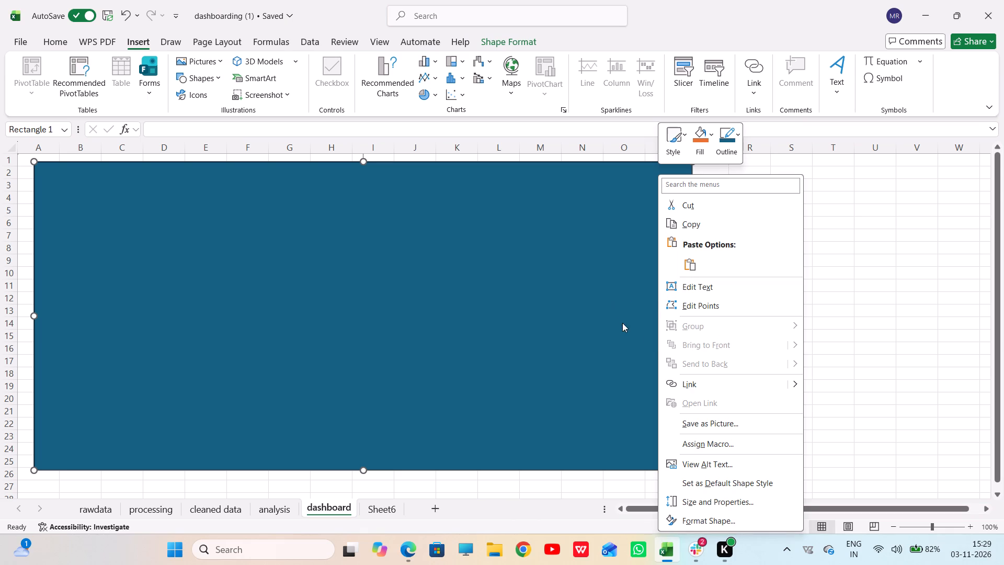
{"action": "left_click", "coordinate": [728, 517]}
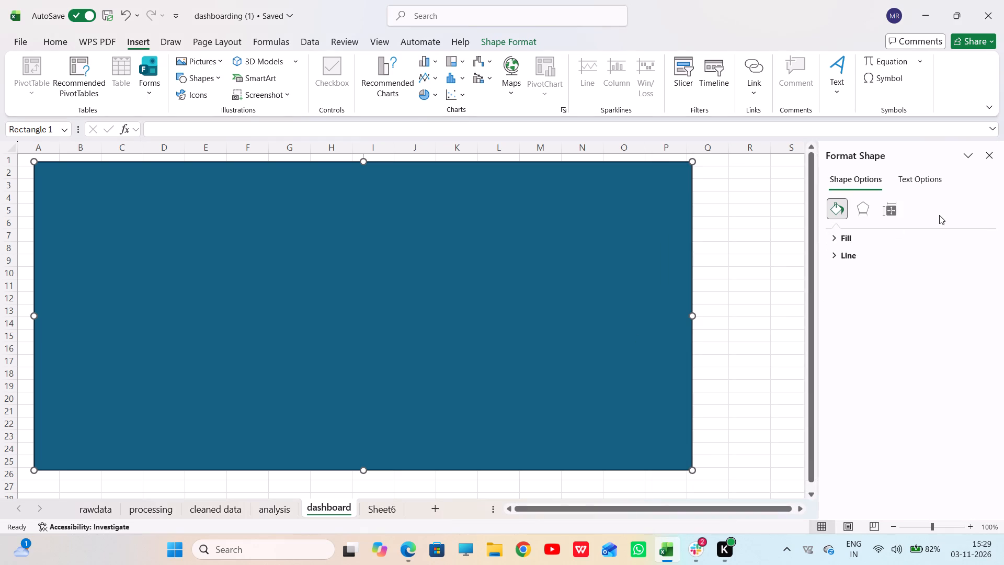
{"action": "left_click", "coordinate": [869, 233]}
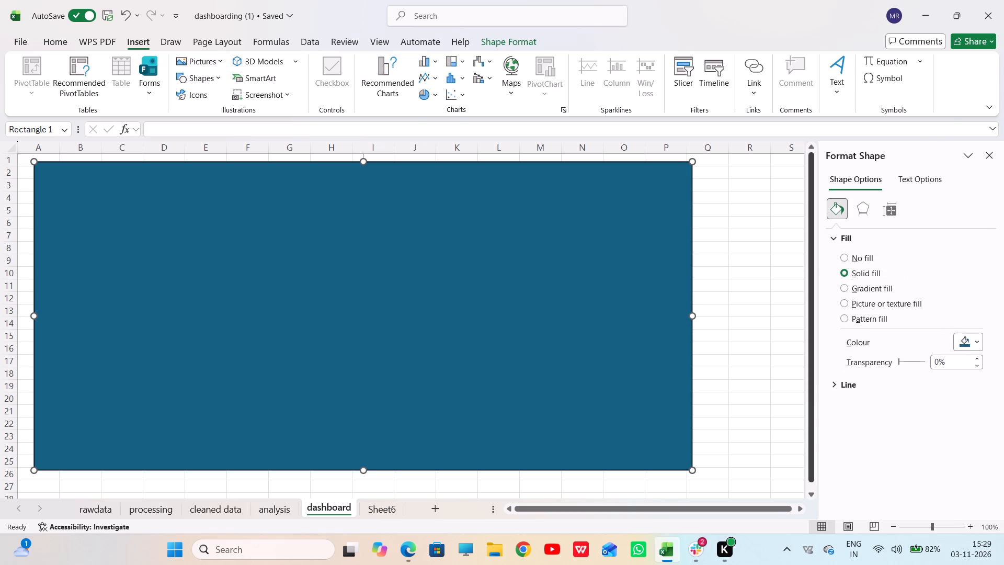
{"action": "left_click", "coordinate": [739, 232]}
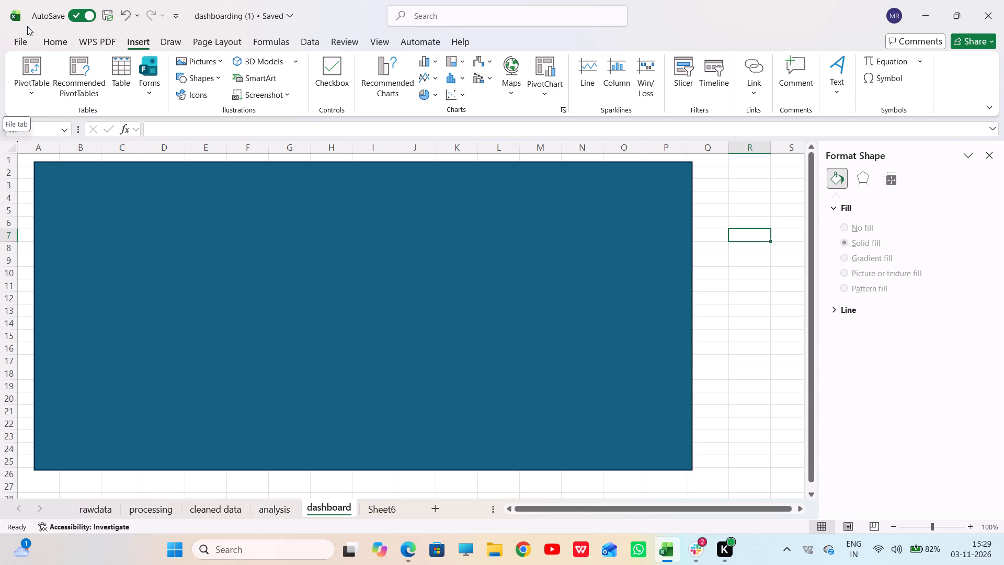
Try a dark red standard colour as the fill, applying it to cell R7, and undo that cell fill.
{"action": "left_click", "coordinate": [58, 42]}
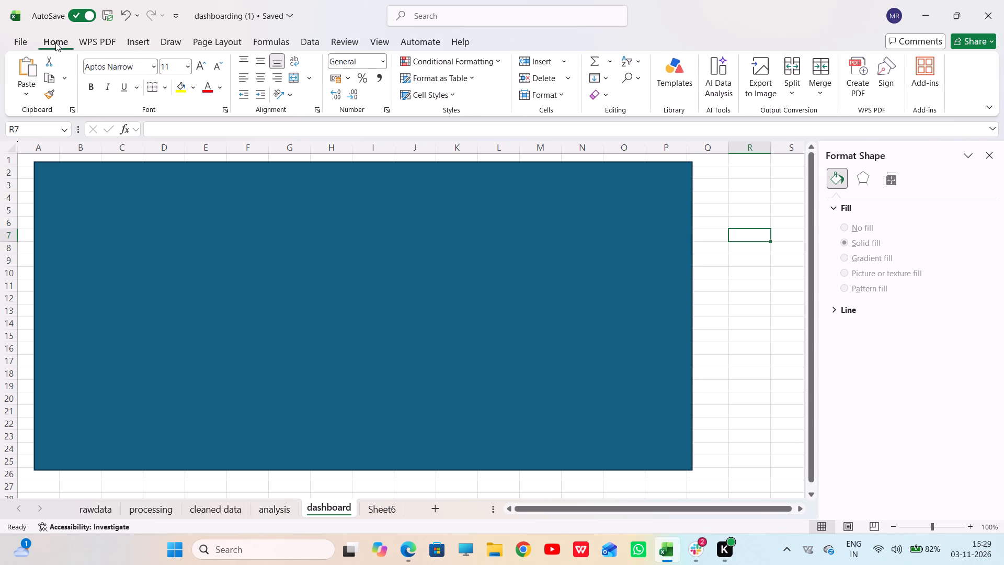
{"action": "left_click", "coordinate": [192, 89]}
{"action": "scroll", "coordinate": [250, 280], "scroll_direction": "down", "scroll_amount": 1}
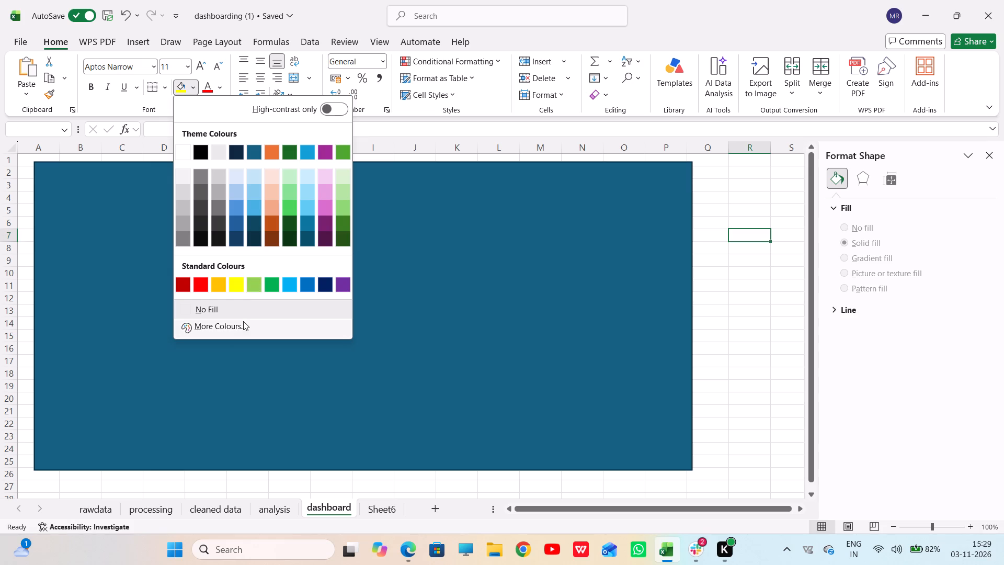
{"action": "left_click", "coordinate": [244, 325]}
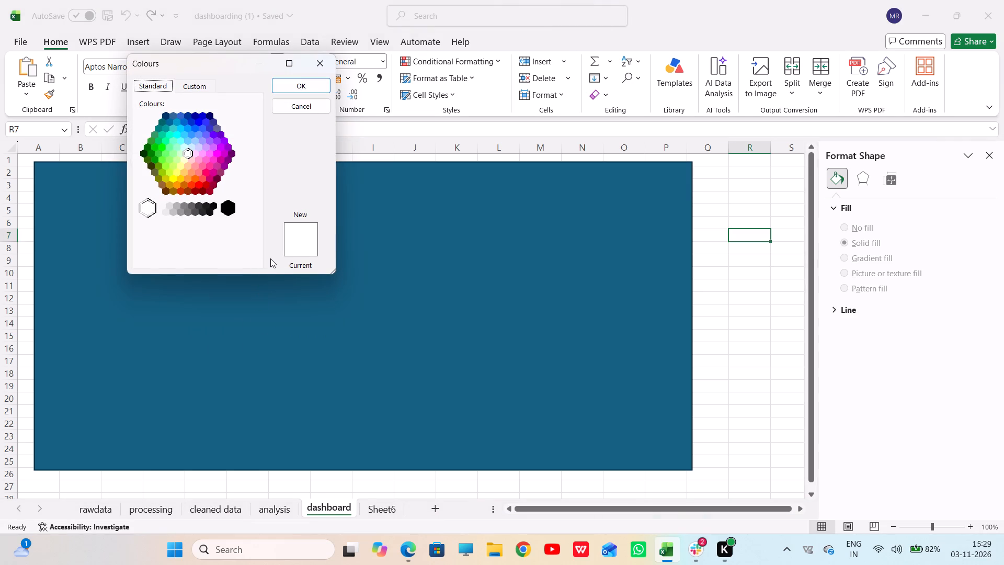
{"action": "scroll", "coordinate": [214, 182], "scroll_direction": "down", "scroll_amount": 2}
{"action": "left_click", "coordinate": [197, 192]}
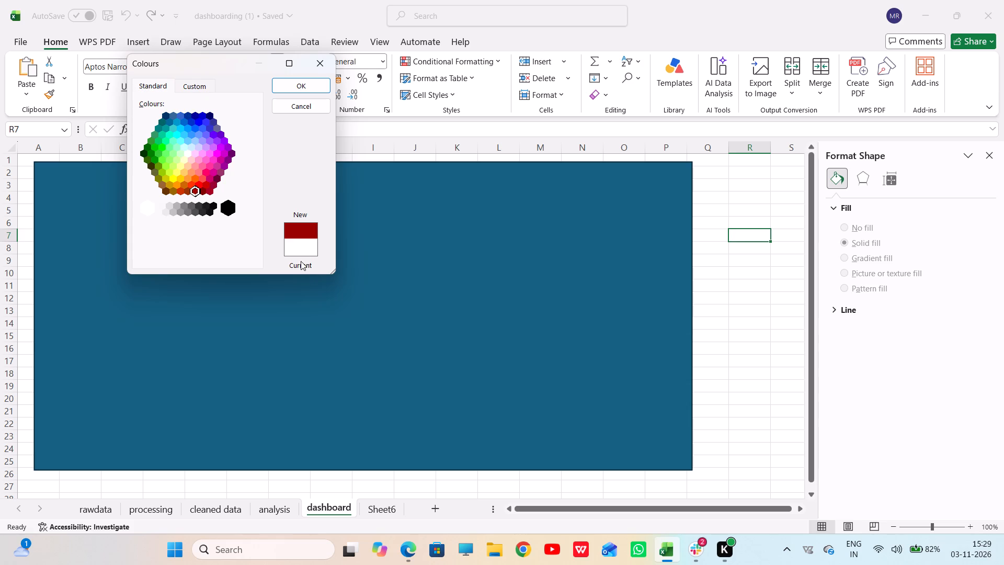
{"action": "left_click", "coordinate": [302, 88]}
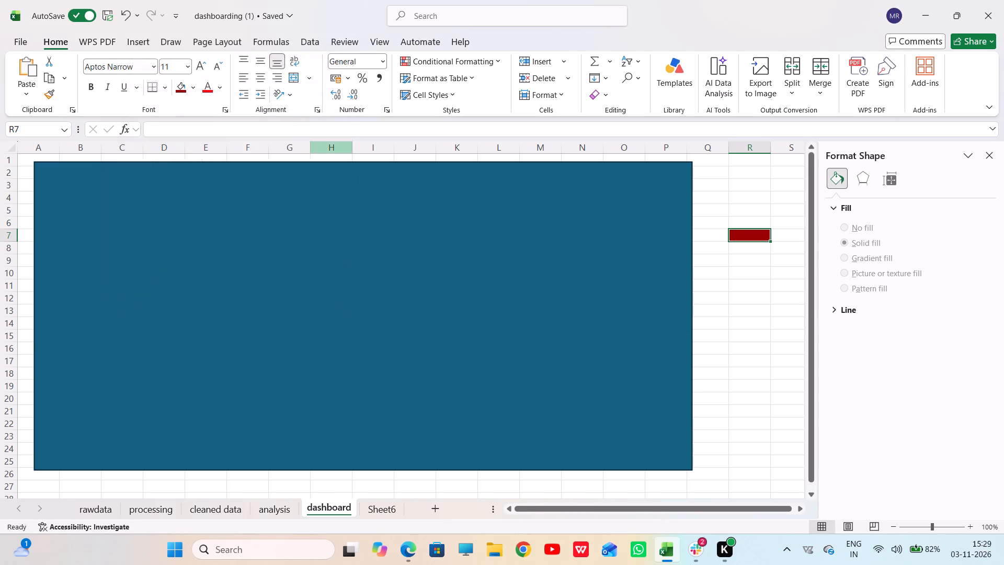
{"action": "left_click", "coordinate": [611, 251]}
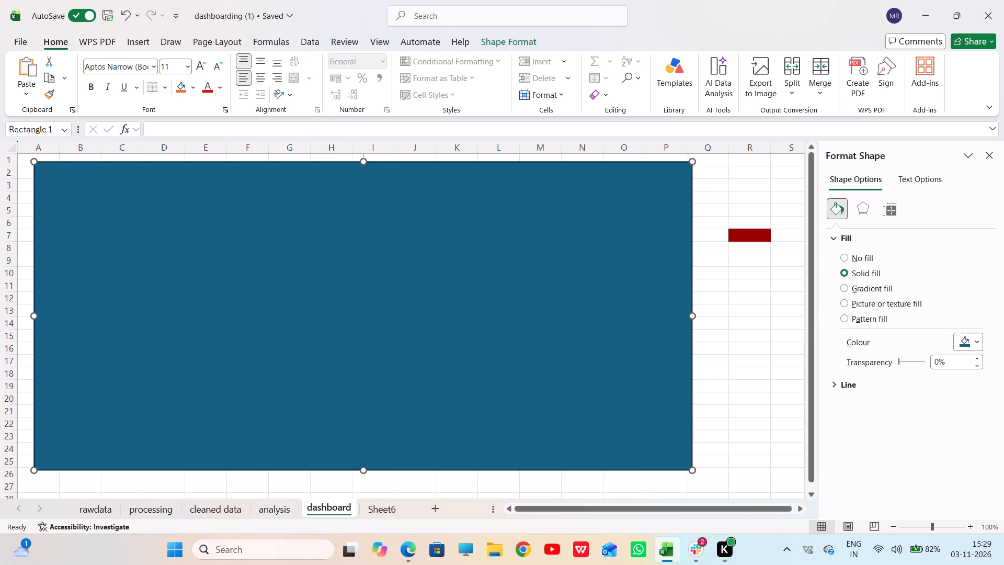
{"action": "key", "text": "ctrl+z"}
Fill the dashboard rectangle with the custom dark red colour #692F37, picked from the colour spectrum.
{"action": "left_click", "coordinate": [587, 271]}
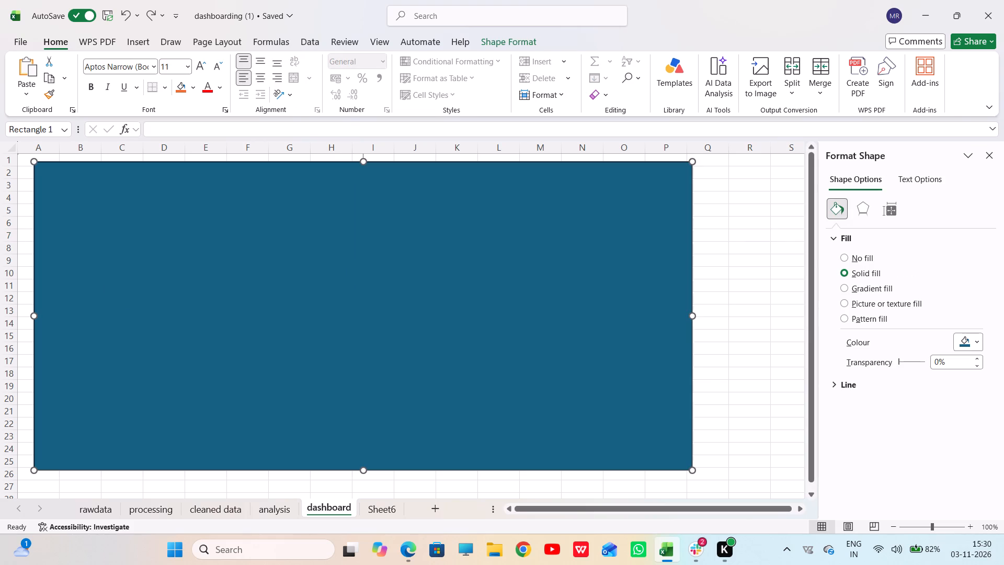
{"action": "left_click", "coordinate": [195, 92]}
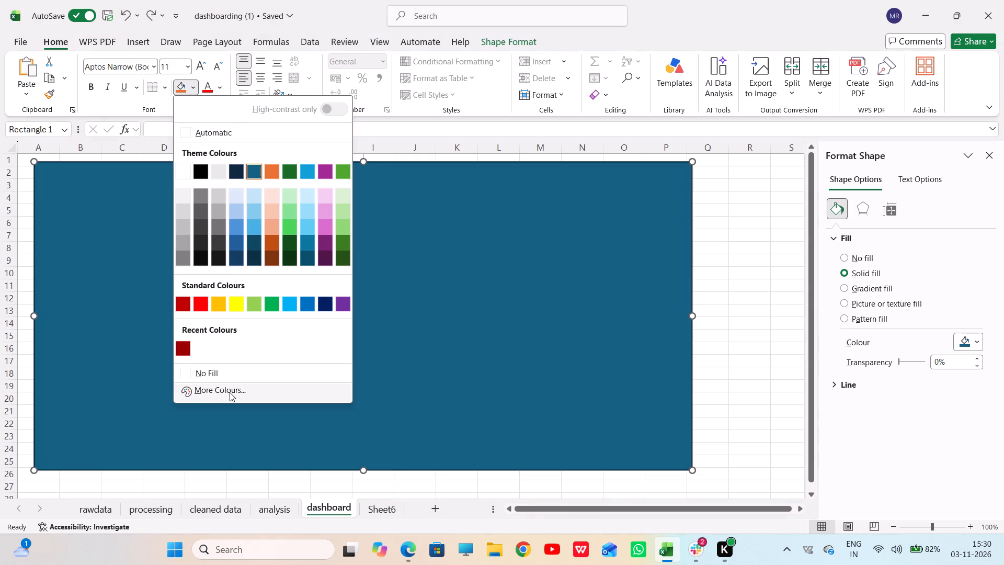
{"action": "left_click", "coordinate": [231, 388]}
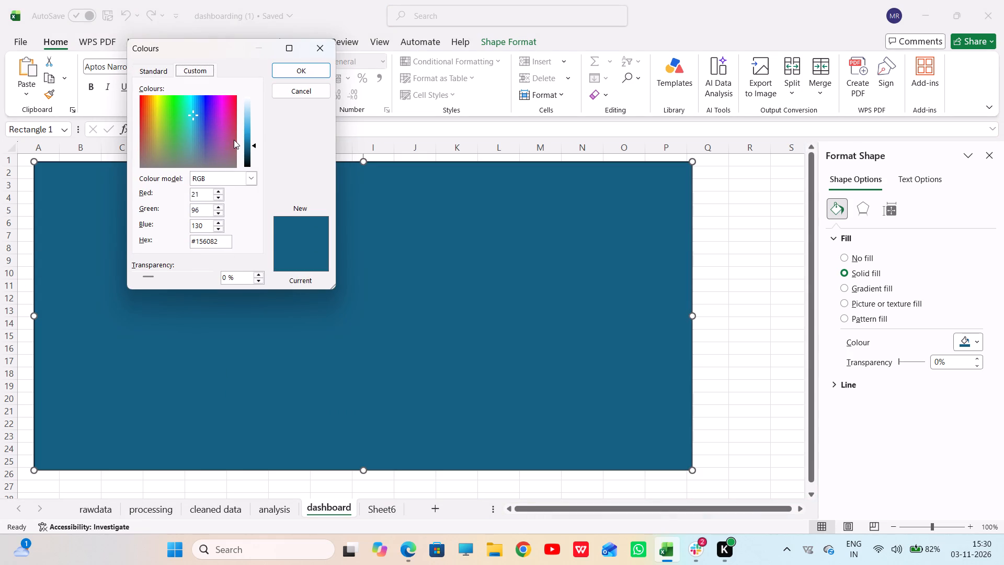
{"action": "left_click", "coordinate": [234, 140]}
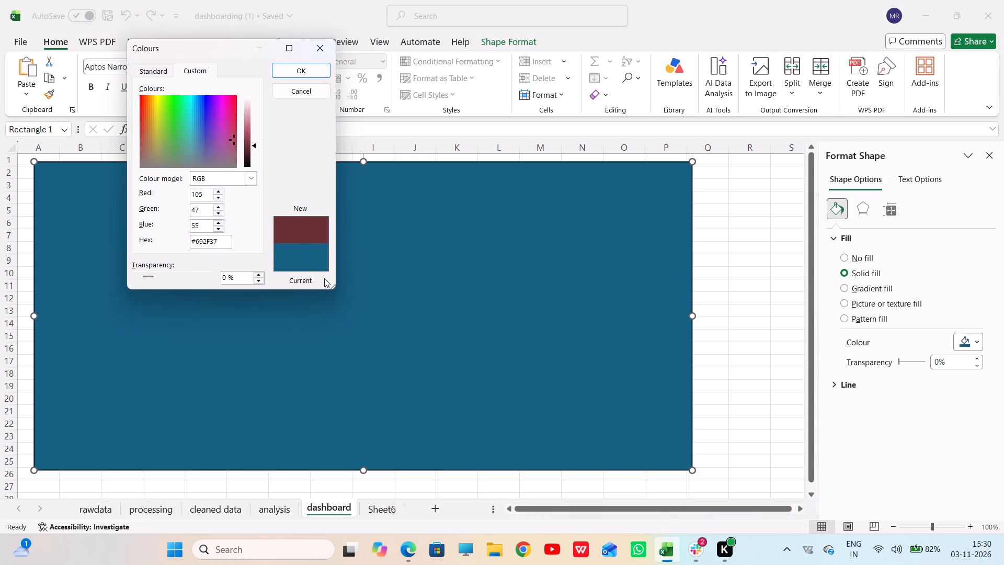
{"action": "left_click", "coordinate": [301, 71]}
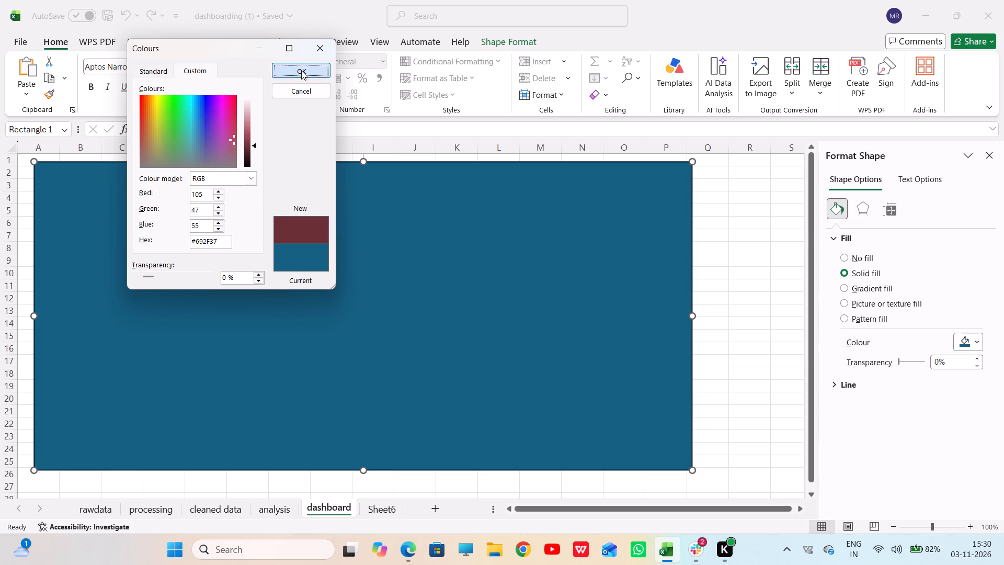
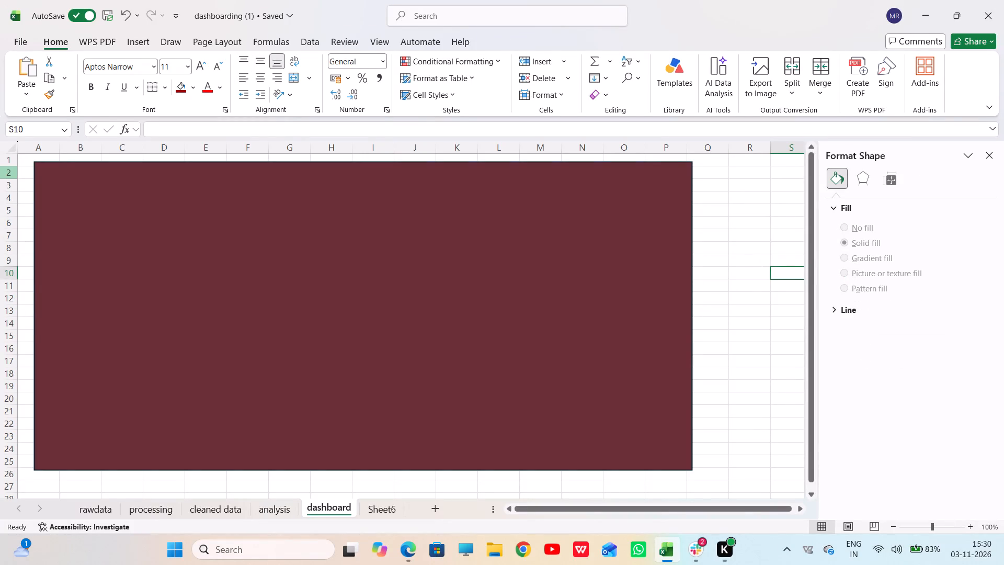
Move the dark red background rectangle so its corner sits at the start of cell A1.
{"action": "left_click_drag", "start_coordinate": [41, 175], "coordinate": [35, 175]}
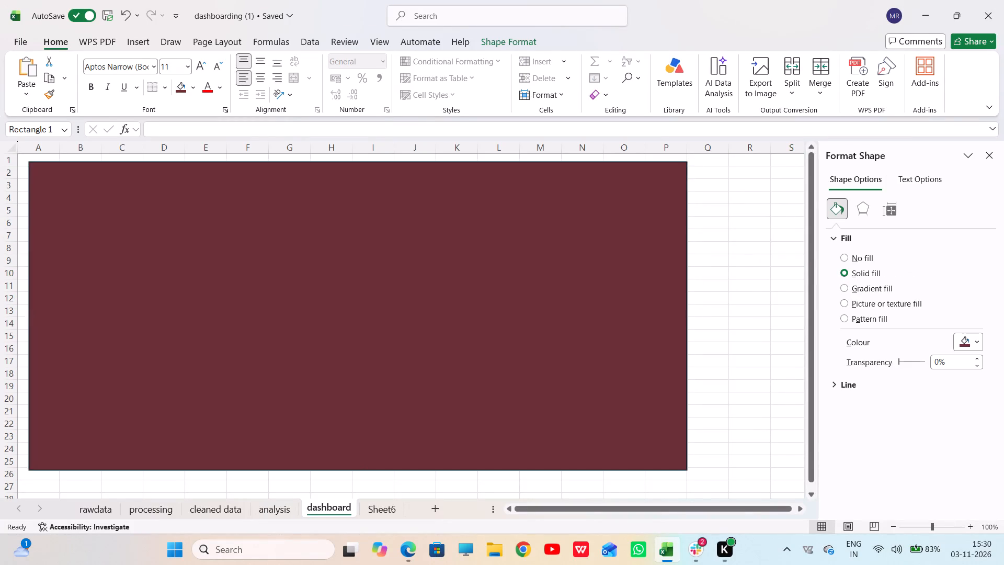
{"action": "left_click_drag", "start_coordinate": [35, 175], "coordinate": [25, 165]}
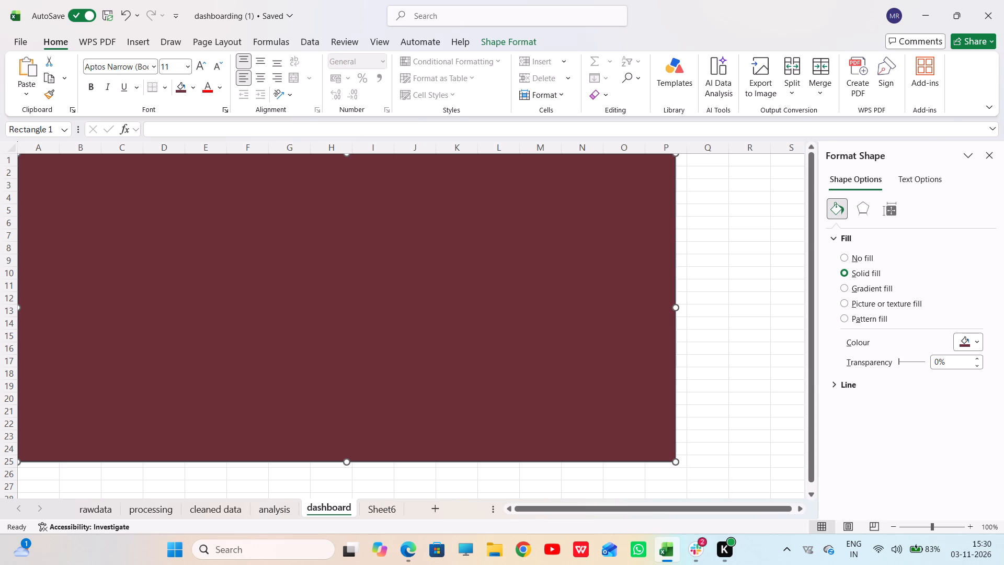
{"action": "left_click", "coordinate": [762, 272]}
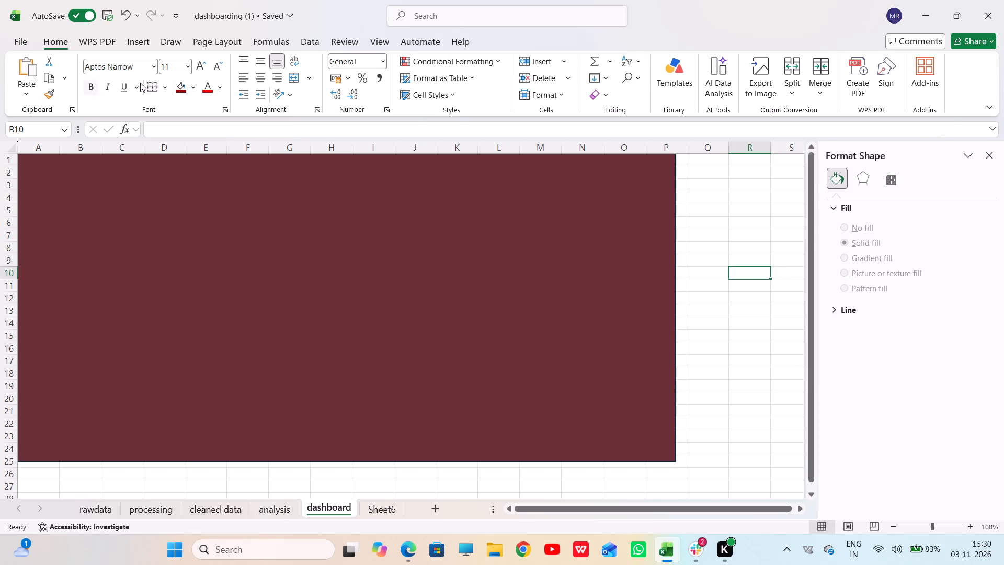
Draw a banner rectangle about 0.97 cm high and 26.31 cm wide across the top of the dark red background.
{"action": "left_click", "coordinate": [144, 41]}
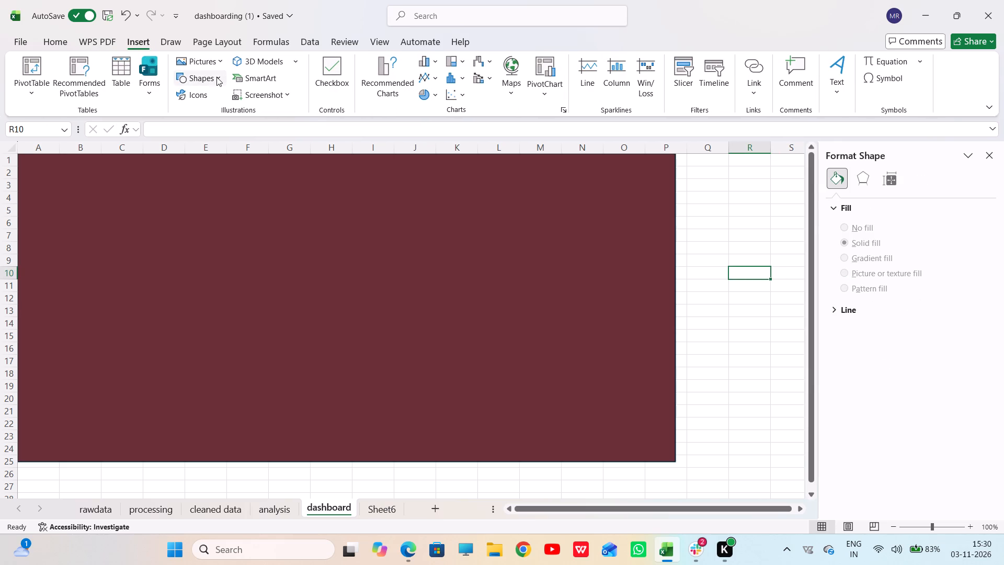
{"action": "left_click", "coordinate": [216, 77]}
{"action": "left_click", "coordinate": [226, 112]}
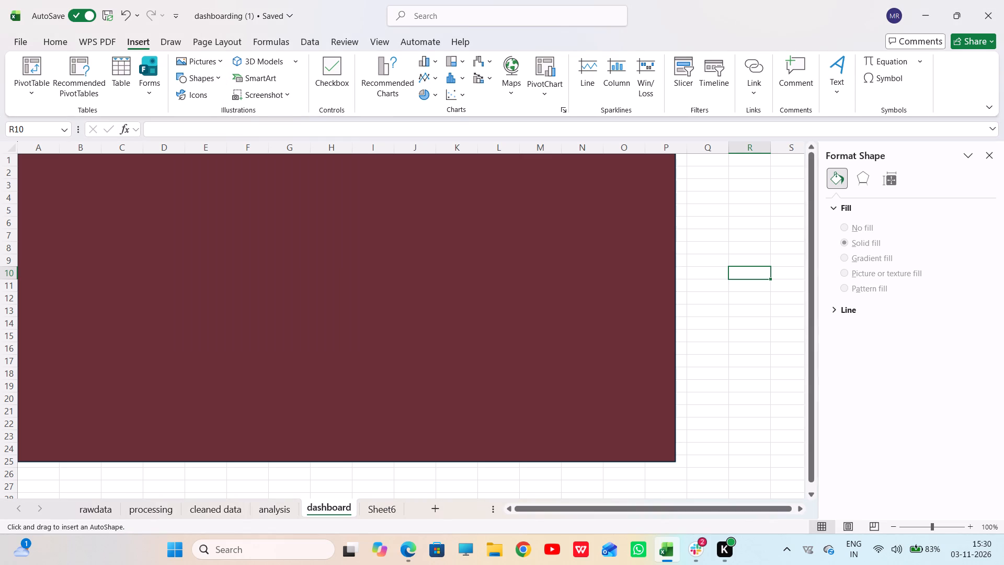
{"action": "left_click_drag", "start_coordinate": [21, 159], "coordinate": [165, 172]}
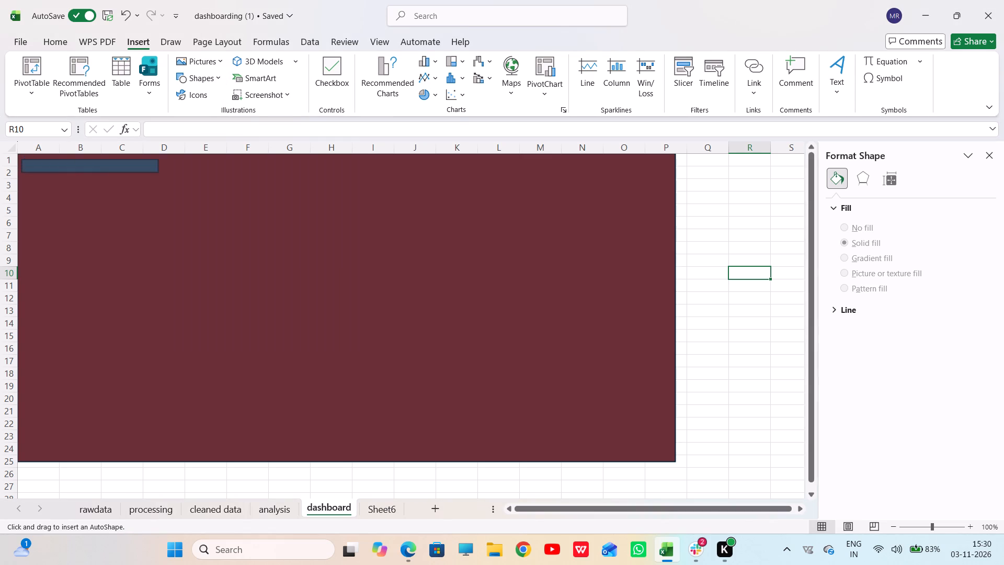
{"action": "left_click_drag", "start_coordinate": [165, 172], "coordinate": [588, 176]}
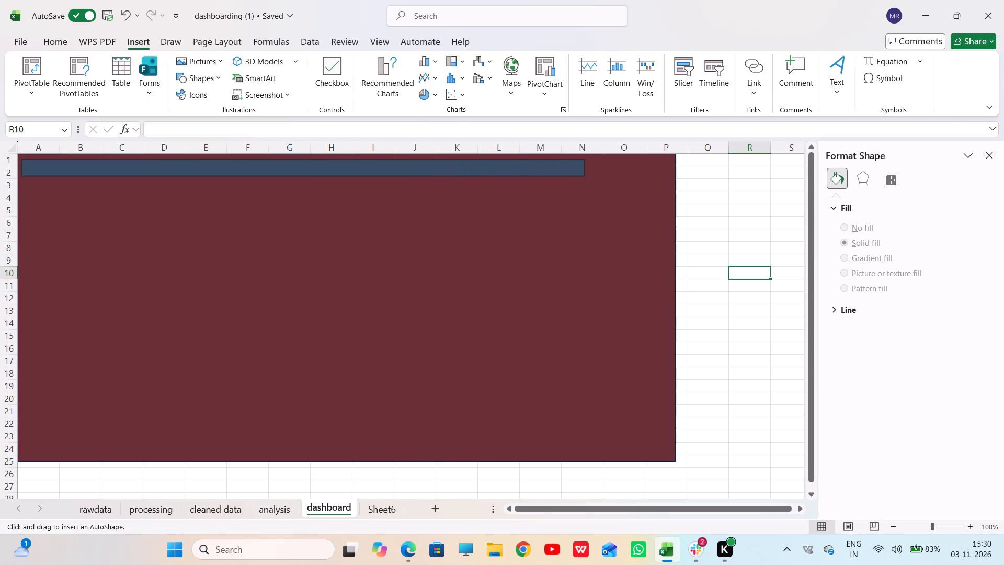
{"action": "left_click_drag", "start_coordinate": [588, 176], "coordinate": [671, 183]}
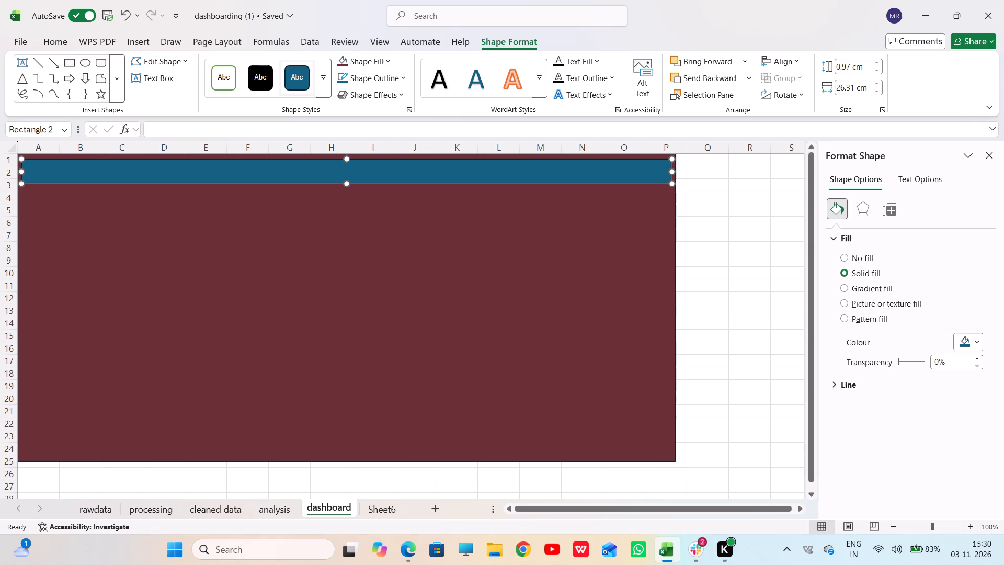
Resize the blue banner to span the full width of the dark red background, about 26.63 cm wide.
{"action": "left_click_drag", "start_coordinate": [672, 171], "coordinate": [677, 168]}
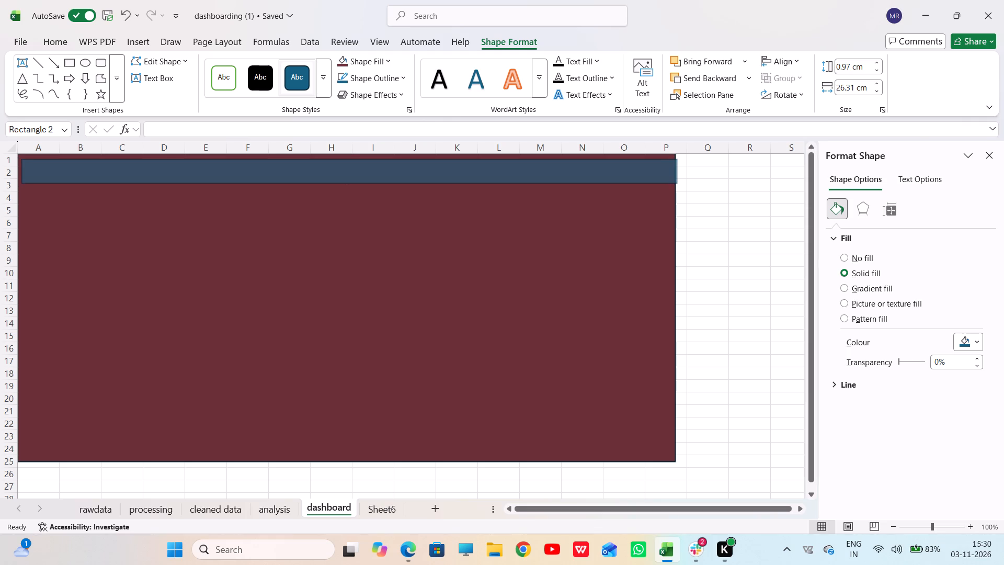
{"action": "left_click_drag", "start_coordinate": [677, 168], "coordinate": [677, 168]}
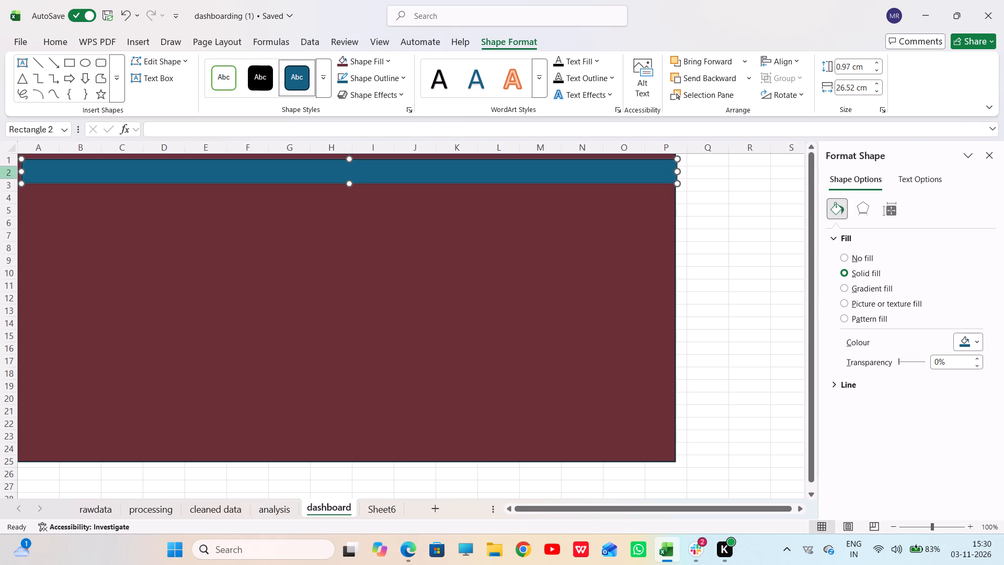
{"action": "left_click", "coordinate": [20, 170]}
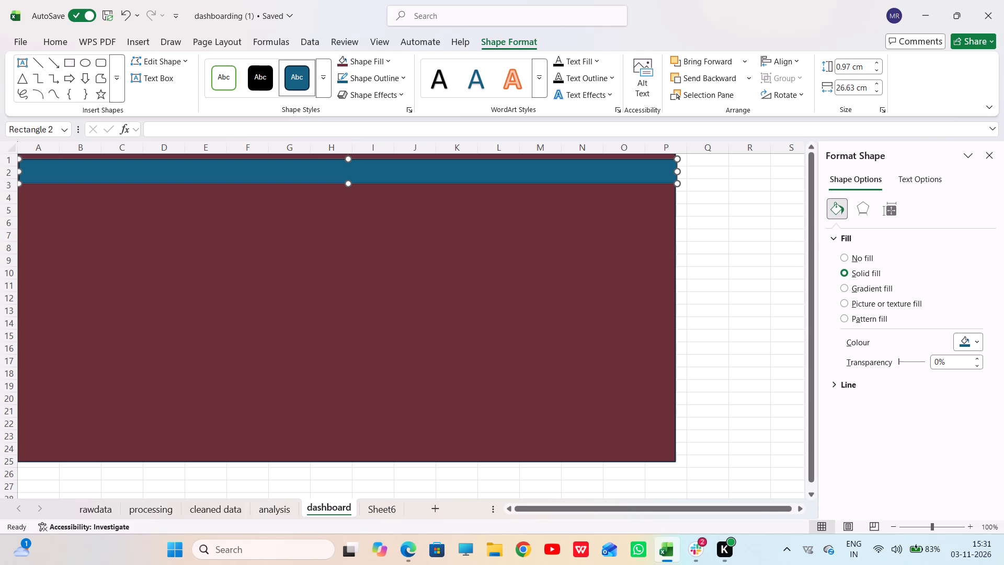
{"action": "left_click_drag", "start_coordinate": [677, 184], "coordinate": [672, 183]}
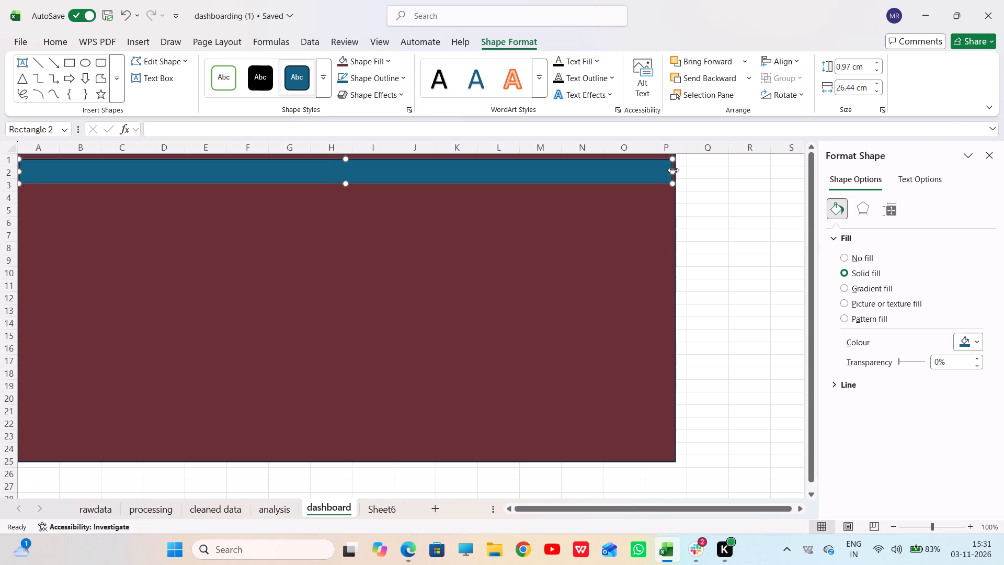
{"action": "left_click", "coordinate": [673, 170]}
{"action": "left_click", "coordinate": [18, 171]}
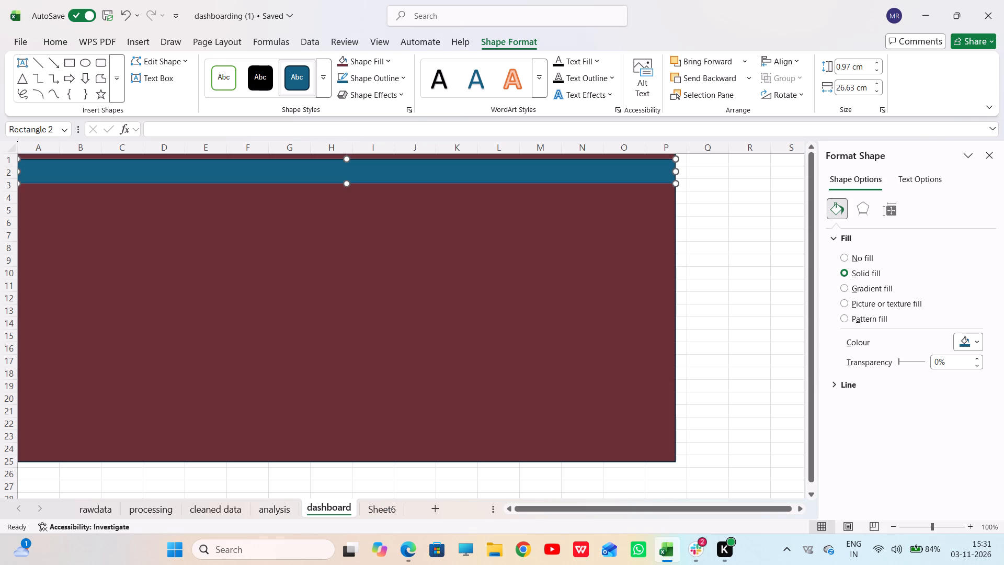
{"action": "left_click", "coordinate": [729, 275]}
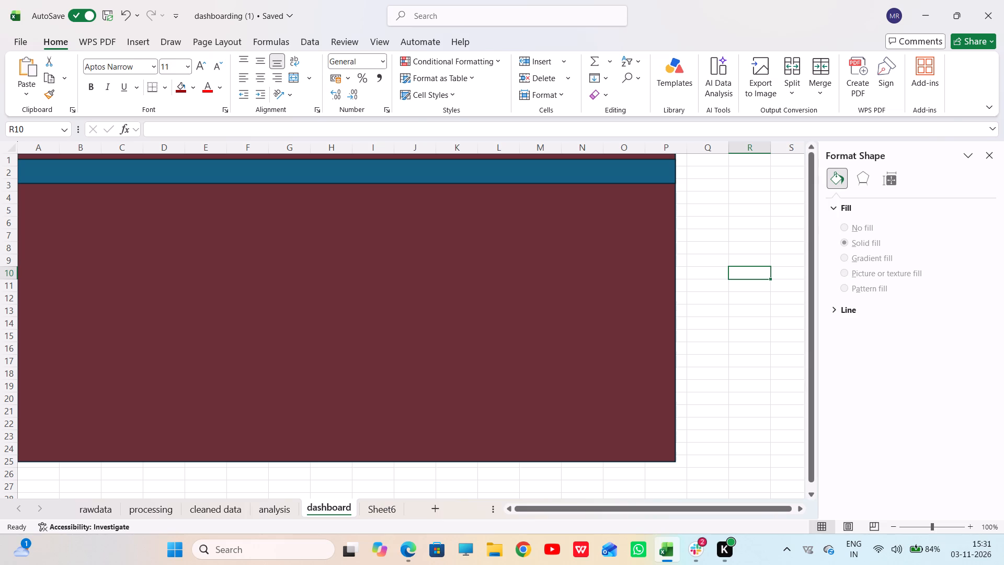
Move the blue banner up so it sits flush with the top edge of the dark red background.
{"action": "left_click_drag", "start_coordinate": [295, 163], "coordinate": [296, 158]}
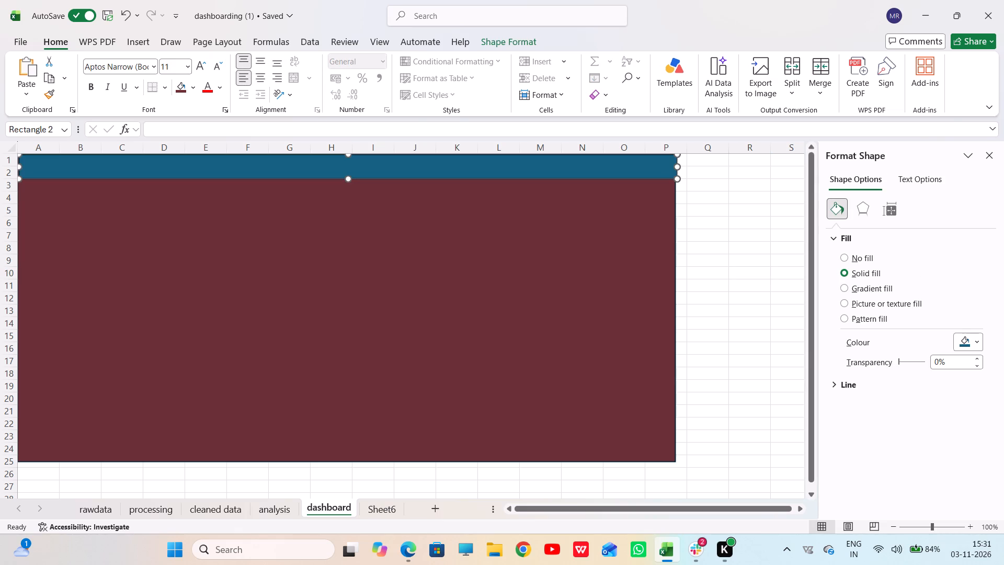
{"action": "left_click", "coordinate": [715, 227]}
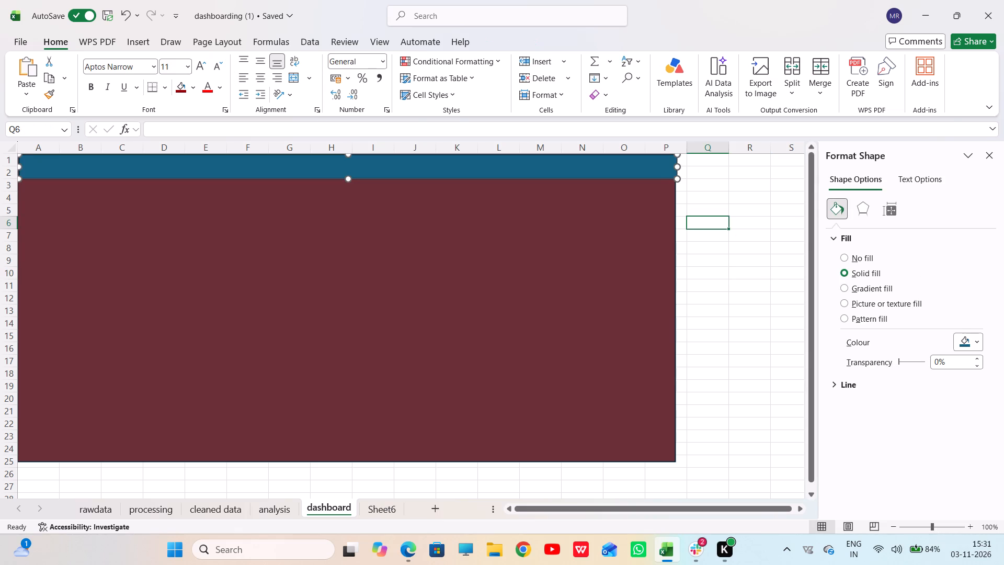
{"action": "scroll", "coordinate": [460, 310], "scroll_direction": "up", "scroll_amount": 6}
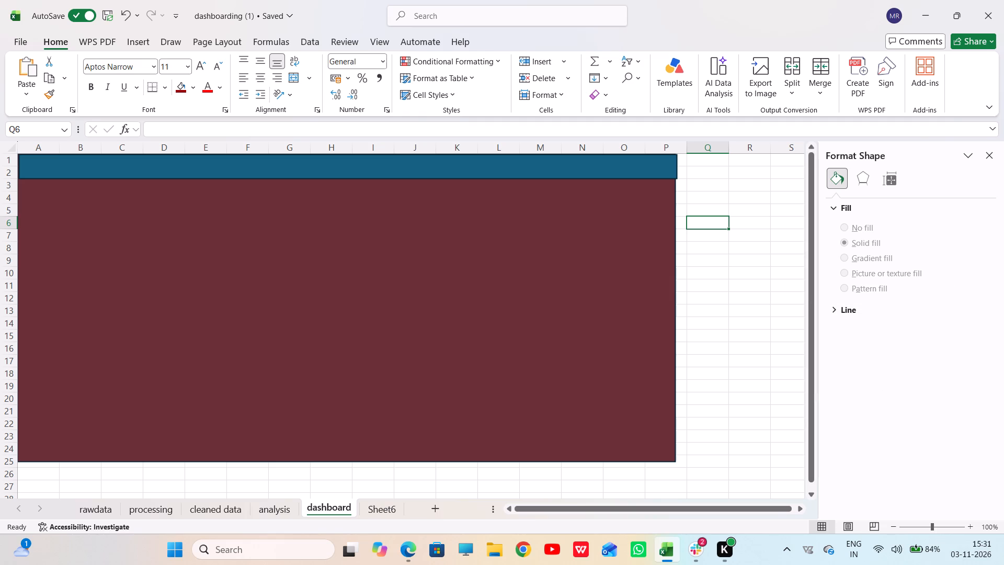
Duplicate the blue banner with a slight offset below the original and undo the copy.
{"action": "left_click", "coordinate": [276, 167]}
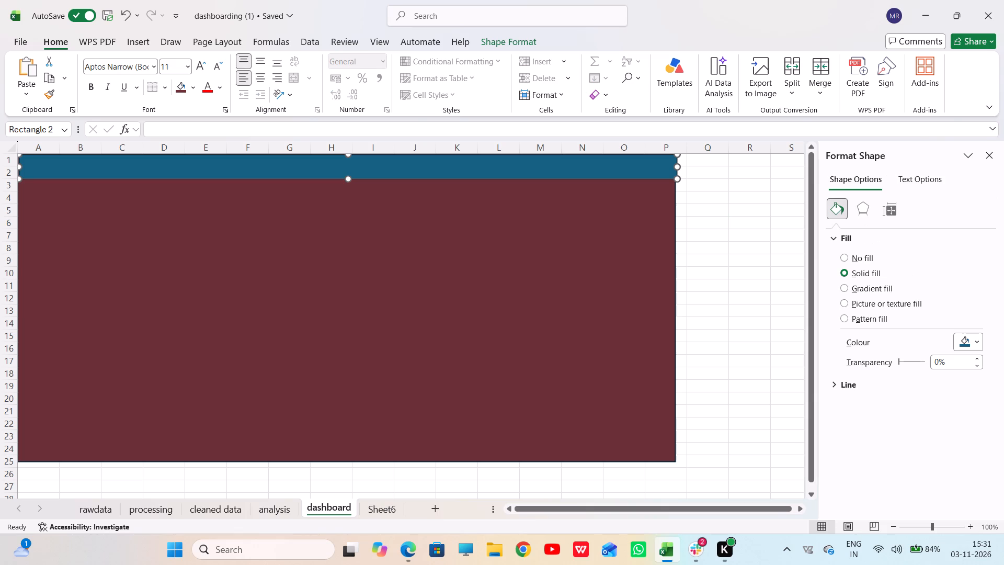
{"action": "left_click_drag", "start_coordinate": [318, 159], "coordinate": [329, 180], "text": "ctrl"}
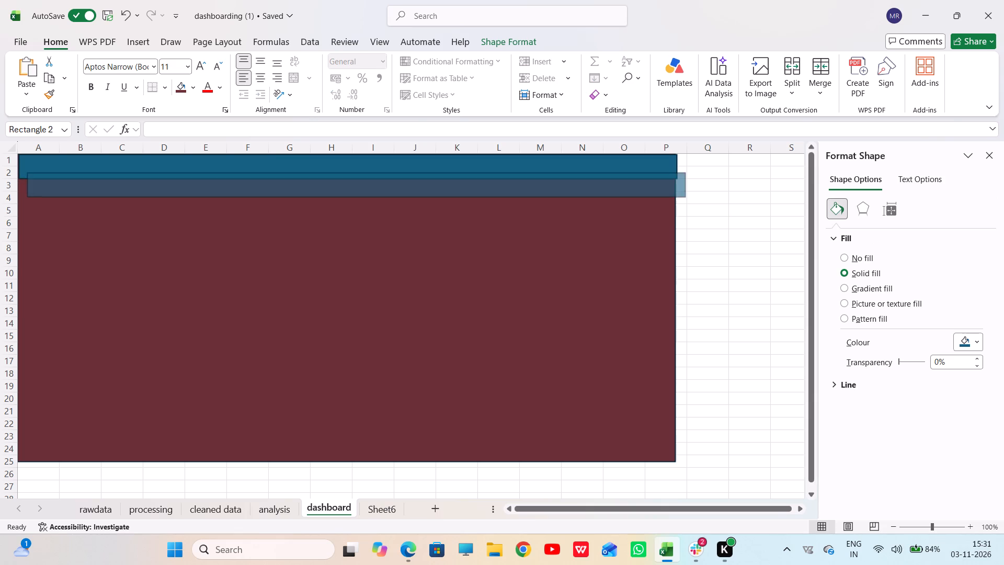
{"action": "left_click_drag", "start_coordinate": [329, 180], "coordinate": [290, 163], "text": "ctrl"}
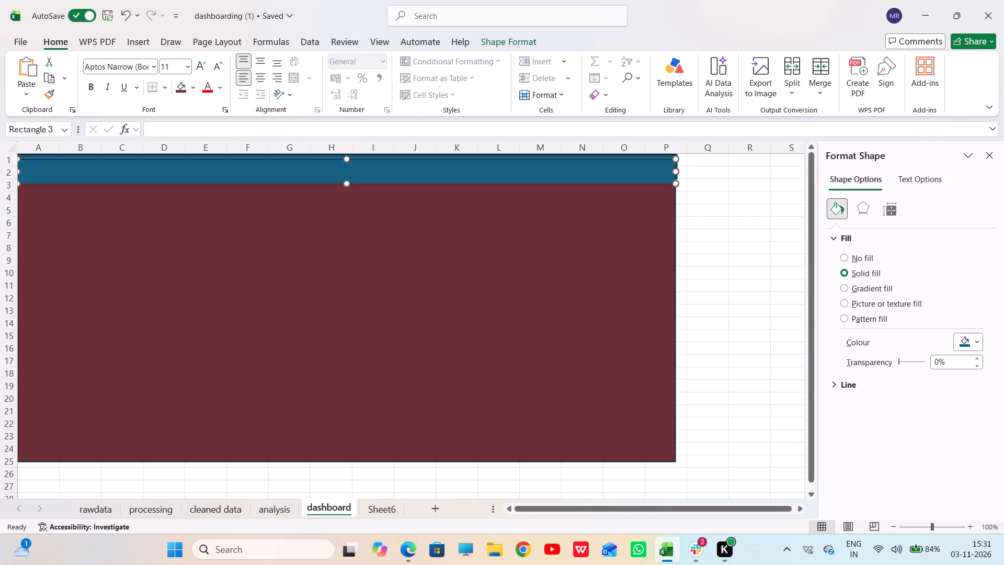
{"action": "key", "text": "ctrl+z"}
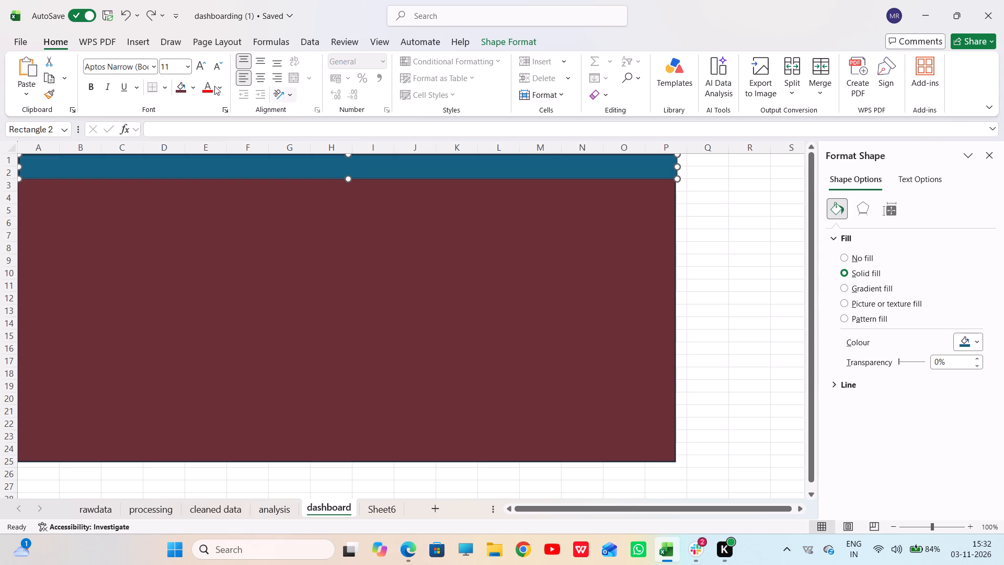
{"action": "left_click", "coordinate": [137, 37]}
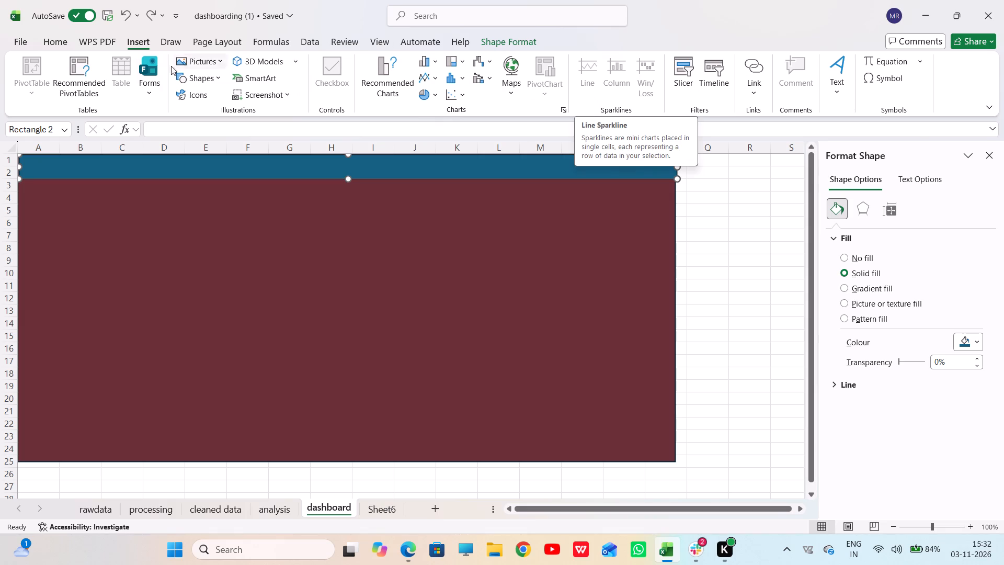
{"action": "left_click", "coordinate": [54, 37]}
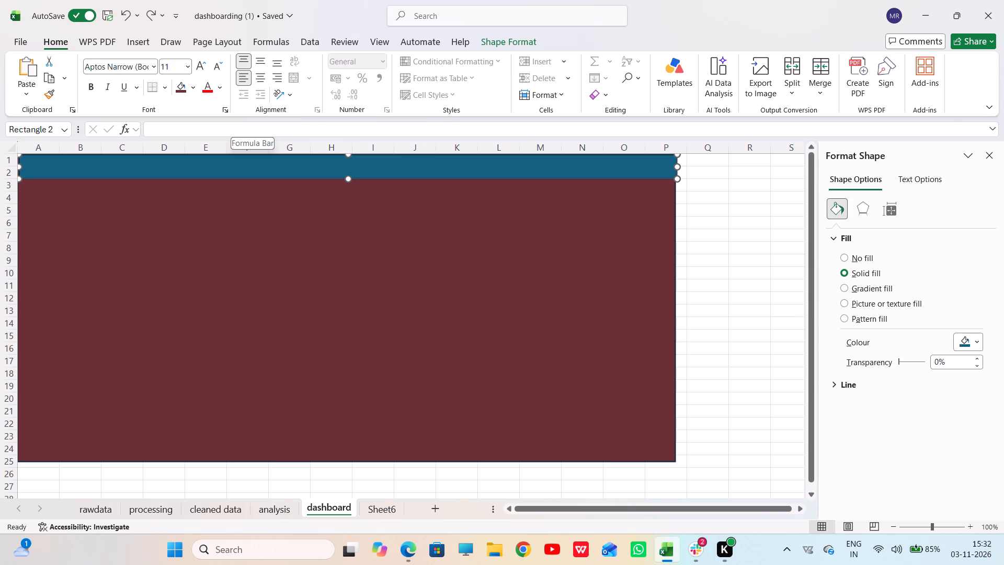
Select both the blue banner and the dark red background rectangle and group them.
{"action": "left_click", "coordinate": [260, 172]}
{"action": "left_click", "coordinate": [510, 38]}
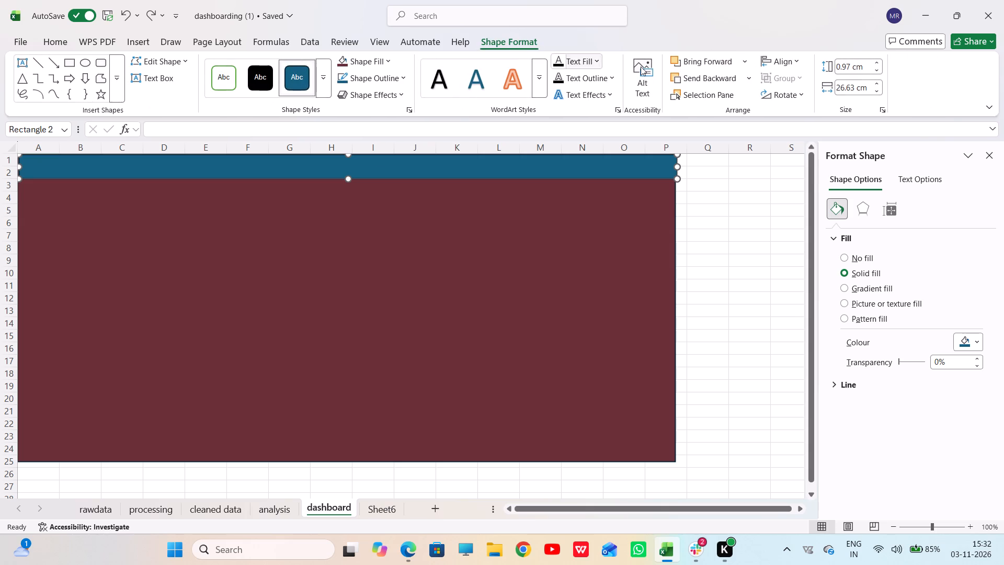
{"action": "left_click", "coordinate": [791, 77]}
{"action": "left_click", "coordinate": [475, 168]}
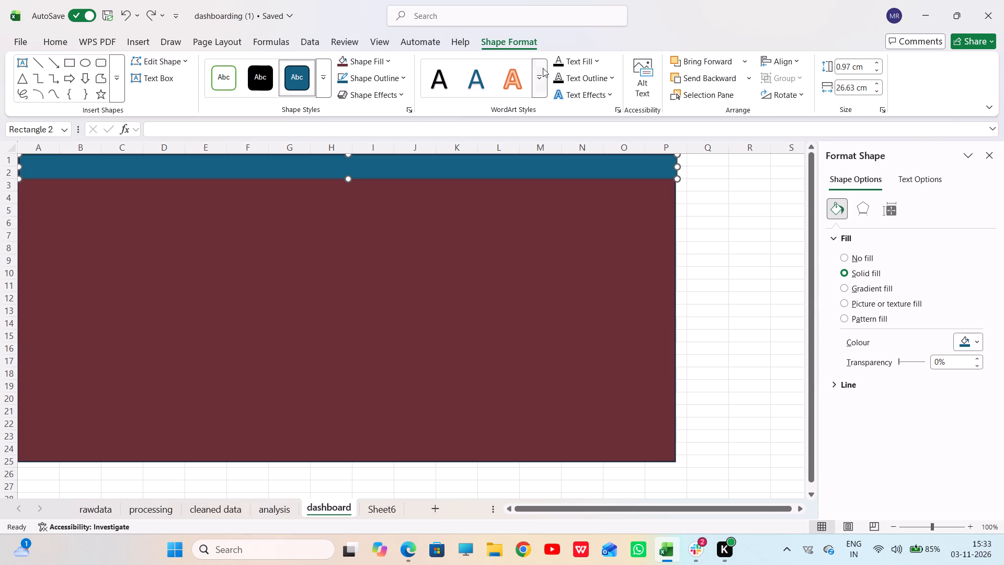
{"action": "left_click", "coordinate": [518, 220], "text": "ctrl"}
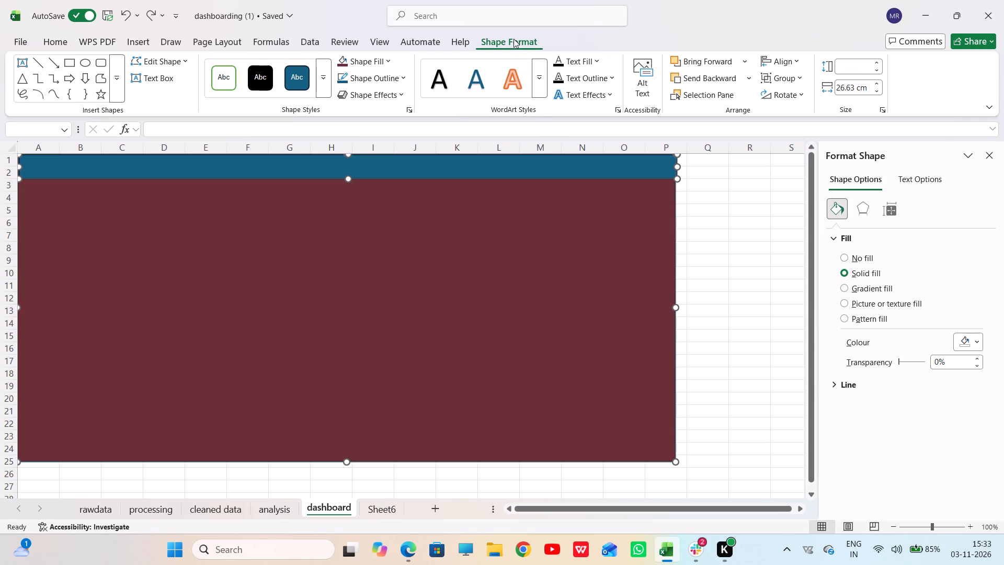
{"action": "left_click", "coordinate": [514, 39], "text": "ctrl"}
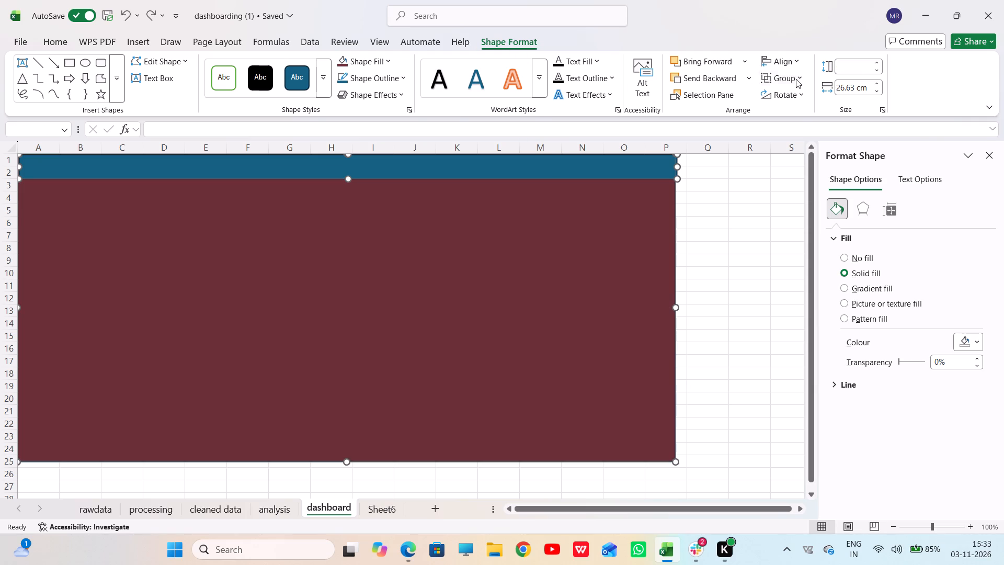
{"action": "left_click", "coordinate": [796, 78], "text": "ctrl"}
{"action": "left_click", "coordinate": [795, 96], "text": "ctrl"}
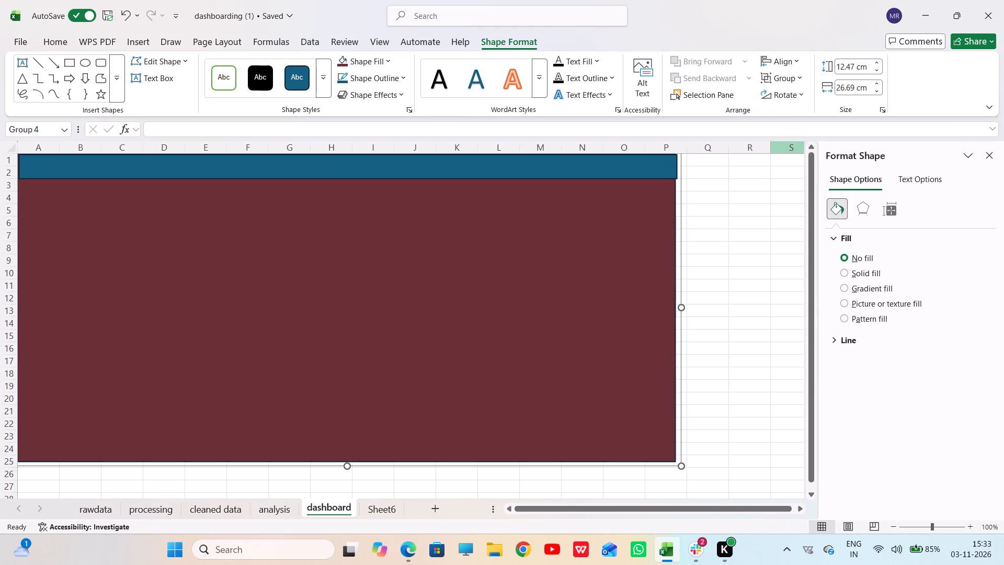
{"action": "left_click", "coordinate": [727, 263]}
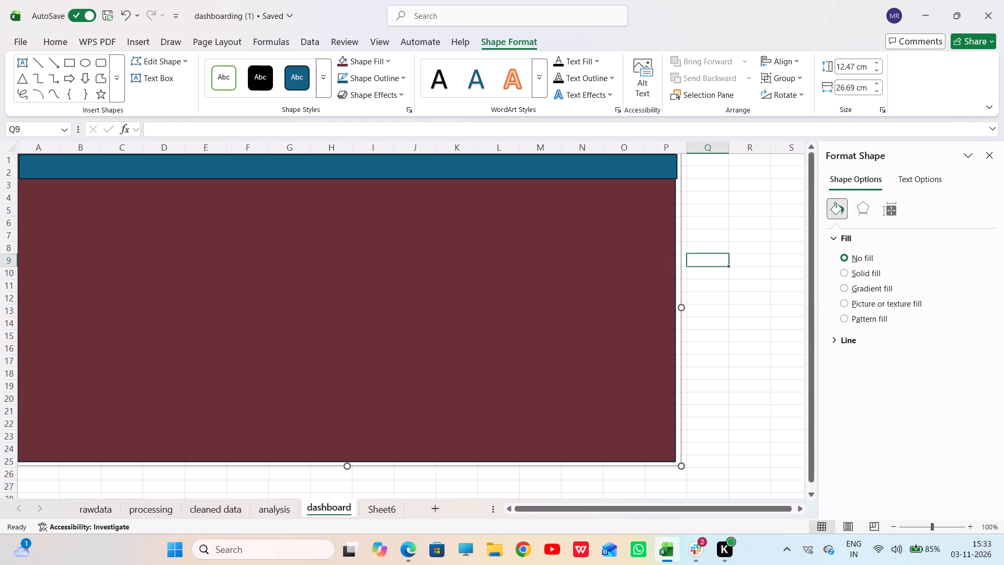
Try moving the grouped shapes across the sheet and place them back at the corner of cell A1.
{"action": "left_click_drag", "start_coordinate": [484, 218], "coordinate": [501, 271]}
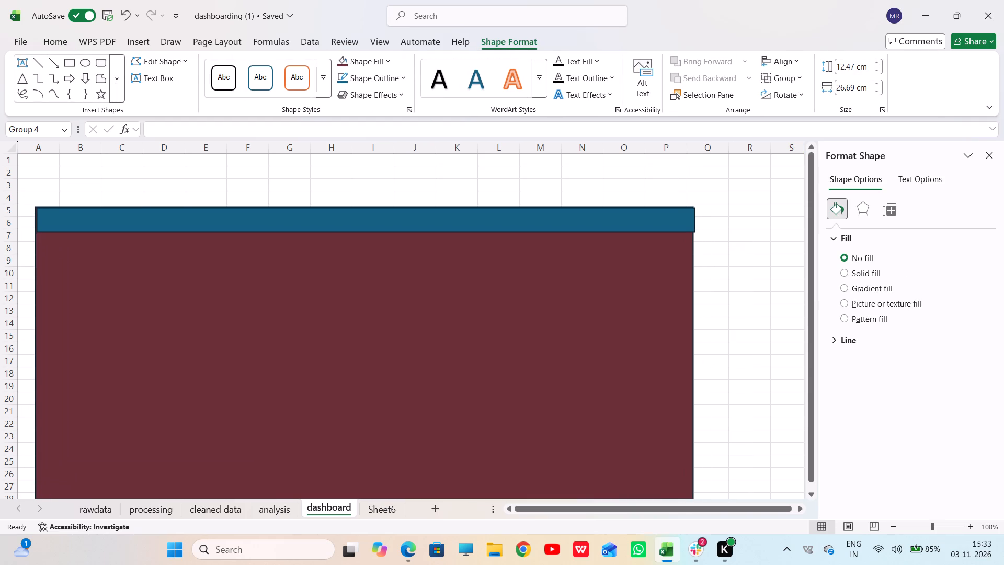
{"action": "left_click_drag", "start_coordinate": [501, 271], "coordinate": [463, 221]}
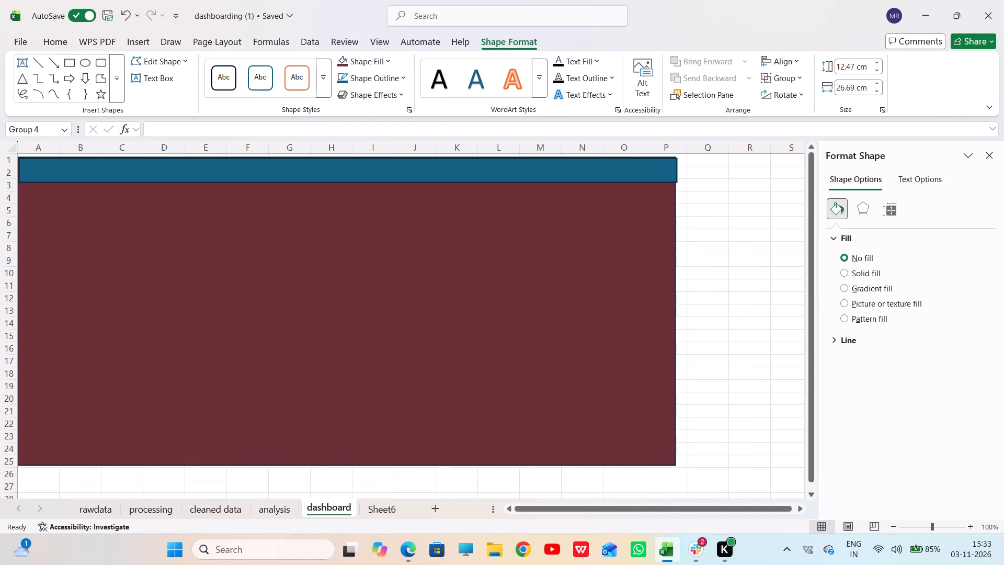
{"action": "left_click_drag", "start_coordinate": [463, 221], "coordinate": [464, 218]}
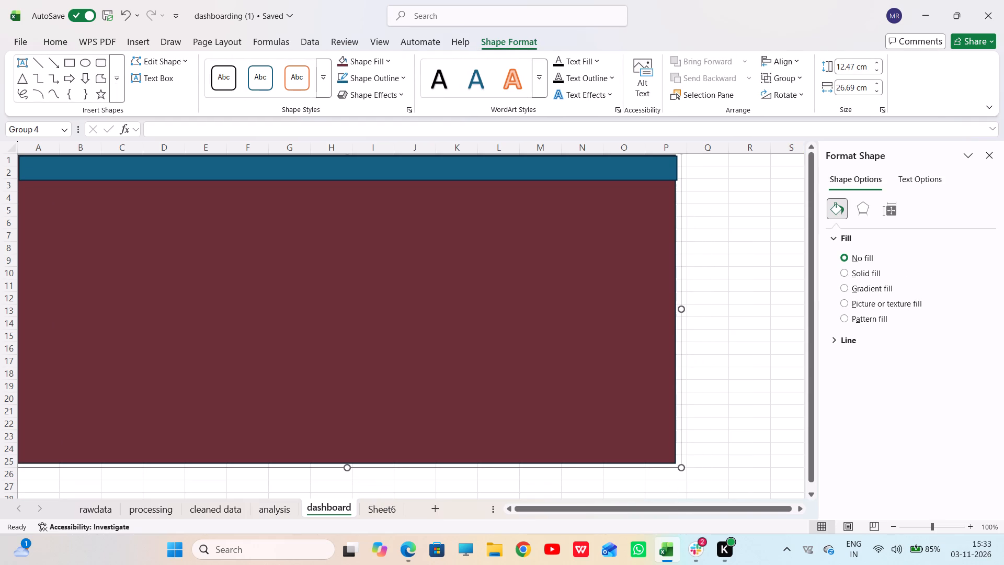
Narrow the blue banner to about 26.52 cm so its end lines up with the dark red background's edge.
{"action": "left_click", "coordinate": [645, 177]}
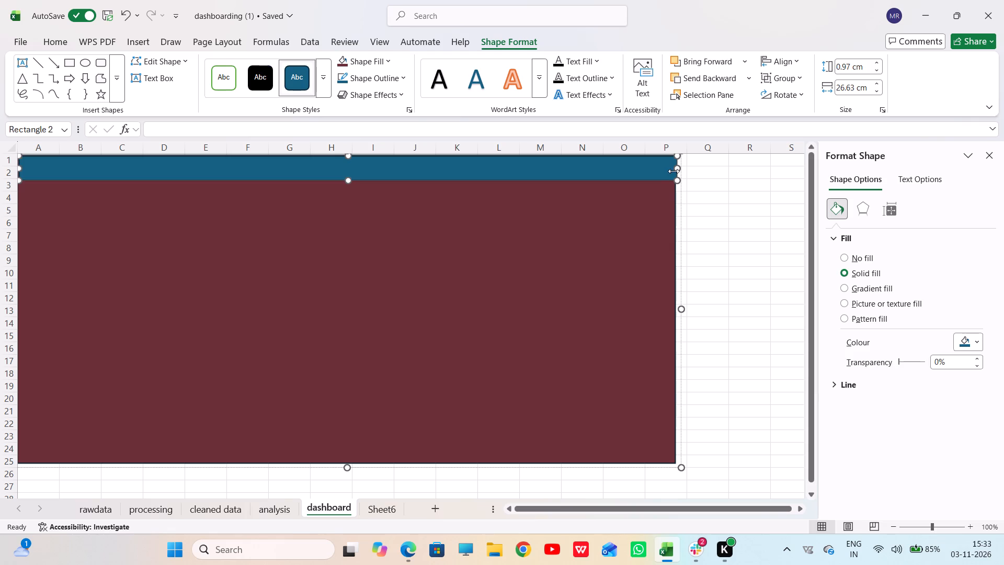
{"action": "left_click", "coordinate": [676, 170]}
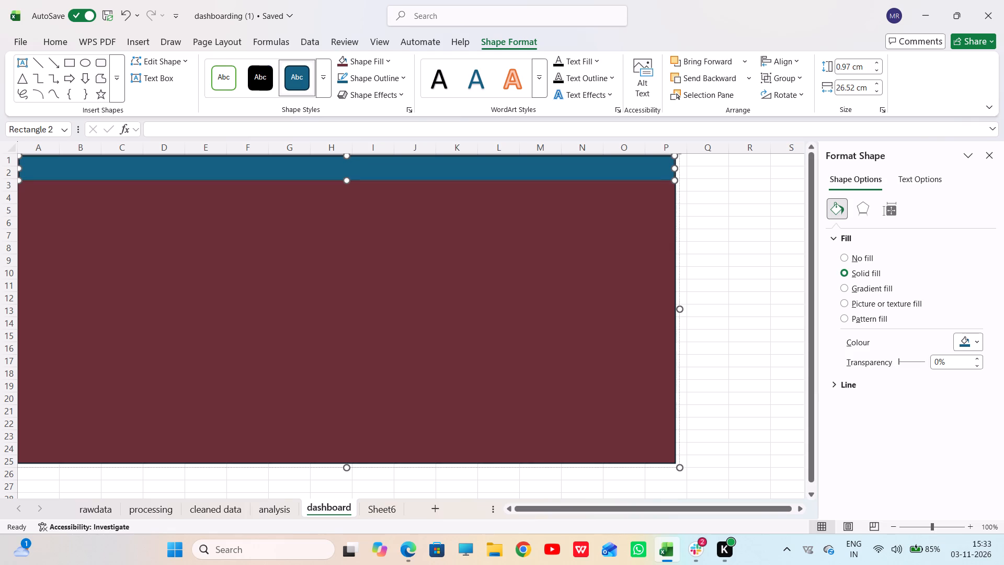
{"action": "left_click", "coordinate": [723, 198]}
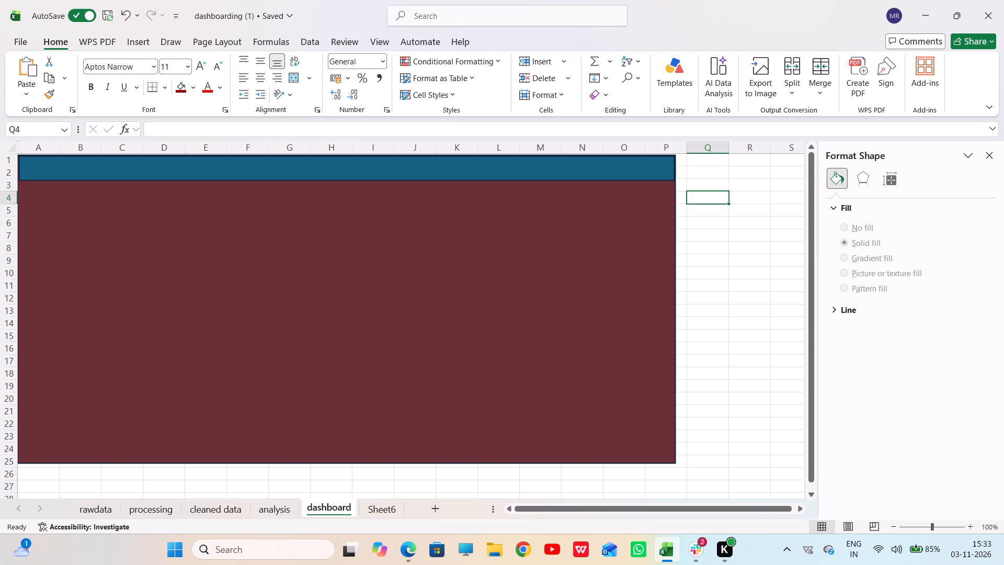
Nudge the blue banner slightly upward within the group so it meets the top of row 1.
{"action": "left_click", "coordinate": [464, 242]}
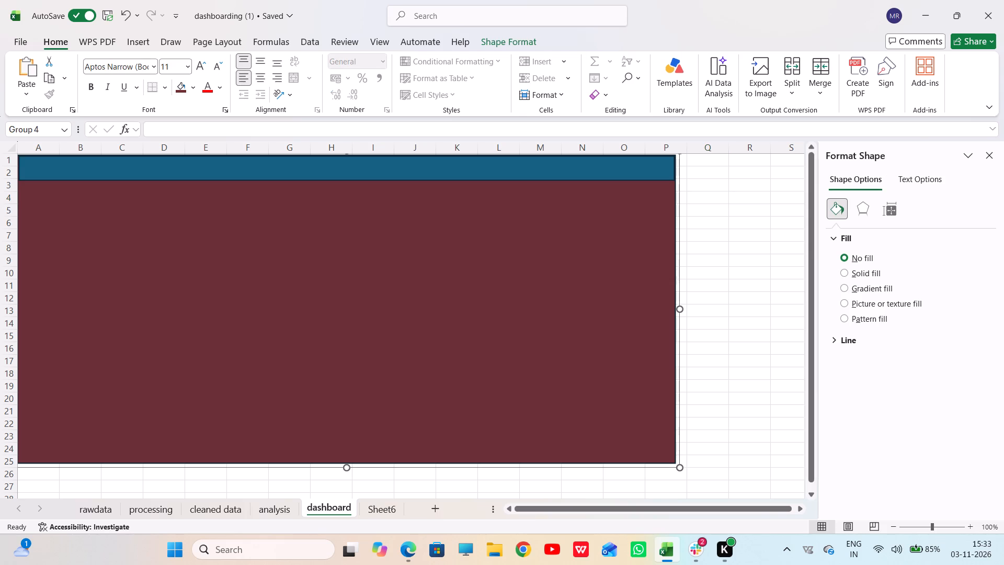
{"action": "left_click", "coordinate": [355, 172]}
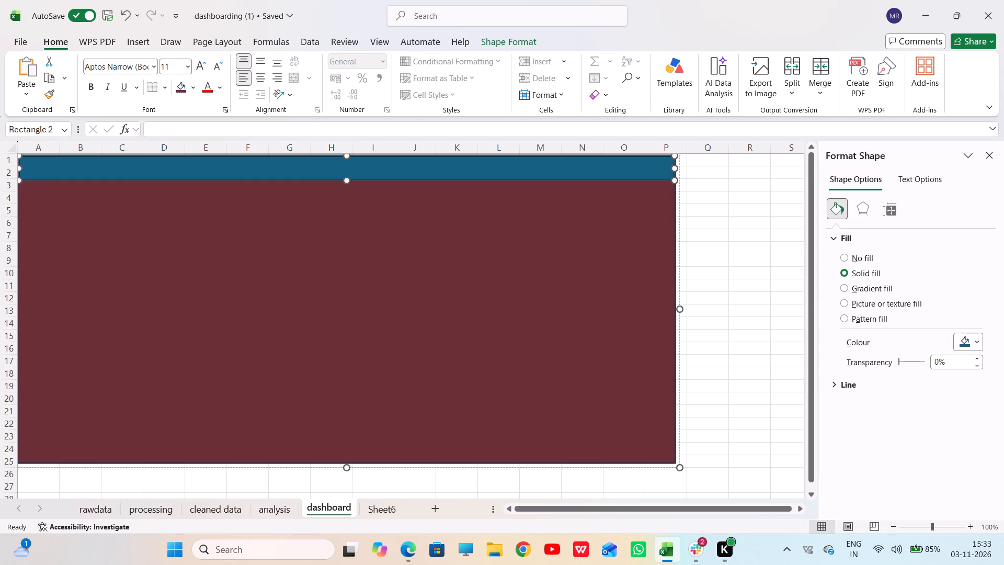
{"action": "left_click", "coordinate": [35, 164]}
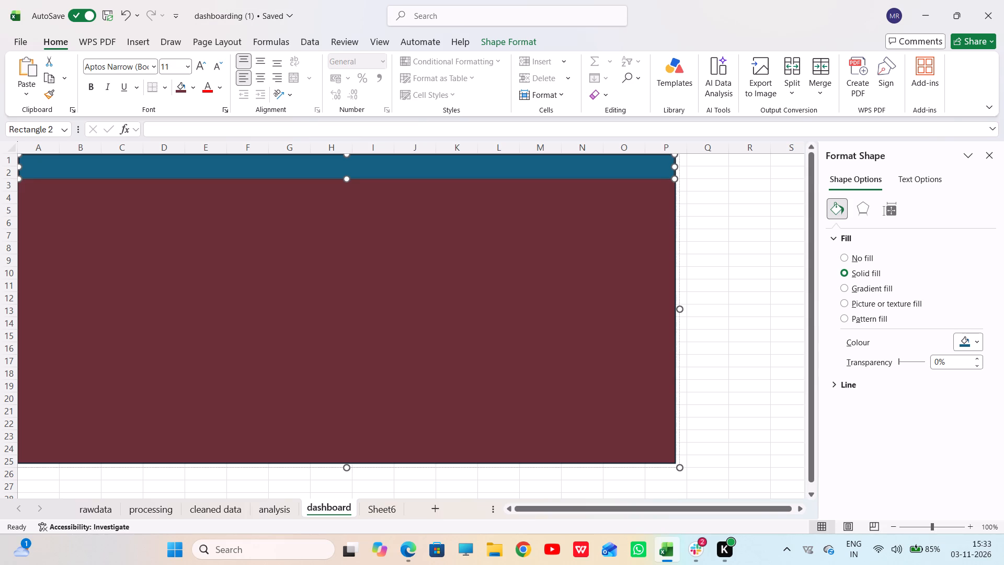
{"action": "scroll", "coordinate": [130, 224], "scroll_direction": "up", "scroll_amount": 3}
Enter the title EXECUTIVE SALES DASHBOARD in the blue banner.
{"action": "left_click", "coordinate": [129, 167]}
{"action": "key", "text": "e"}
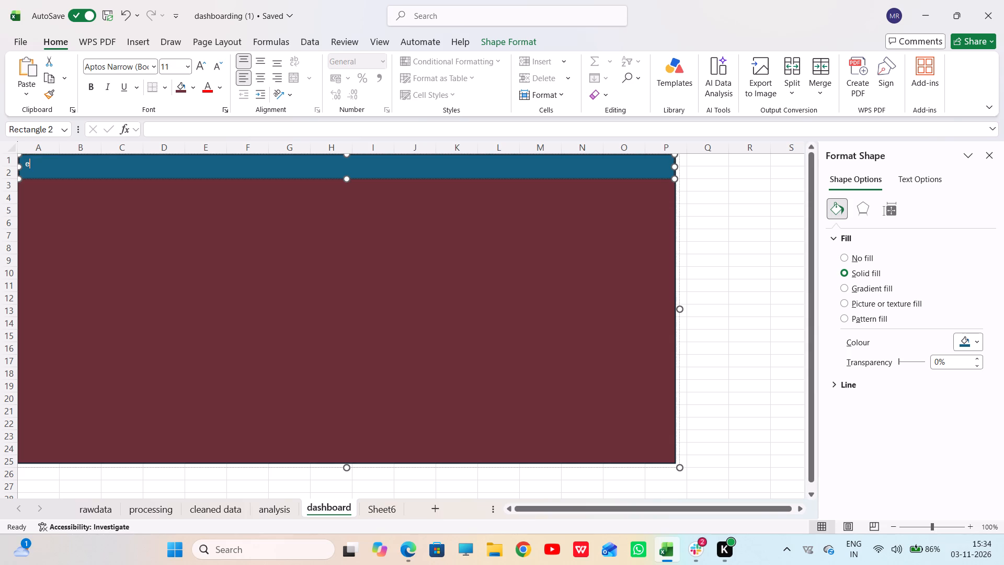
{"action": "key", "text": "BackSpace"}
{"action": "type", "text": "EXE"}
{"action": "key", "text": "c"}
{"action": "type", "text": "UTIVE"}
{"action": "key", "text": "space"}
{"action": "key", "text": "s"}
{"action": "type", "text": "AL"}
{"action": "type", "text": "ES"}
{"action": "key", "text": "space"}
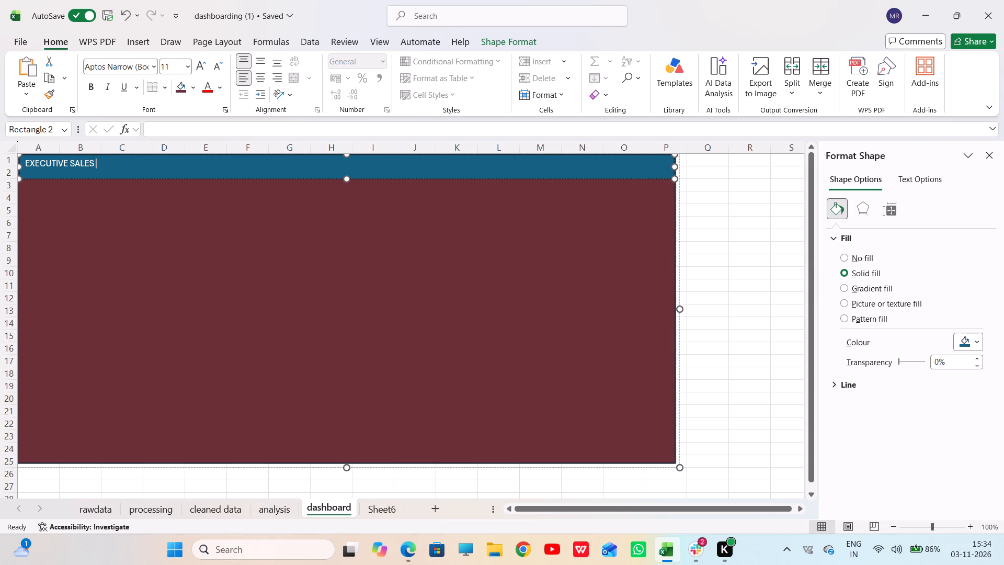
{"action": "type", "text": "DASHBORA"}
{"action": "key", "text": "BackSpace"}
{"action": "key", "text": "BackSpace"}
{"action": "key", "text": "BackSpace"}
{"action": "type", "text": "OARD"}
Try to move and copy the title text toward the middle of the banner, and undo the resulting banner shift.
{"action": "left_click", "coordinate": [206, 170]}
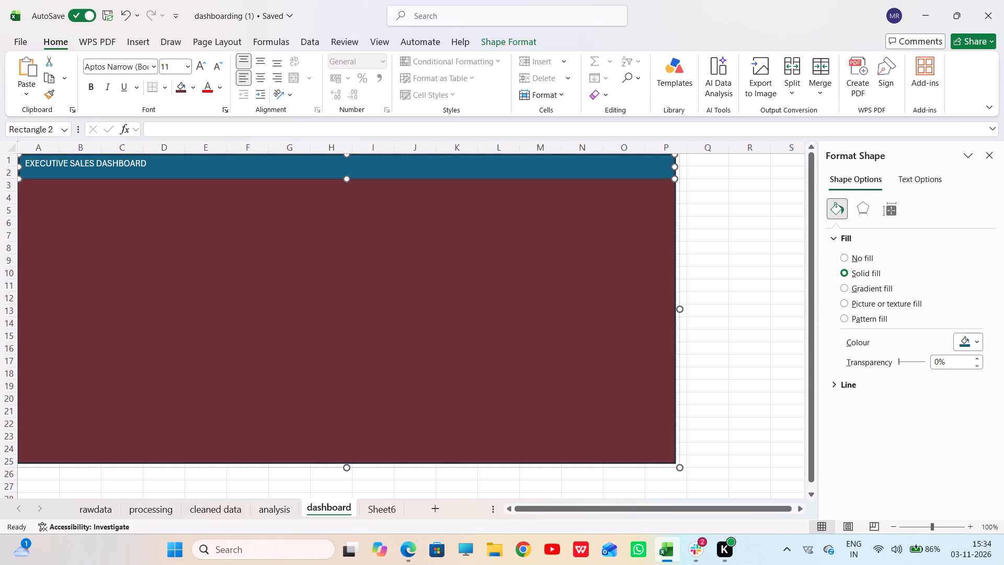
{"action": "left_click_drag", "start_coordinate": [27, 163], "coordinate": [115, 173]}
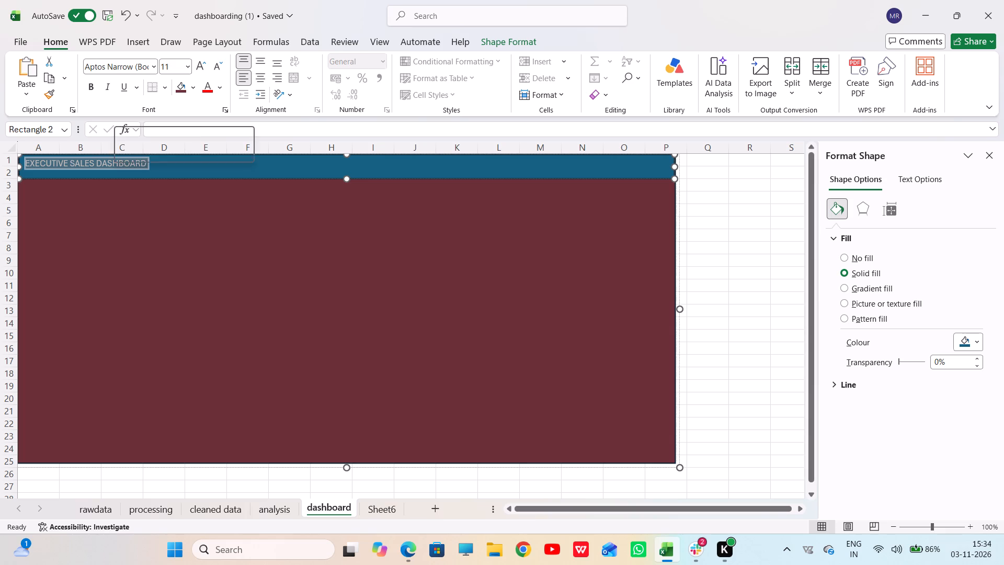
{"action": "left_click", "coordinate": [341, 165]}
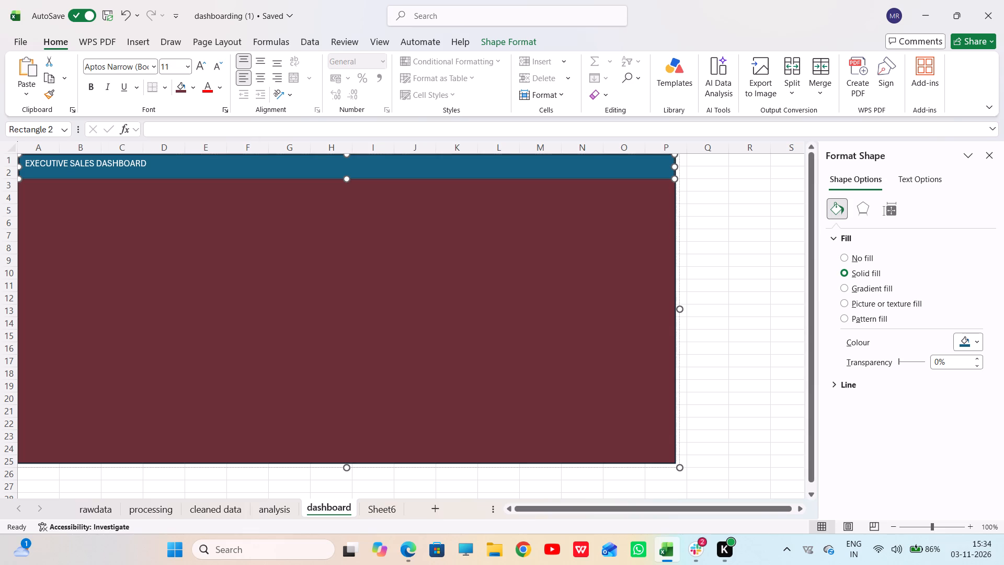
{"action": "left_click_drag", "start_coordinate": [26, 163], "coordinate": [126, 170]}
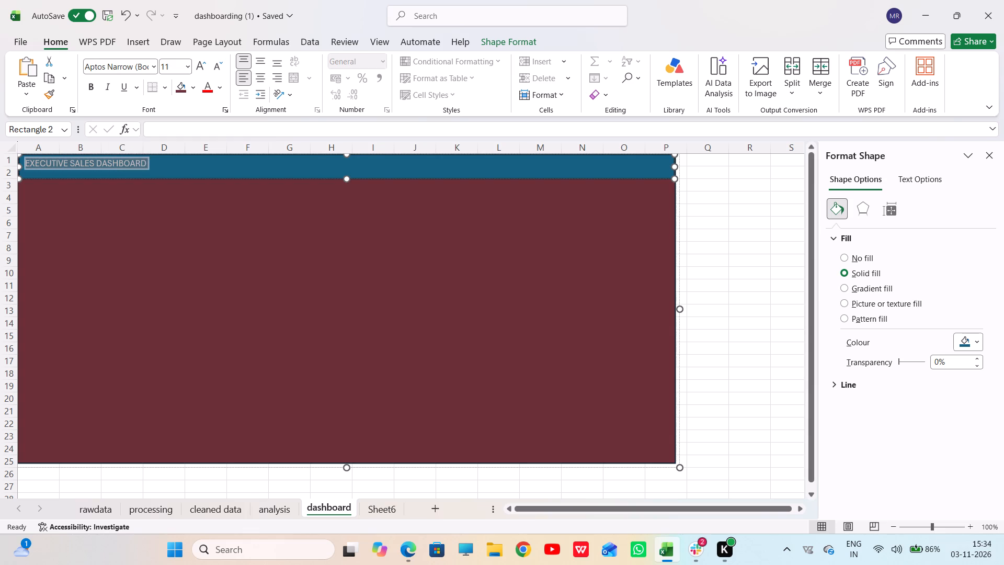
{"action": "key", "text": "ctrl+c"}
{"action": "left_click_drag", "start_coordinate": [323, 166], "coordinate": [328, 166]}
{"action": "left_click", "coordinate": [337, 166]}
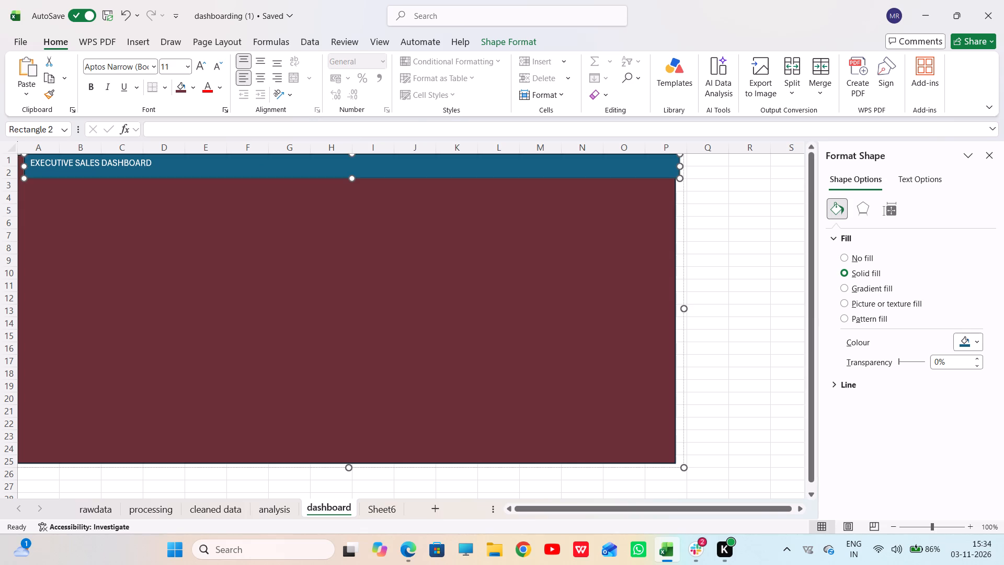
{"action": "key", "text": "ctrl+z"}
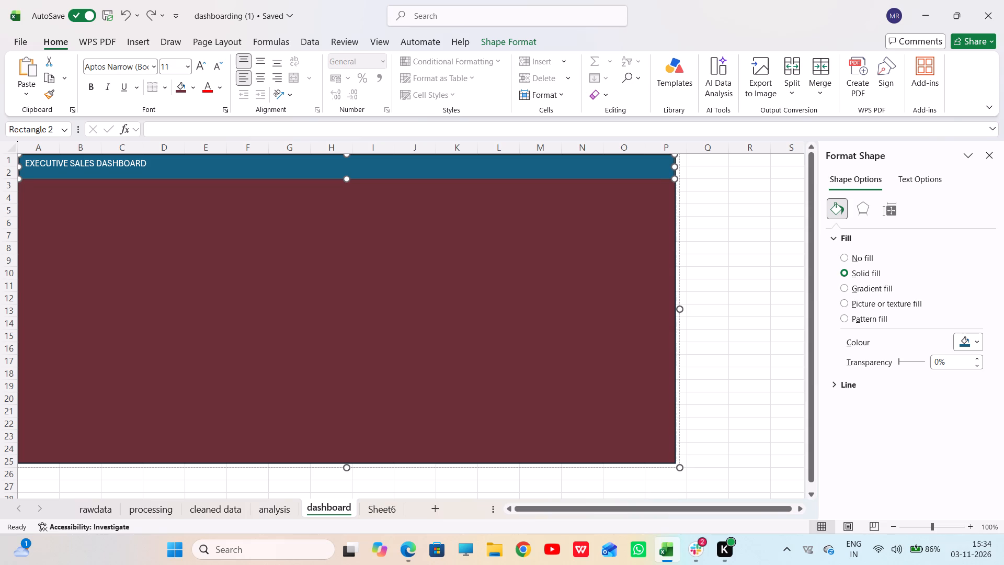
Shift the blue banner slightly toward column A and adjust the grouped shapes back to the corner of cell A1.
{"action": "left_click_drag", "start_coordinate": [149, 165], "coordinate": [131, 165]}
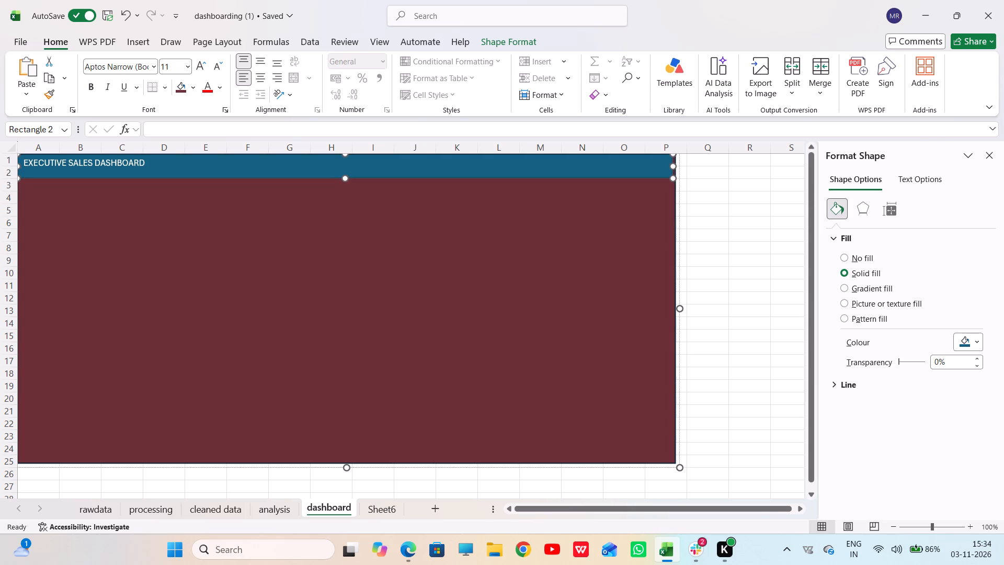
{"action": "left_click", "coordinate": [775, 258]}
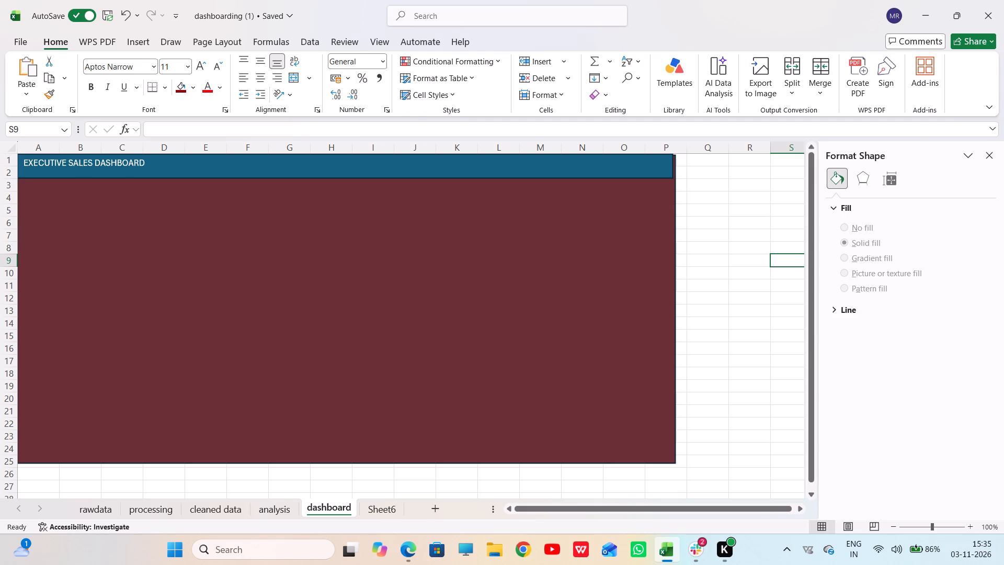
{"action": "left_click", "coordinate": [21, 162]}
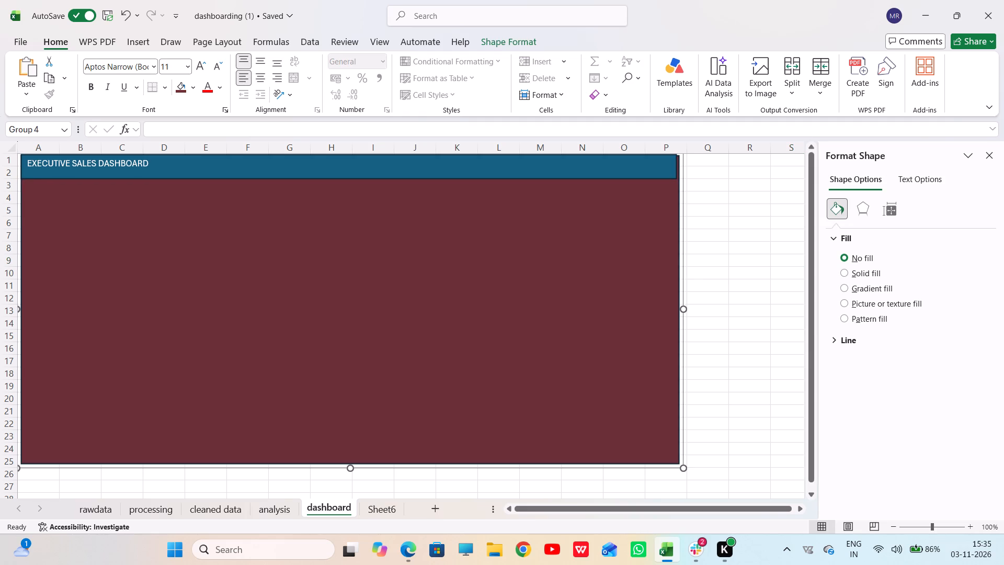
{"action": "left_click", "coordinate": [27, 161]}
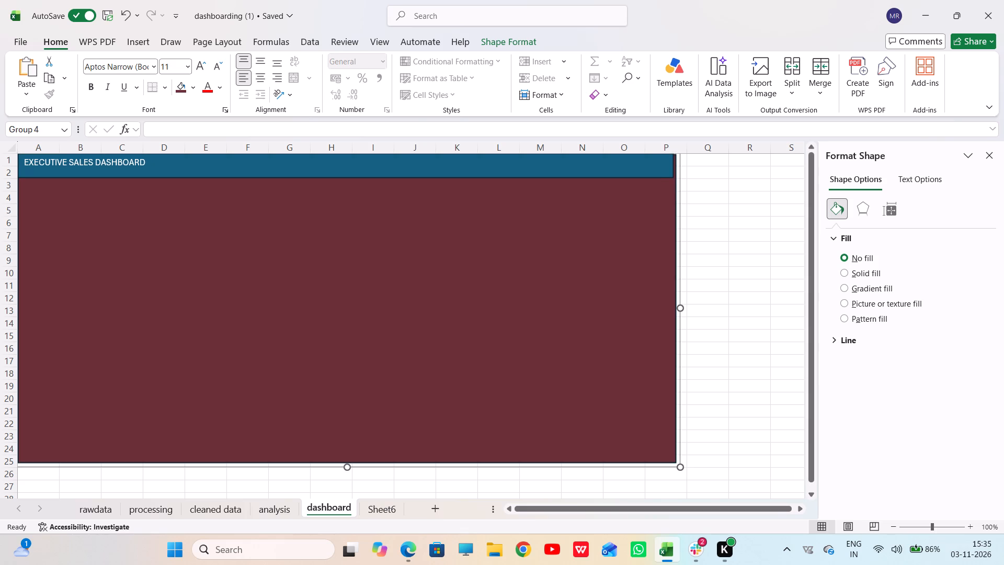
Delete the title text in the blue banner and re-enter it as EXECUTIVE SALES DASHBOARD.
{"action": "left_click_drag", "start_coordinate": [145, 161], "coordinate": [48, 160]}
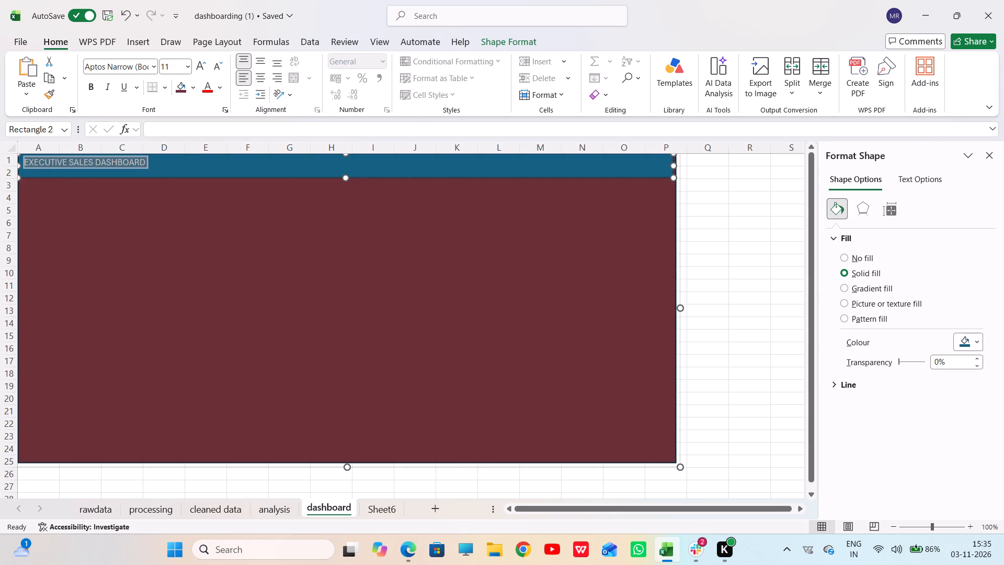
{"action": "left_click_drag", "start_coordinate": [48, 160], "coordinate": [46, 160]}
{"action": "key", "text": "Delete"}
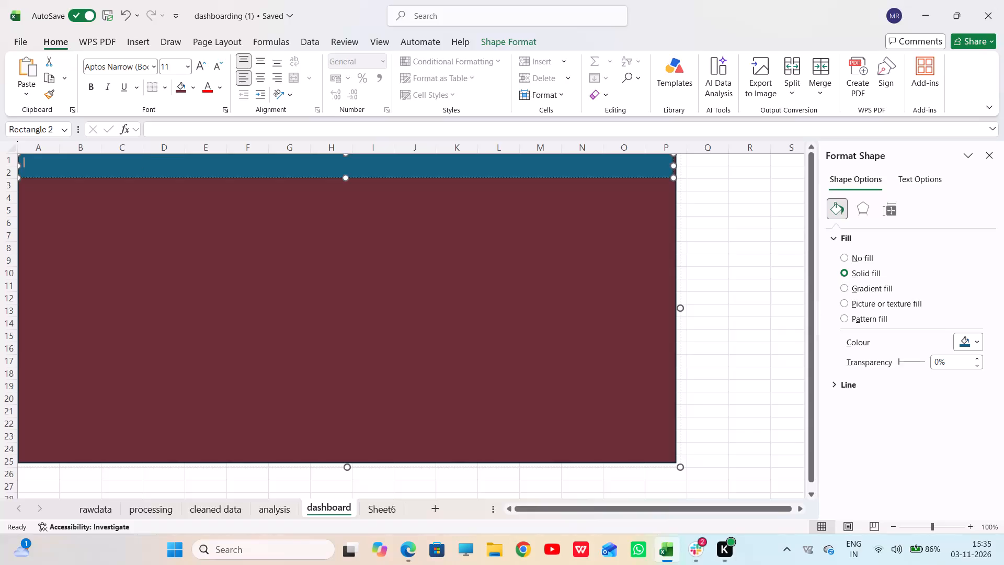
{"action": "left_click", "coordinate": [341, 165]}
{"action": "key", "text": "e"}
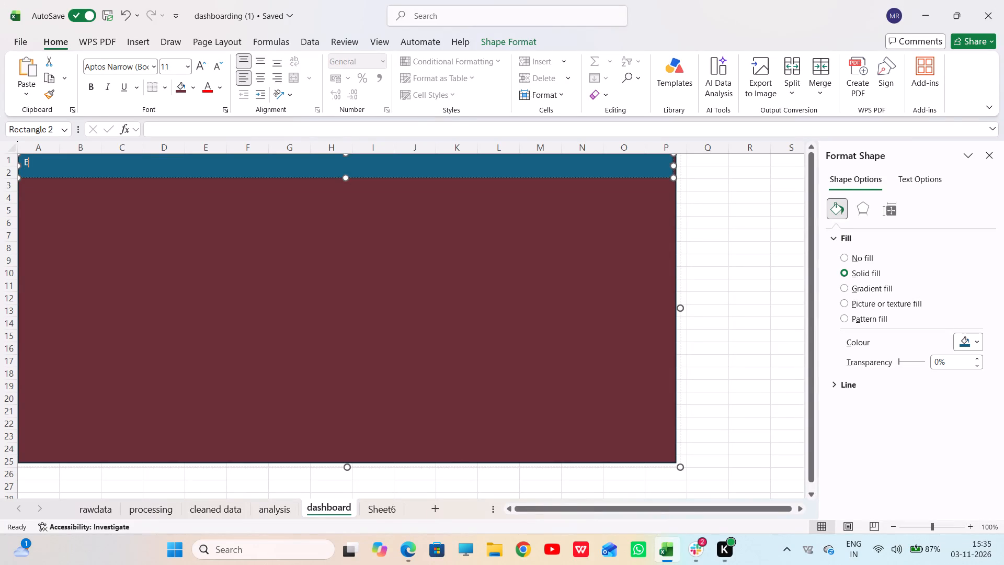
{"action": "type", "text": "XECUTIVE SALES DASHBOR"}
{"action": "key", "text": "BackSpace"}
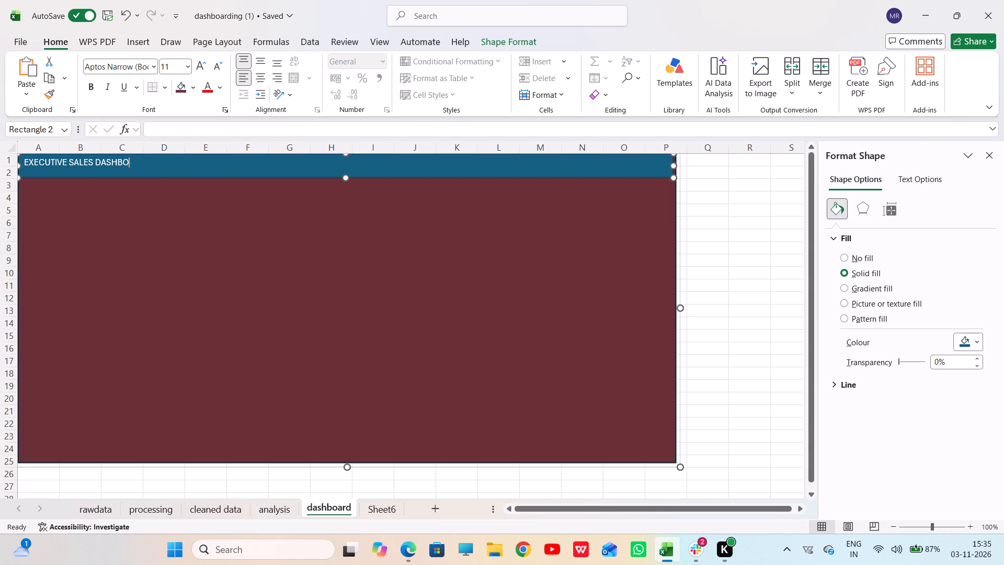
{"action": "type", "text": "ARD"}
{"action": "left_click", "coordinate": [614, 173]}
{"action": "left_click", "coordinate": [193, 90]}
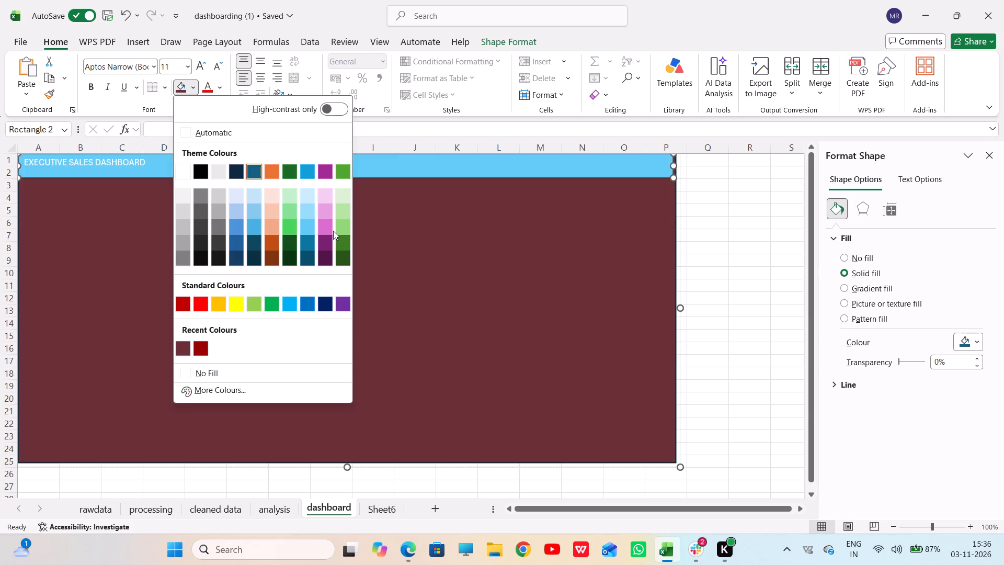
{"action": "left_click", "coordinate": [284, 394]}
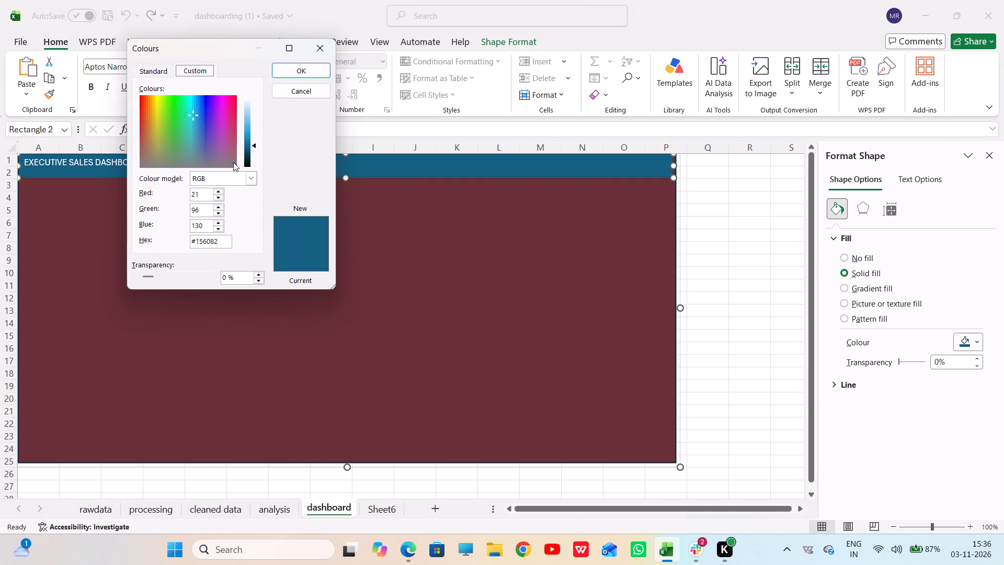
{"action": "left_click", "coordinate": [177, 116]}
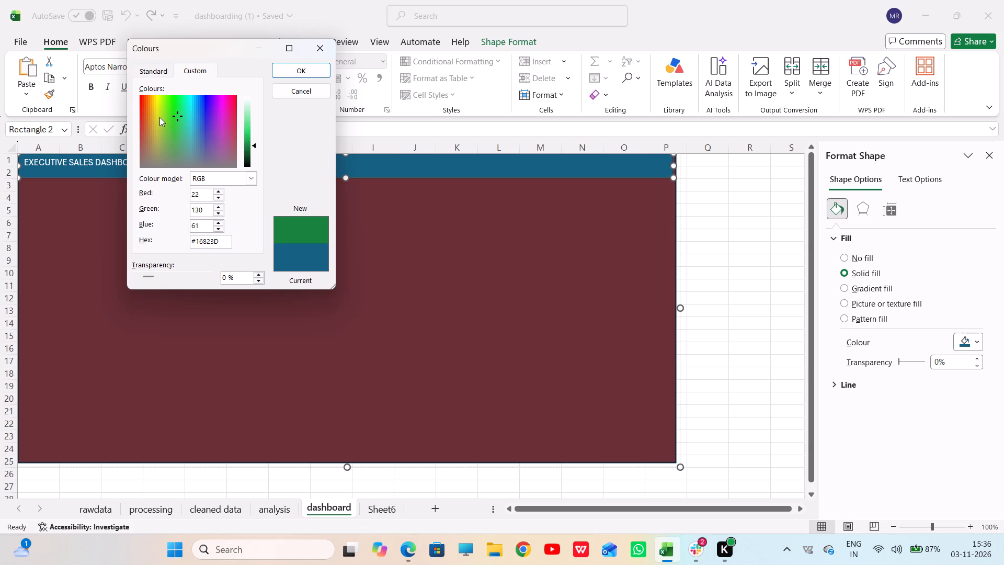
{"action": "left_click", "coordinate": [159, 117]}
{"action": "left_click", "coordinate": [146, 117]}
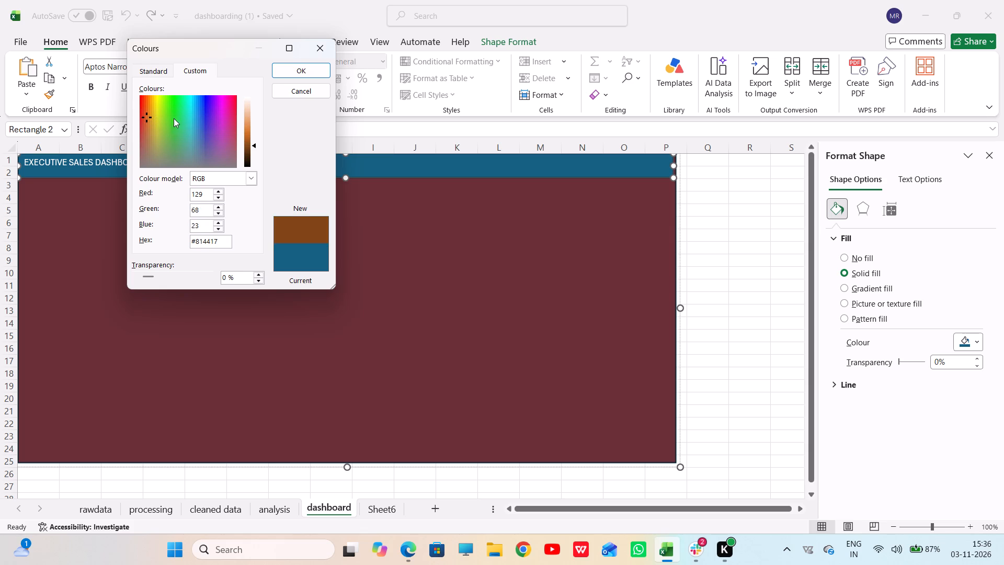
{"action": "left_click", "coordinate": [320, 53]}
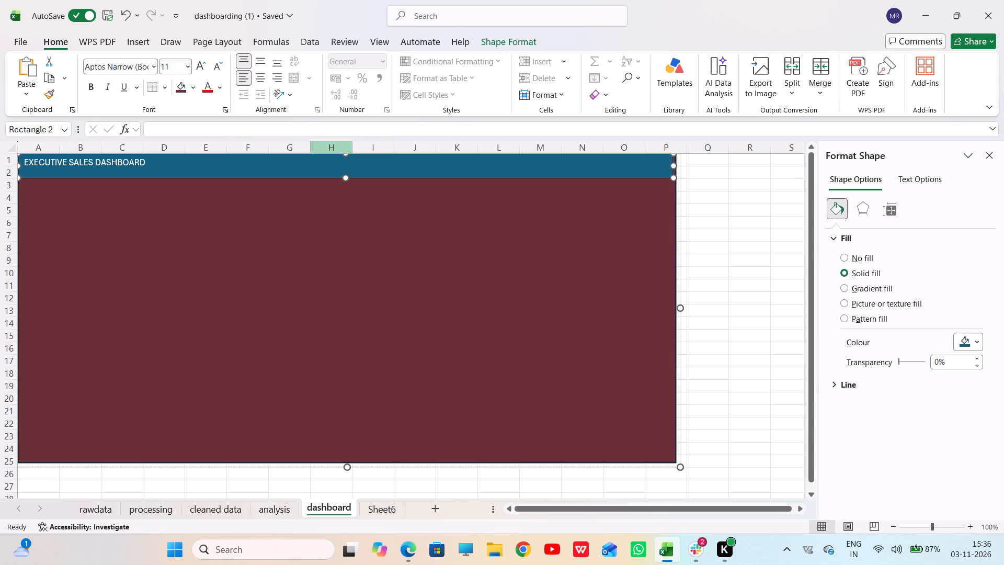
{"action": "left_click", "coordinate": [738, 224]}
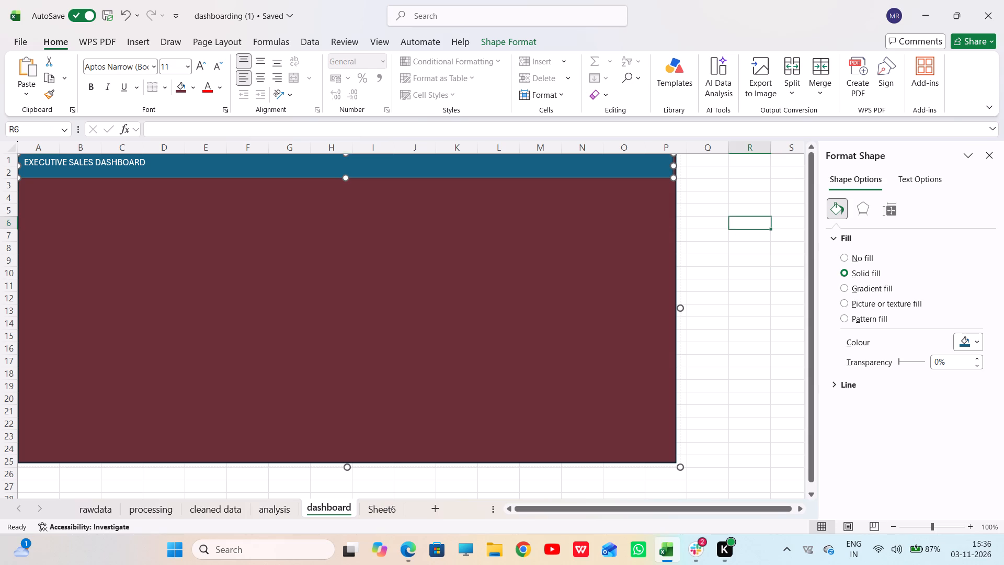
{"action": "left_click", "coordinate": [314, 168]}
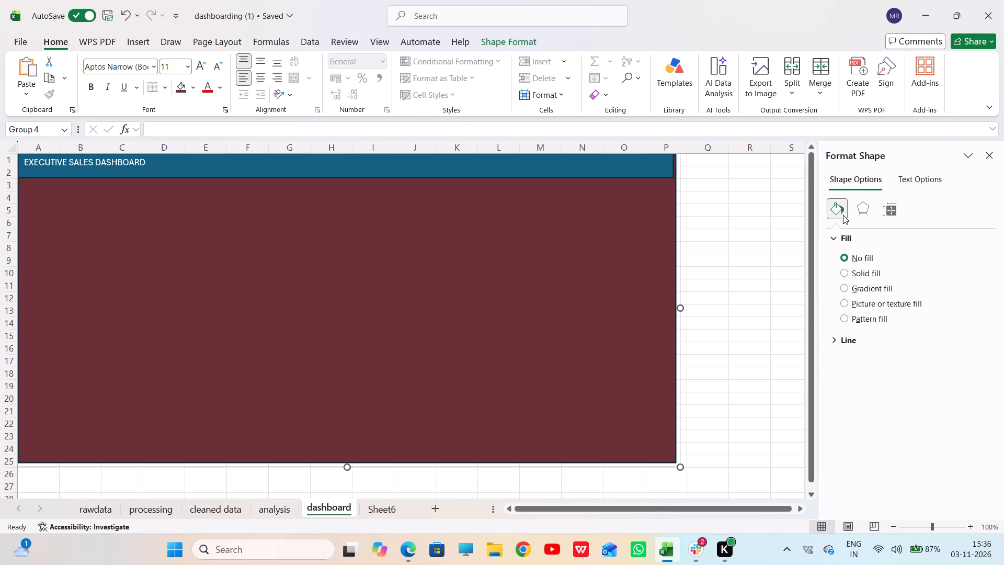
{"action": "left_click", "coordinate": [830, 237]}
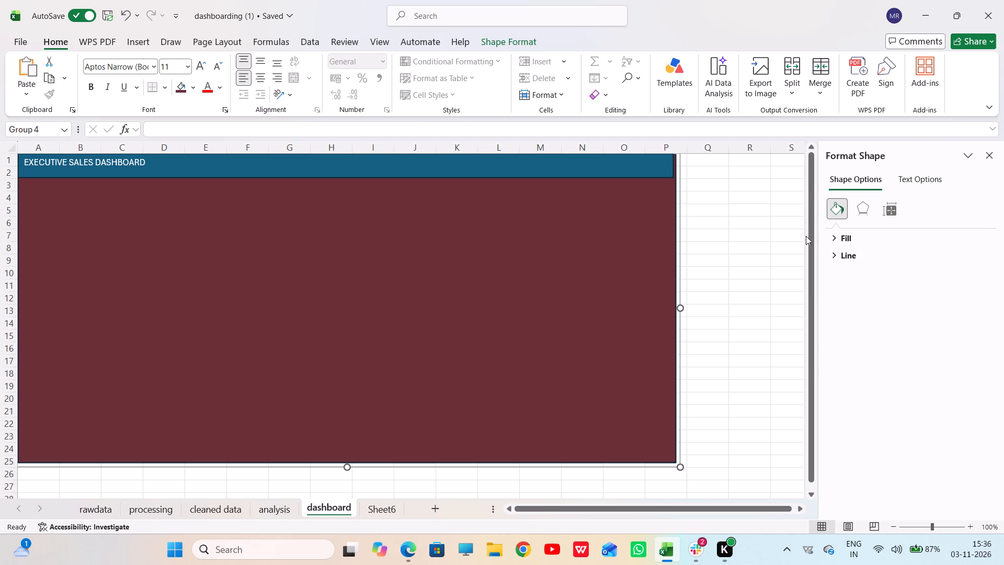
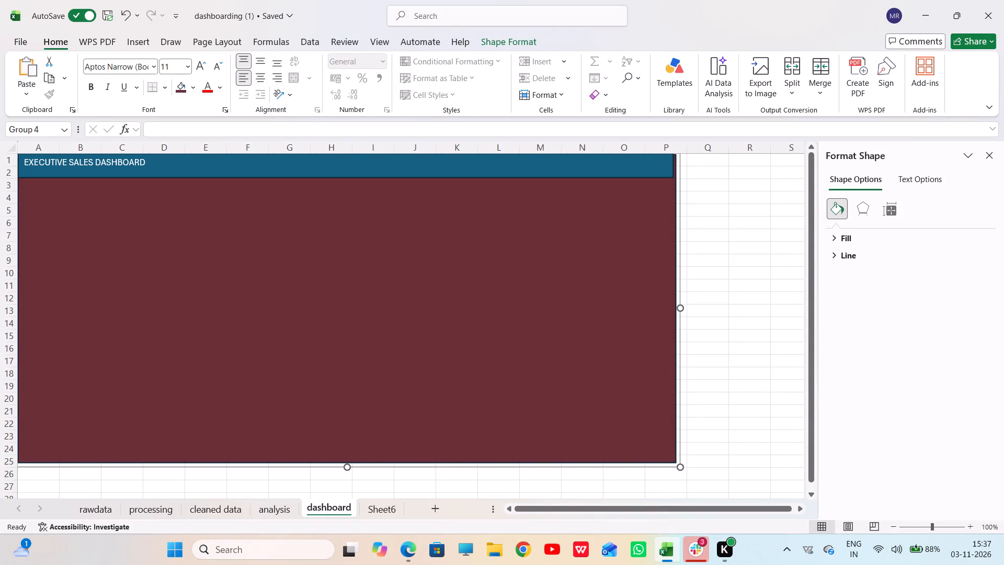
Draw a rounded rectangle card about 5.1 cm wide and 1.4 cm high just below the banner, near columns A to D.
{"action": "left_click", "coordinate": [135, 33]}
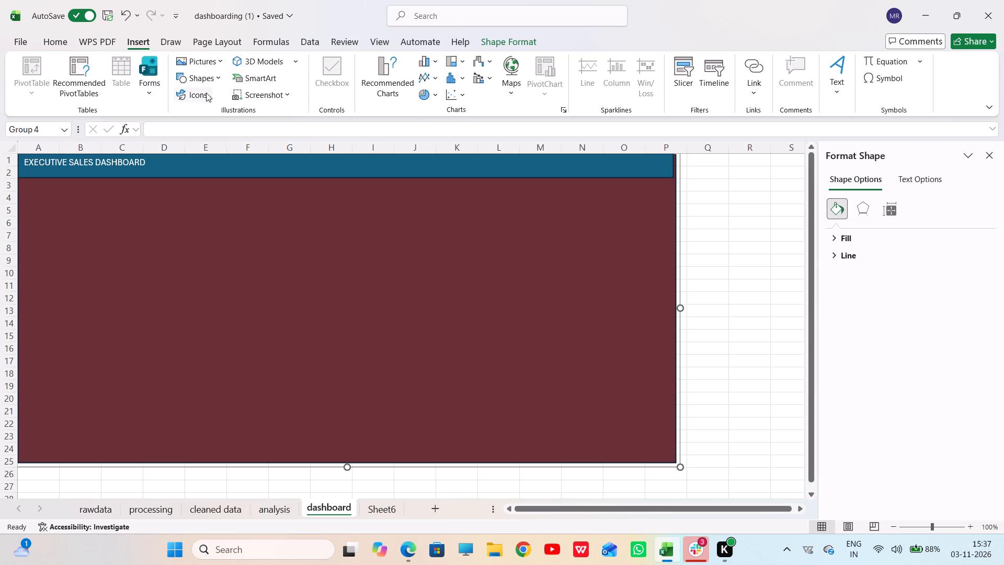
{"action": "left_click", "coordinate": [211, 77]}
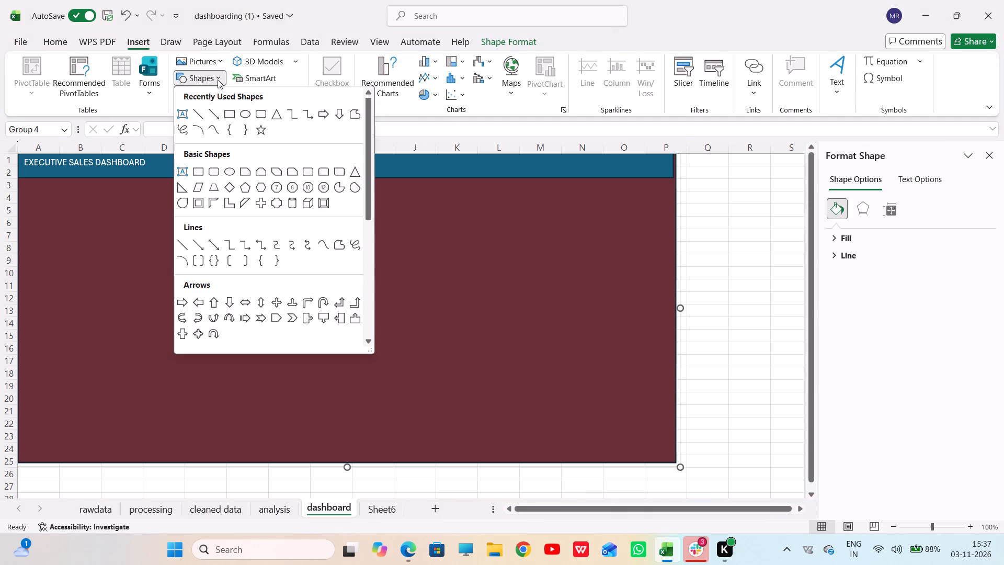
{"action": "left_click", "coordinate": [258, 111]}
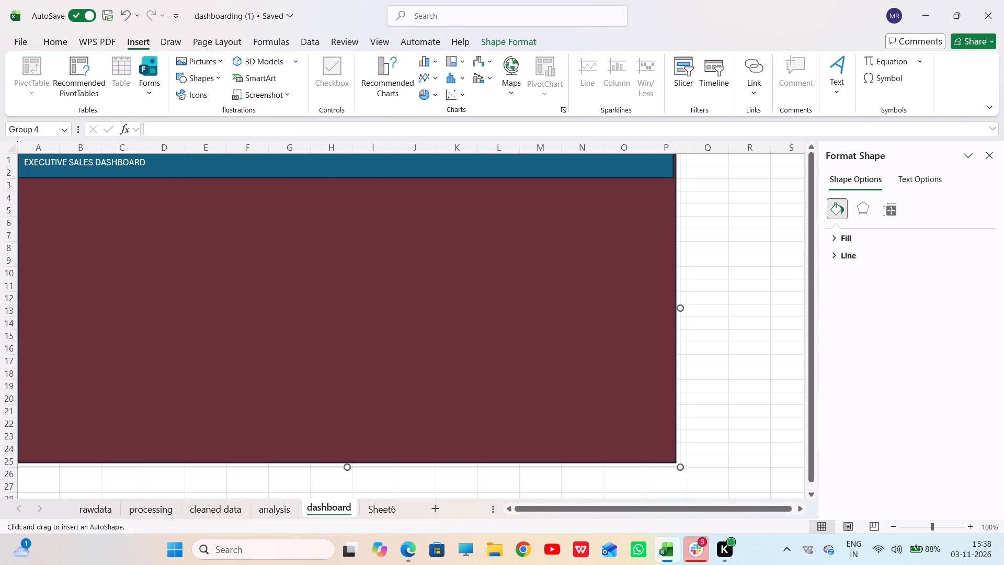
{"action": "left_click_drag", "start_coordinate": [27, 184], "coordinate": [45, 198]}
{"action": "left_click_drag", "start_coordinate": [45, 198], "coordinate": [161, 229]}
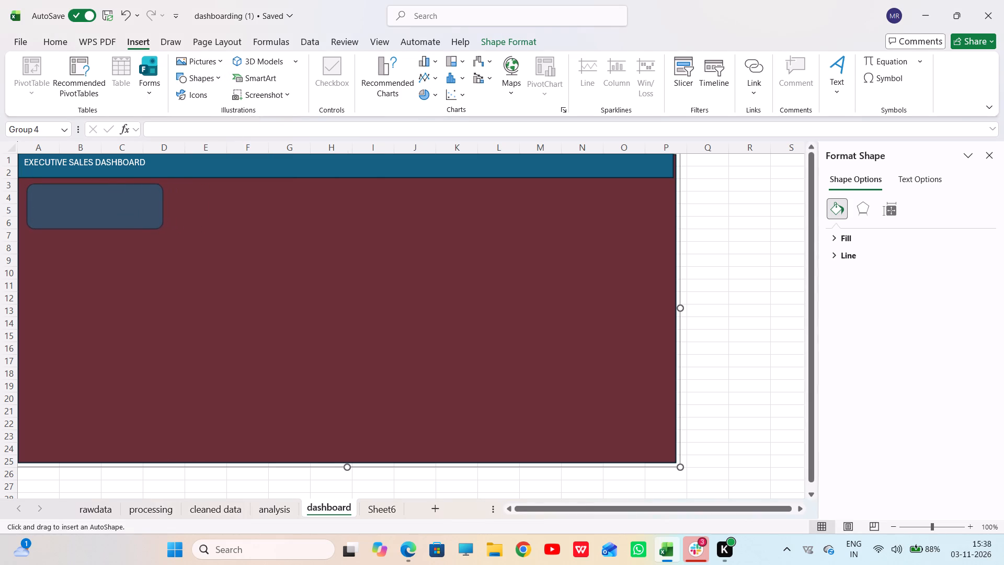
{"action": "left_click_drag", "start_coordinate": [161, 229], "coordinate": [150, 221]}
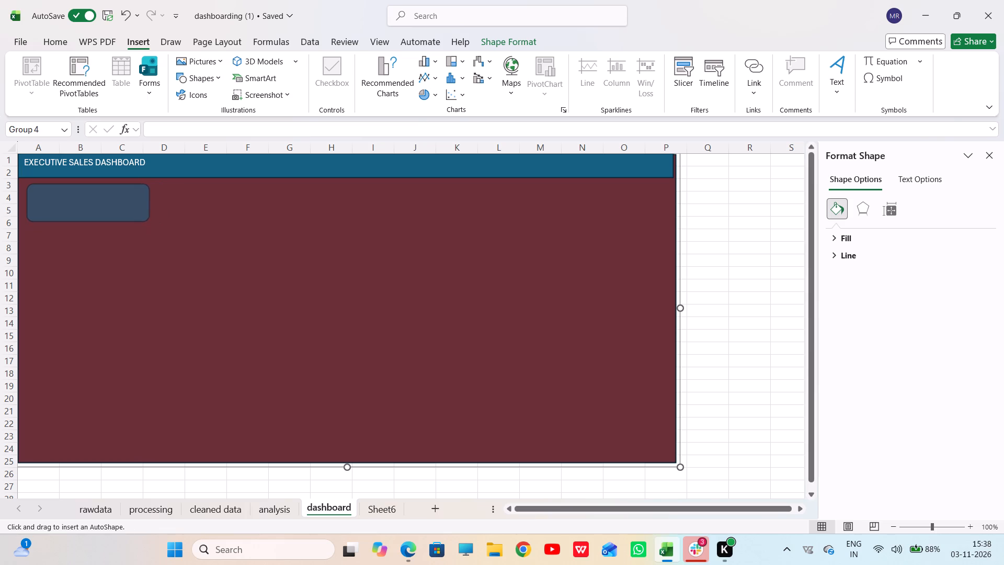
{"action": "left_click_drag", "start_coordinate": [150, 221], "coordinate": [154, 217]}
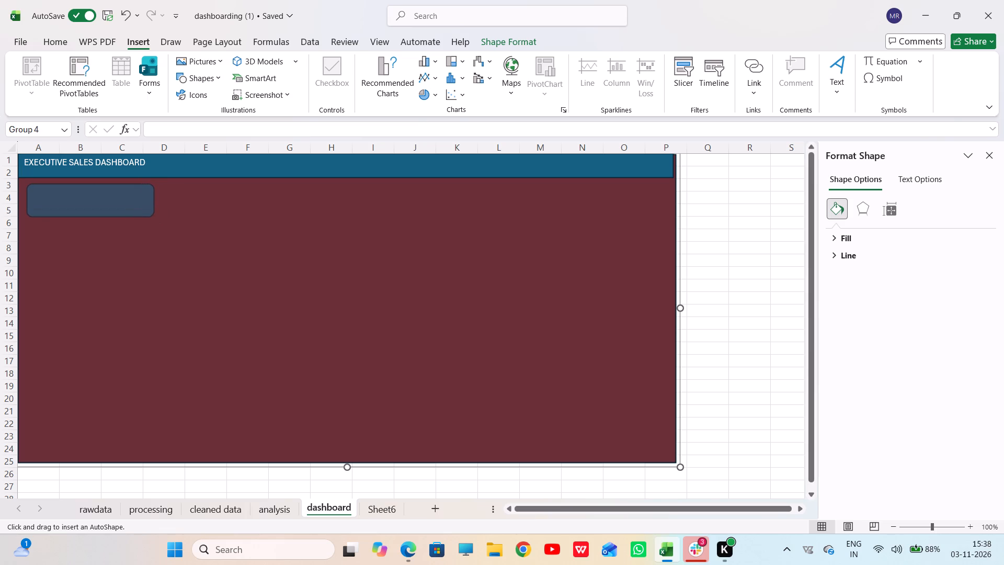
{"action": "left_click_drag", "start_coordinate": [154, 217], "coordinate": [154, 218]}
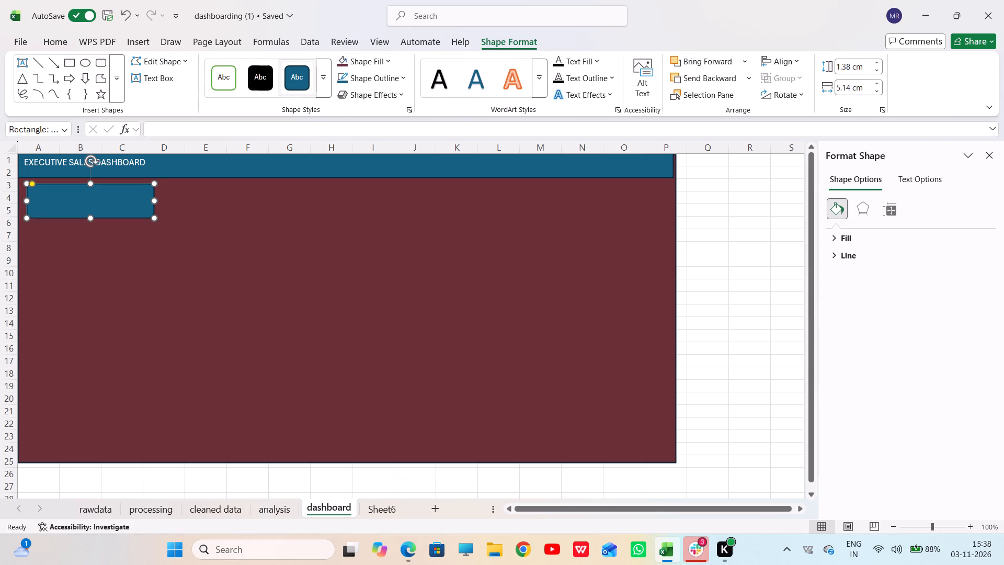
{"action": "left_click", "coordinate": [733, 202]}
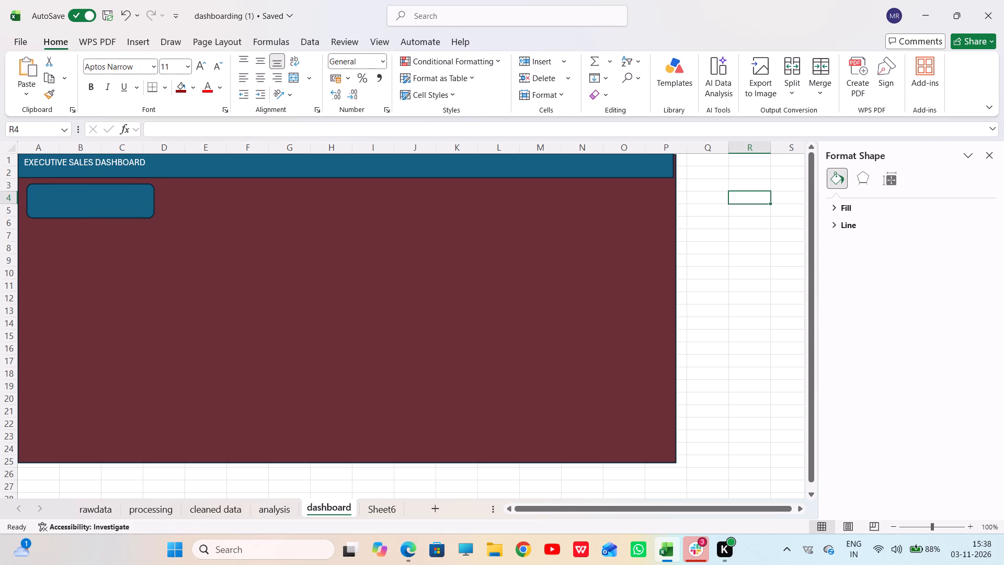
{"action": "left_click", "coordinate": [88, 196]}
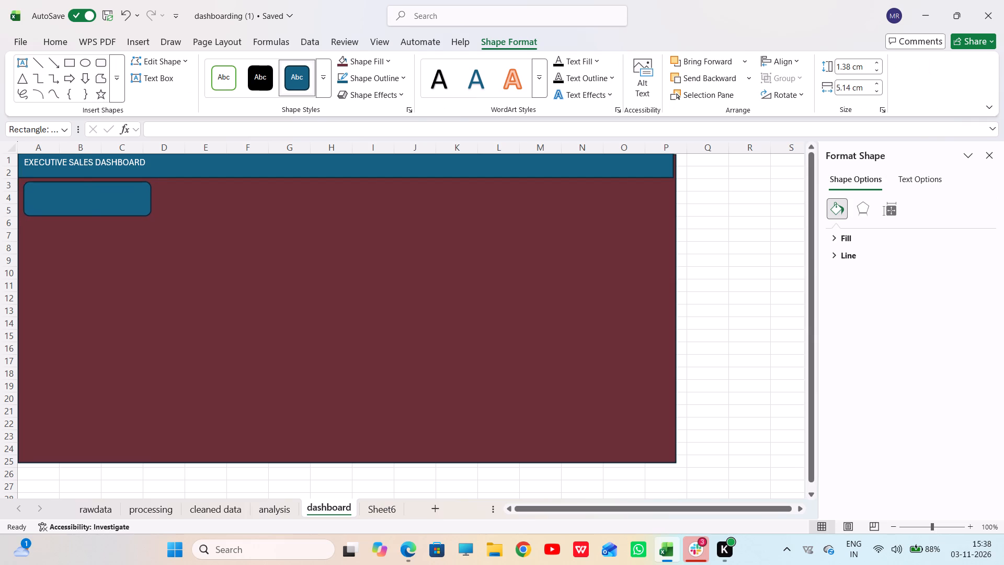
{"action": "left_click", "coordinate": [724, 213]}
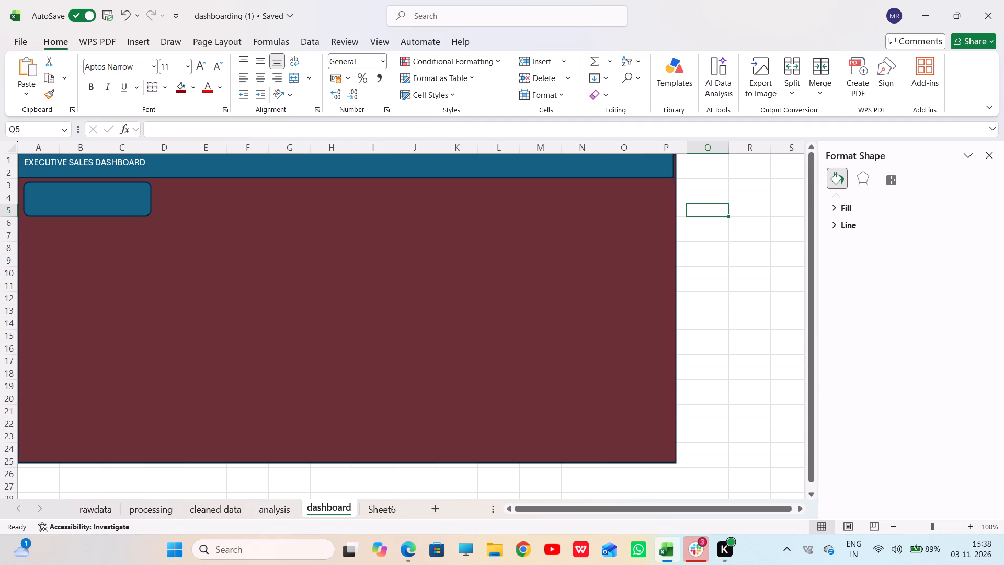
Add a space to the EXECUTIVE SALES DASHBOARD title text in the banner.
{"action": "left_click", "coordinate": [22, 165]}
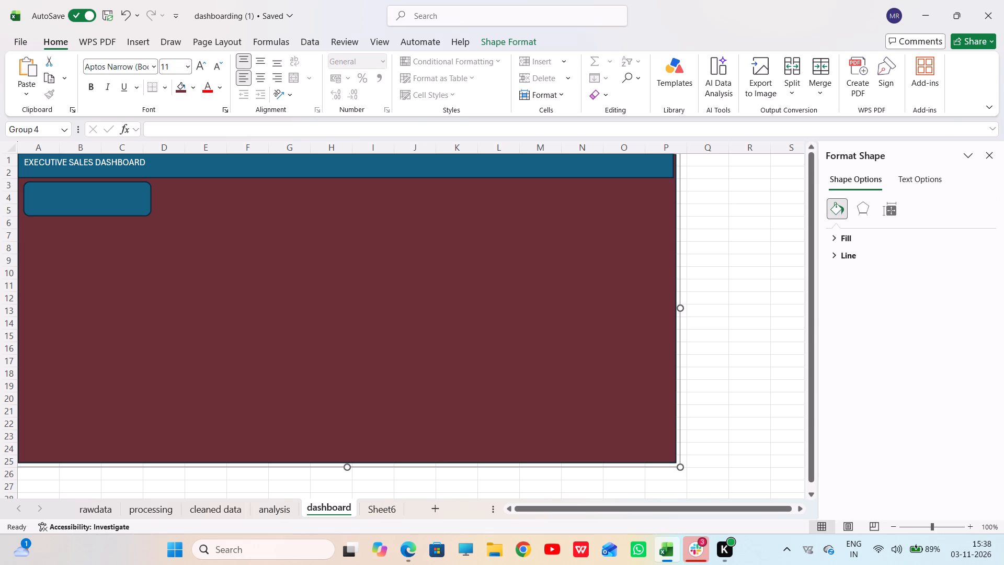
{"action": "left_click", "coordinate": [21, 162]}
{"action": "key", "text": "space"}
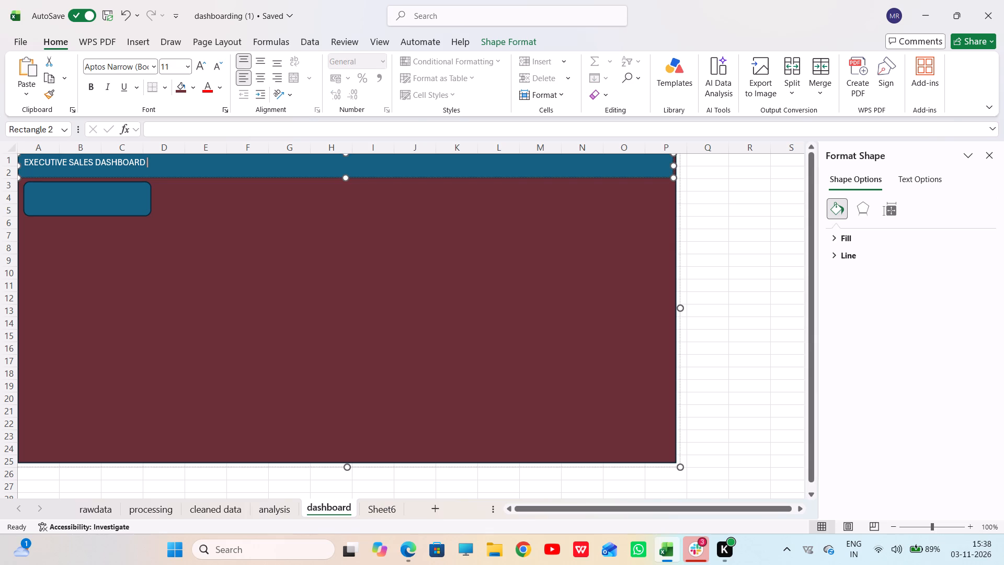
{"action": "key", "text": "Left"}
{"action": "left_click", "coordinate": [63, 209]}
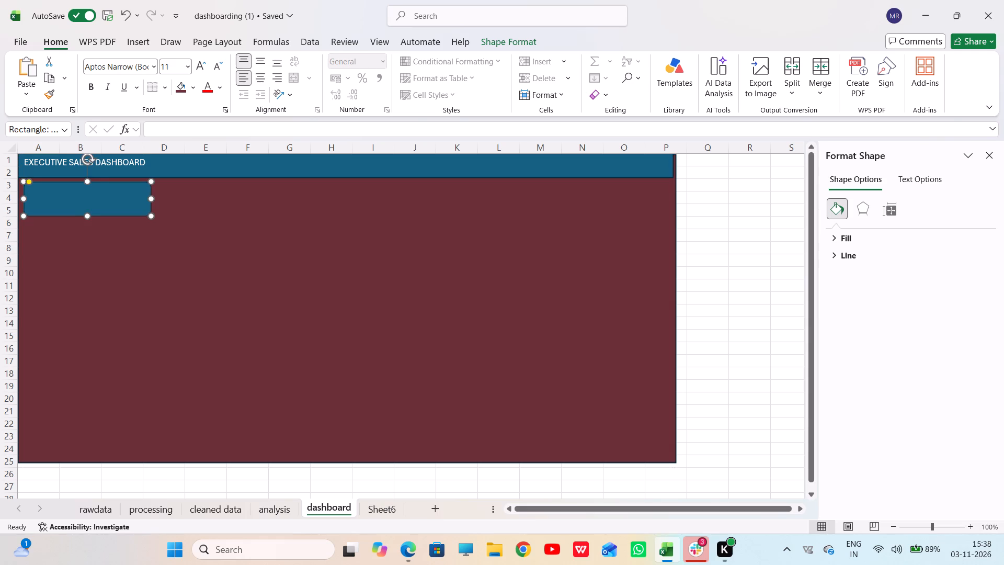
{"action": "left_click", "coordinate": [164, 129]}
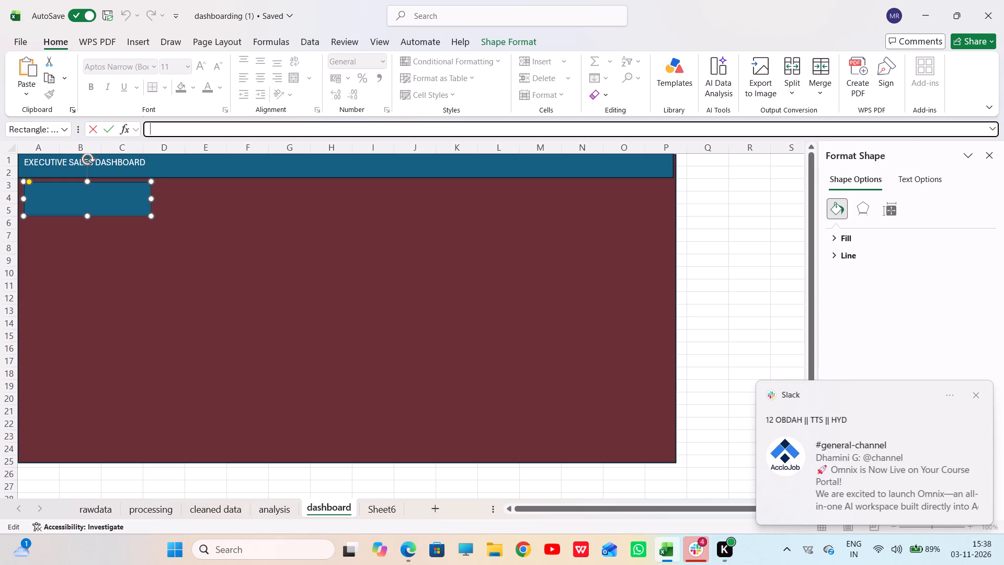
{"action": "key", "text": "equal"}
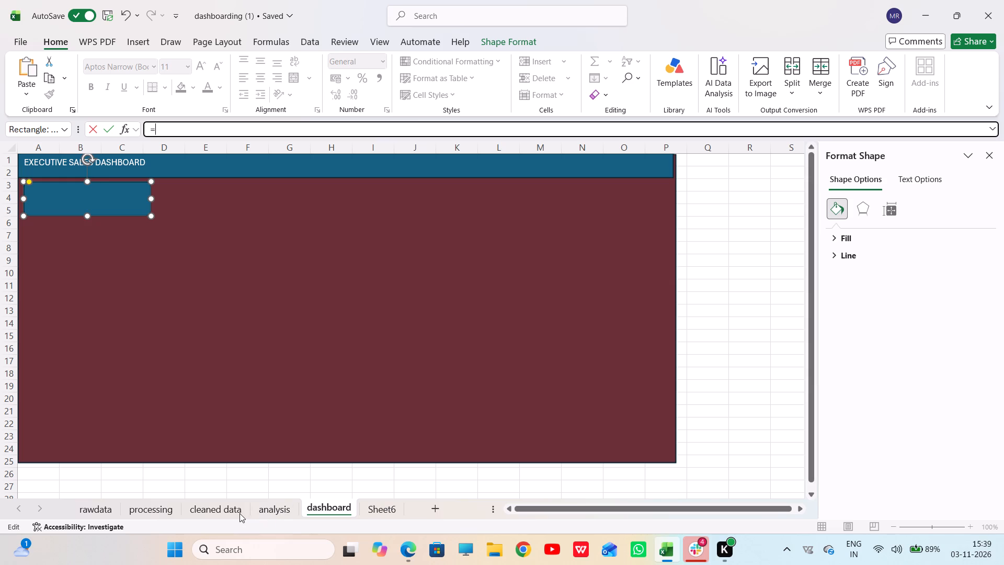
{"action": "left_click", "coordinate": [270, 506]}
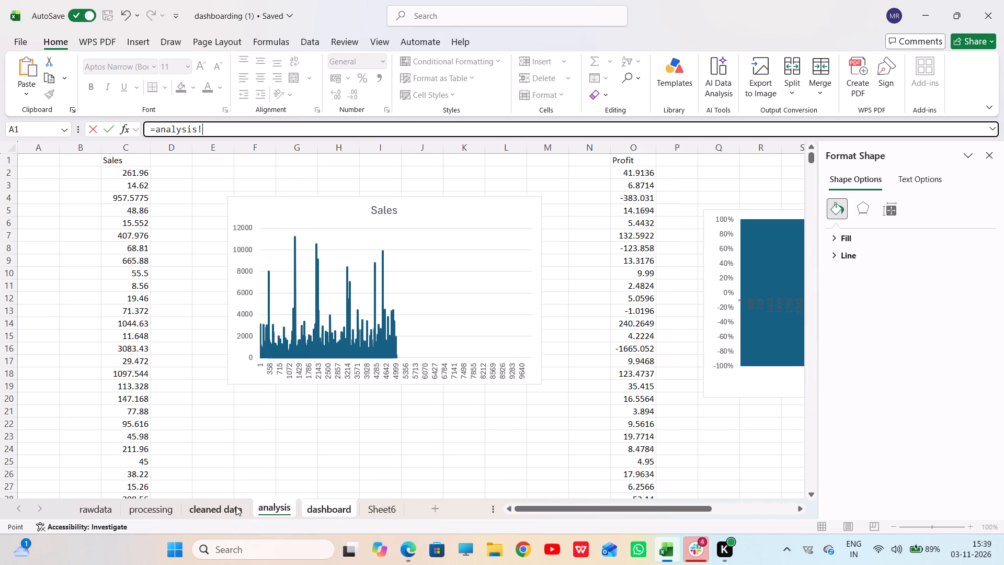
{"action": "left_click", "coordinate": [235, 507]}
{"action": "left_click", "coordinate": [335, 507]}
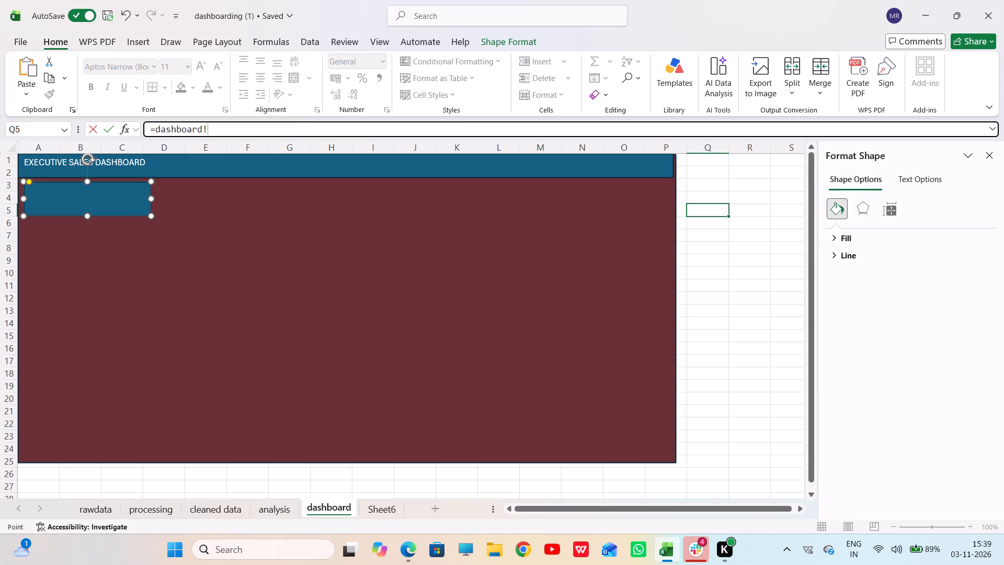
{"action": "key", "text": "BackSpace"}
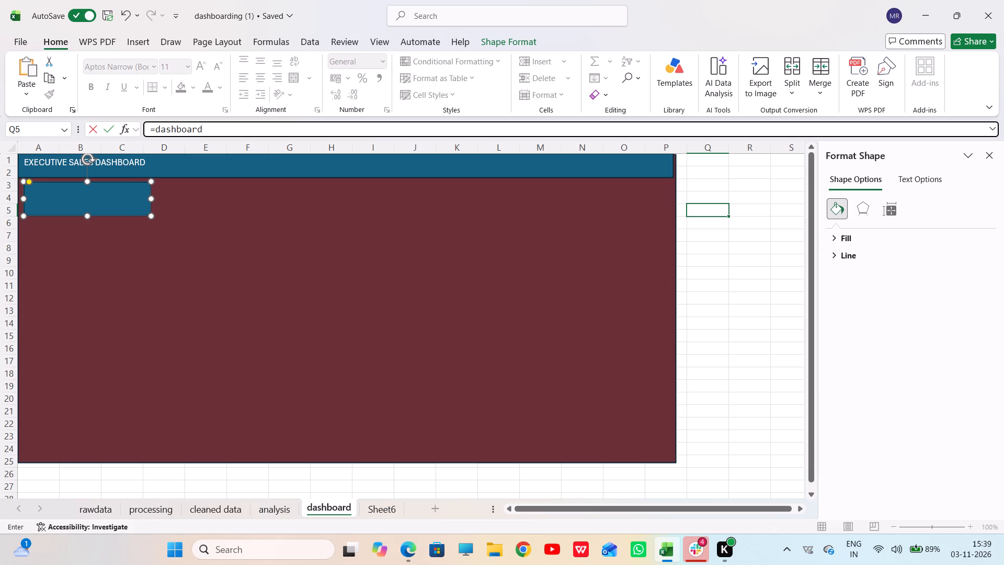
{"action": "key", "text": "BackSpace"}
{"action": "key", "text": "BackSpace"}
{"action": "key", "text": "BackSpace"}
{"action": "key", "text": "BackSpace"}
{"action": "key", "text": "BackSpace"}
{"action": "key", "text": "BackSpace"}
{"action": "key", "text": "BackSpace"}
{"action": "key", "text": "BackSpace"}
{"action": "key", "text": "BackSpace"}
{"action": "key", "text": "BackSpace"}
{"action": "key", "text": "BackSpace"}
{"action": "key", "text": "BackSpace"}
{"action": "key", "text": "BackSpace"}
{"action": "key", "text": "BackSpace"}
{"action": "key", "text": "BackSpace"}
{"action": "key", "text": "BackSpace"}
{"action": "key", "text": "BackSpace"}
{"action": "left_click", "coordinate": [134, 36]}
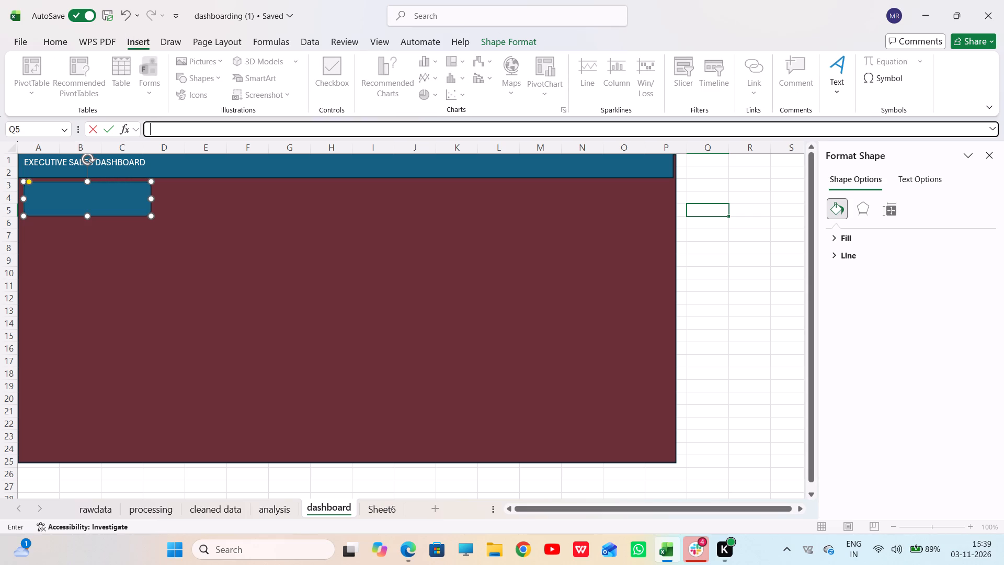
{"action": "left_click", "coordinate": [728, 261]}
Draw a thin, empty text box inside the rounded card below the banner.
{"action": "left_click", "coordinate": [121, 217]}
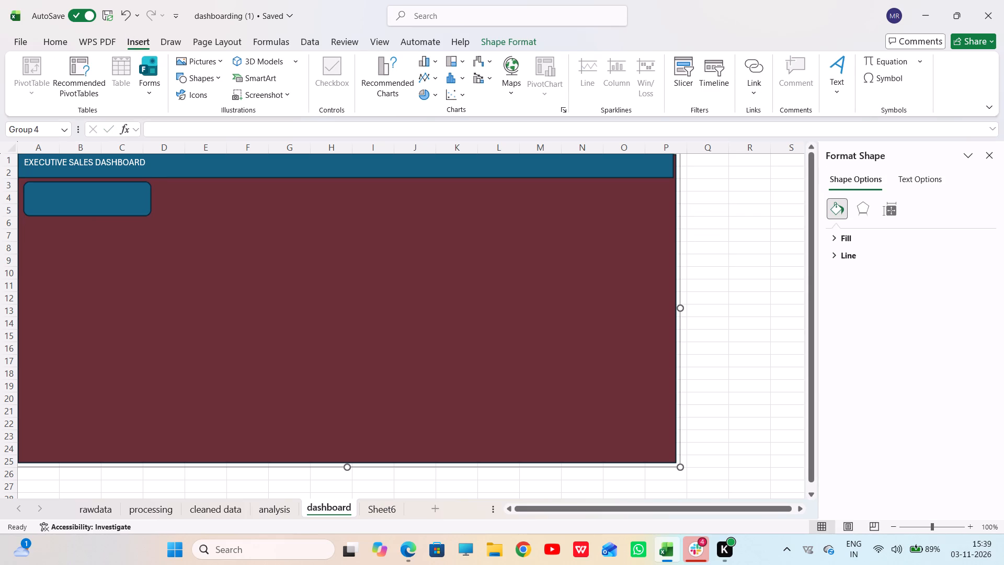
{"action": "left_click", "coordinate": [96, 197]}
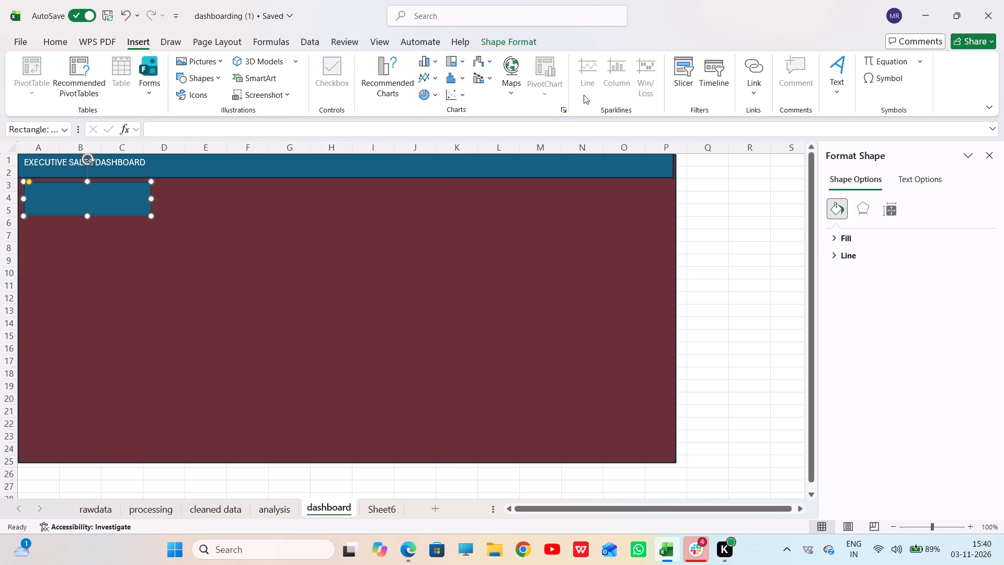
{"action": "left_click", "coordinate": [843, 90]}
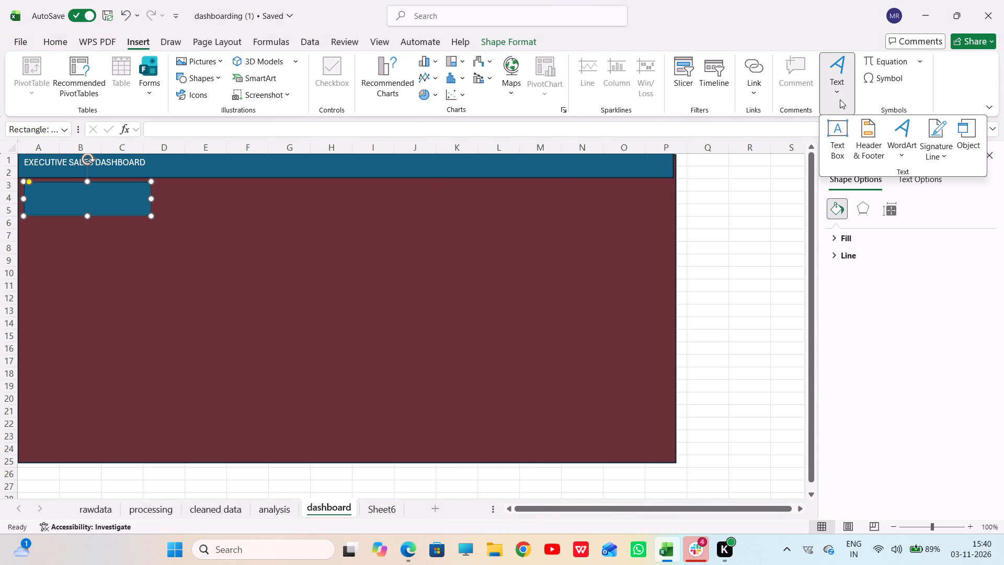
{"action": "left_click", "coordinate": [839, 128]}
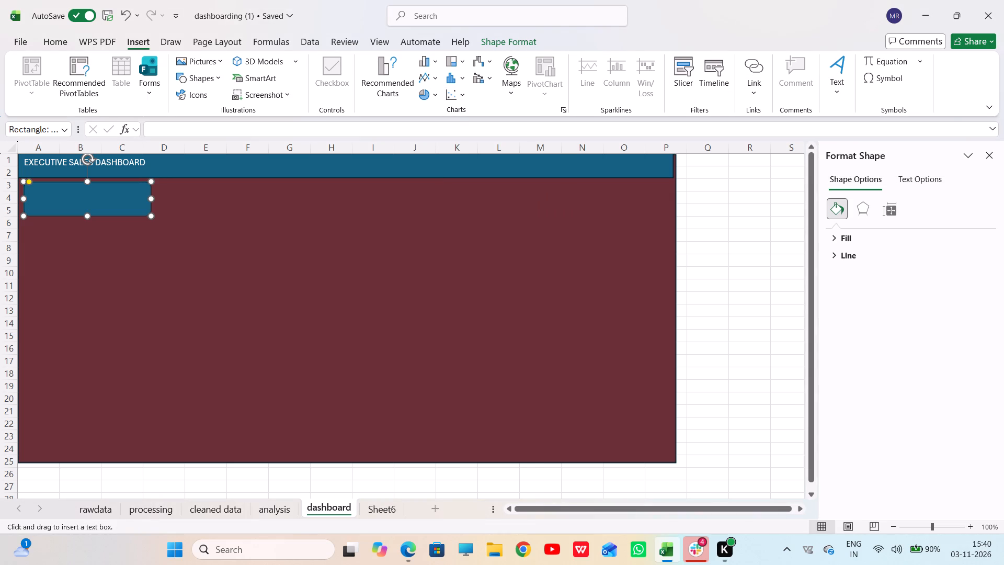
{"action": "left_click_drag", "start_coordinate": [37, 192], "coordinate": [115, 195]}
{"action": "left_click_drag", "start_coordinate": [115, 195], "coordinate": [139, 200]}
{"action": "left_click", "coordinate": [784, 235]}
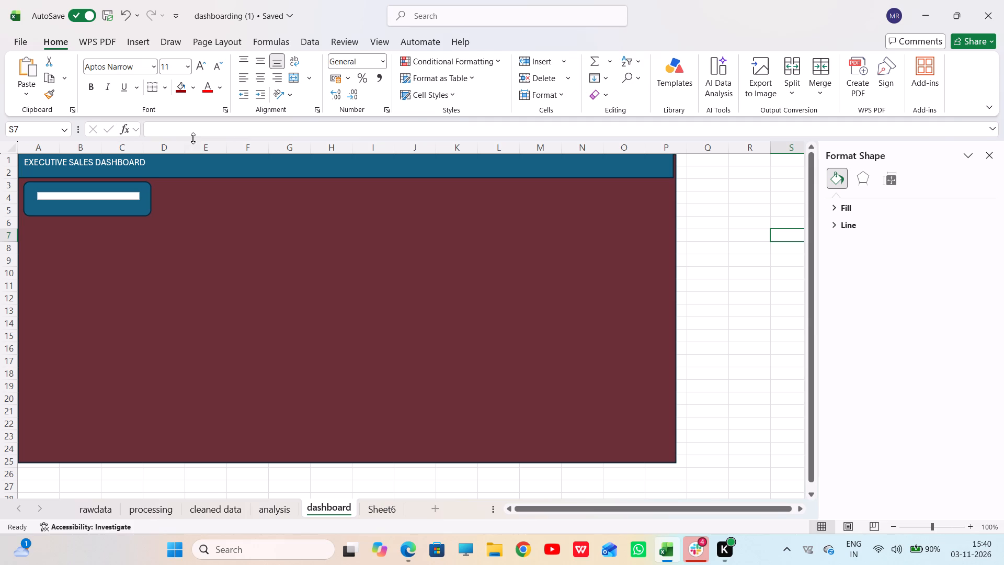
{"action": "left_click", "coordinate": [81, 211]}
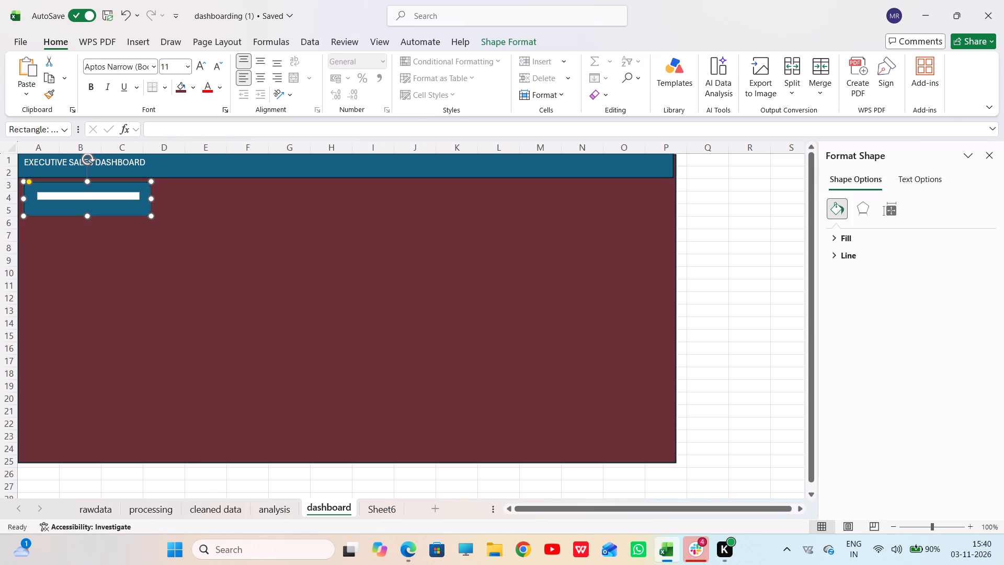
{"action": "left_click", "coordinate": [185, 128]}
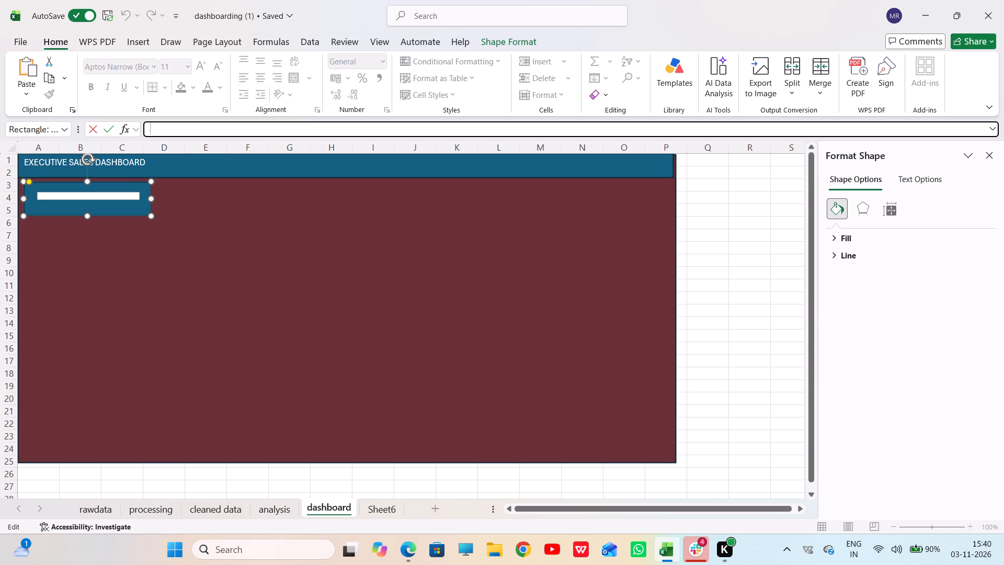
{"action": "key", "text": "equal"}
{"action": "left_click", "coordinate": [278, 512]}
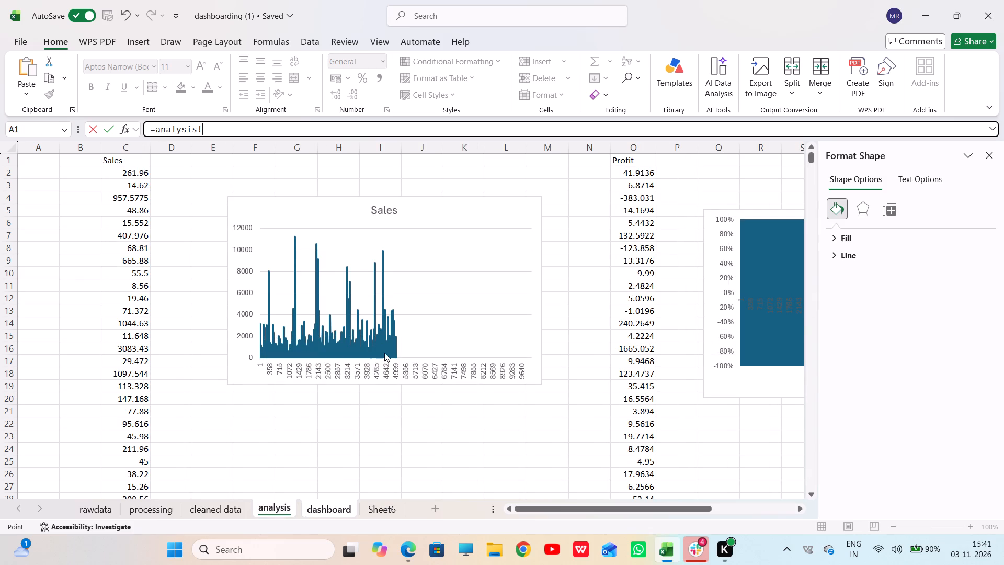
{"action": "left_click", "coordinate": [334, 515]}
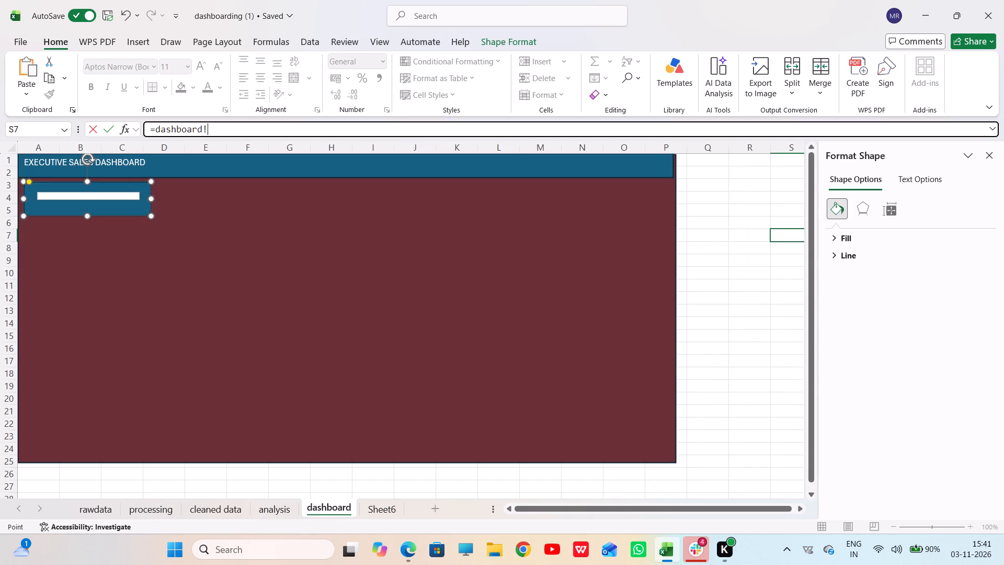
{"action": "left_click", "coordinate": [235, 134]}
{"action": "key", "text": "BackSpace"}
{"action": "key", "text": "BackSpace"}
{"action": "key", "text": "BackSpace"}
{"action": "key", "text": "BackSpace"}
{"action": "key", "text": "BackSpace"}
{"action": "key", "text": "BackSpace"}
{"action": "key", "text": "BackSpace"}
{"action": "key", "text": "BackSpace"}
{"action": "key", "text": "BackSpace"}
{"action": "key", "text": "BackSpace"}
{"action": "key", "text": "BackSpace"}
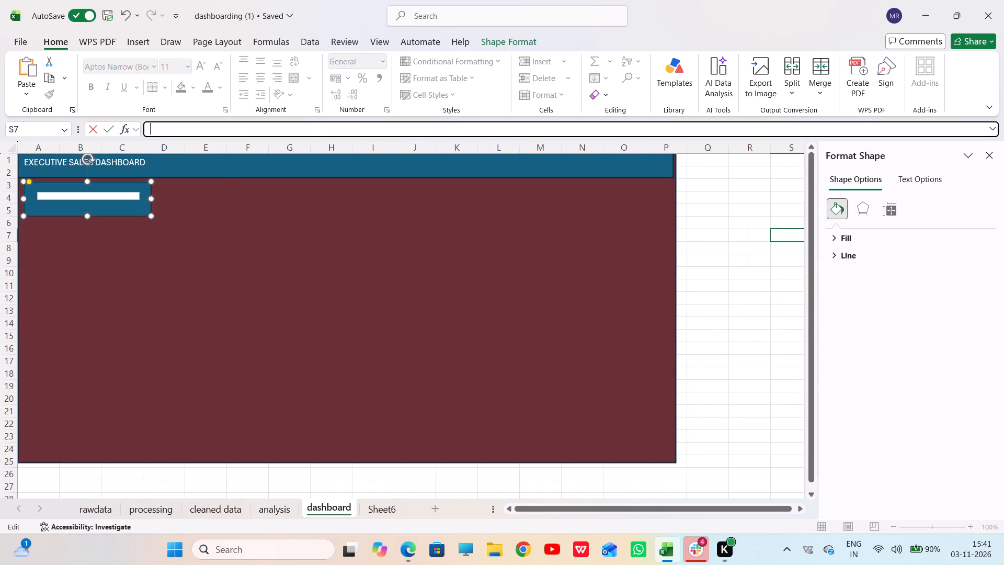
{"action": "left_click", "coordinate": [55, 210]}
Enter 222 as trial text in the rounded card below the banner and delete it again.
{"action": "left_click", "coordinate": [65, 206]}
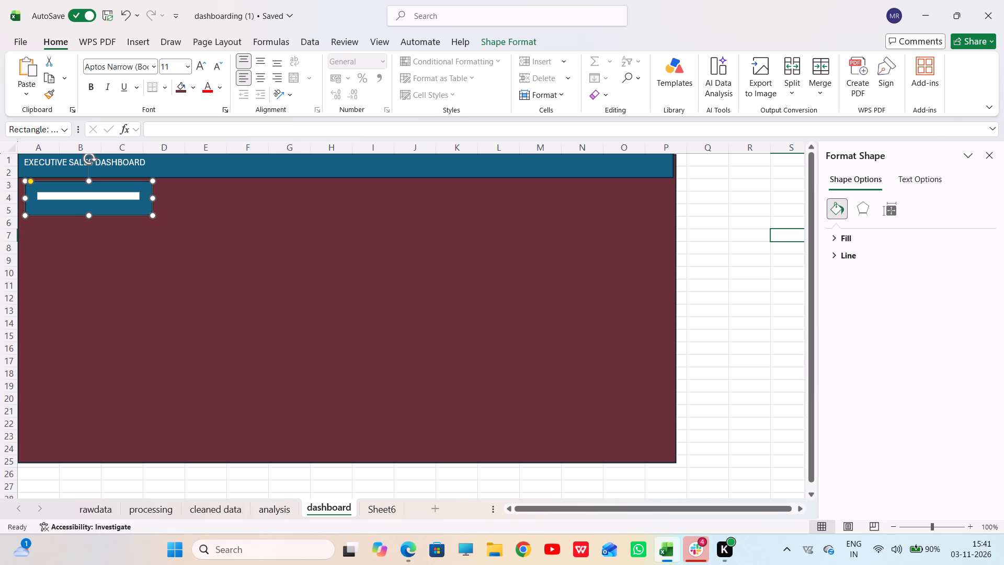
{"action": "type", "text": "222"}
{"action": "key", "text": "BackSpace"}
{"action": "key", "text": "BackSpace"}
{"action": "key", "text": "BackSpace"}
Insert leading spaces before EXECUTIVE SALES DASHBOARD in the blue banner until the title sits roughly centred, around columns G to J.
{"action": "scroll", "coordinate": [243, 288], "scroll_direction": "up", "scroll_amount": 2}
{"action": "left_click", "coordinate": [211, 261]}
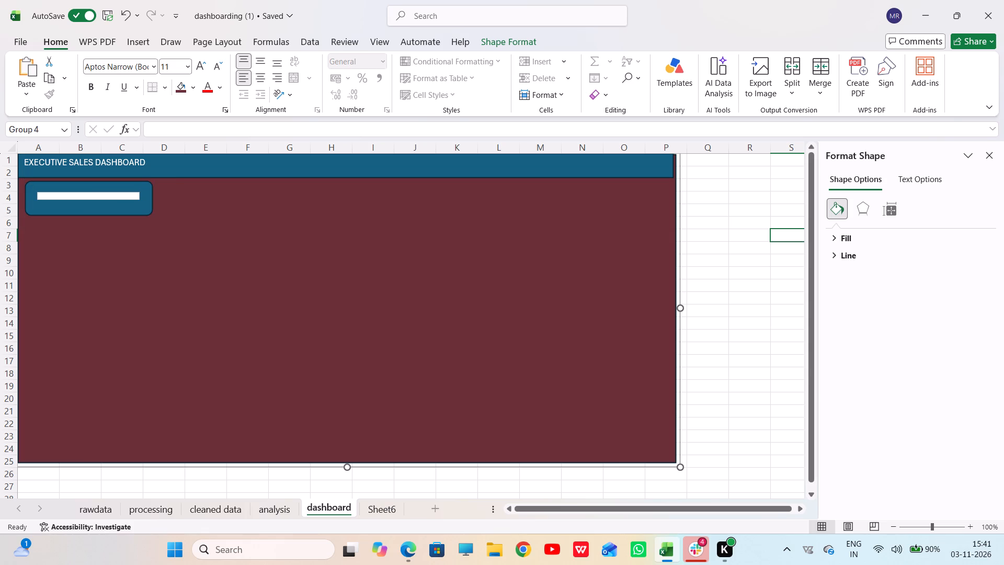
{"action": "left_click", "coordinate": [21, 163]}
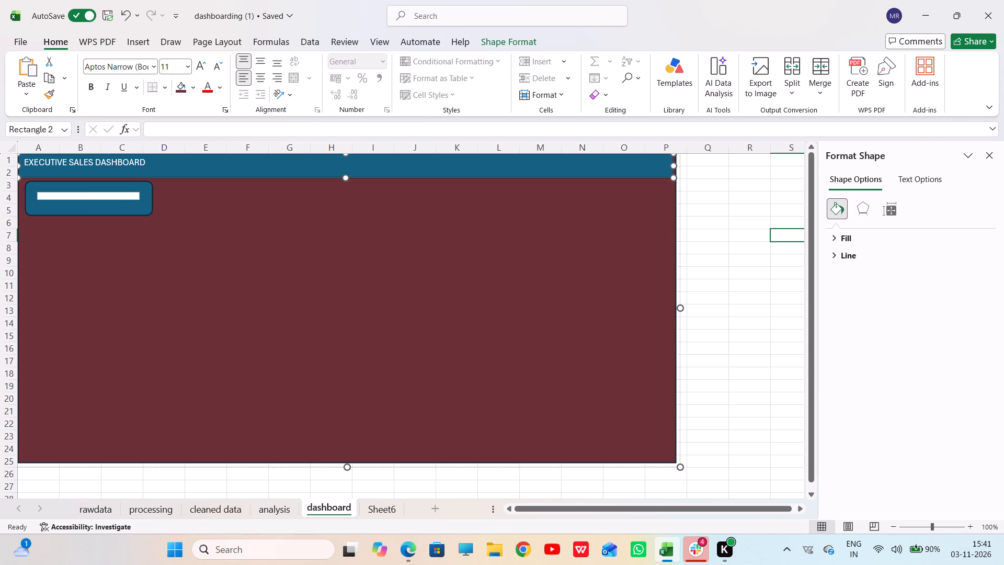
{"action": "left_click", "coordinate": [147, 164]}
{"action": "left_click", "coordinate": [66, 162]}
{"action": "key", "text": "Left"}
{"action": "key", "text": "Left"}
{"action": "key", "text": "Left"}
{"action": "key", "text": "Left"}
{"action": "key", "text": "Left"}
{"action": "key", "text": "Left"}
{"action": "key", "text": "Left"}
{"action": "key", "text": "Left"}
{"action": "key", "text": "Left"}
{"action": "key", "text": "space"}
{"action": "key", "text": "space"}
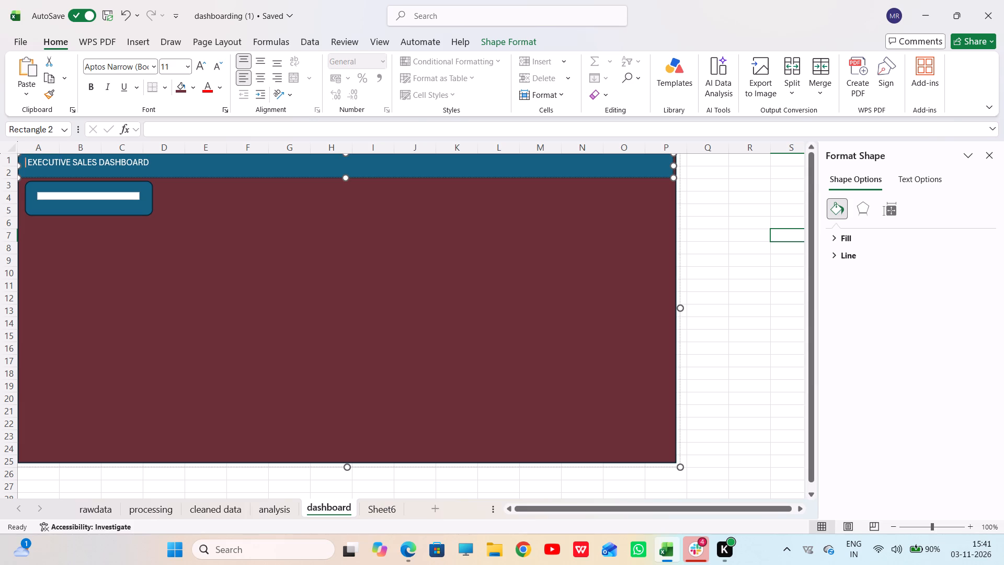
{"action": "key", "text": "space"}
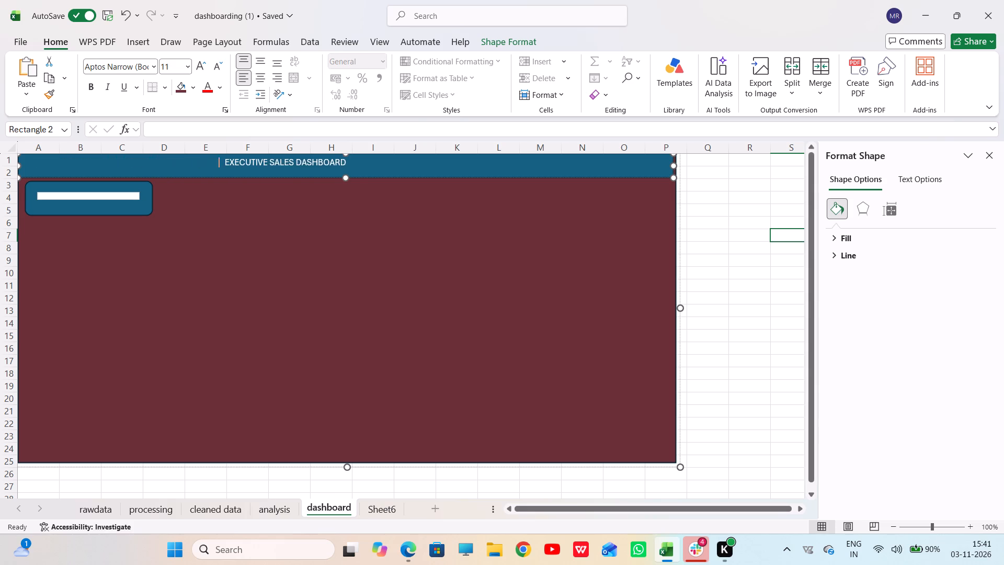
{"action": "key", "text": "space"}
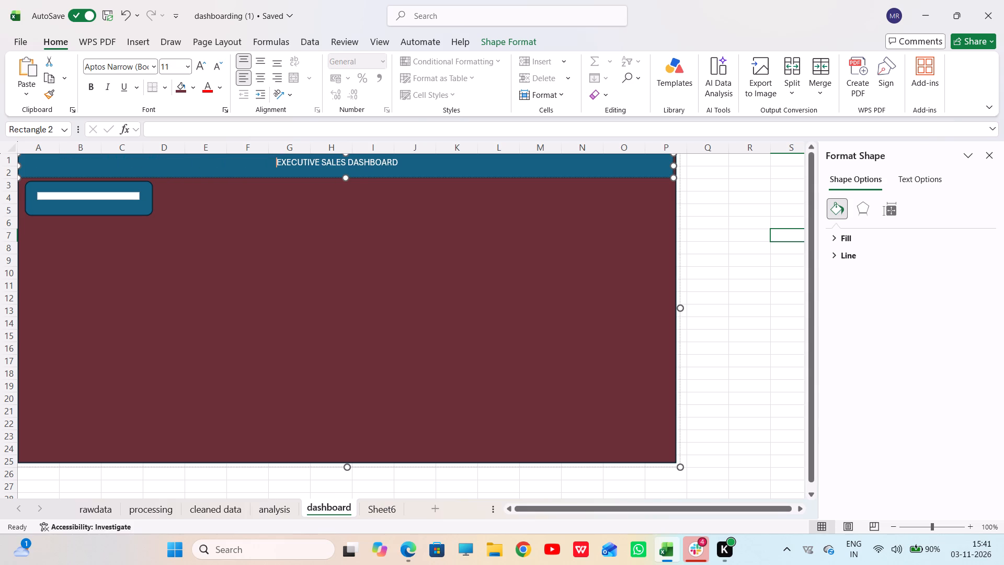
{"action": "key", "text": "space"}
{"action": "key", "text": "space"}
{"action": "key", "text": "space"}
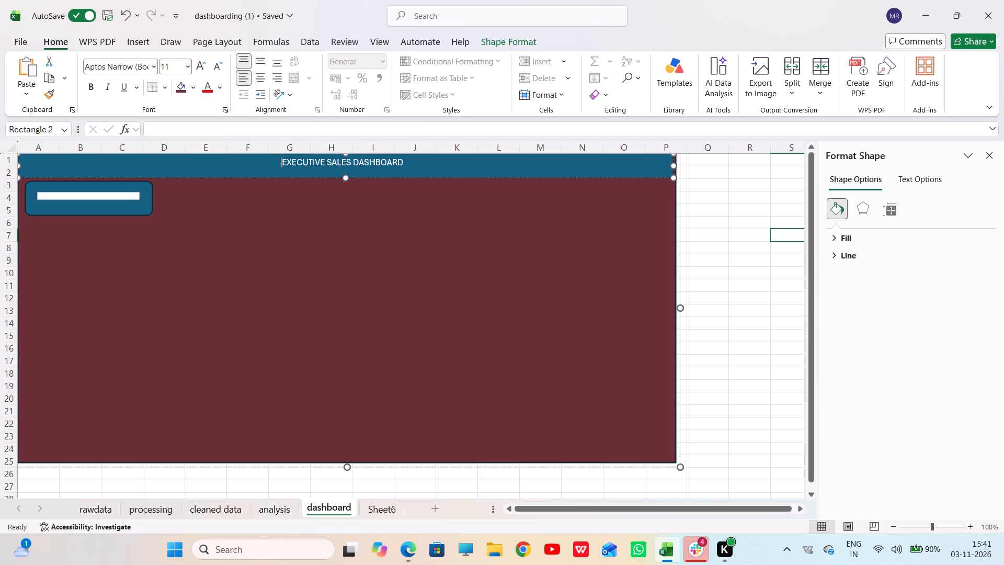
{"action": "left_click", "coordinate": [748, 273]}
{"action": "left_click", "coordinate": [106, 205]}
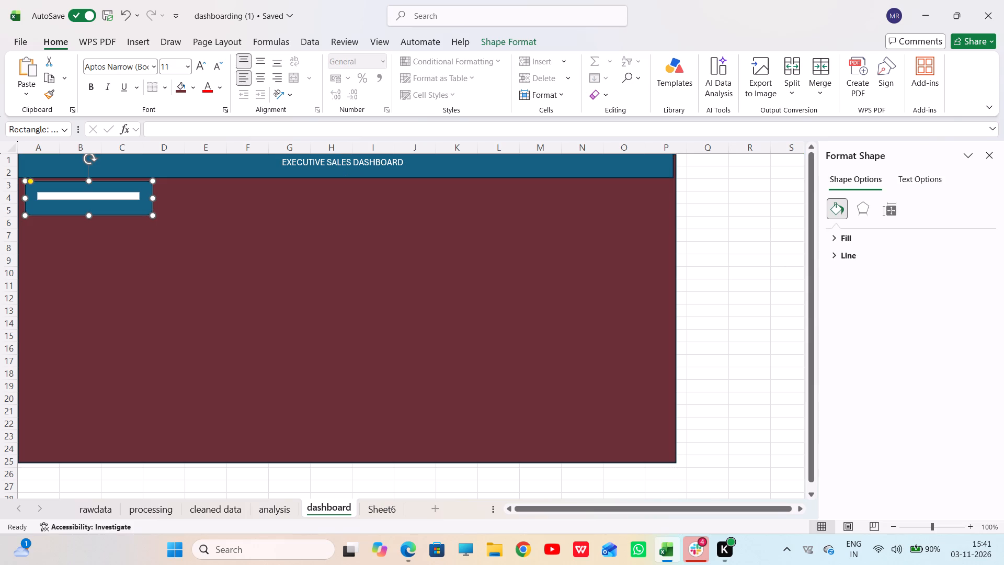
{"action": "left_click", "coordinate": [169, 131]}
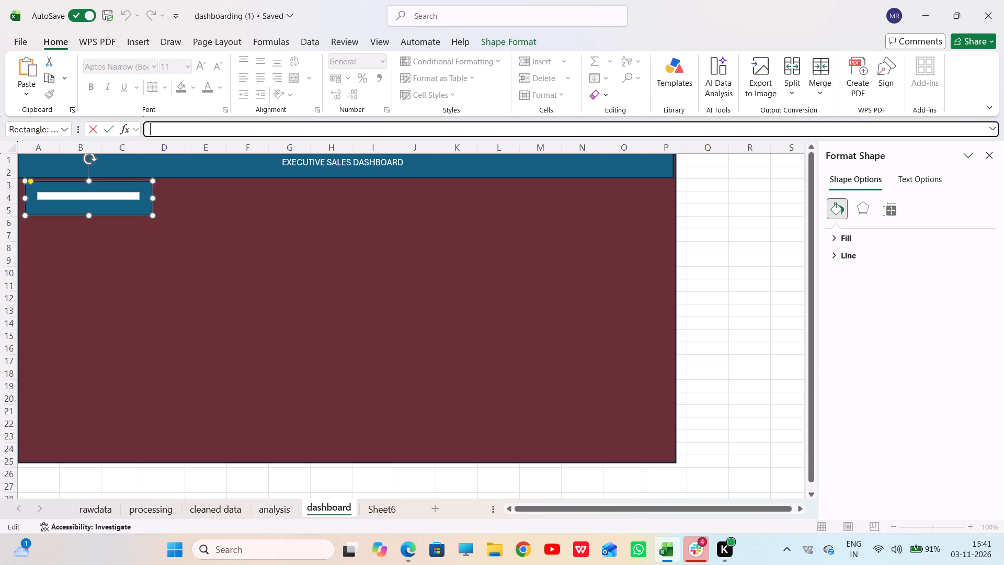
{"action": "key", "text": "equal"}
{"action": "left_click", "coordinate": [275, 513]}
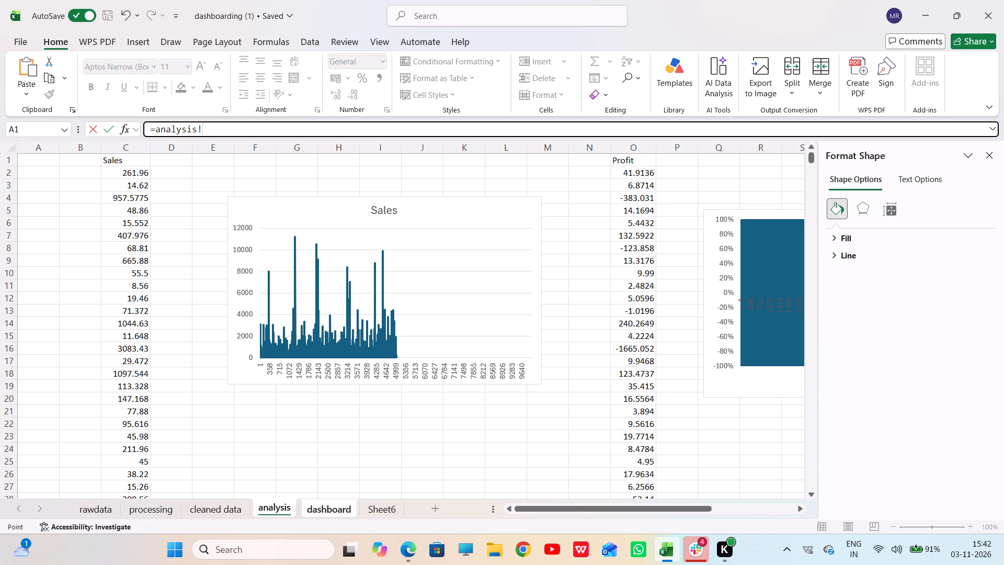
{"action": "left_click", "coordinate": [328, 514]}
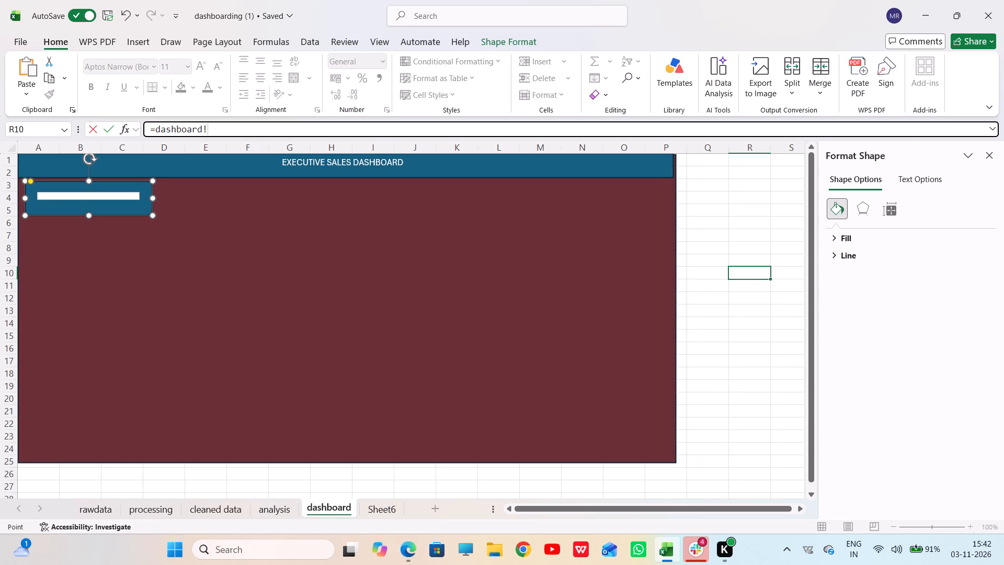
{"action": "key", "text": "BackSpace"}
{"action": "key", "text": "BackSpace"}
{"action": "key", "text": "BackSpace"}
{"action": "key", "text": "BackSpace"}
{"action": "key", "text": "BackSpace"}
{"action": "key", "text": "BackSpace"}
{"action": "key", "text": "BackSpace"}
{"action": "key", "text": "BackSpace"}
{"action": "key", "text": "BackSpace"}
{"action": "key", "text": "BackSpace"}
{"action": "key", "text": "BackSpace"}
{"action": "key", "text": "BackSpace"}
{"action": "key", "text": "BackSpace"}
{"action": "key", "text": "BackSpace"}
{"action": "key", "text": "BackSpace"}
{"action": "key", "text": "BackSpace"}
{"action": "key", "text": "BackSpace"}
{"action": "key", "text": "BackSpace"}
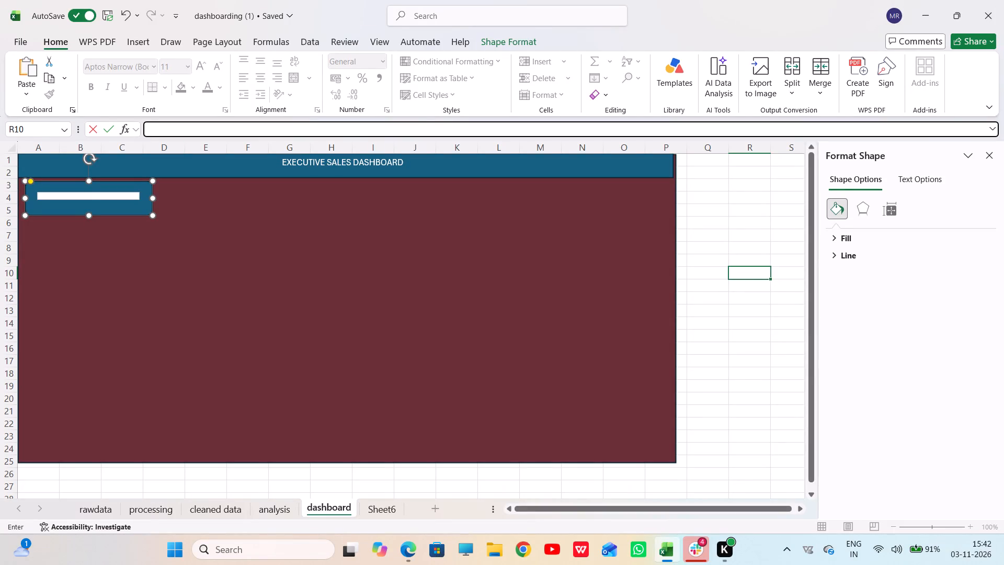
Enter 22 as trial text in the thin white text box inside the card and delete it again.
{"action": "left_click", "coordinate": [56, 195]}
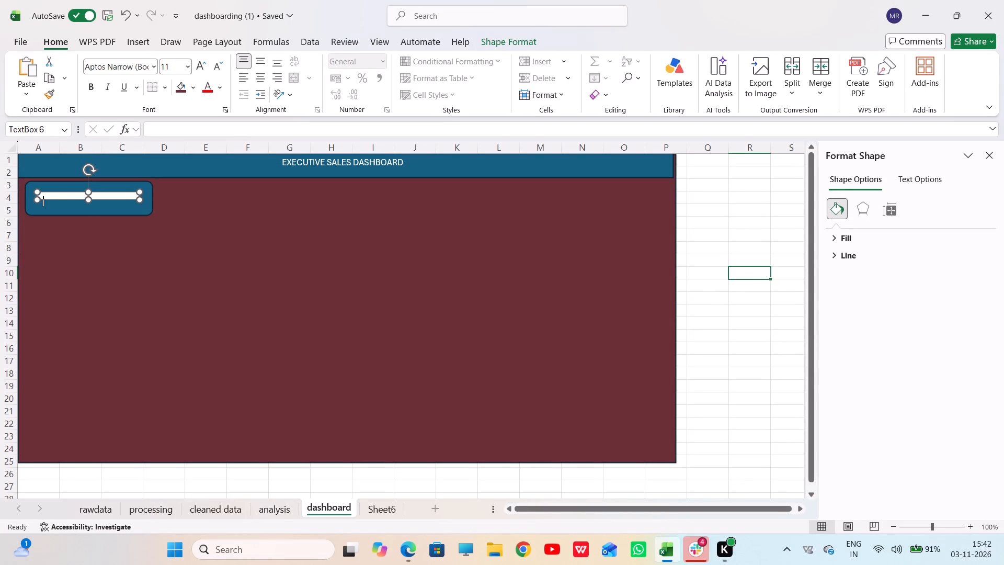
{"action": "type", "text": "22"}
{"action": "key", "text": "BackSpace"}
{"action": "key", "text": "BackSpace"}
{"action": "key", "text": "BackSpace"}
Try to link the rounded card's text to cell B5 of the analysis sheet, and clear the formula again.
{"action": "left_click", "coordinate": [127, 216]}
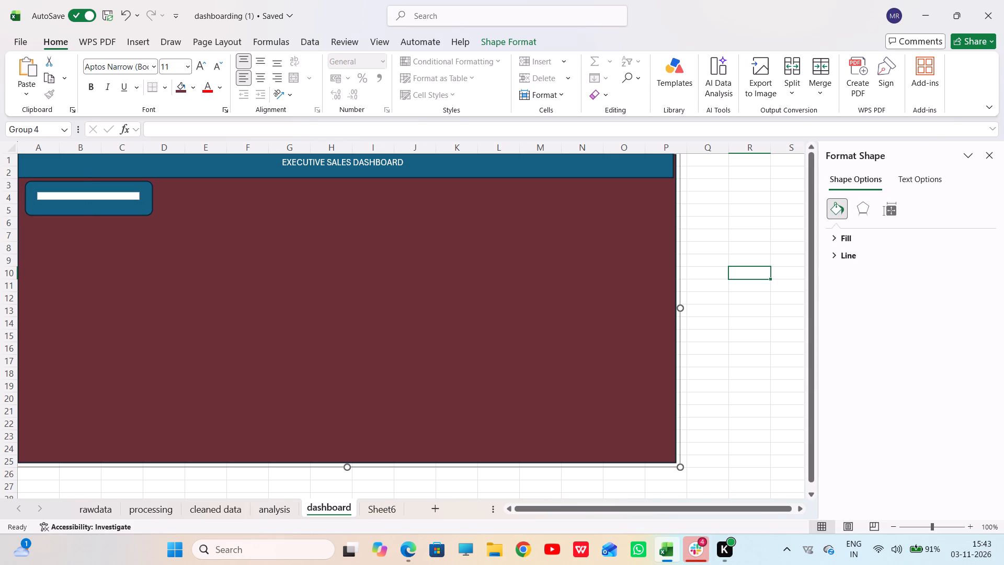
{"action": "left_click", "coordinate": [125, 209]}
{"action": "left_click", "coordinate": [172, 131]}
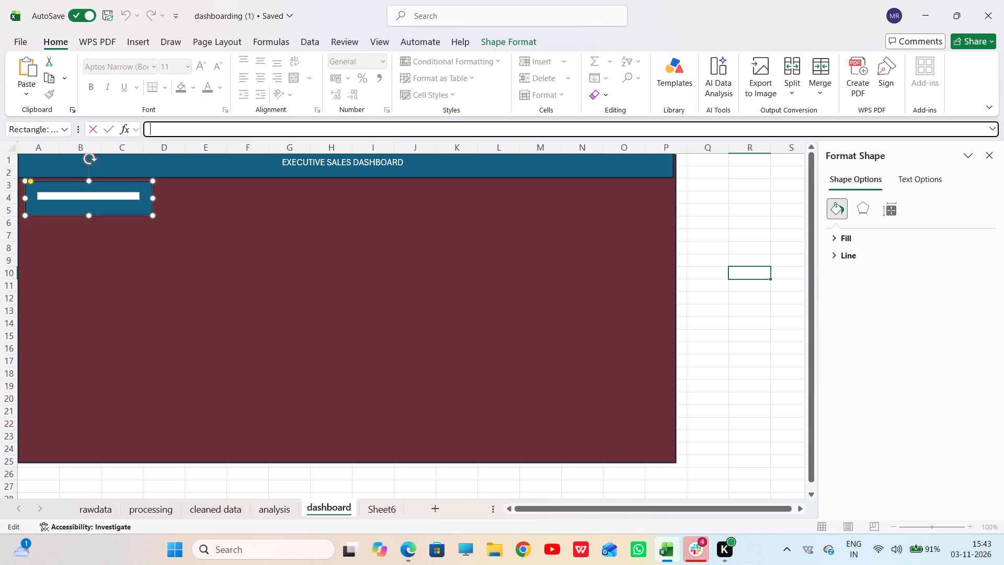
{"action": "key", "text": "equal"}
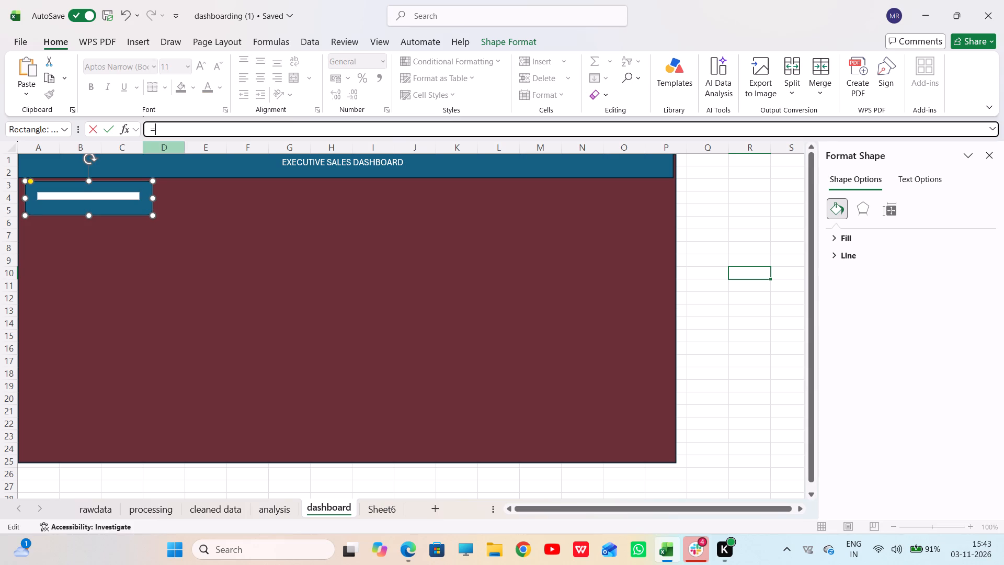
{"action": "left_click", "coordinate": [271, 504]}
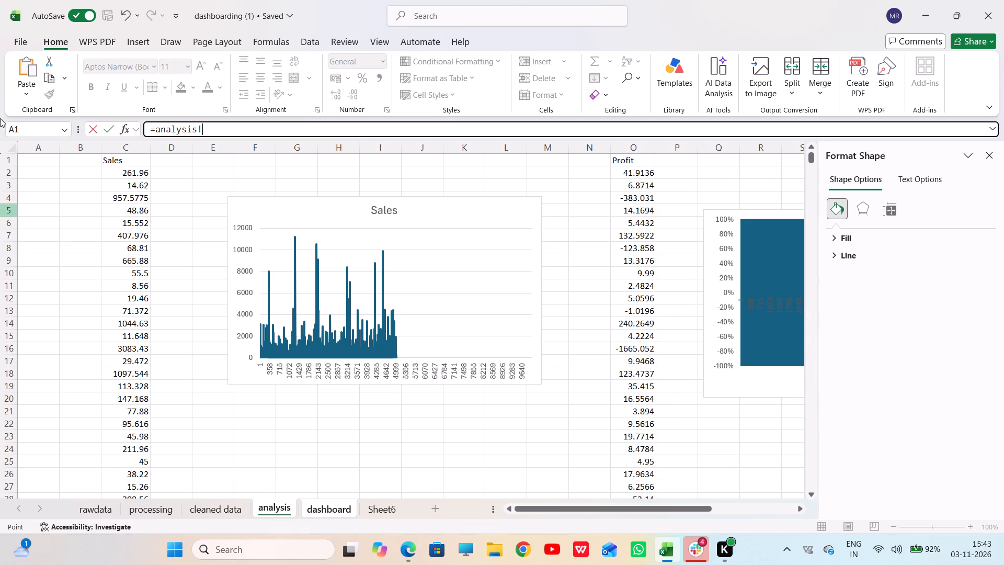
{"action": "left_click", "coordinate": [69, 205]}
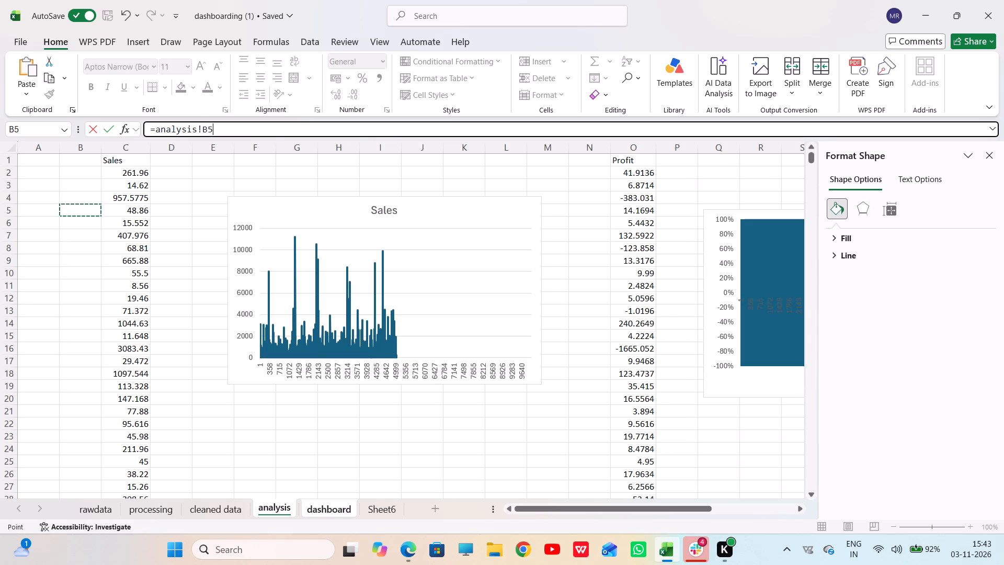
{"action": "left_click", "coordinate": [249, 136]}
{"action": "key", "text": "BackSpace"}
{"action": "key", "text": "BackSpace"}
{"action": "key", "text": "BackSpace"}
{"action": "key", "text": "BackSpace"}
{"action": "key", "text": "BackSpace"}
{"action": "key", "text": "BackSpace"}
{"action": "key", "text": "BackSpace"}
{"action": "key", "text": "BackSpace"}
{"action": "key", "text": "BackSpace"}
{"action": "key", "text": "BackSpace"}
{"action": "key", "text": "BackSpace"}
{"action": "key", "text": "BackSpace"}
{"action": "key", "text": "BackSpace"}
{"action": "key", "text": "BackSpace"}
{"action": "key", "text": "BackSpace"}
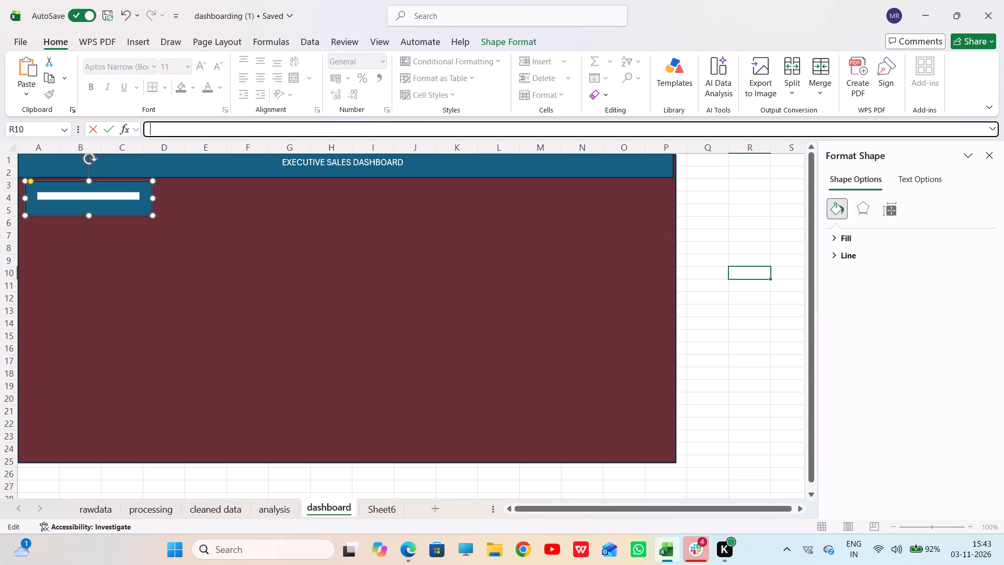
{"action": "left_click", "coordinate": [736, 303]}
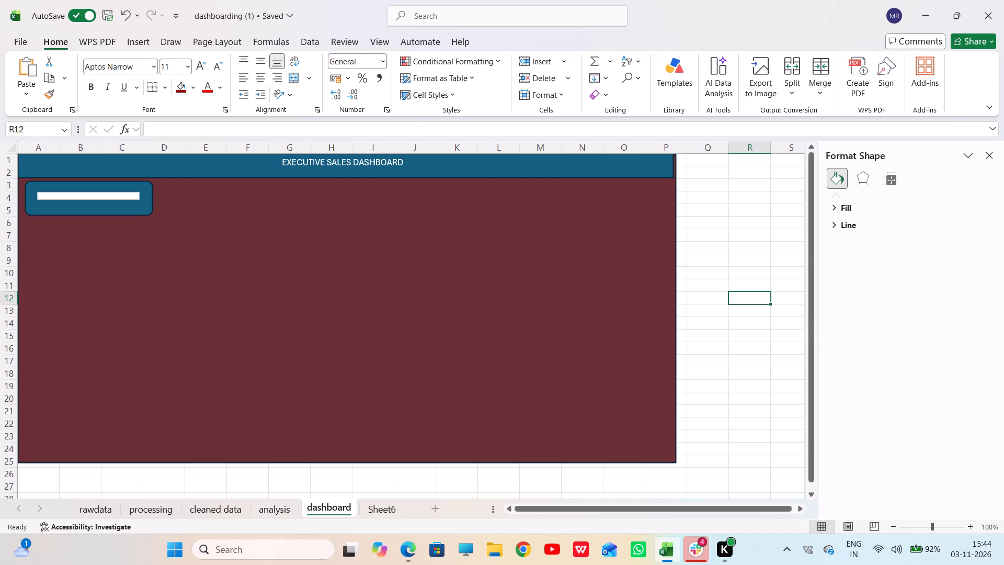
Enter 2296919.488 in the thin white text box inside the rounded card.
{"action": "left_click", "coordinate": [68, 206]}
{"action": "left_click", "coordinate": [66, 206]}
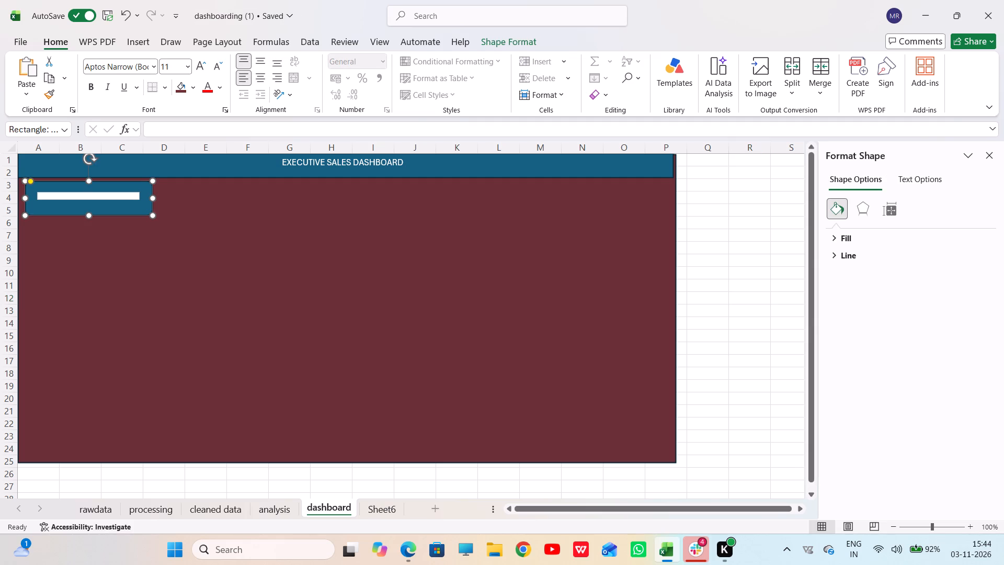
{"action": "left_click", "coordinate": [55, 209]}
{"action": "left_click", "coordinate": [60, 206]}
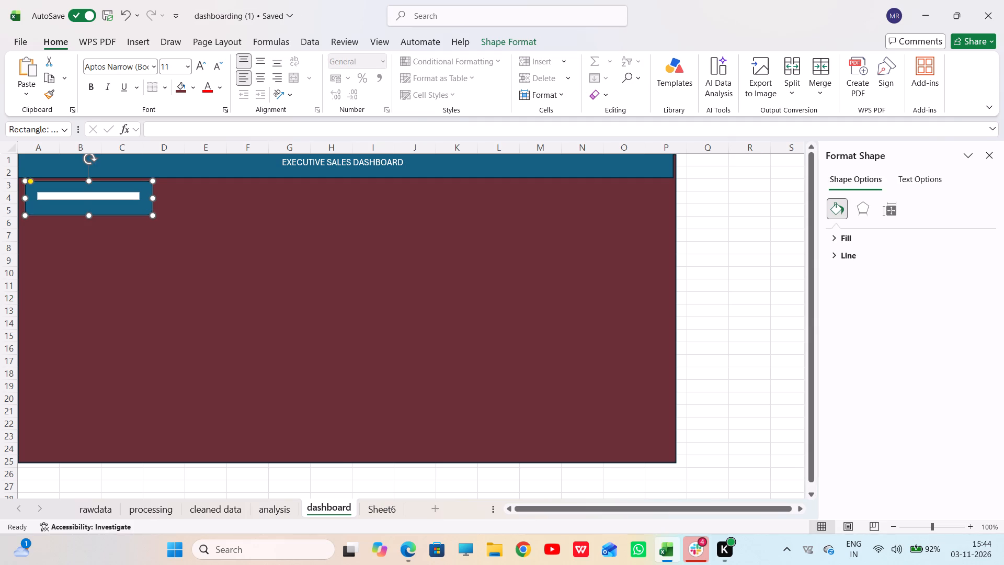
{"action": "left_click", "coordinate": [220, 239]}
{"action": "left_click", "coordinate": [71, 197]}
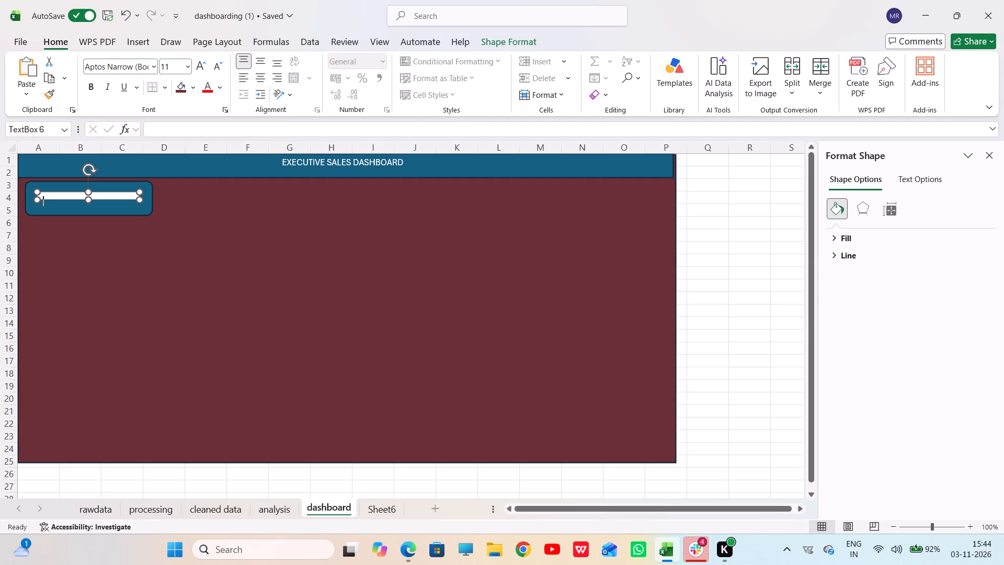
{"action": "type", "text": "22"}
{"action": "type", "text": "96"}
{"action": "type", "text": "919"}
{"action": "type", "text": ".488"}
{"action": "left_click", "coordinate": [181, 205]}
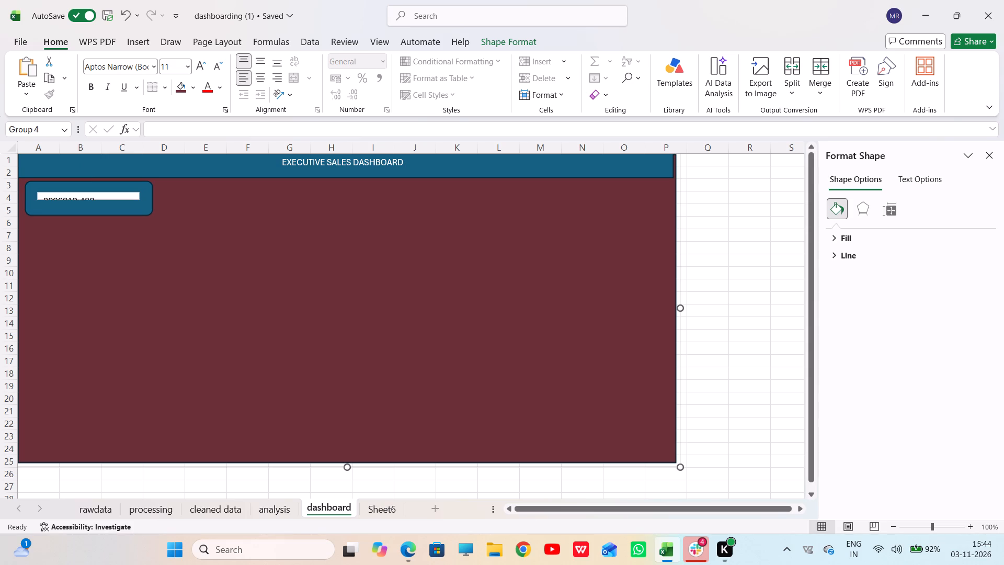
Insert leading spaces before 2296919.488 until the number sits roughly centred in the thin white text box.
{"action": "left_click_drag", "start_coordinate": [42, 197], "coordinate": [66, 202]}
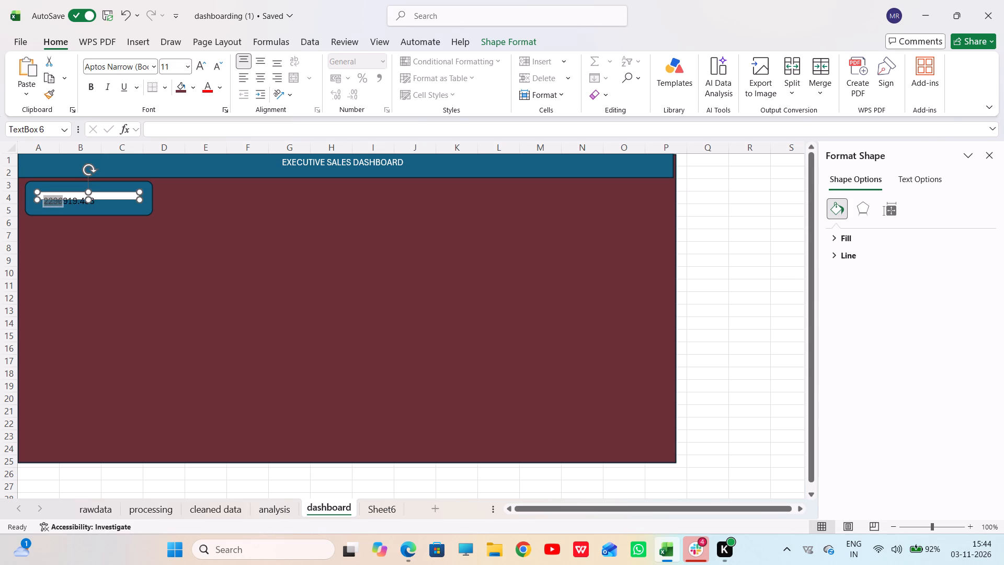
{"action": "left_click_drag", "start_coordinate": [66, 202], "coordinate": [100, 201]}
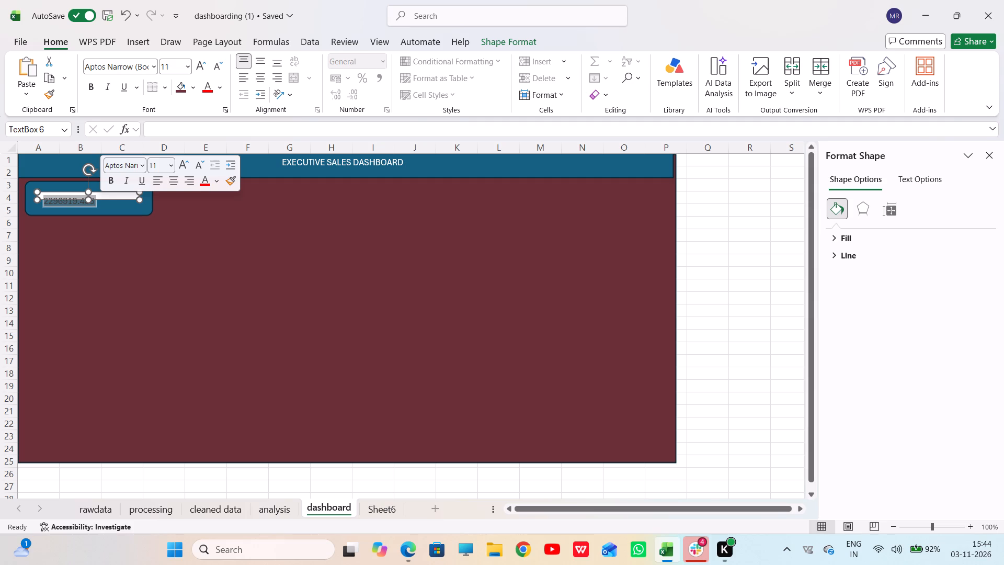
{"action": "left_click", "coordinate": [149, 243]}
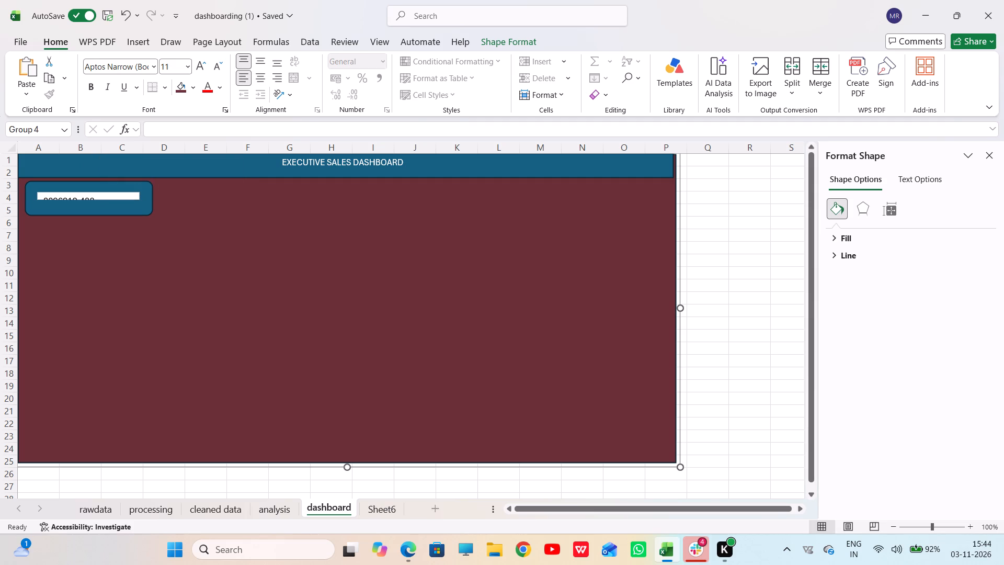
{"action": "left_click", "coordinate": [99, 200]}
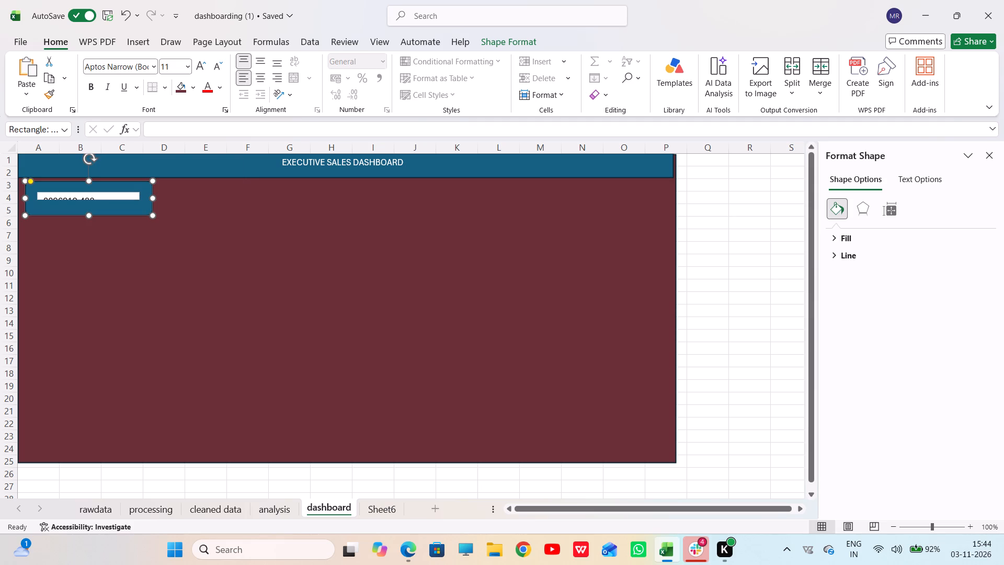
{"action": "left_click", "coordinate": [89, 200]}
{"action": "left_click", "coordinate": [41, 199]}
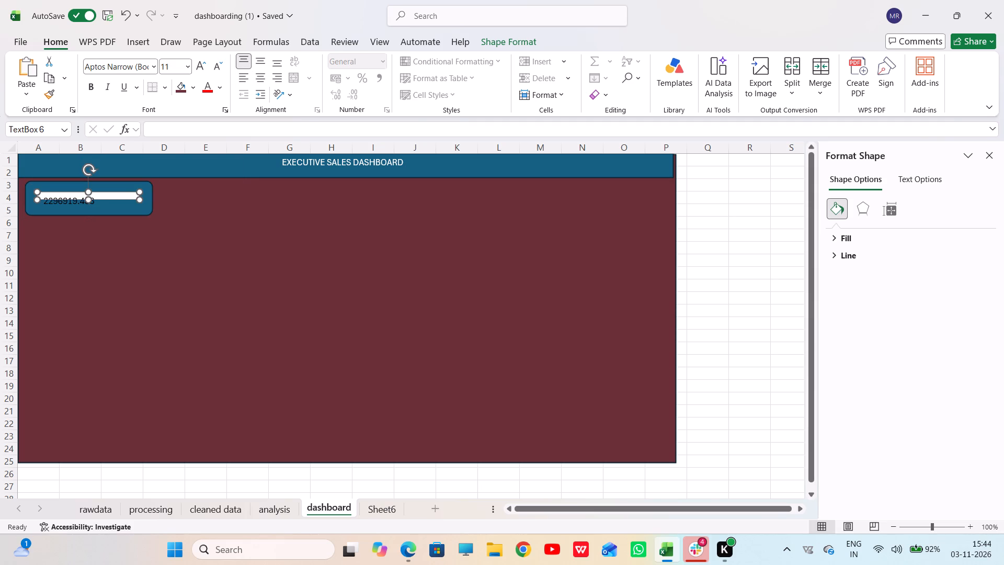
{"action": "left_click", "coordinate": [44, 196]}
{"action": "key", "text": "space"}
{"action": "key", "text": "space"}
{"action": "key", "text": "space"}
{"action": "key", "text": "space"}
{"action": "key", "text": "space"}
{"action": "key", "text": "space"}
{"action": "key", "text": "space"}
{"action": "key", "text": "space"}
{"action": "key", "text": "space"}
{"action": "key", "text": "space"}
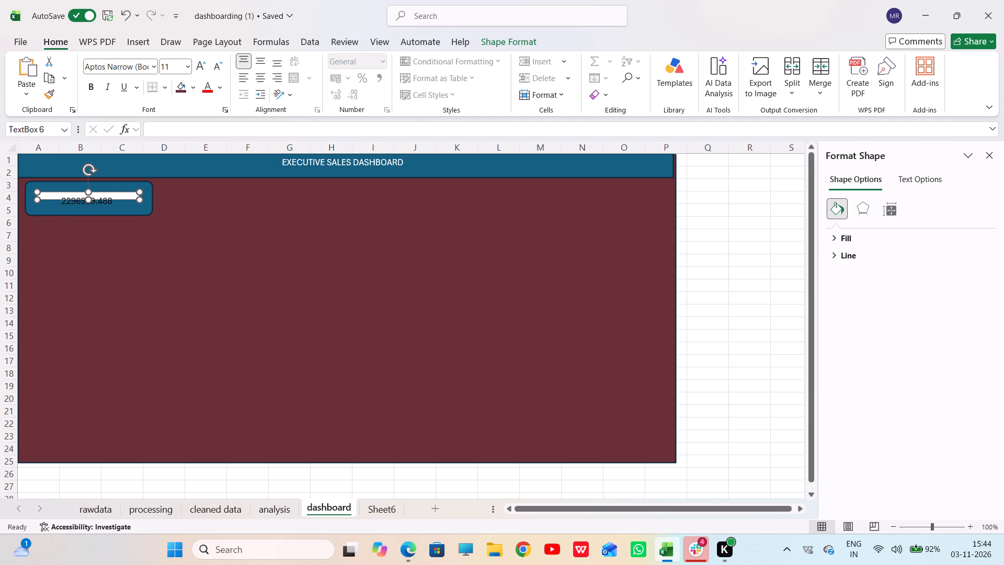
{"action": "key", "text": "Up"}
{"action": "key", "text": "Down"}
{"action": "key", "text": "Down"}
Move the thin white text box slightly upward inside the rounded card.
{"action": "left_click", "coordinate": [95, 193]}
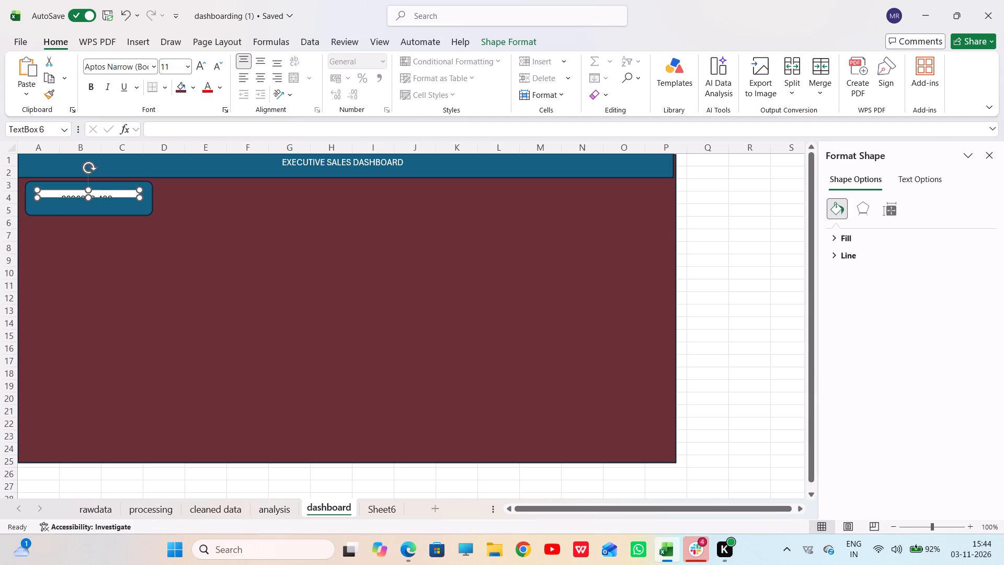
{"action": "left_click", "coordinate": [95, 189]}
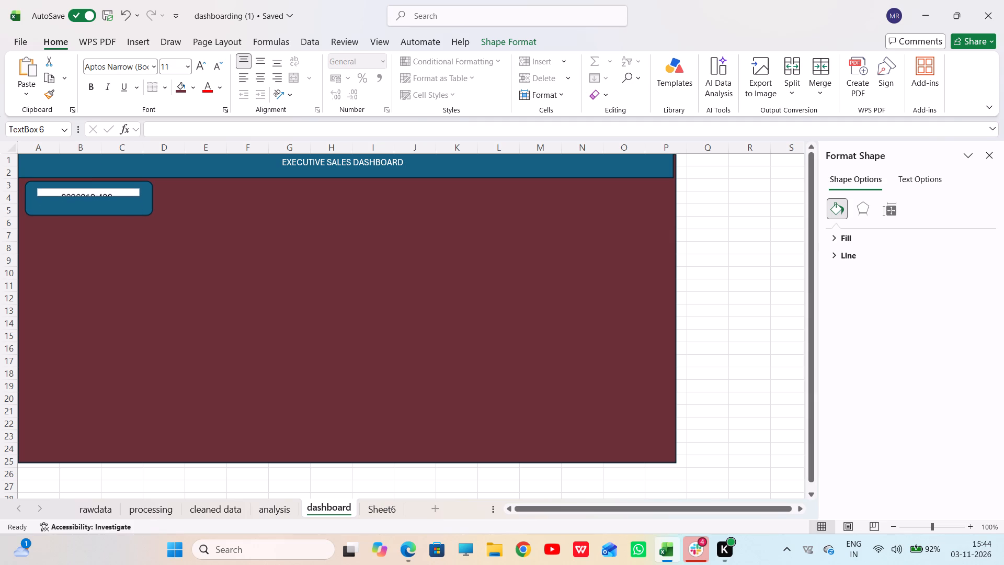
{"action": "left_click", "coordinate": [195, 208]}
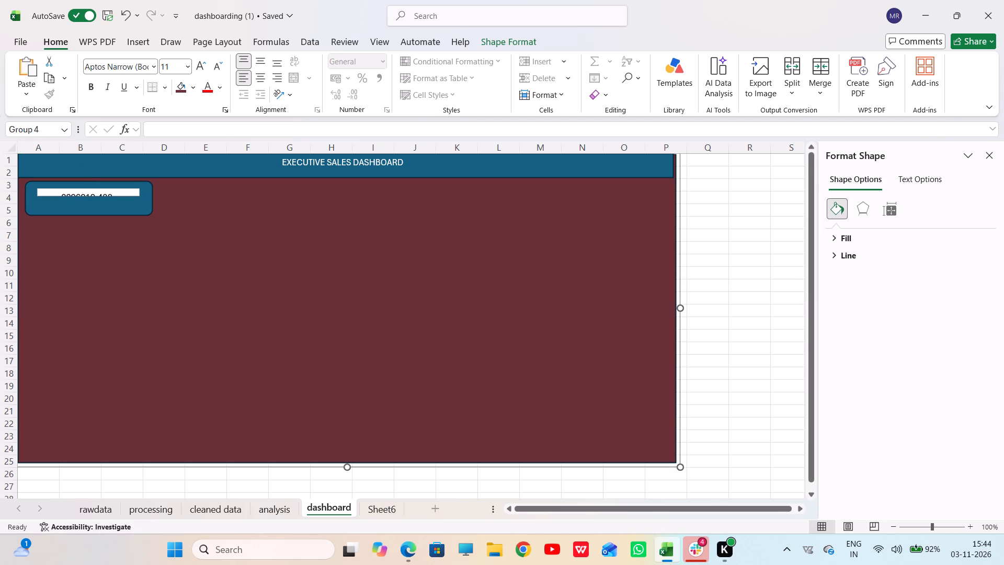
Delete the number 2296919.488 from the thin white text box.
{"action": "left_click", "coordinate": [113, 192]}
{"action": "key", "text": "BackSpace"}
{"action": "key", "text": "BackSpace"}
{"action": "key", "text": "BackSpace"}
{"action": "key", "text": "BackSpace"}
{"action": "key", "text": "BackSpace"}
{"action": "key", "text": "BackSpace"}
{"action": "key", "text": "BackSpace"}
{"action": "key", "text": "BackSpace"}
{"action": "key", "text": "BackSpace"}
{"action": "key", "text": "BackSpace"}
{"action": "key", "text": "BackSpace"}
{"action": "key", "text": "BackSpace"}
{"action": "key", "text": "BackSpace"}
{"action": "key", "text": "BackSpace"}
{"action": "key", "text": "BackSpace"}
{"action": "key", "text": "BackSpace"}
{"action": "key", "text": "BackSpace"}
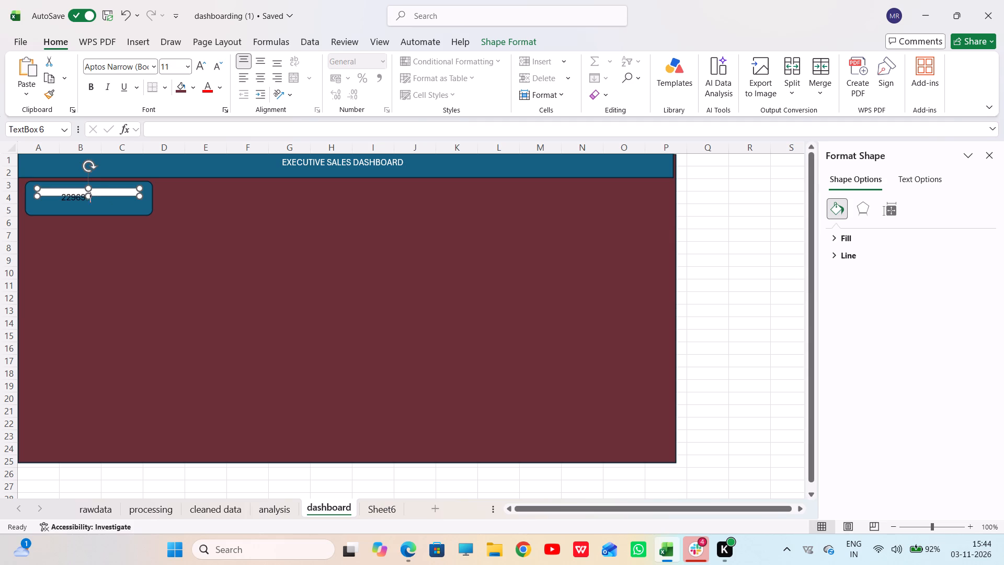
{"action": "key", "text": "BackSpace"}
Open the rounded card behind the thin white text box for text entry and insert a run of leading spaces.
{"action": "left_click", "coordinate": [81, 209]}
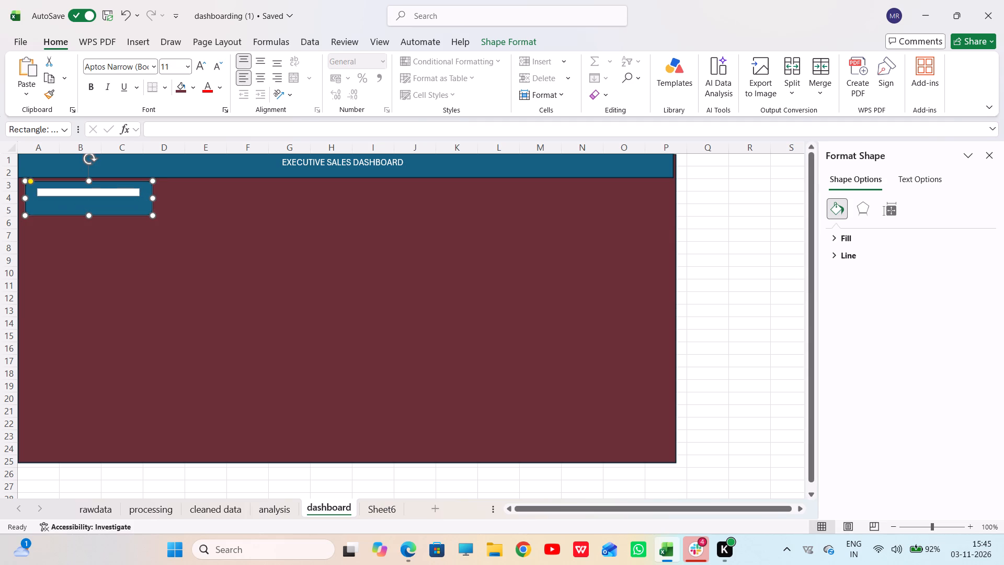
{"action": "double_click", "coordinate": [79, 208]}
{"action": "key", "text": "Right"}
{"action": "key", "text": "Right"}
{"action": "key", "text": "Right"}
{"action": "key", "text": "Right"}
{"action": "key", "text": "Right"}
{"action": "key", "text": "Right"}
{"action": "key", "text": "Right"}
{"action": "key", "text": "Right"}
{"action": "key", "text": "Right"}
{"action": "key", "text": "Right"}
{"action": "key", "text": "Right"}
{"action": "key", "text": "Right"}
{"action": "key", "text": "Right"}
{"action": "key", "text": "Right"}
{"action": "key", "text": "Right"}
{"action": "key", "text": "Right"}
{"action": "key", "text": "Right"}
{"action": "key", "text": "Right"}
{"action": "key", "text": "Right"}
{"action": "key", "text": "space"}
{"action": "key", "text": "space"}
{"action": "key", "text": "space"}
{"action": "key", "text": "space"}
{"action": "key", "text": "space"}
{"action": "key", "text": "space"}
{"action": "key", "text": "space"}
{"action": "key", "text": "space"}
{"action": "key", "text": "space"}
{"action": "key", "text": "space"}
{"action": "key", "text": "space"}
{"action": "key", "text": "space"}
{"action": "key", "text": "space"}
{"action": "key", "text": "space"}
{"action": "key", "text": "space"}
{"action": "key", "text": "space"}
{"action": "key", "text": "space"}
{"action": "key", "text": "space"}
{"action": "key", "text": "space"}
{"action": "key", "text": "space"}
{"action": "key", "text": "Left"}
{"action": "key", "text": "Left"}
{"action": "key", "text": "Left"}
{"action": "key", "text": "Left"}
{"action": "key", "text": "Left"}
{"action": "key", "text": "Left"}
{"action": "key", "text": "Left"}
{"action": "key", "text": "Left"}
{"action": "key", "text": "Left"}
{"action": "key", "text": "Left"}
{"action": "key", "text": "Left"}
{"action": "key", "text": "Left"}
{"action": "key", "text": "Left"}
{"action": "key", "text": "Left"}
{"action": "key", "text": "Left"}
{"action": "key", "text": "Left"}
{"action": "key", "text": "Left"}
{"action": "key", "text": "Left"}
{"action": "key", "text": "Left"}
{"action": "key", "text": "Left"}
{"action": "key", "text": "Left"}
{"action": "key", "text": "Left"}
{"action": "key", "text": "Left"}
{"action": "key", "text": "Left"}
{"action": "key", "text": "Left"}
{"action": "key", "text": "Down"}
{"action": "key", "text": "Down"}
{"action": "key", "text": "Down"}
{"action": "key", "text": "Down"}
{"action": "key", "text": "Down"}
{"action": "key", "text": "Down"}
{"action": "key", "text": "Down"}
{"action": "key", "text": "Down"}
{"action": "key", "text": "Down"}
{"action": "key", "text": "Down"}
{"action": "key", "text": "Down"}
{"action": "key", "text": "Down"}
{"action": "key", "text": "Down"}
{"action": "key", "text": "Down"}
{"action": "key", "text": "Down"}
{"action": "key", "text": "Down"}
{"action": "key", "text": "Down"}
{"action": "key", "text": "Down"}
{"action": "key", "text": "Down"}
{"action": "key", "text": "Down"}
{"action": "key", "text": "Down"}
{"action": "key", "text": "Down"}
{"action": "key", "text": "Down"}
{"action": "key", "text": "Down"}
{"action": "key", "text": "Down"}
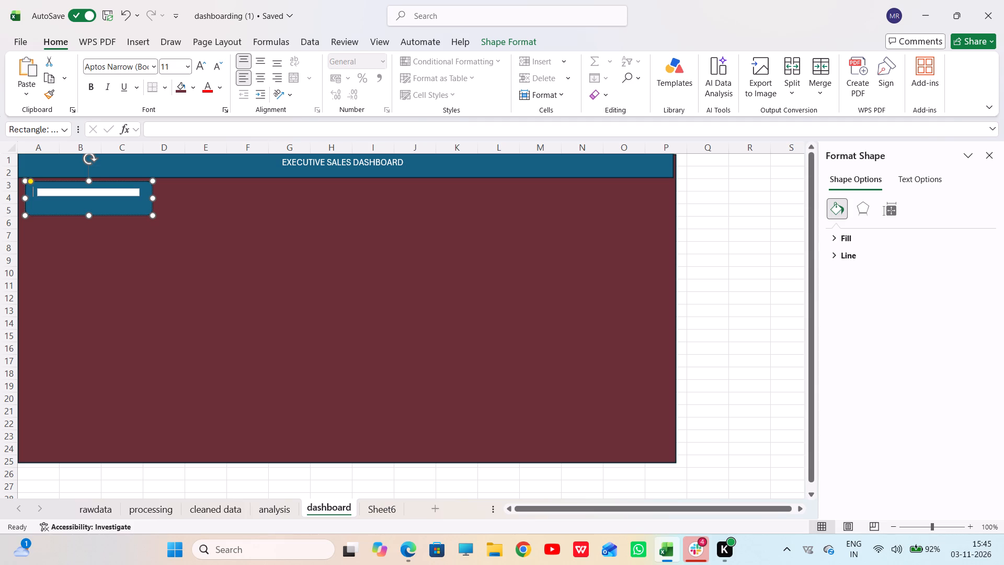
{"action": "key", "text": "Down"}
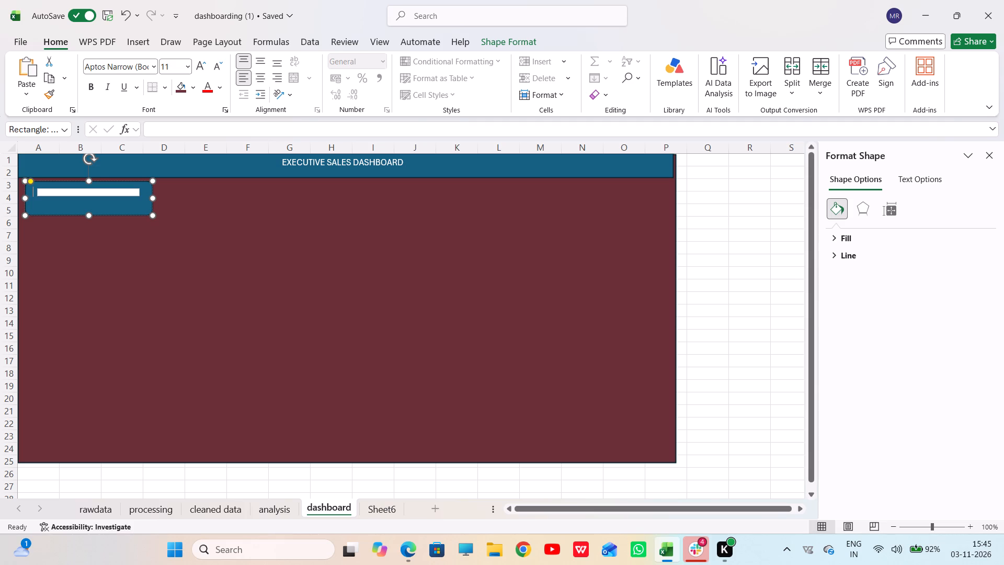
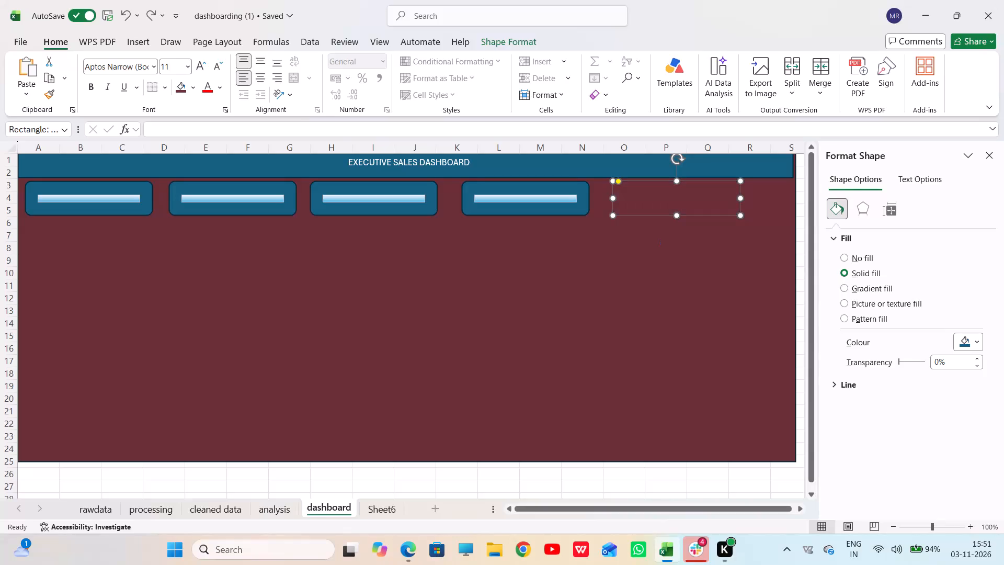
Undo the recent edits back through the fifth rounded card and the leading spaces before the EXECUTIVE SALES DASHBOARD banner text.
{"action": "key", "text": "ctrl+z"}
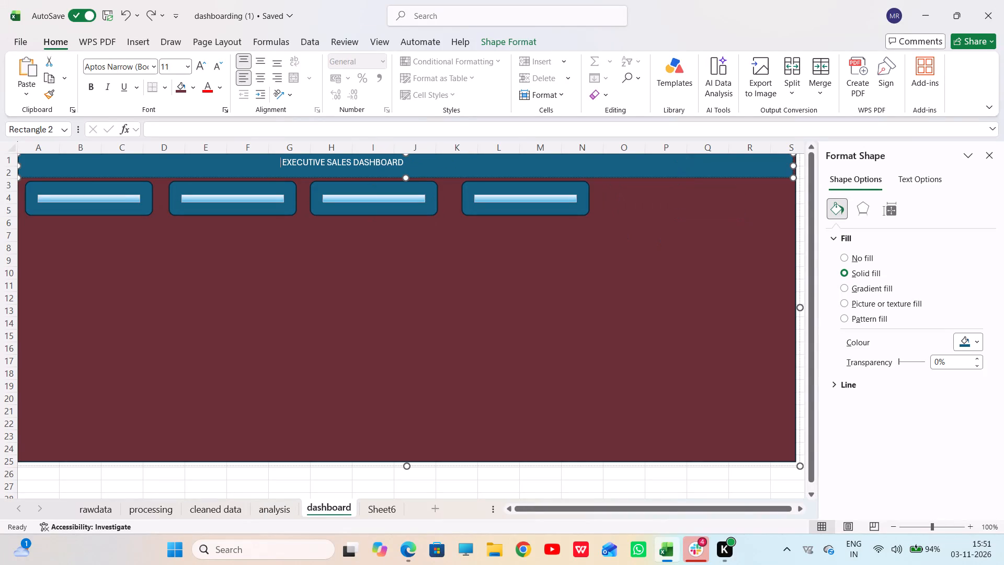
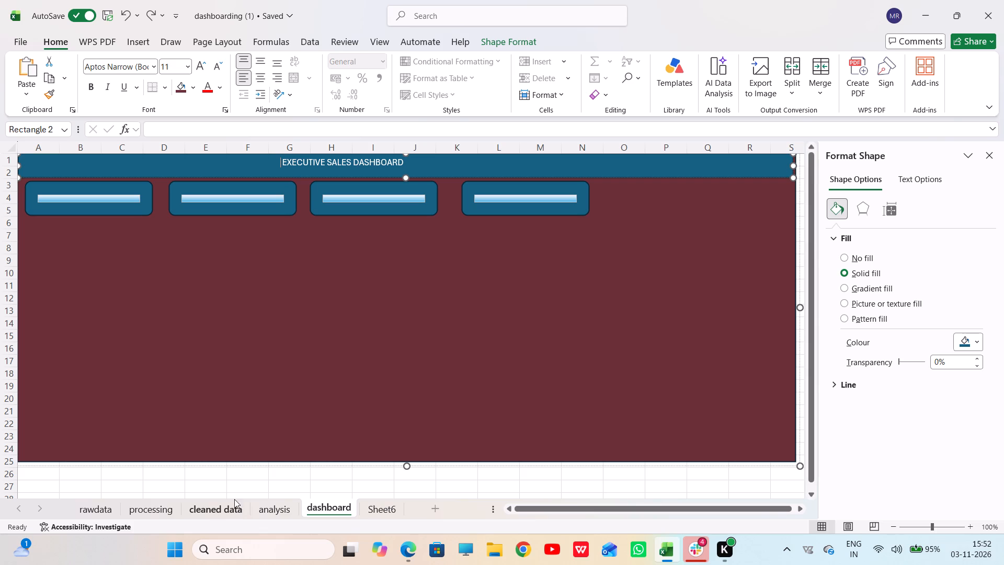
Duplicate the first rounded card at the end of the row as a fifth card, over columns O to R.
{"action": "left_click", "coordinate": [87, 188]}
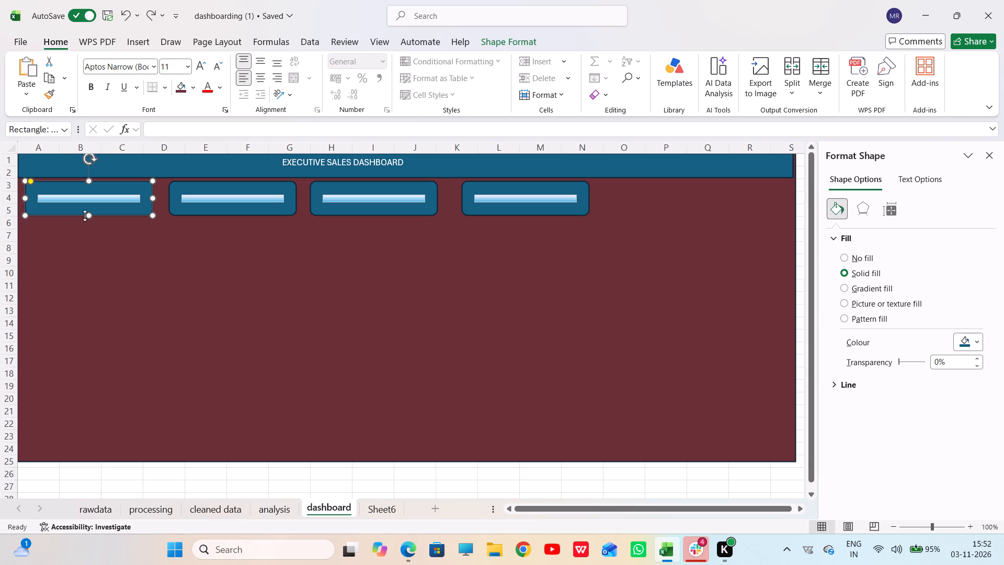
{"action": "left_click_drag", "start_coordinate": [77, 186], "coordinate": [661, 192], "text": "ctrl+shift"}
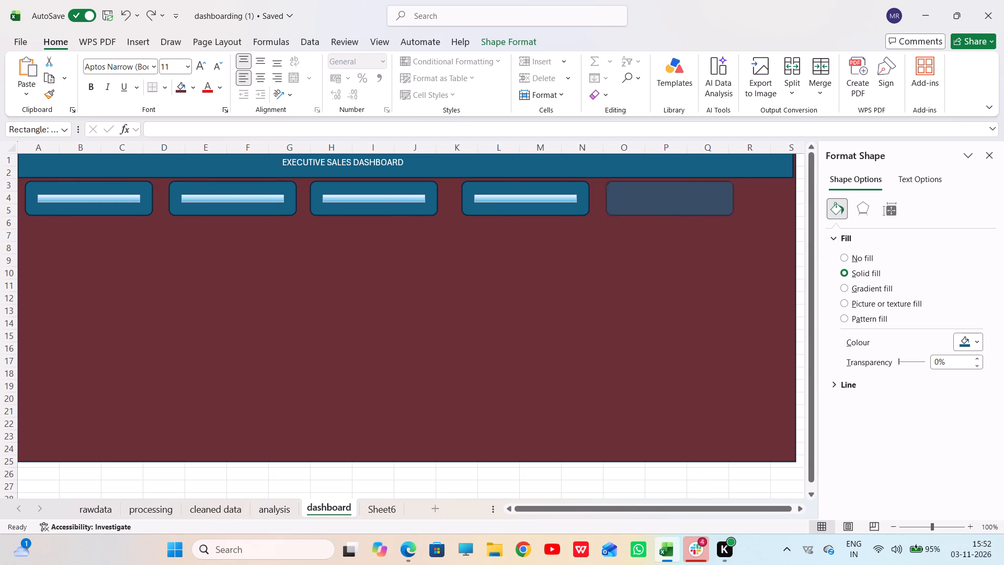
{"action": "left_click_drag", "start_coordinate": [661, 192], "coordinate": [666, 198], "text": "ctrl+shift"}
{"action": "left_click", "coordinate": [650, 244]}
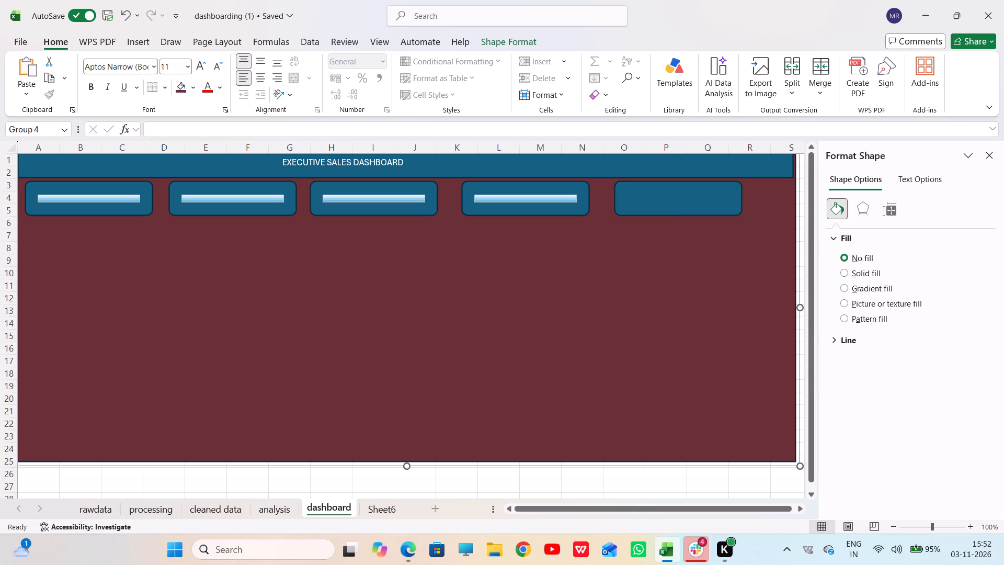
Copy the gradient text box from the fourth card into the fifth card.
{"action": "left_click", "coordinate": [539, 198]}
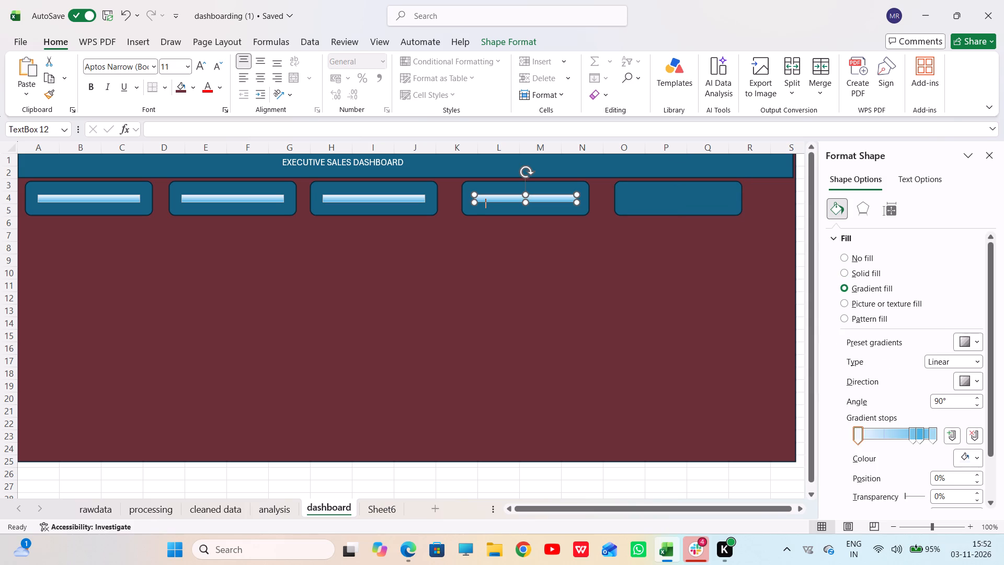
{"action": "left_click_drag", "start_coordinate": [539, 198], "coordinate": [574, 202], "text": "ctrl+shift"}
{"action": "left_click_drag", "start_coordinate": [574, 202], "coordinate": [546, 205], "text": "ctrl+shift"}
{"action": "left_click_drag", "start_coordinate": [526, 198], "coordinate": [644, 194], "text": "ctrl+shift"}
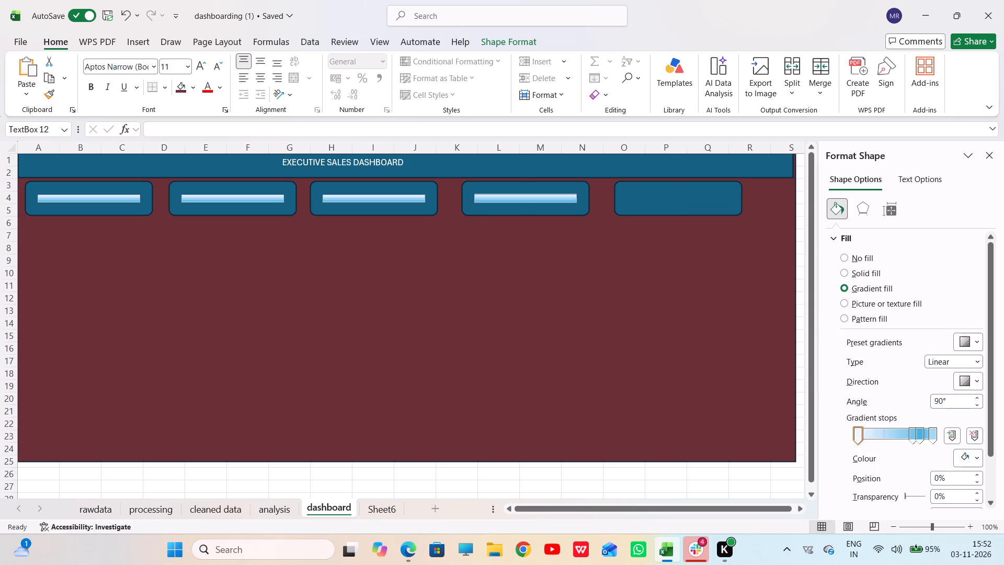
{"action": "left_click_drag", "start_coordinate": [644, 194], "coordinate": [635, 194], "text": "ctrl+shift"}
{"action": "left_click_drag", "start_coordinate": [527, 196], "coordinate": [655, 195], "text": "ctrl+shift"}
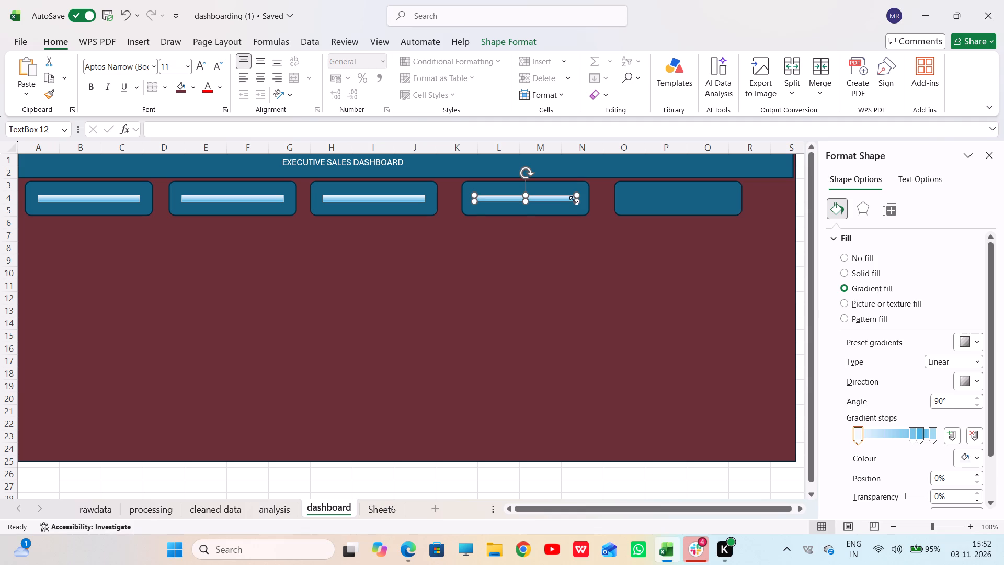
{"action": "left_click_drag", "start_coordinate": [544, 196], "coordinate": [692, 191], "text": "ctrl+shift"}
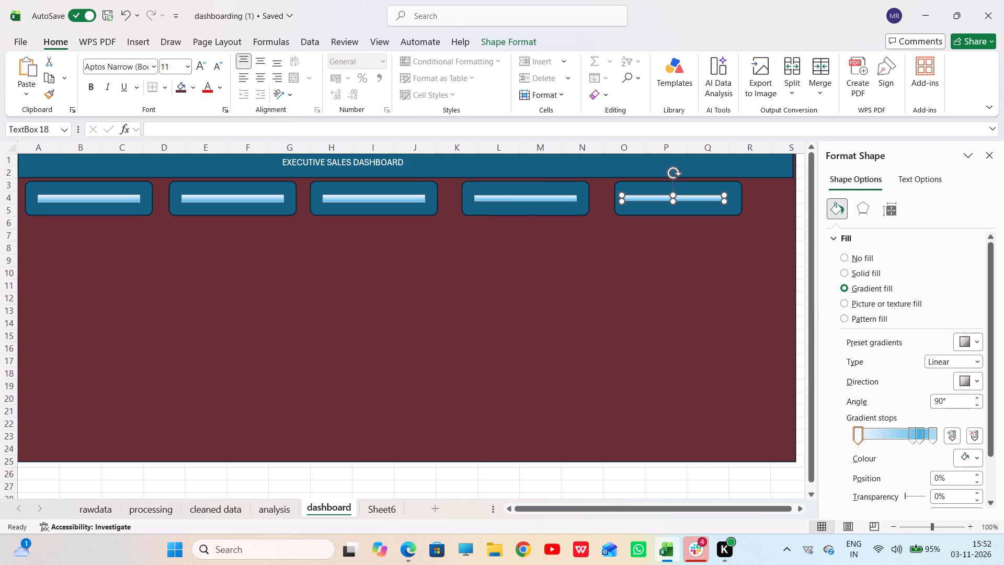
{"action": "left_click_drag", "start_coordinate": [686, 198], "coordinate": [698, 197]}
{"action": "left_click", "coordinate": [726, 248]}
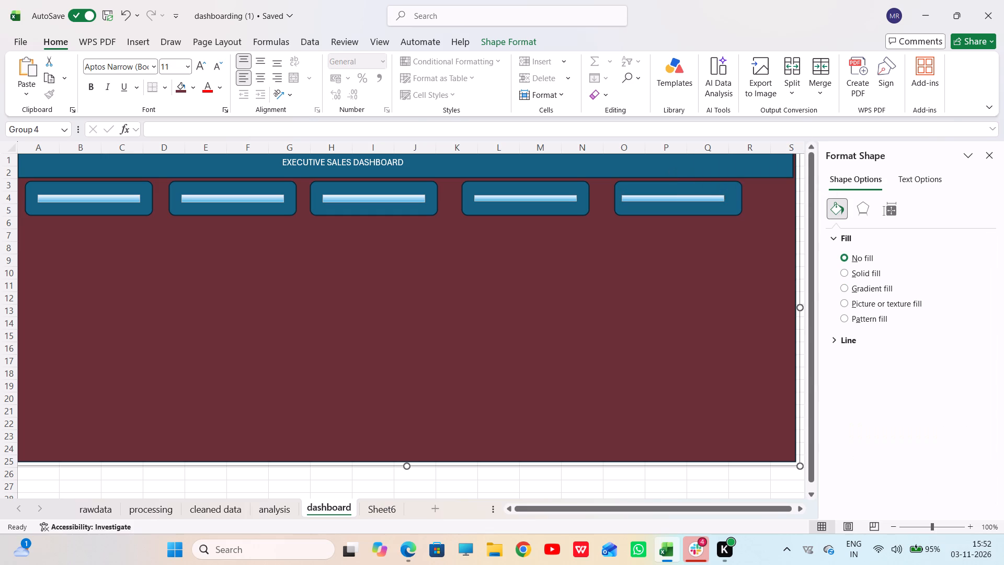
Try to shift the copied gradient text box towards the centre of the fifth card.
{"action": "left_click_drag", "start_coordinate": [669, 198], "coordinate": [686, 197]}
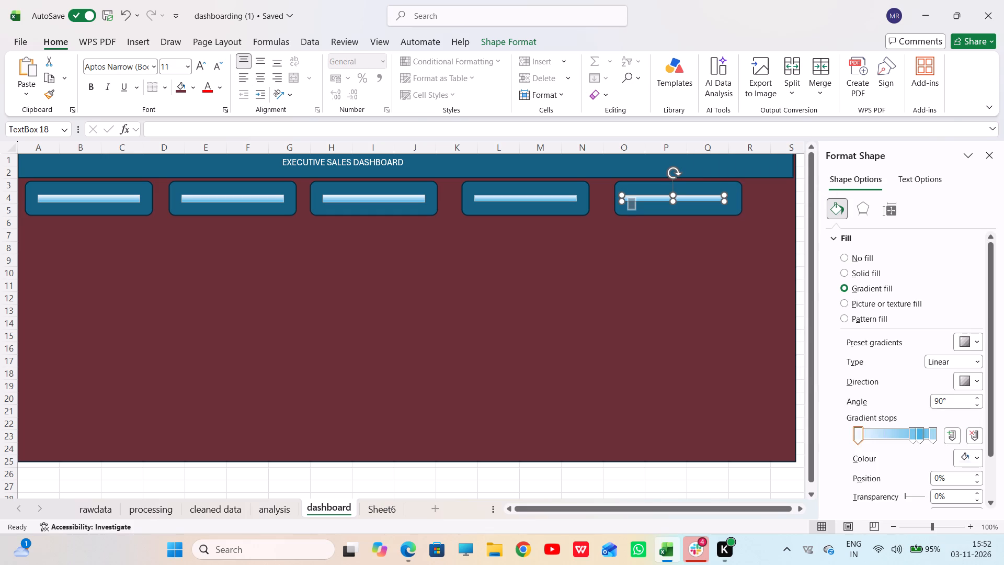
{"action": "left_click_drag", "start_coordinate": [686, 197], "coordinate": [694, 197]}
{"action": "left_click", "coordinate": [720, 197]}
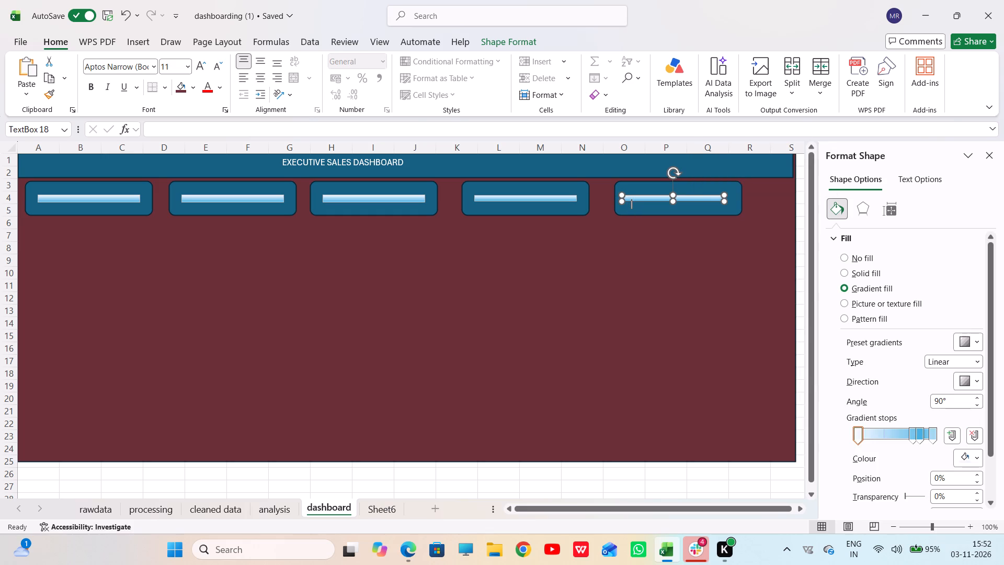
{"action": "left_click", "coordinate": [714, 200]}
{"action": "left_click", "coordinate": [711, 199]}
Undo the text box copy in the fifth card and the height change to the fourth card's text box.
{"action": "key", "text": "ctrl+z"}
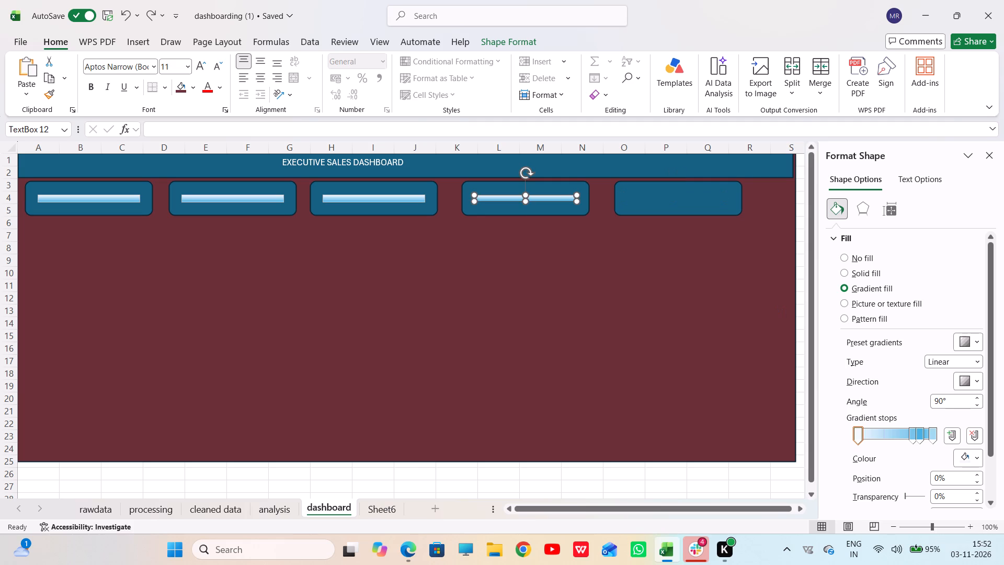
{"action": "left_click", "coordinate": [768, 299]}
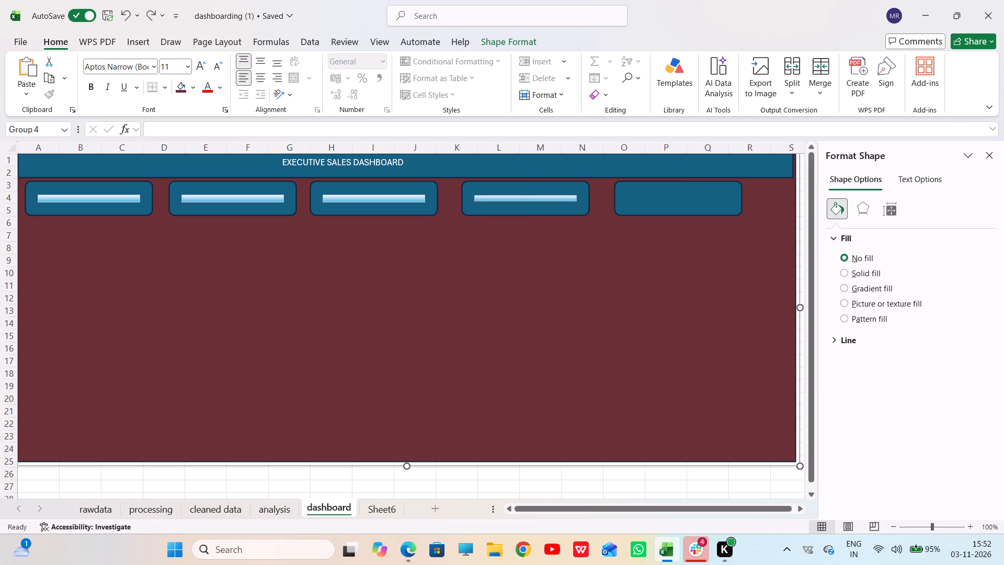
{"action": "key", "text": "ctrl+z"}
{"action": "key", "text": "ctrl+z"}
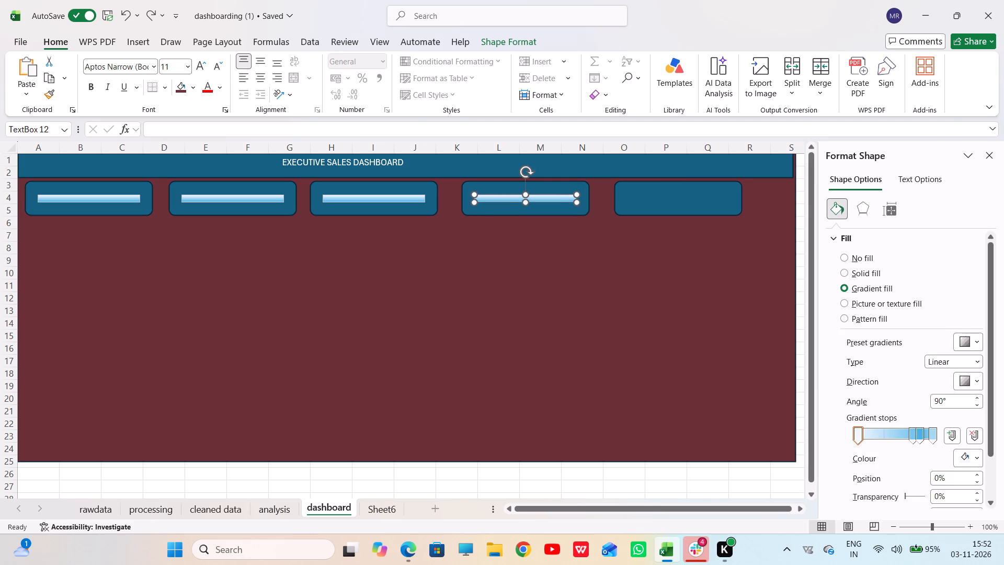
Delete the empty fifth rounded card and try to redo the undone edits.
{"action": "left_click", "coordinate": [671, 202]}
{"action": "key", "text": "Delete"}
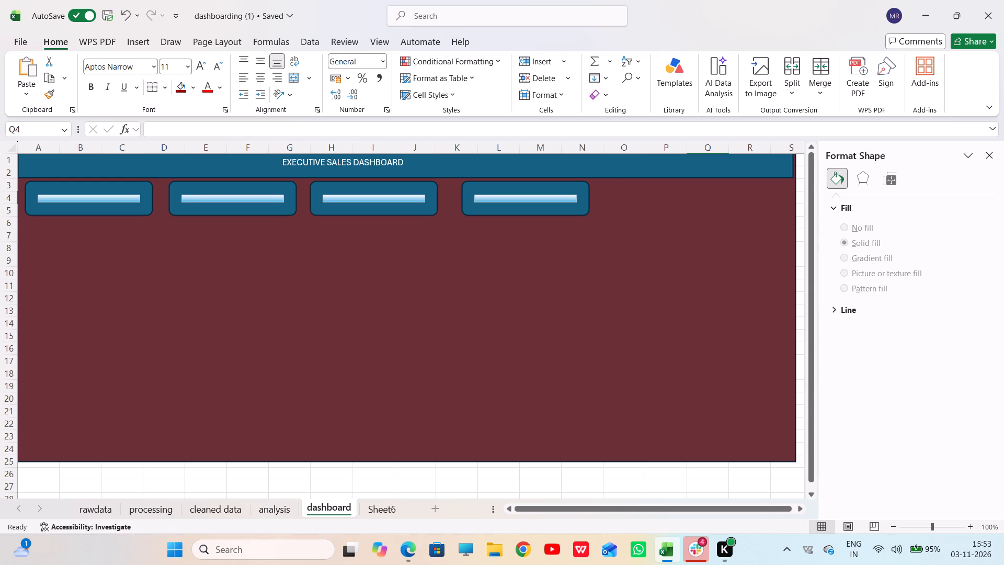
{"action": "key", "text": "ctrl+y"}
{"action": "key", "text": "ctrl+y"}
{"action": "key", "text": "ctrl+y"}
Duplicate the first rounded card as a fifth card in the same row, over columns O to S.
{"action": "left_click", "coordinate": [127, 187]}
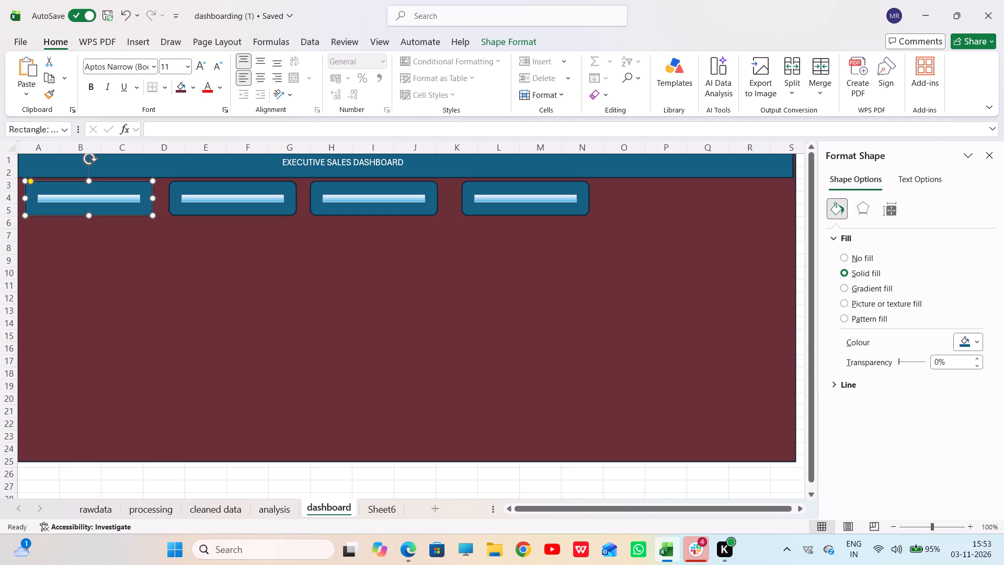
{"action": "left_click_drag", "start_coordinate": [86, 193], "coordinate": [690, 166], "text": "ctrl+shift"}
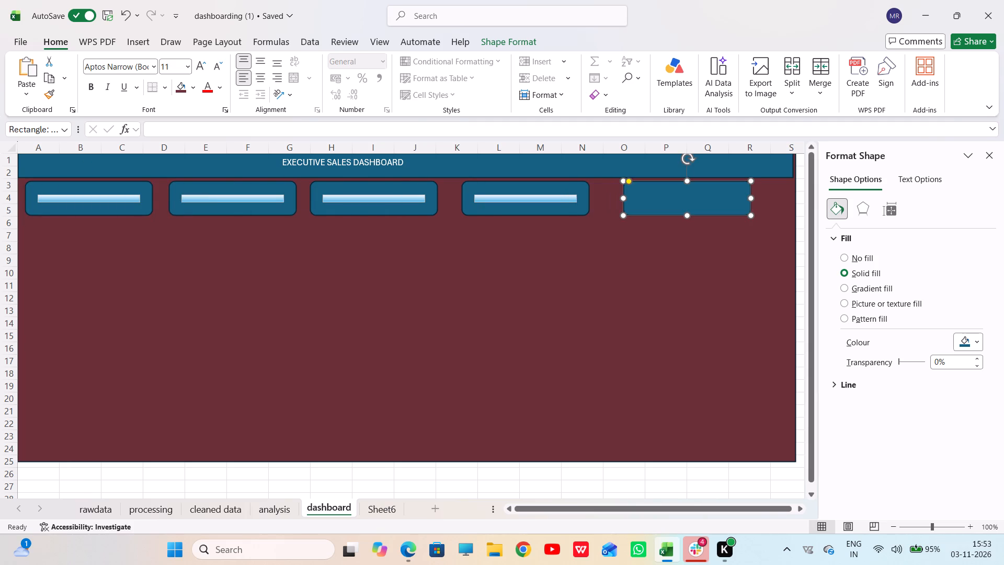
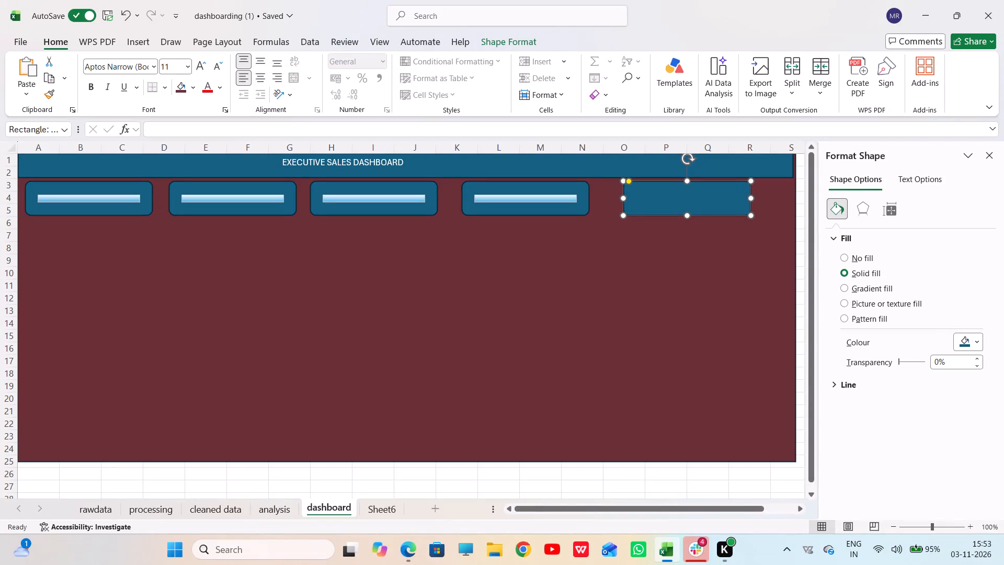
Undo the duplication of the fifth rounded card.
{"action": "key", "text": "ctrl+z"}
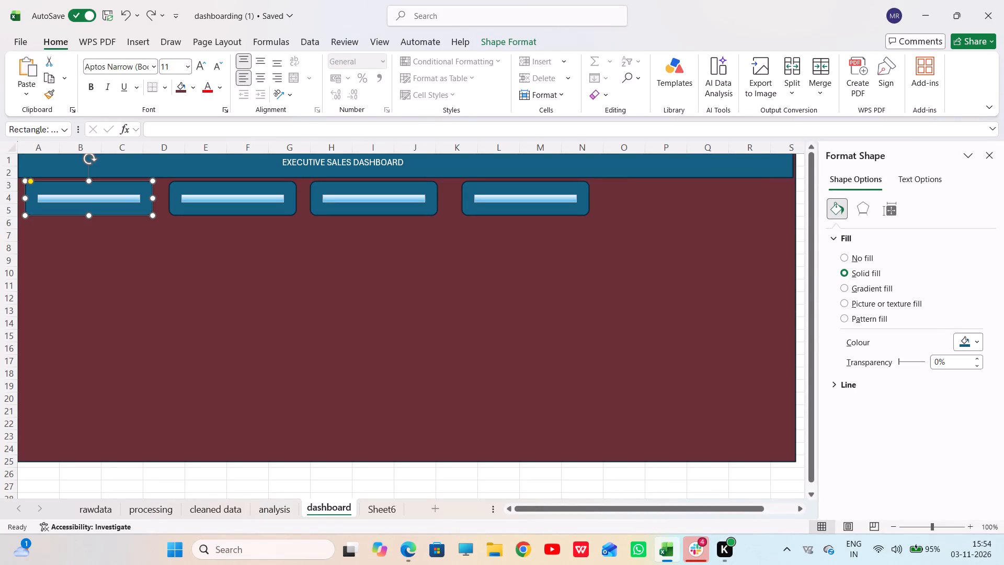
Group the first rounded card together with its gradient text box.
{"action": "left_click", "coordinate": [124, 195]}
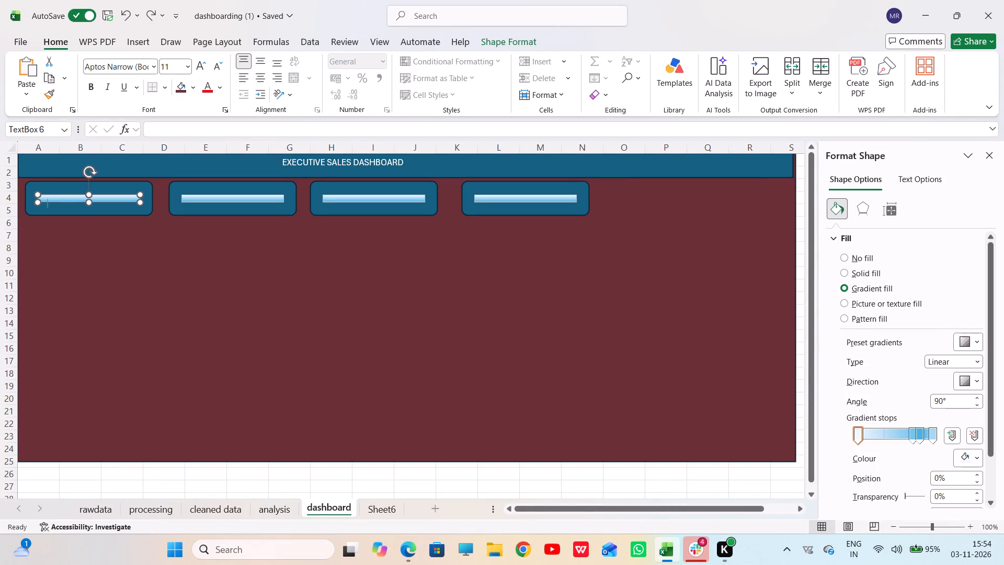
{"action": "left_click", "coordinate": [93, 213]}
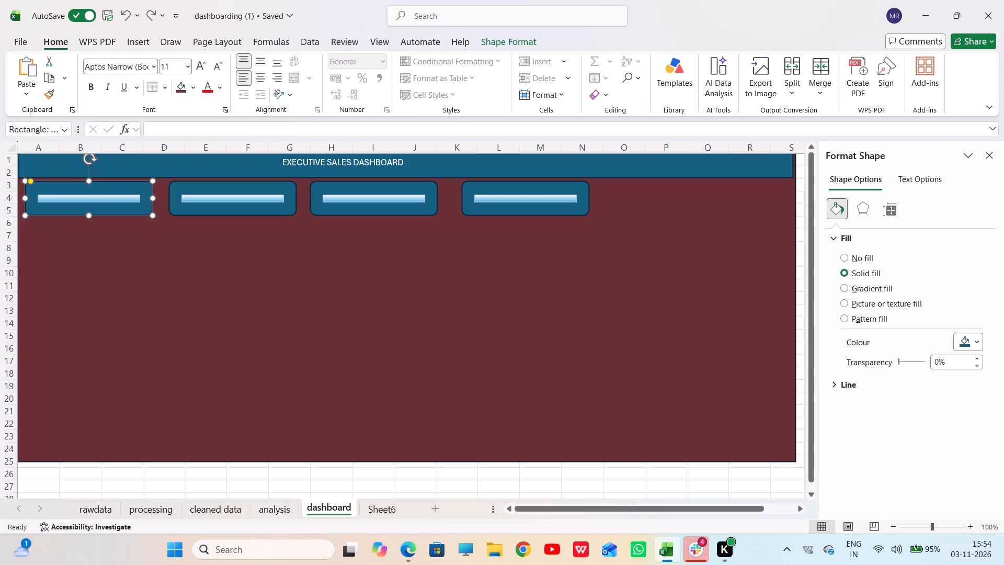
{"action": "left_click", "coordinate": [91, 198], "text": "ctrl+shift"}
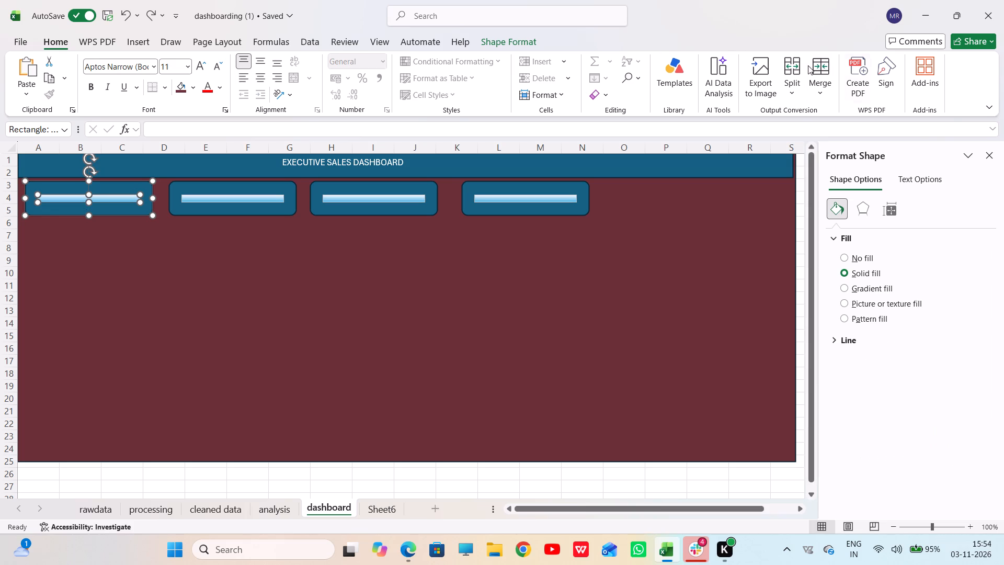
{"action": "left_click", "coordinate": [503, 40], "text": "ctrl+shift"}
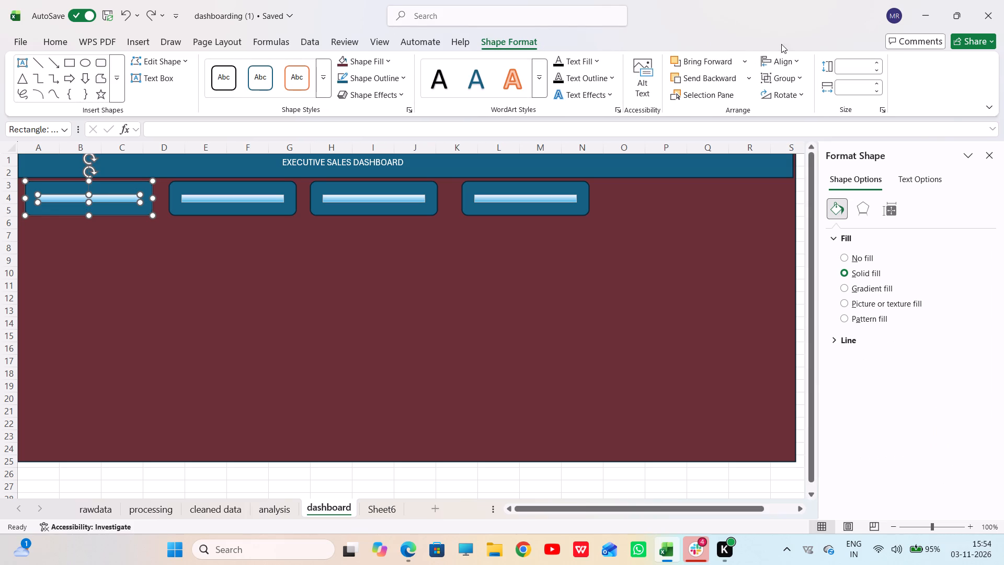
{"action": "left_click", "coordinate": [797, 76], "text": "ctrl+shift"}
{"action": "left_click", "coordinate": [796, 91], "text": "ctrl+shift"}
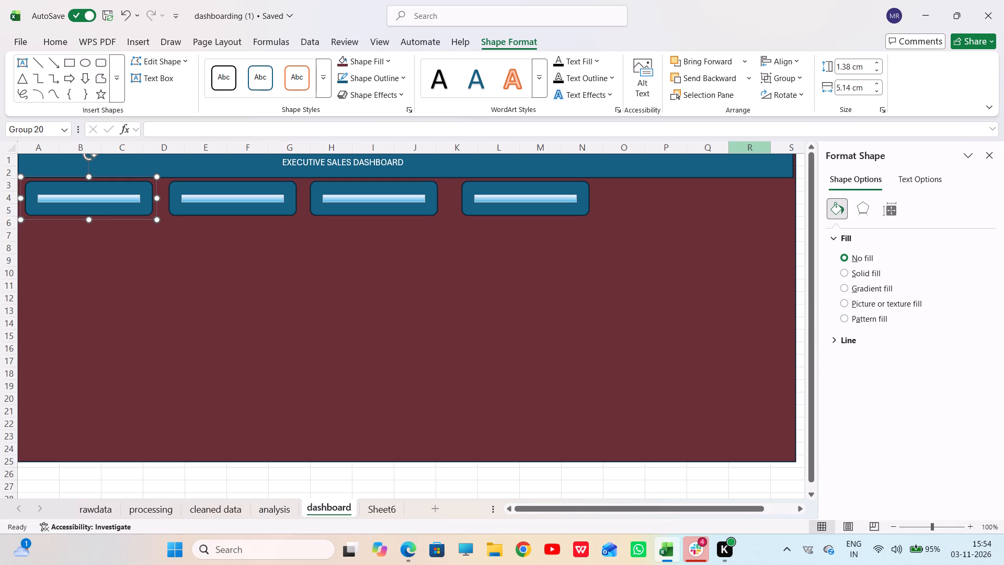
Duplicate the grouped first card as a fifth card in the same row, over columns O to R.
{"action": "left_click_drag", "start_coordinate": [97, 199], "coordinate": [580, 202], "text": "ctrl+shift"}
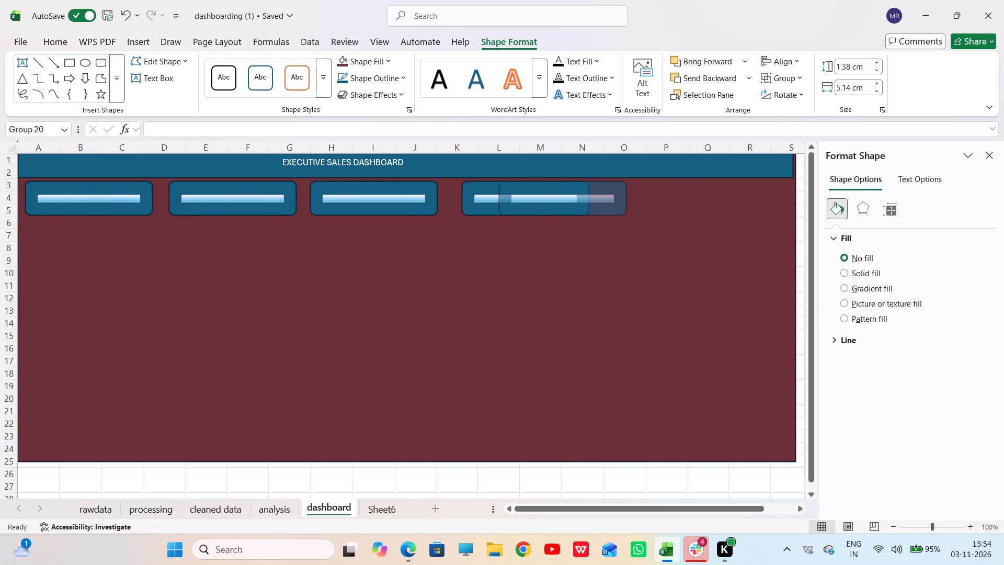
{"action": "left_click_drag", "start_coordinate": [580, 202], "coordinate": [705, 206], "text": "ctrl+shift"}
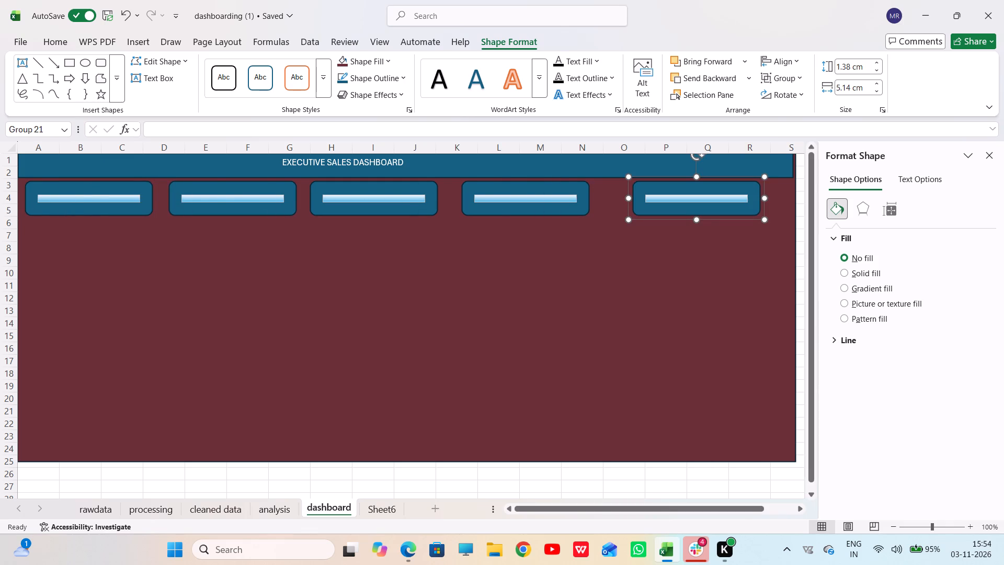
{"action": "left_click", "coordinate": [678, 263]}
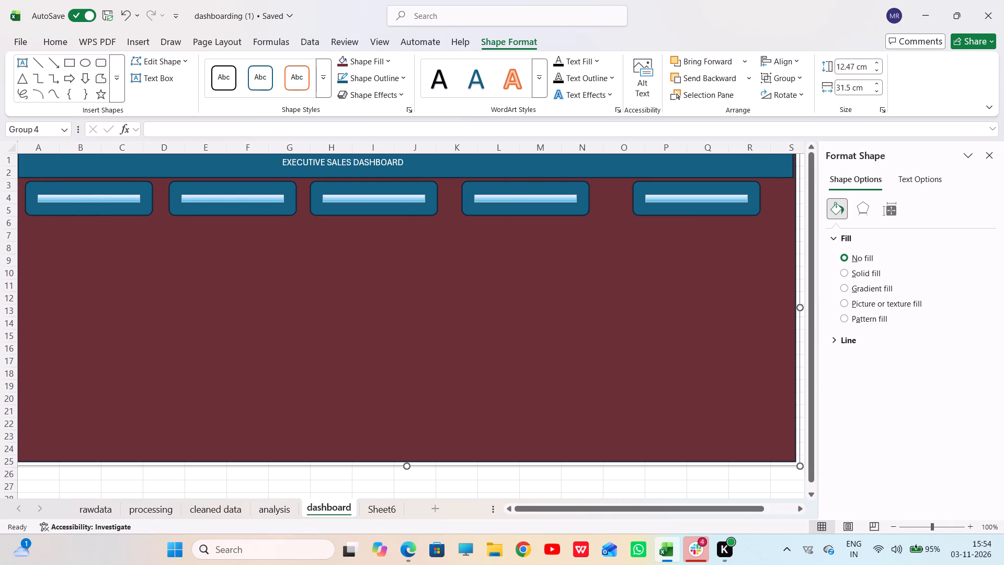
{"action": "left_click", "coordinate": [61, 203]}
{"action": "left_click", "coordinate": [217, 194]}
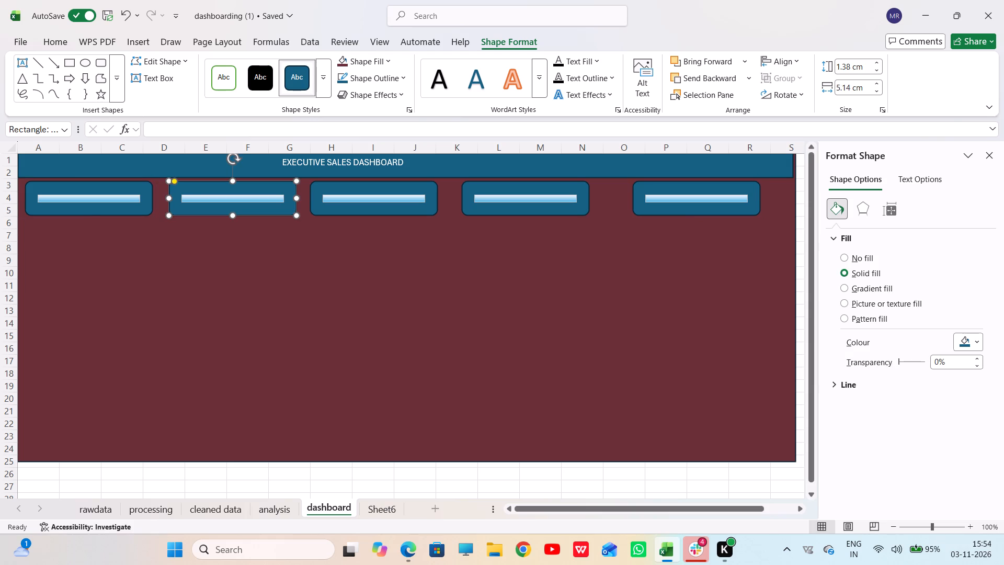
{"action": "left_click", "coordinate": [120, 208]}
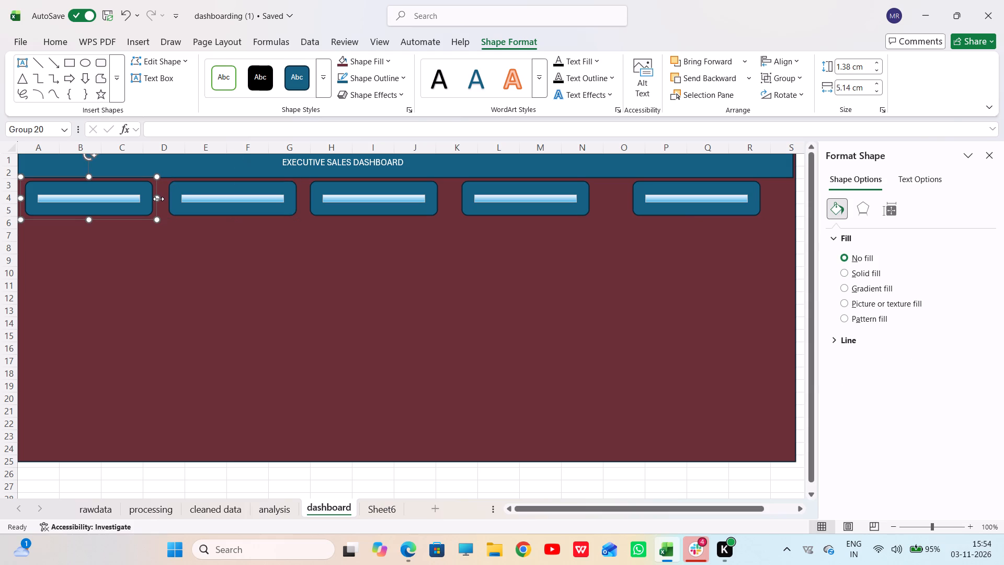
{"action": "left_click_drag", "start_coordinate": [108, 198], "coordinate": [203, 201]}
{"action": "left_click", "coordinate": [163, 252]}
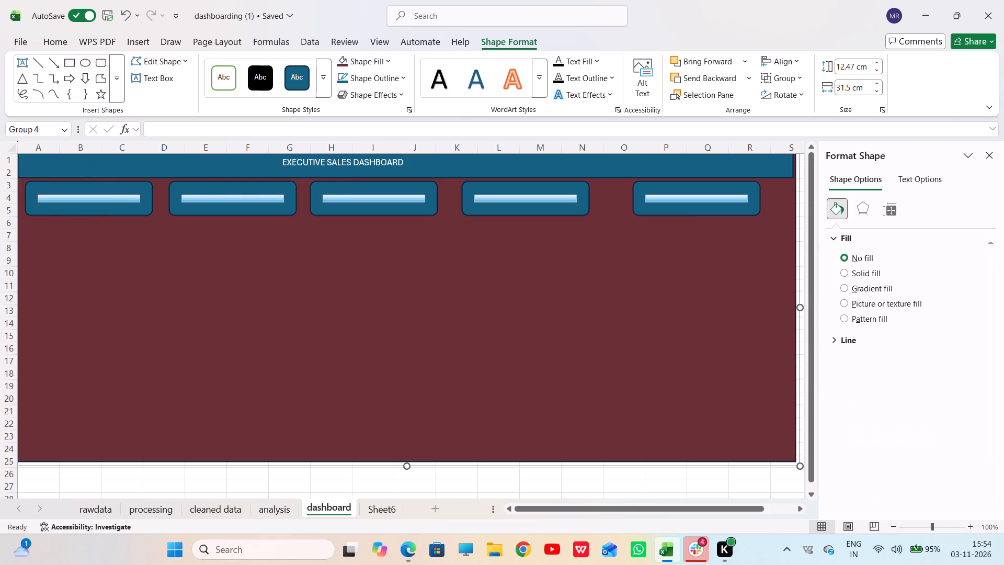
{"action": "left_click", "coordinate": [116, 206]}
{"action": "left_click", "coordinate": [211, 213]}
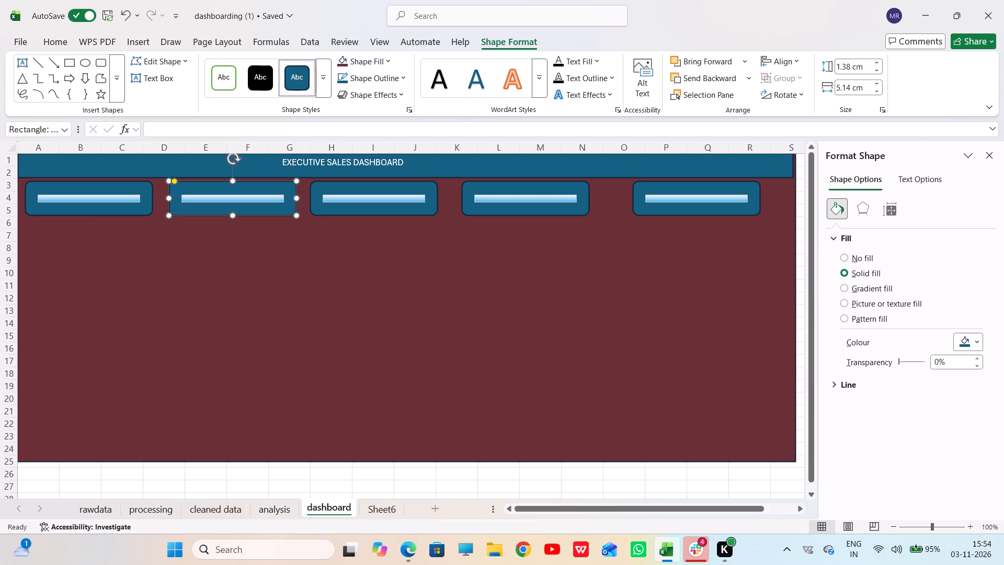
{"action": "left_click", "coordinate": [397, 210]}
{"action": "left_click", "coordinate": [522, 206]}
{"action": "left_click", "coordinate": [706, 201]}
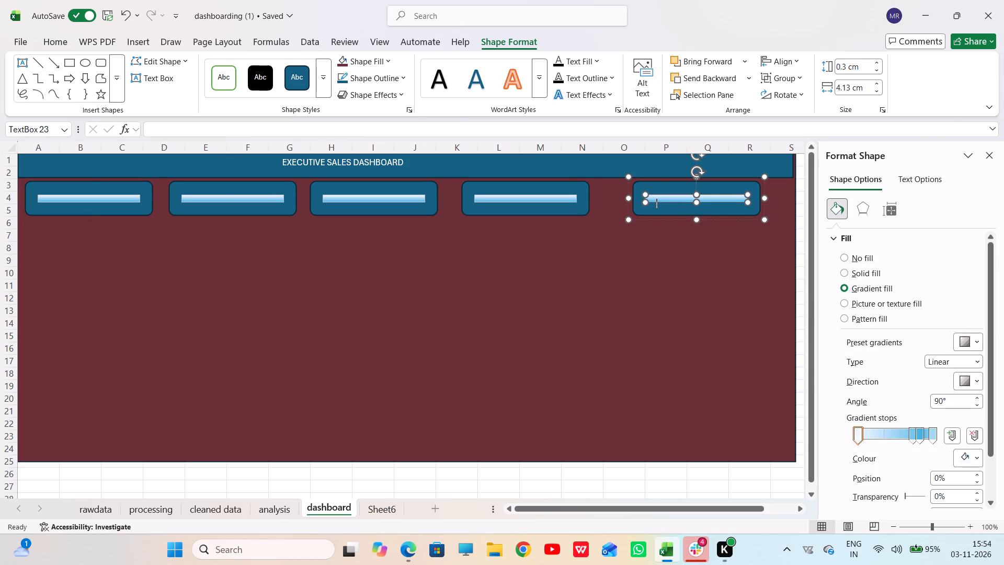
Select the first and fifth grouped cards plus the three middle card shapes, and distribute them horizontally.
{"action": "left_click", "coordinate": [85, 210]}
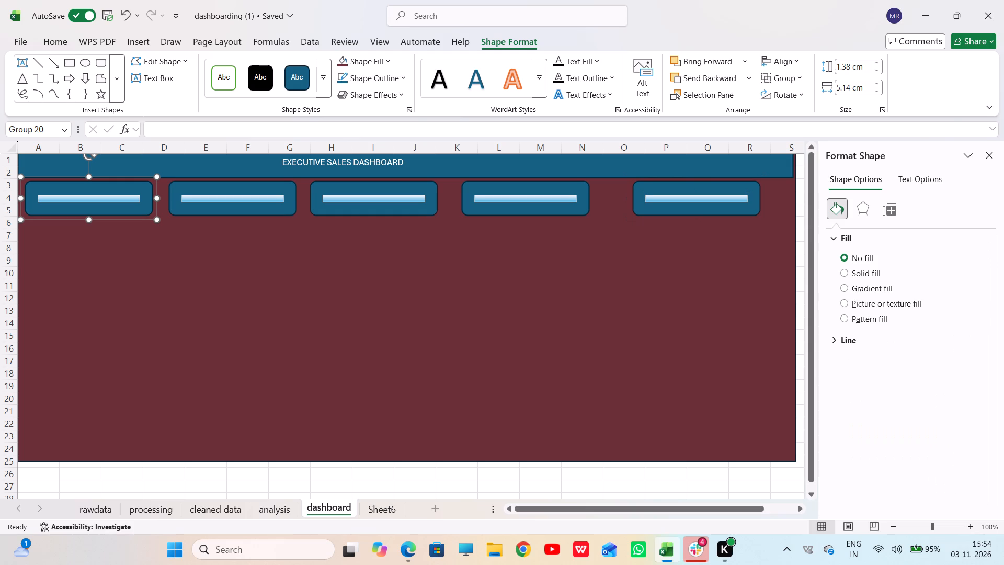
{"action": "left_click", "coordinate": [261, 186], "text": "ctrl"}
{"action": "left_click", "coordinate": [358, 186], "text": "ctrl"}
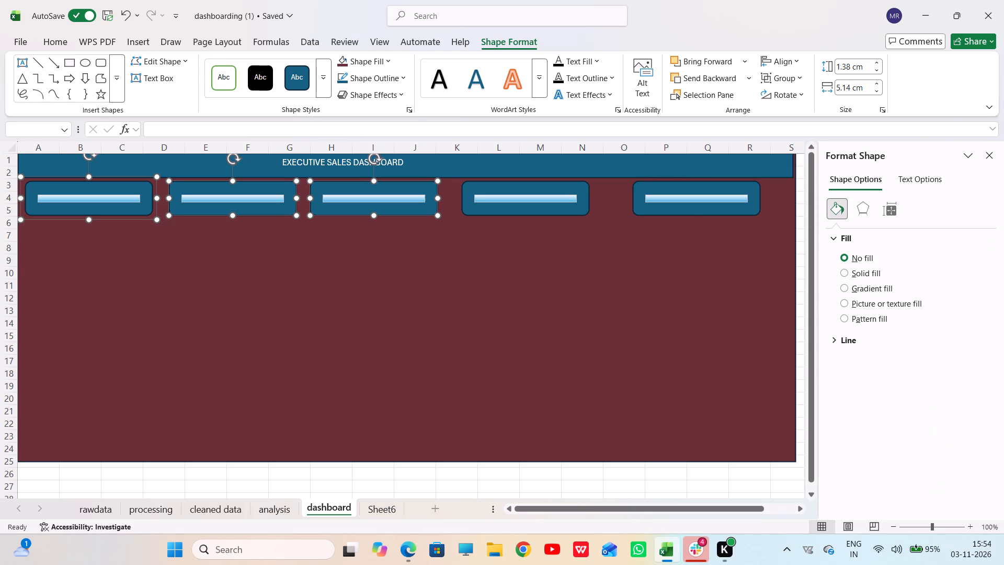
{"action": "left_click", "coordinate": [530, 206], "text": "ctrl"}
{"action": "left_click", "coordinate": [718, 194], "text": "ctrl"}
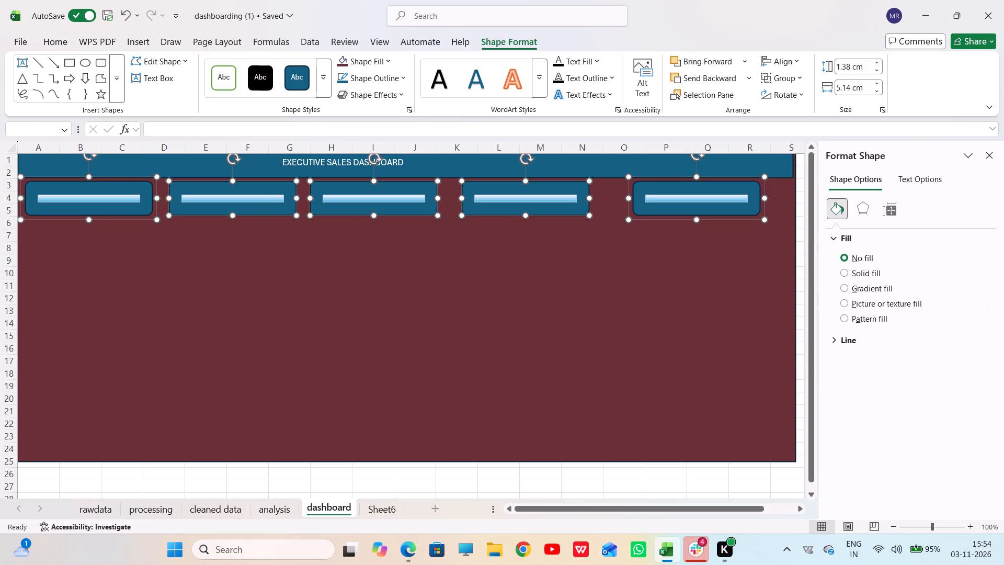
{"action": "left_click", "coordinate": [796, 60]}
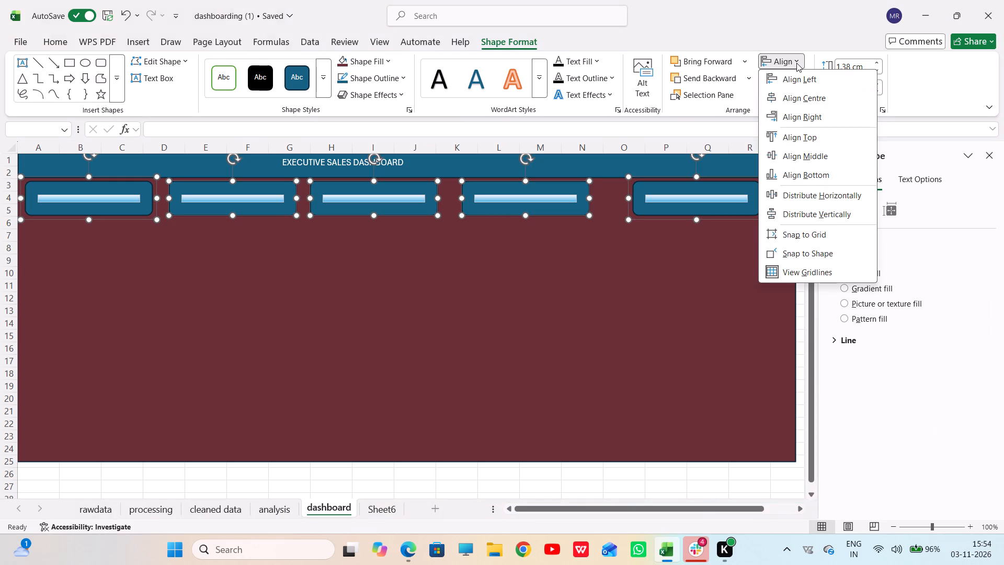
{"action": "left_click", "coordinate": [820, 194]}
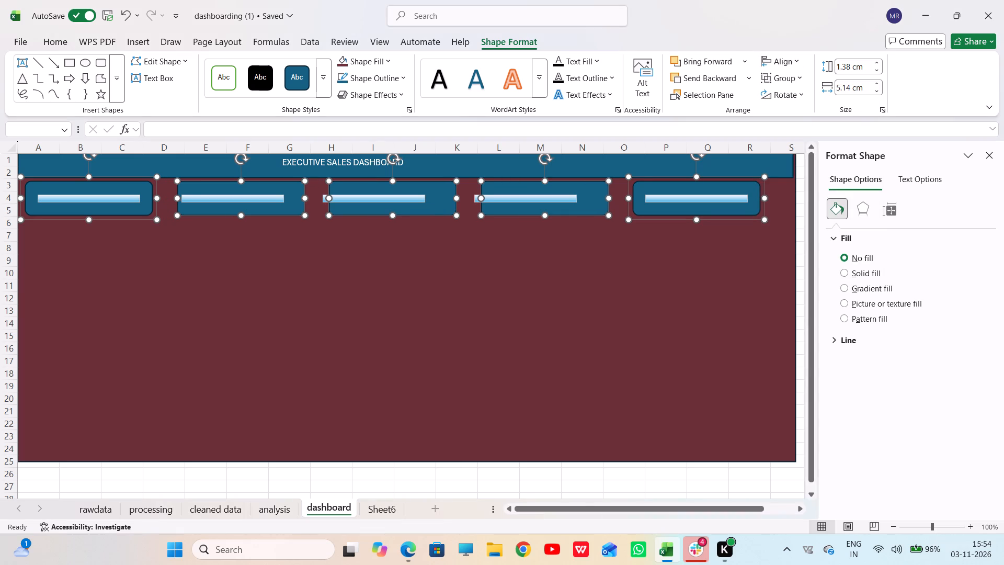
Undo the distribution, the grouping, the card copies and the background widening until only the ungrouped first card remains.
{"action": "key", "text": "ctrl+z"}
{"action": "key", "text": "ctrl+z"}
{"action": "key", "text": "ctrl+z"}
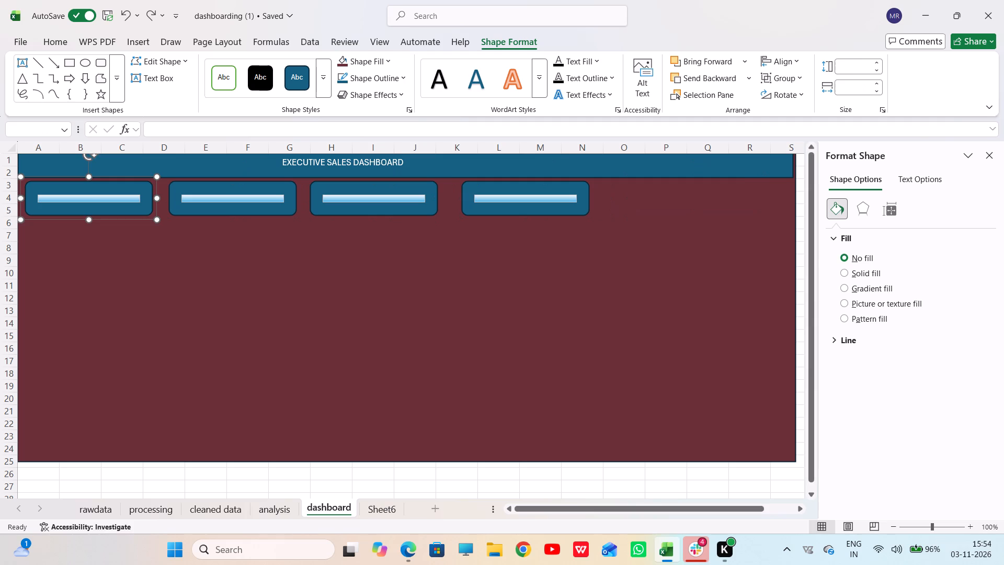
{"action": "key", "text": "ctrl+z"}
{"action": "key", "text": "ctrl+z"}
{"action": "key", "text": "ctrl+z"}
{"action": "key", "text": "ctrl+z"}
{"action": "key", "text": "ctrl+z"}
{"action": "key", "text": "ctrl+z"}
{"action": "key", "text": "ctrl+z"}
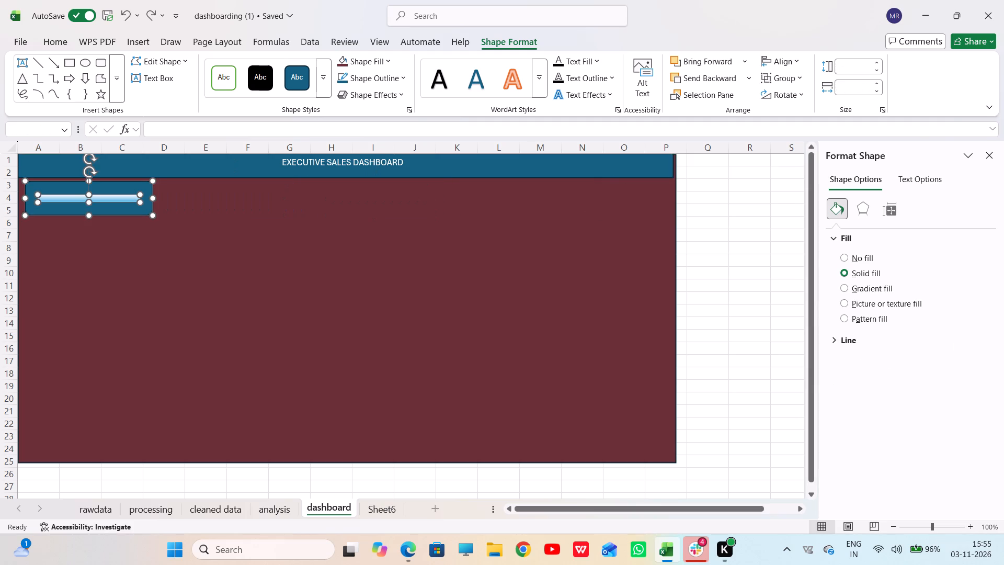
Group the first rounded card with its gradient text box.
{"action": "left_click", "coordinate": [133, 217]}
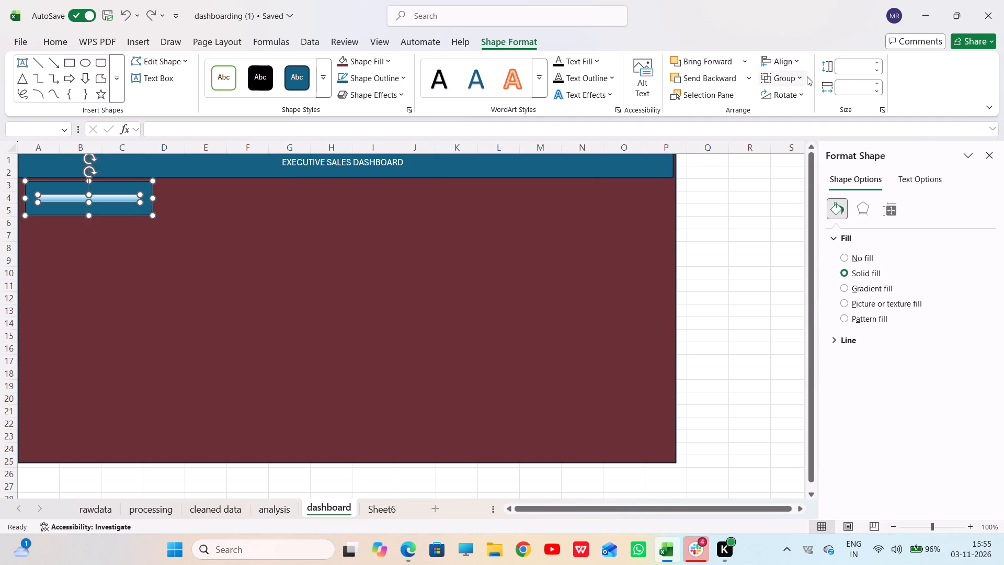
{"action": "left_click", "coordinate": [802, 78]}
{"action": "left_click", "coordinate": [803, 91]}
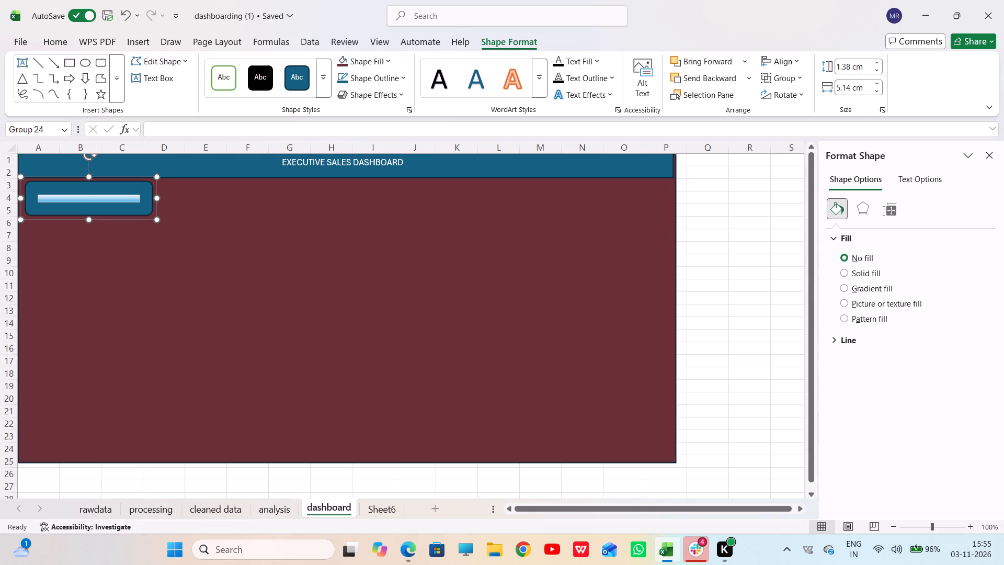
Duplicate the grouped card twice along the same row as the second and third cards, over columns D to J.
{"action": "left_click_drag", "start_coordinate": [111, 199], "coordinate": [225, 193], "text": "ctrl+shift"}
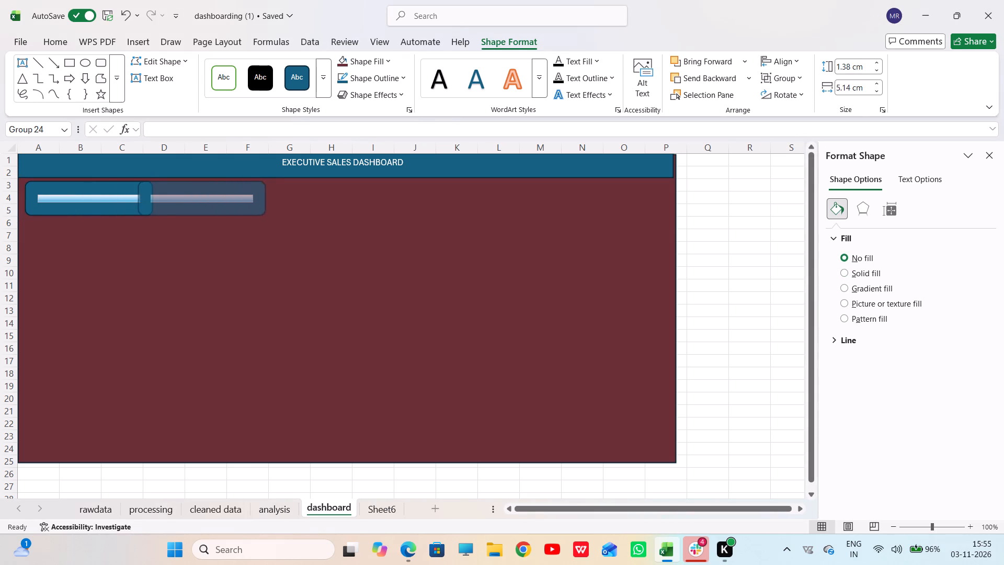
{"action": "left_click_drag", "start_coordinate": [225, 193], "coordinate": [250, 187], "text": "ctrl+shift"}
{"action": "left_click_drag", "start_coordinate": [250, 187], "coordinate": [391, 179], "text": "ctrl+shift"}
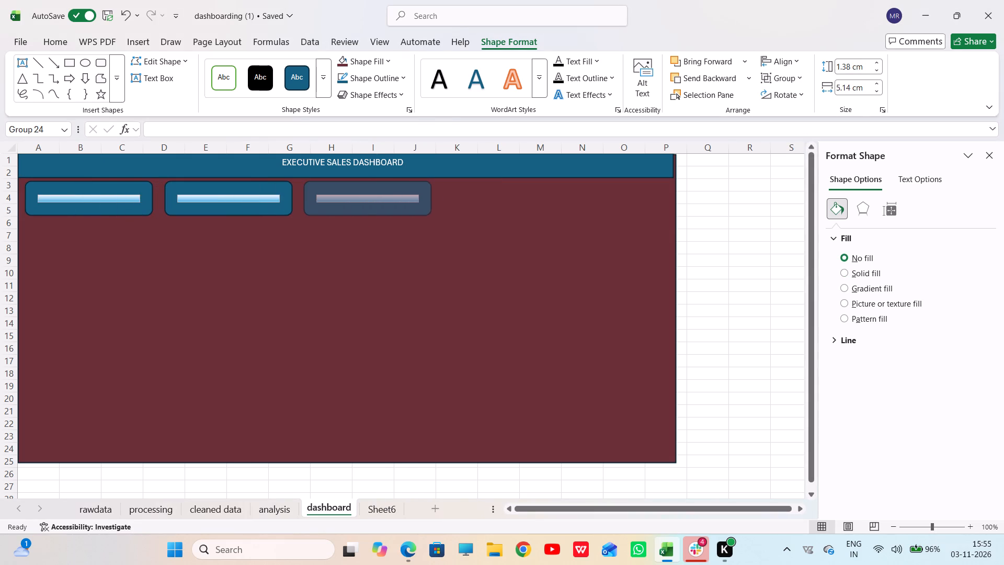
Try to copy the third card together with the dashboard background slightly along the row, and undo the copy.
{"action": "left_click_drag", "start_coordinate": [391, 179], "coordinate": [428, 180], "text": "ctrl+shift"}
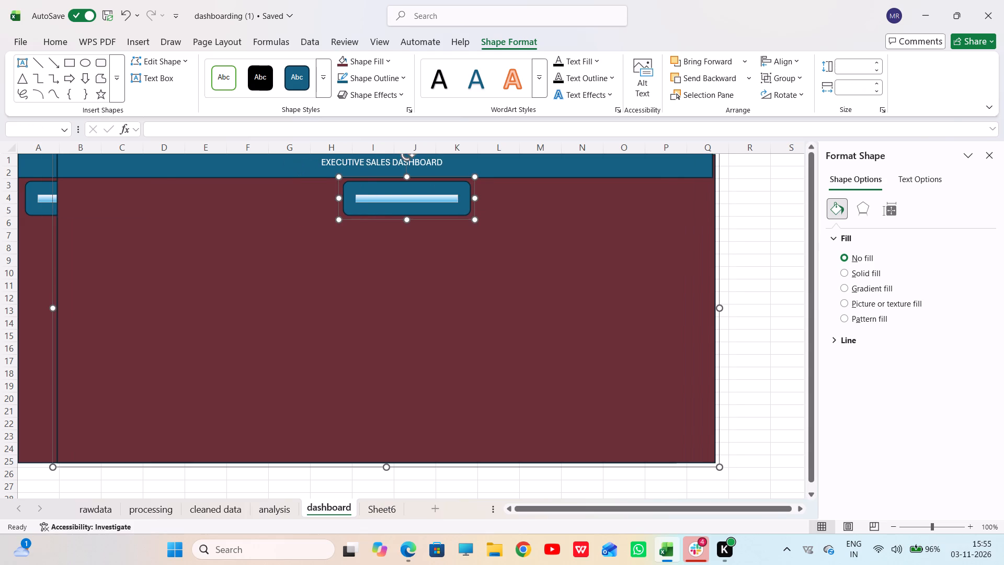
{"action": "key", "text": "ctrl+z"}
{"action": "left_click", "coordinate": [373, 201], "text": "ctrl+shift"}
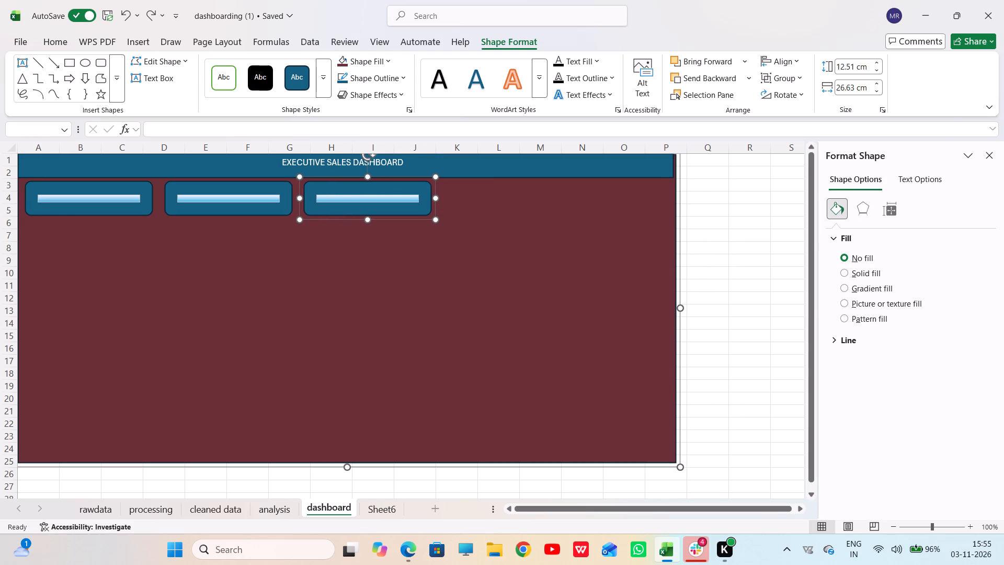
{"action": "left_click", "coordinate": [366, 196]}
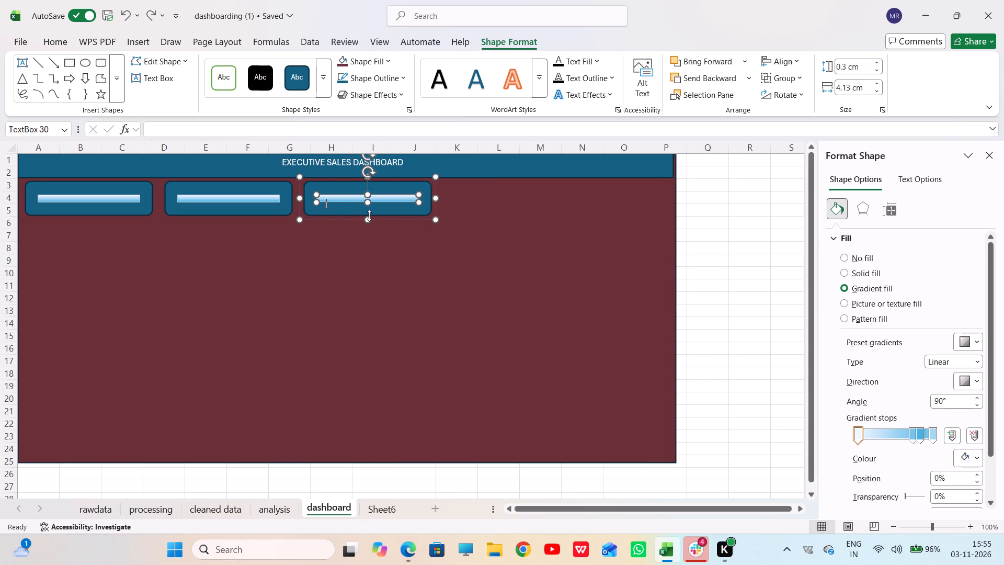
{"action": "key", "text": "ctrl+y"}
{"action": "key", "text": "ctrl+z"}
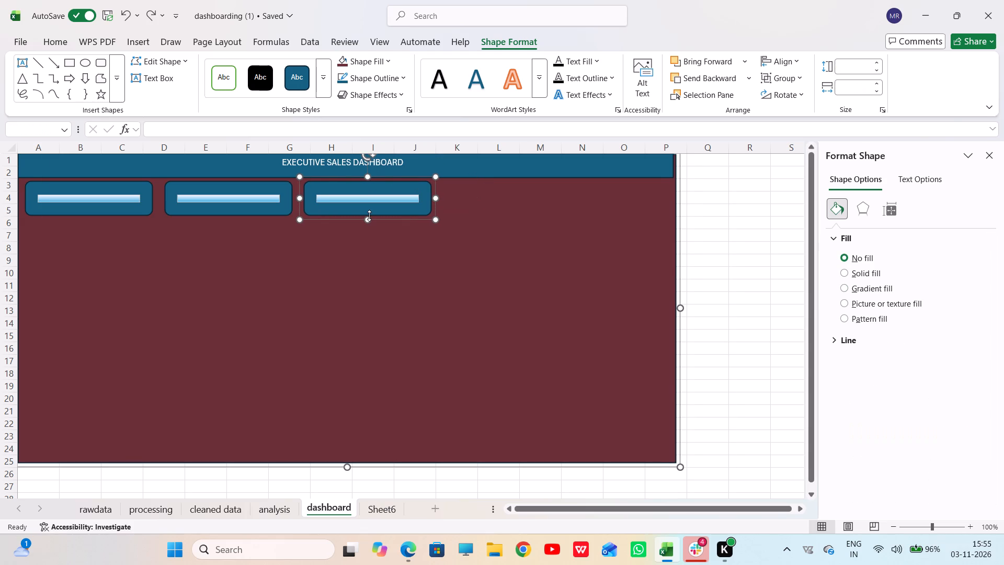
Duplicate the third card as a fourth card over columns K to M, and repeat the copy for a fifth over columns N to Q.
{"action": "left_click", "coordinate": [254, 200]}
{"action": "left_click", "coordinate": [369, 191]}
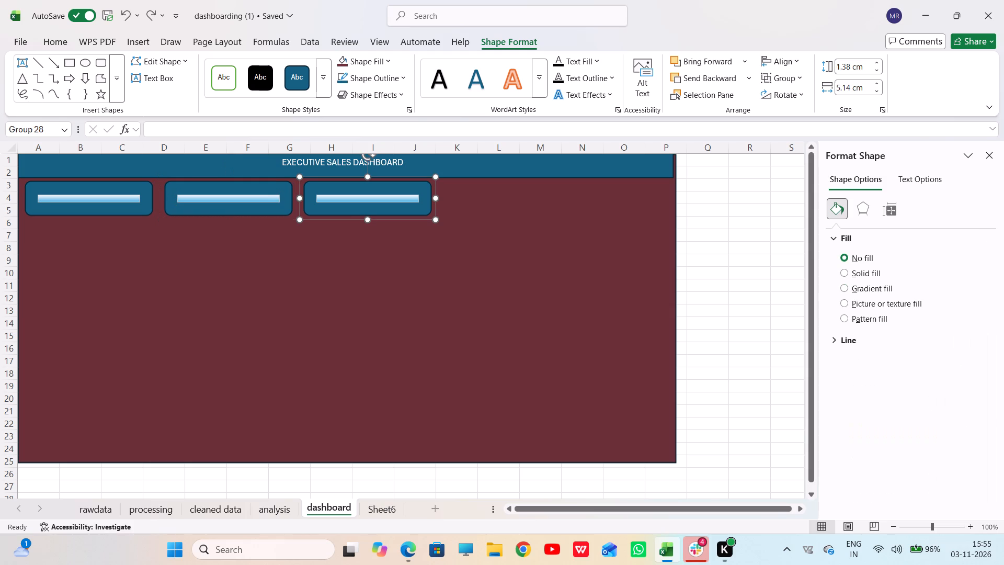
{"action": "left_click_drag", "start_coordinate": [369, 191], "coordinate": [503, 182], "text": "ctrl+shift"}
{"action": "key", "text": "ctrl+y"}
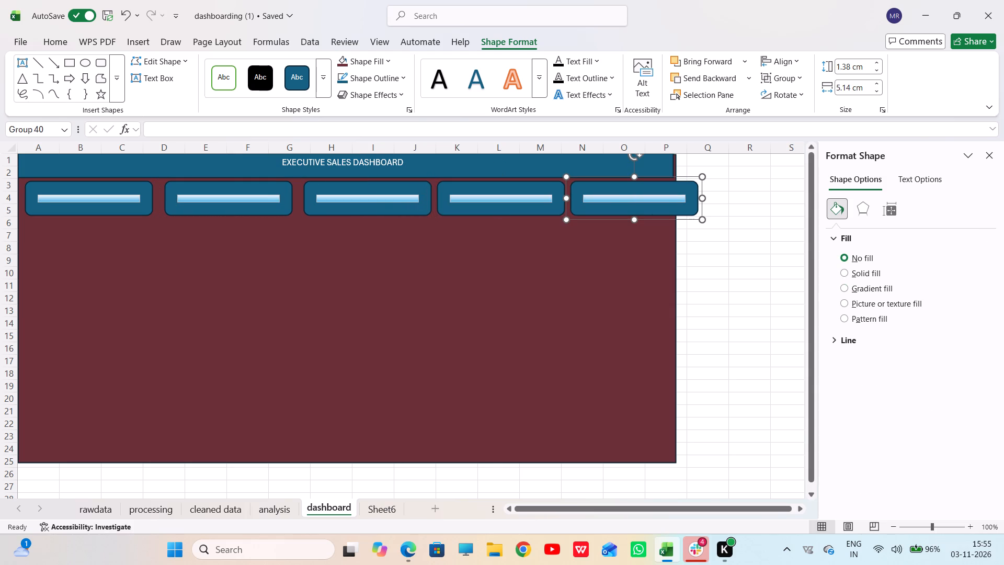
Distribute the five cards horizontally so they are evenly spaced across the row.
{"action": "left_click", "coordinate": [112, 196]}
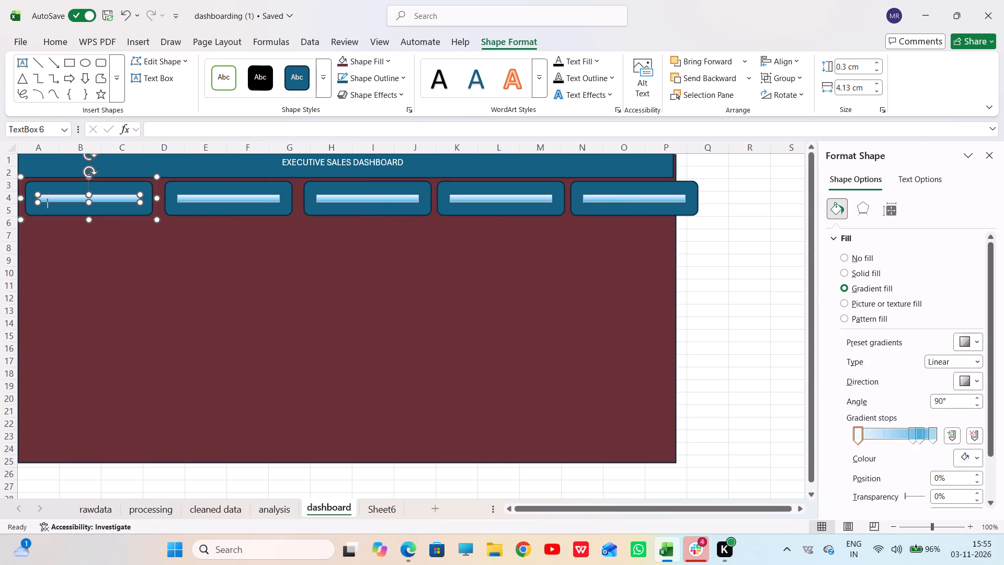
{"action": "left_click", "coordinate": [177, 193], "text": "ctrl"}
{"action": "left_click", "coordinate": [312, 200], "text": "ctrl"}
{"action": "left_click", "coordinate": [532, 187], "text": "ctrl"}
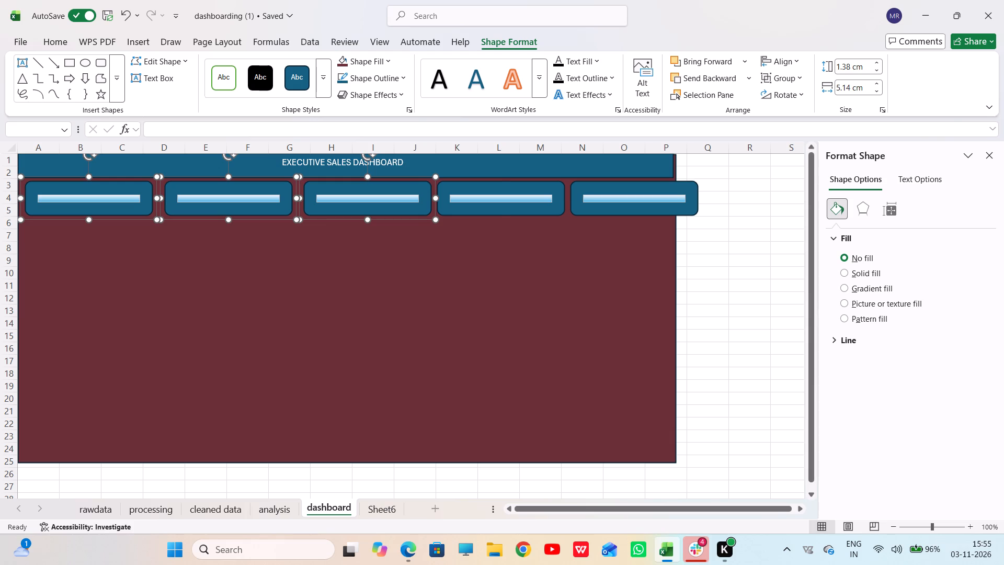
{"action": "left_click", "coordinate": [596, 197], "text": "ctrl"}
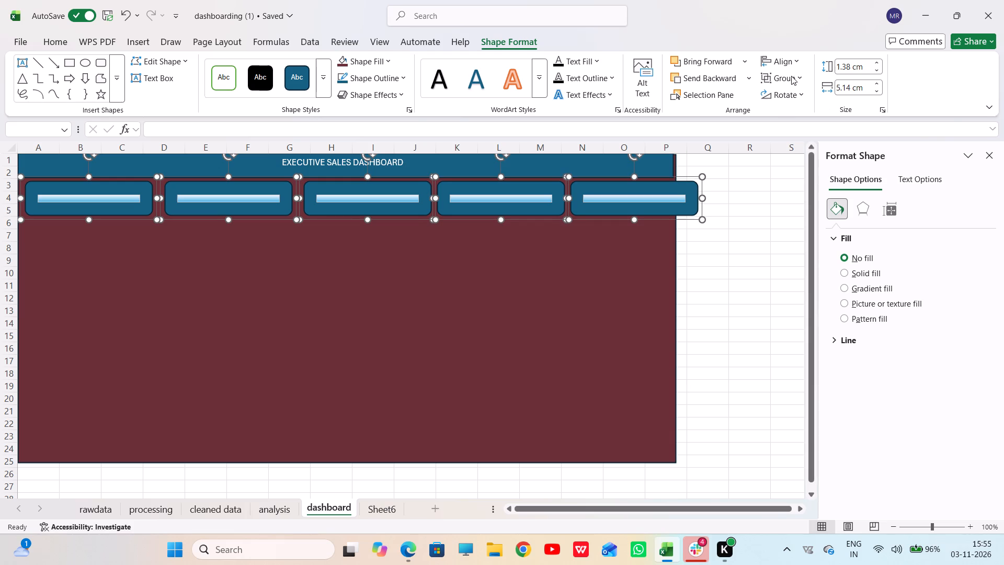
{"action": "left_click", "coordinate": [803, 62]}
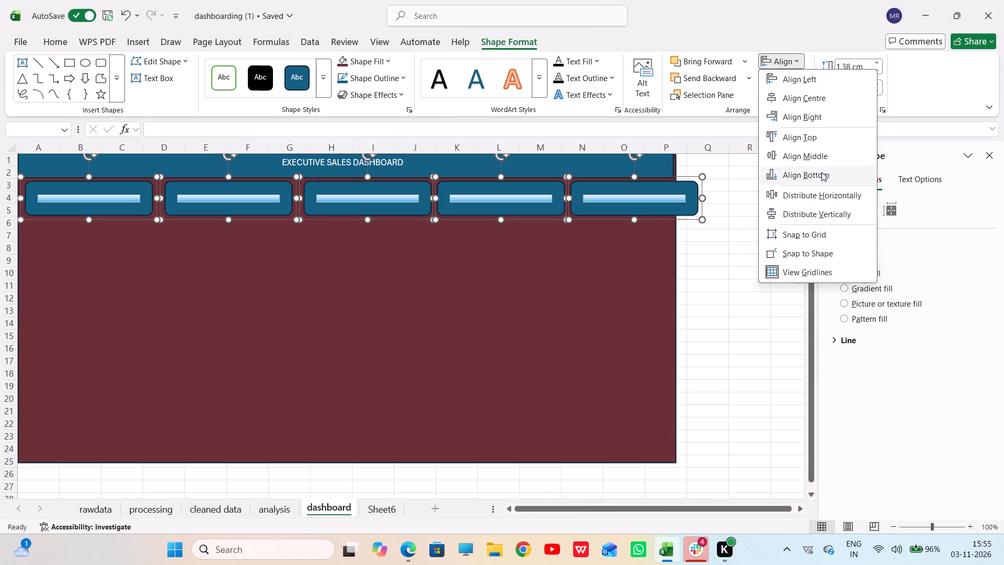
{"action": "left_click", "coordinate": [826, 196]}
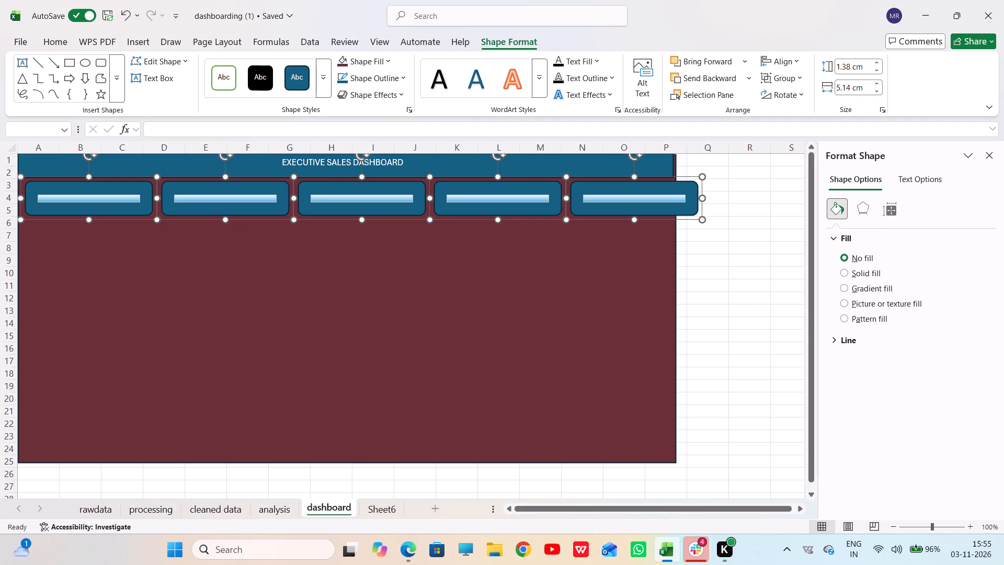
Widen the grouped dashboard background and banner to about 28.45 cm, extending past the fifth card to column Q.
{"action": "left_click", "coordinate": [671, 306]}
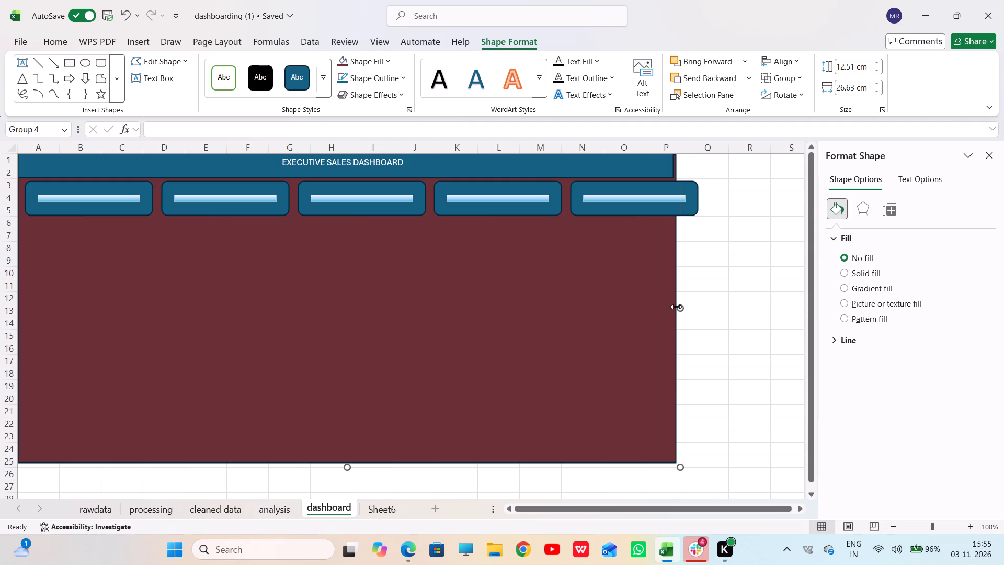
{"action": "left_click_drag", "start_coordinate": [678, 307], "coordinate": [718, 315]}
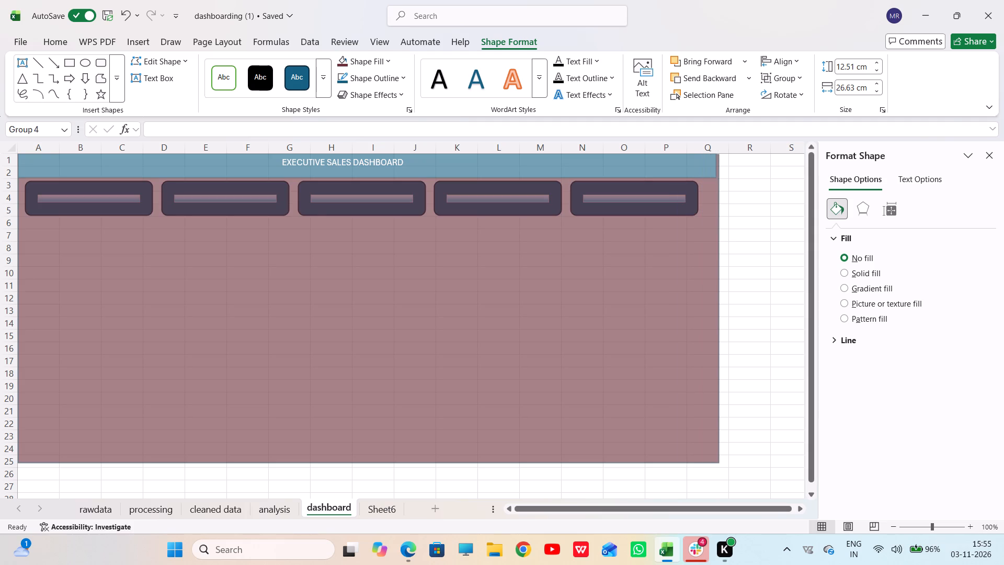
{"action": "left_click_drag", "start_coordinate": [718, 315], "coordinate": [716, 317]}
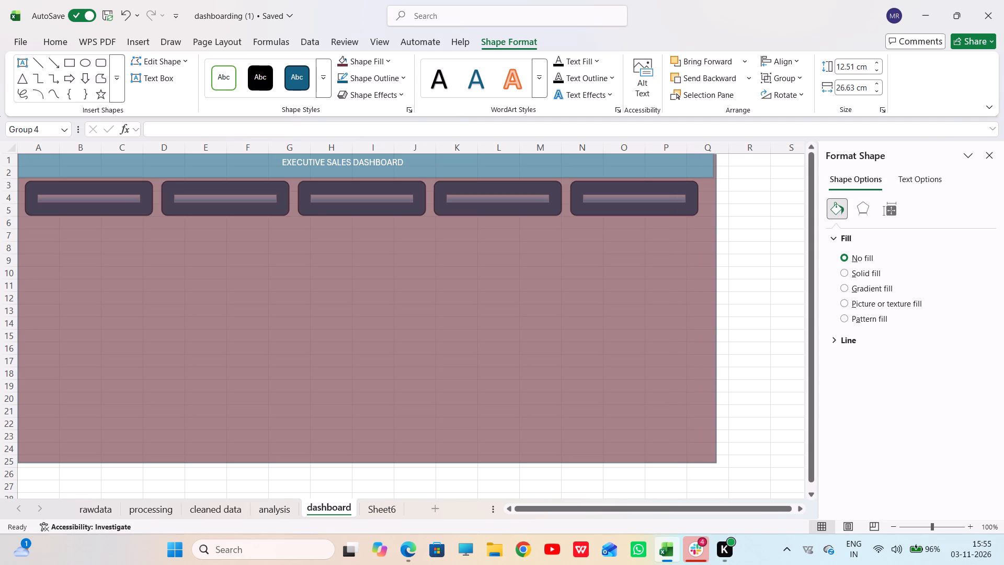
{"action": "left_click_drag", "start_coordinate": [716, 317], "coordinate": [722, 317]}
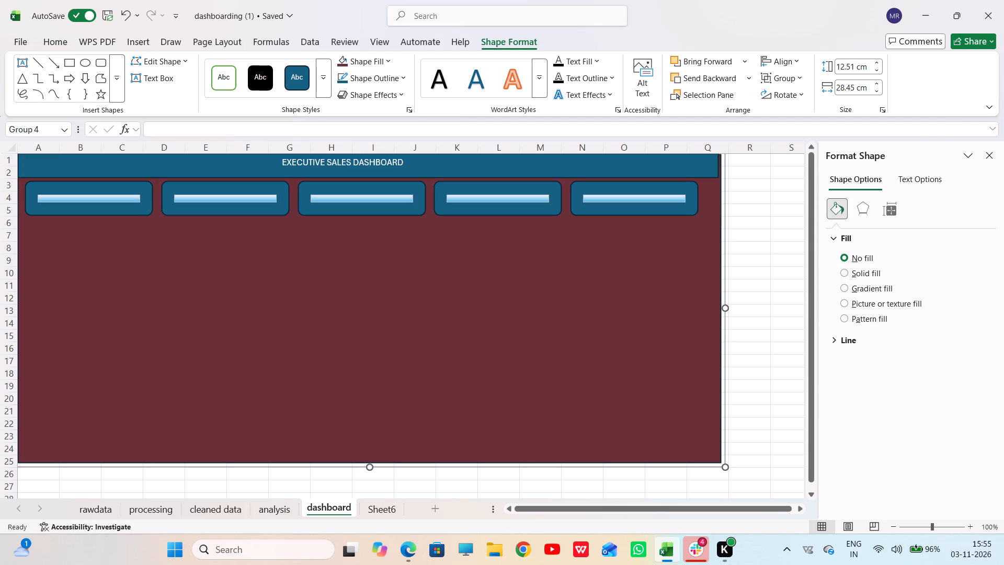
{"action": "left_click", "coordinate": [721, 316]}
{"action": "left_click", "coordinate": [775, 281]}
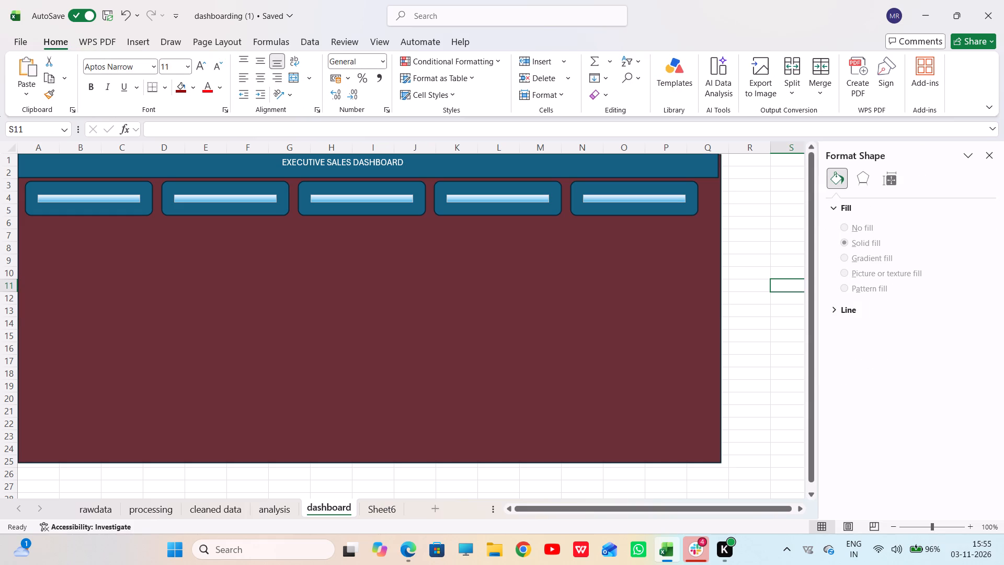
Stretch the EXECUTIVE SALES DASHBOARD banner slightly so it spans the full width of the dark red background.
{"action": "left_click", "coordinate": [714, 163]}
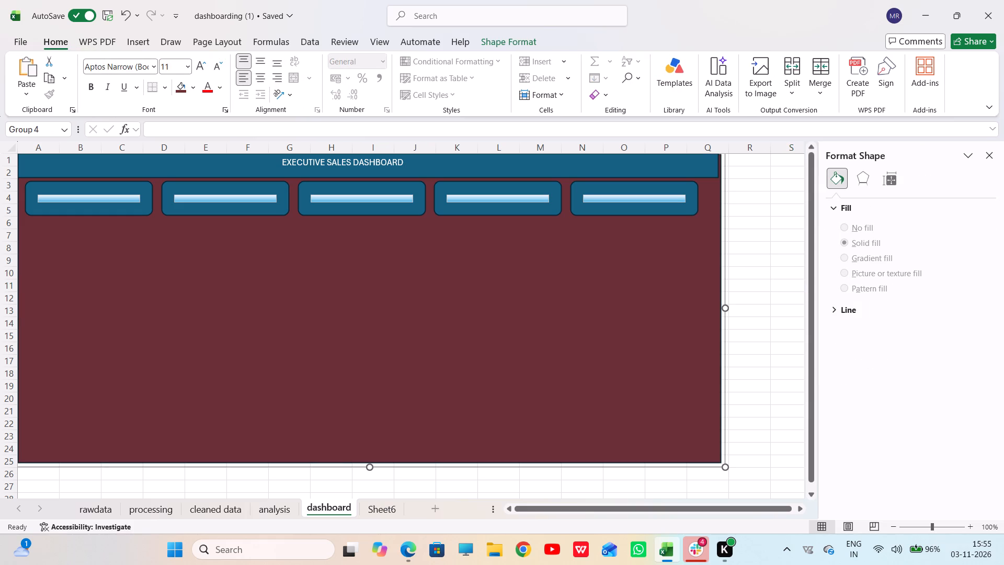
{"action": "scroll", "coordinate": [689, 182], "scroll_direction": "up", "scroll_amount": 3}
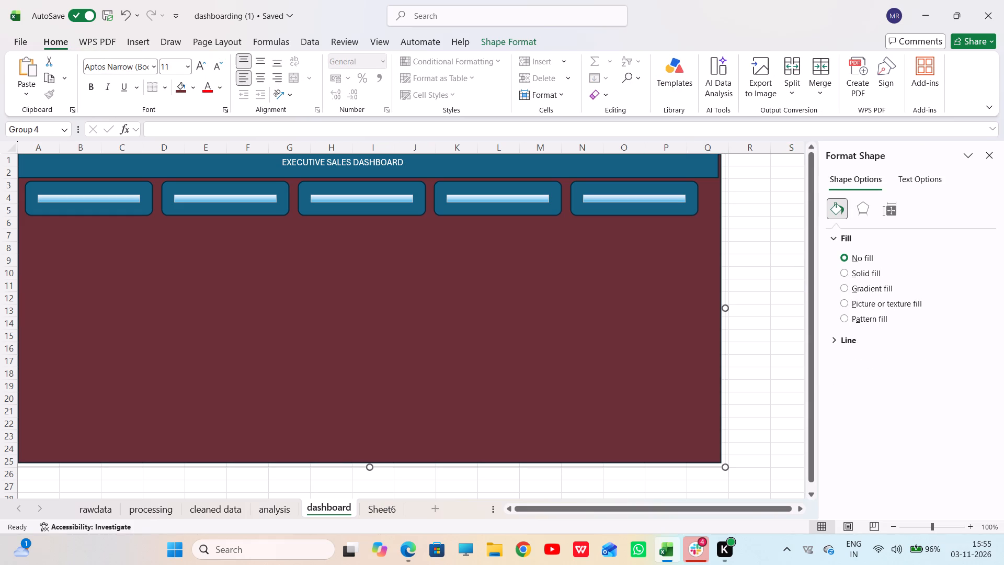
{"action": "left_click", "coordinate": [717, 162]}
{"action": "scroll", "coordinate": [714, 163], "scroll_direction": "up", "scroll_amount": 2}
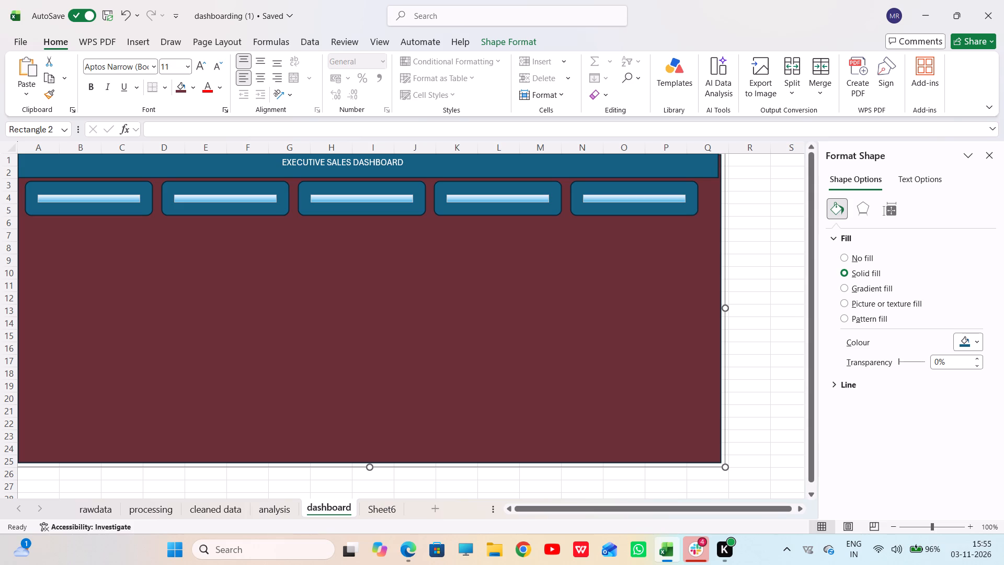
{"action": "left_click", "coordinate": [720, 165]}
{"action": "left_click", "coordinate": [746, 178]}
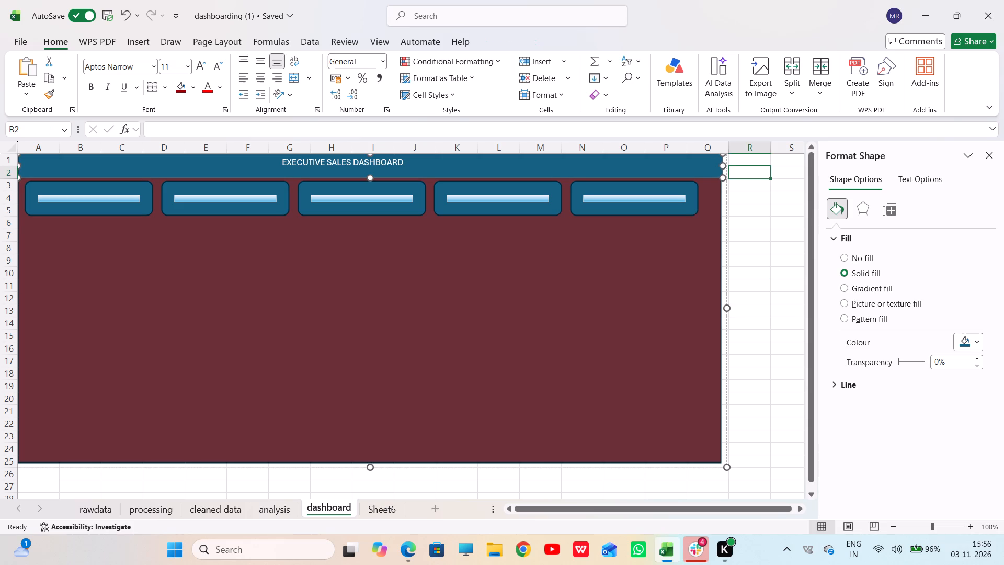
{"action": "left_click", "coordinate": [741, 227]}
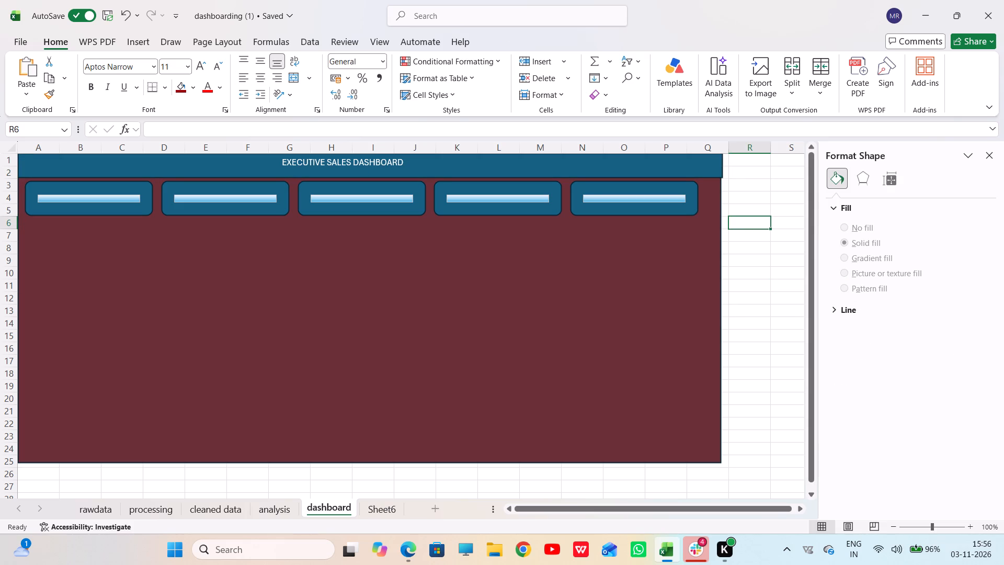
{"action": "left_click", "coordinate": [629, 229]}
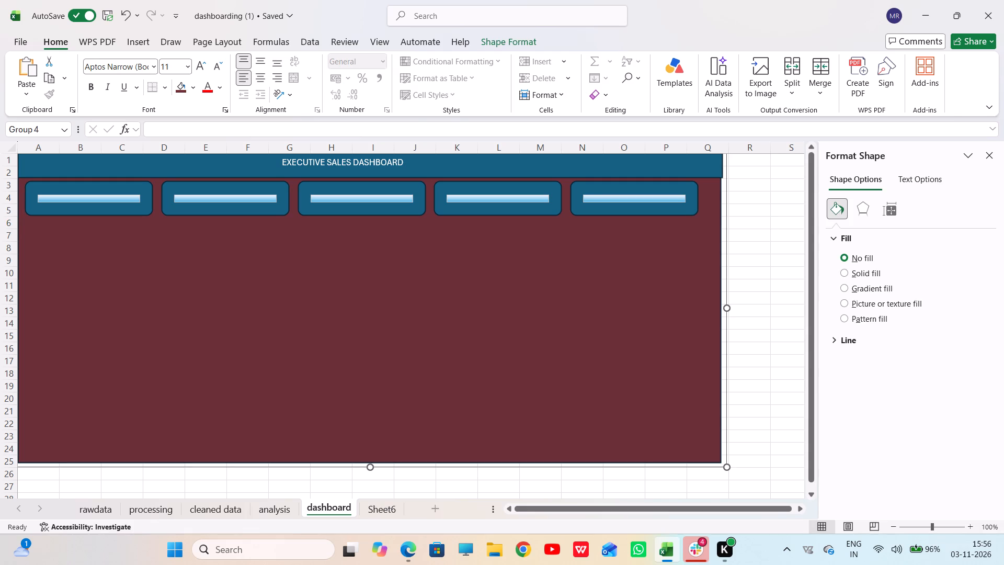
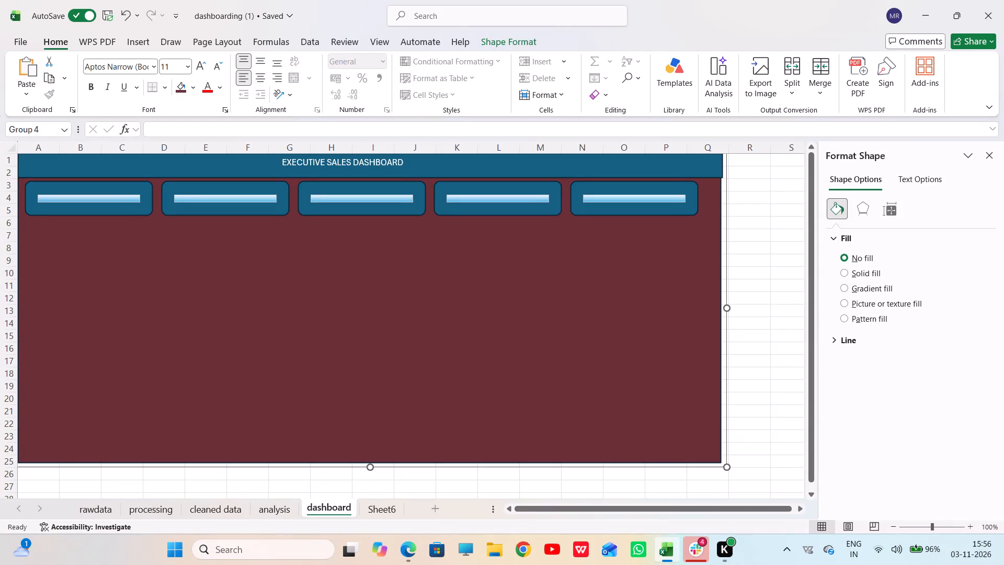
Select the fifth card over columns N to Q on the dashboard.
{"action": "left_click", "coordinate": [760, 208]}
{"action": "left_click", "coordinate": [670, 212]}
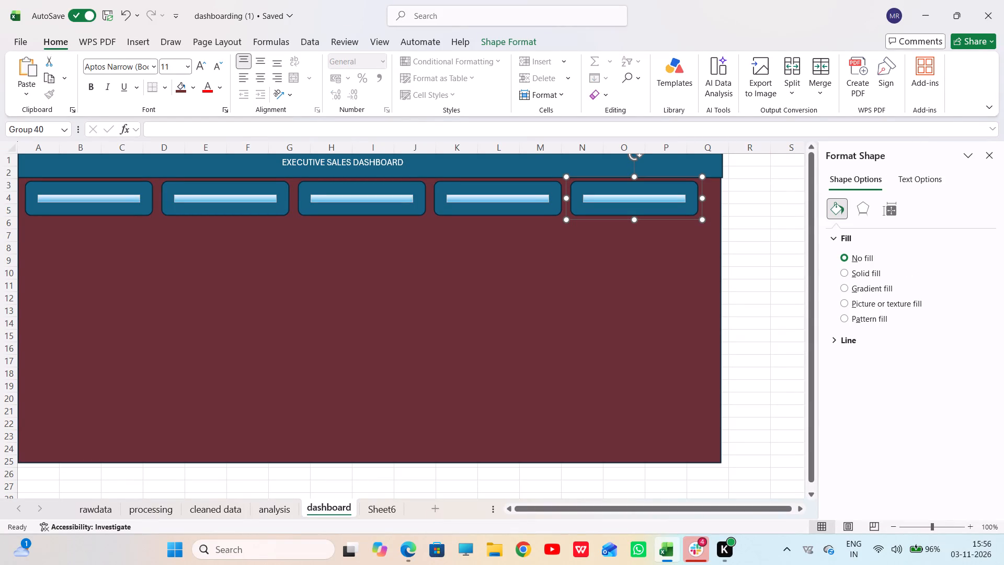
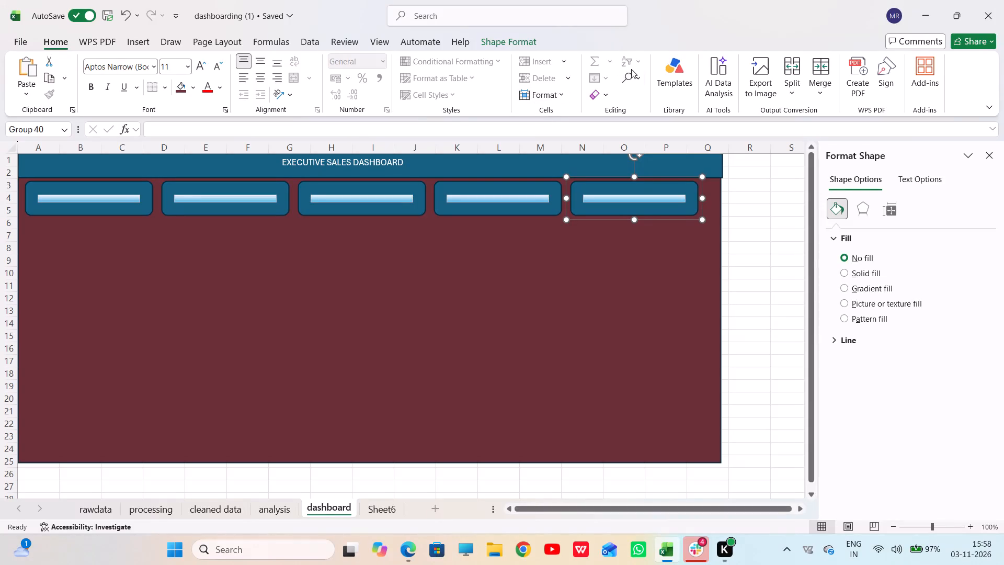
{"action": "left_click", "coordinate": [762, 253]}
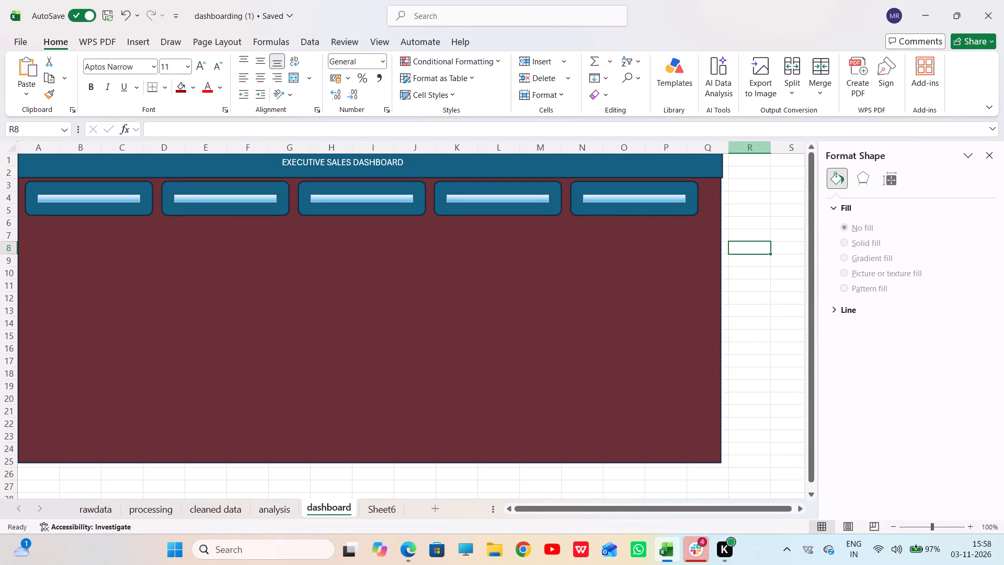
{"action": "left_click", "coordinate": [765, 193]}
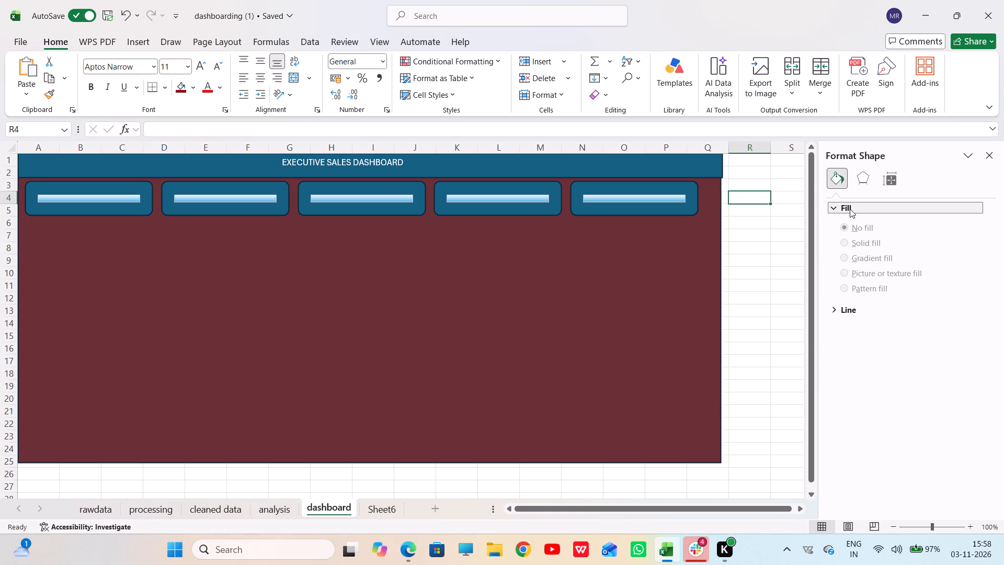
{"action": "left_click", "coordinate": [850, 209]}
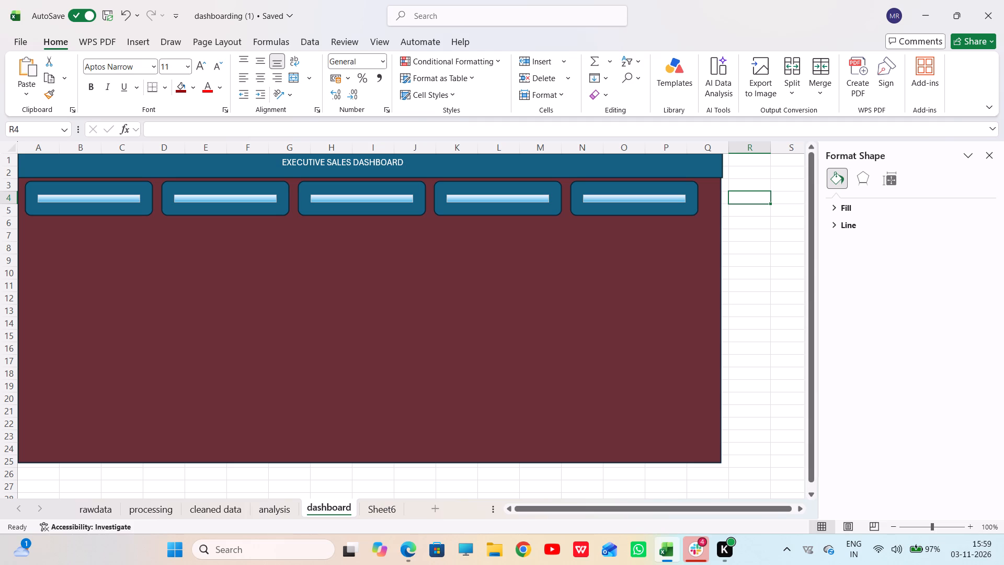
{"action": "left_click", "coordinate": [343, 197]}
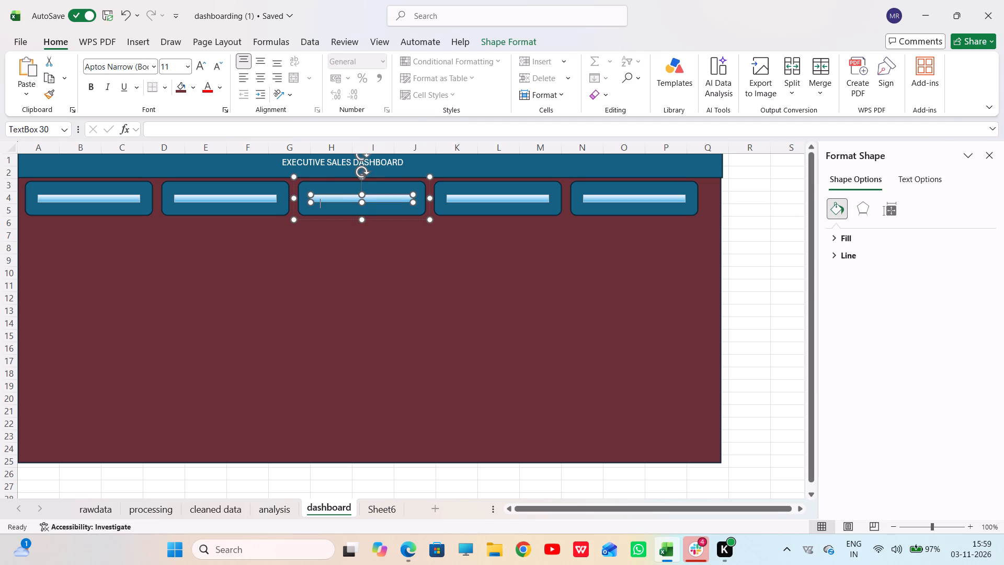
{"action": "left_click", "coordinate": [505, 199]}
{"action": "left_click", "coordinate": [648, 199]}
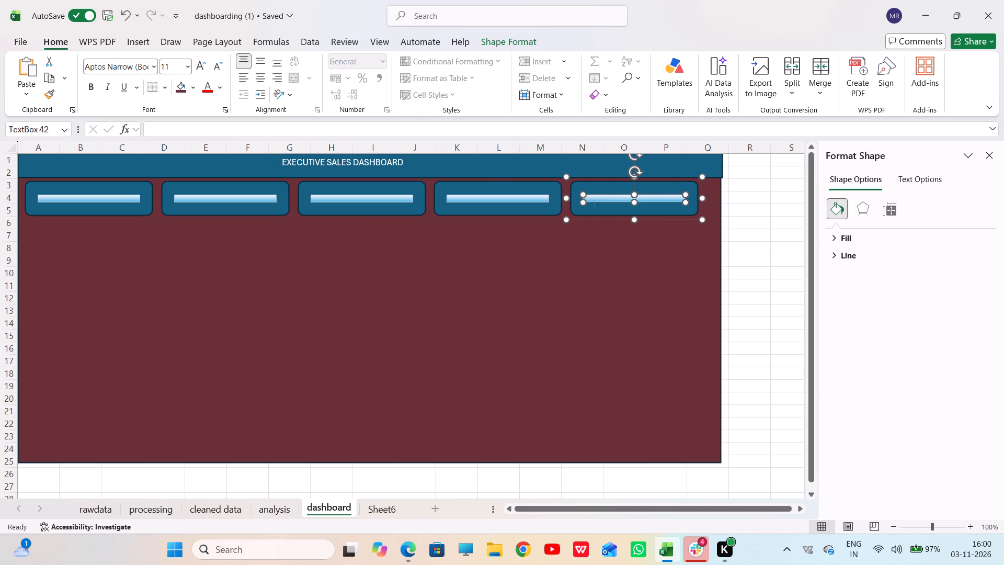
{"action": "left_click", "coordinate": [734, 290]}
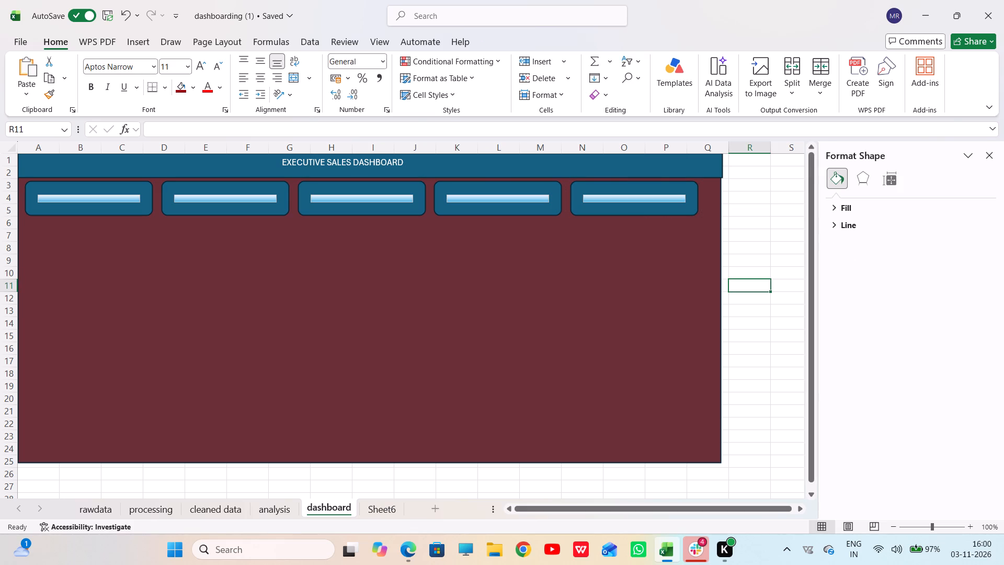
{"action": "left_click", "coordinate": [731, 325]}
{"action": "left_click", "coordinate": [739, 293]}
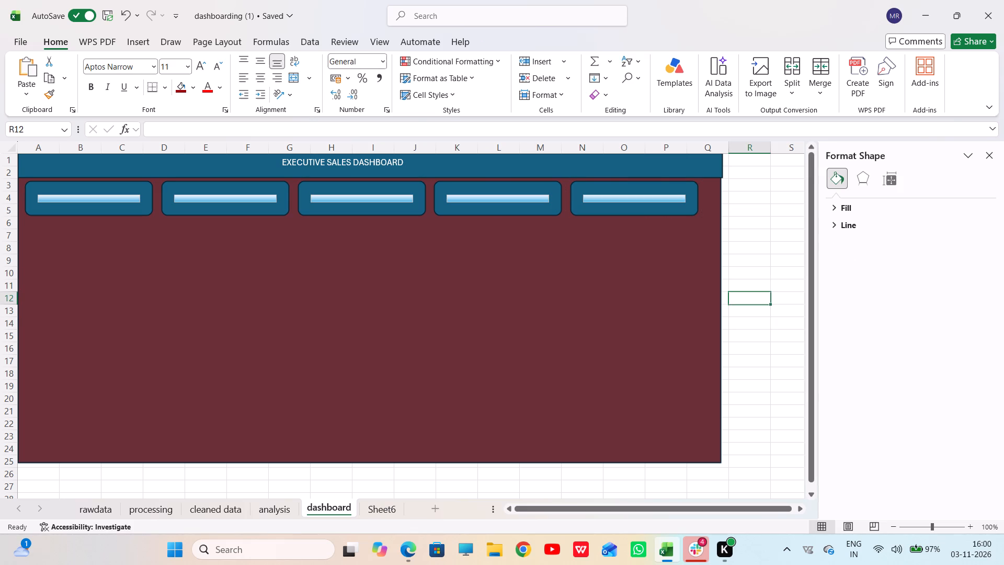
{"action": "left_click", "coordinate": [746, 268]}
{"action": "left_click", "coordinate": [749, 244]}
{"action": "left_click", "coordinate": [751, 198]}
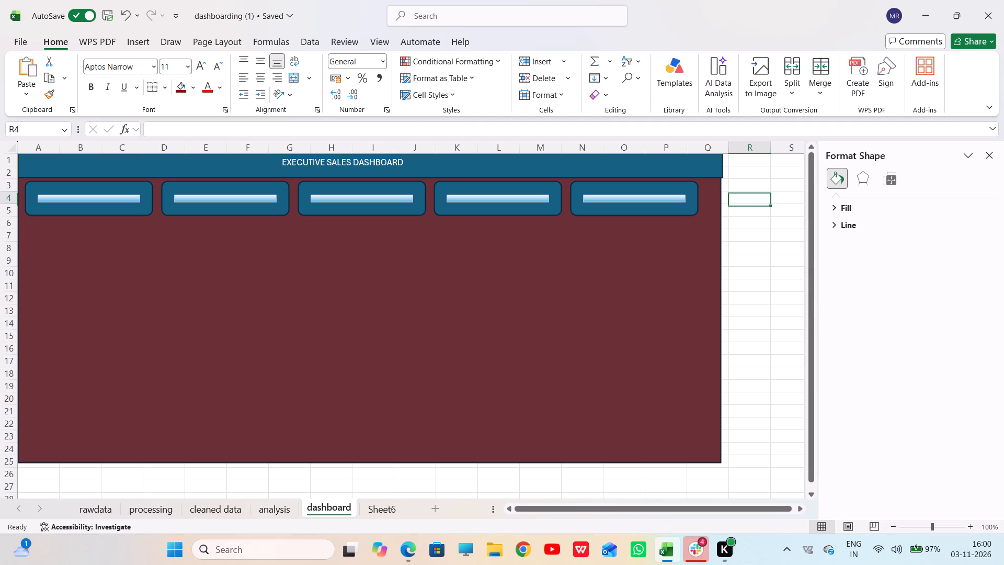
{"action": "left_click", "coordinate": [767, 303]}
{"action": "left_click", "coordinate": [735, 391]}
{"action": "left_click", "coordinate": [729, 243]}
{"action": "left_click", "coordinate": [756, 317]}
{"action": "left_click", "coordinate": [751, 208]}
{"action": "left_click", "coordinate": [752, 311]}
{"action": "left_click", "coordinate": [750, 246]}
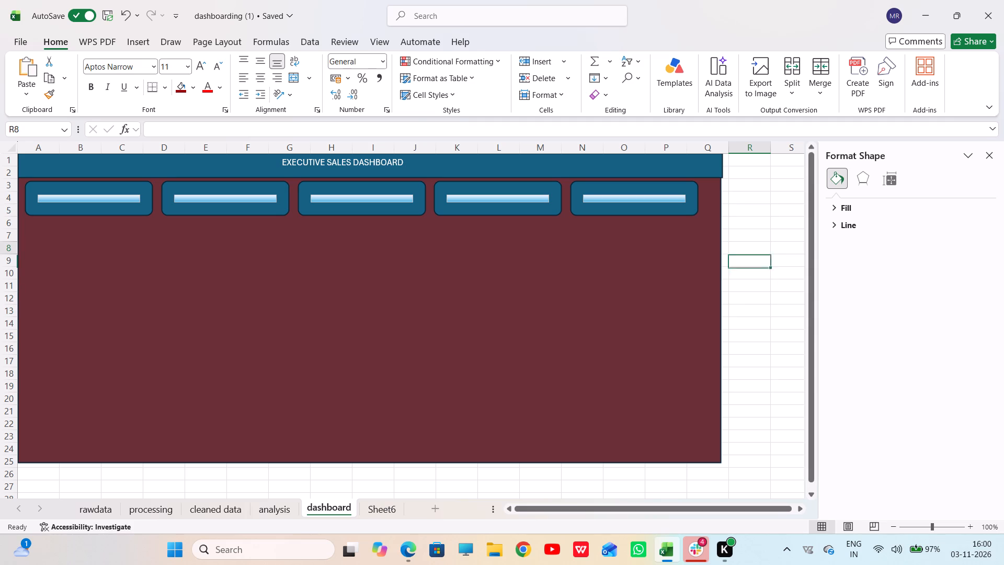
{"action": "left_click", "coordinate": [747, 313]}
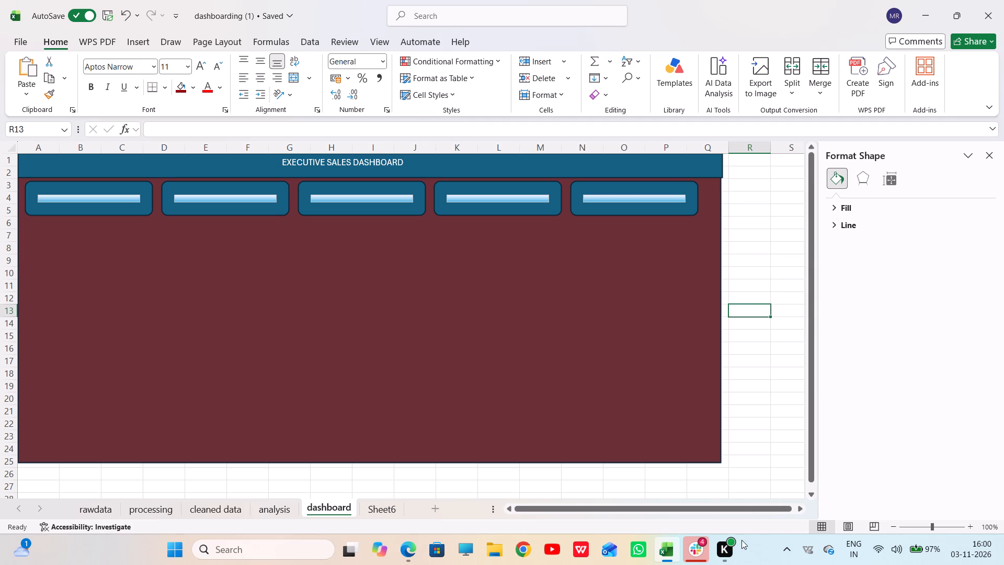
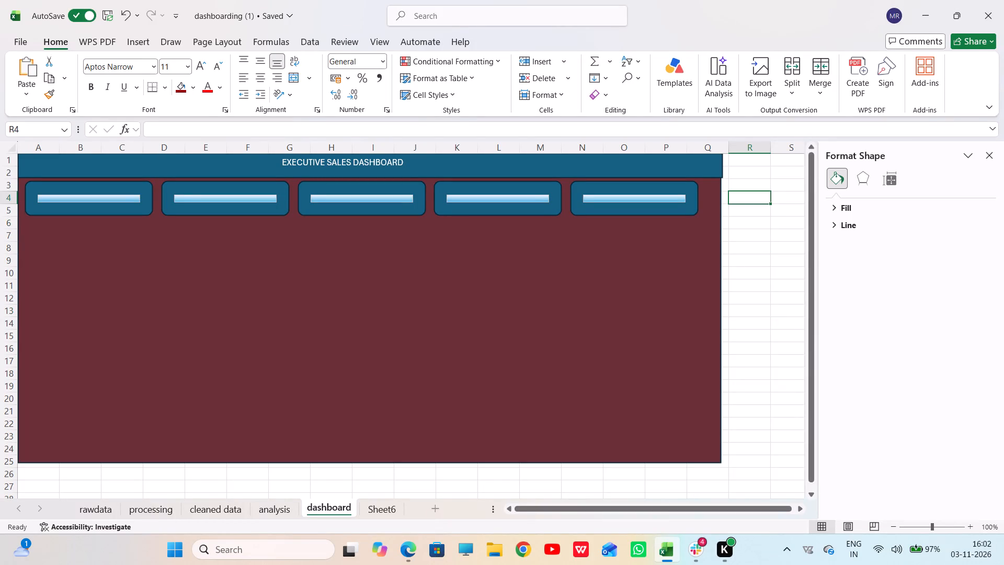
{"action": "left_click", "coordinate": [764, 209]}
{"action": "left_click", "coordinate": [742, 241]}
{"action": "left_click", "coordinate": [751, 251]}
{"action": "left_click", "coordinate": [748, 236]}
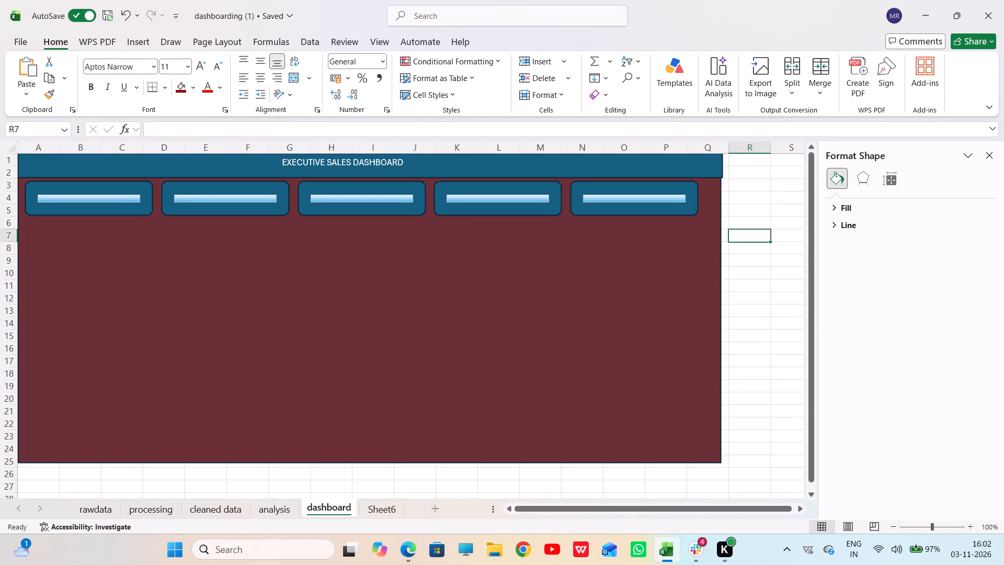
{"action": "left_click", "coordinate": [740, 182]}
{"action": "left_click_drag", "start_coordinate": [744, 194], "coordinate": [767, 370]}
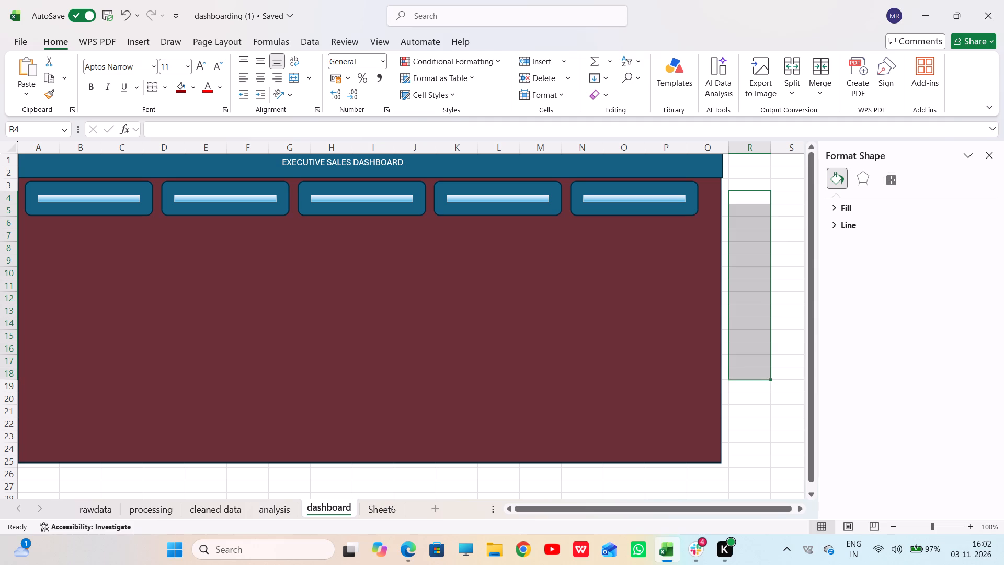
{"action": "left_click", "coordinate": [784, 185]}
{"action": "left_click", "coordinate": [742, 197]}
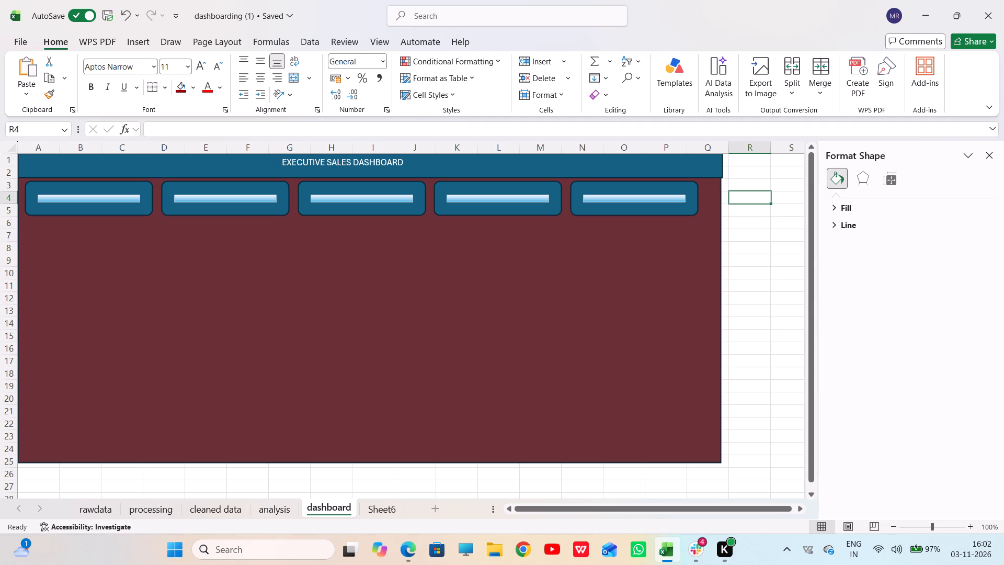
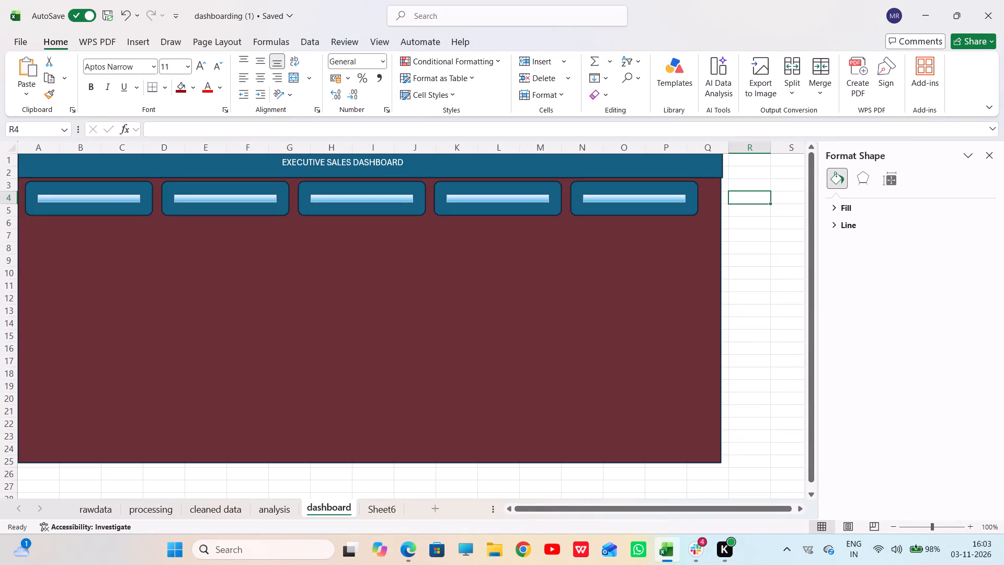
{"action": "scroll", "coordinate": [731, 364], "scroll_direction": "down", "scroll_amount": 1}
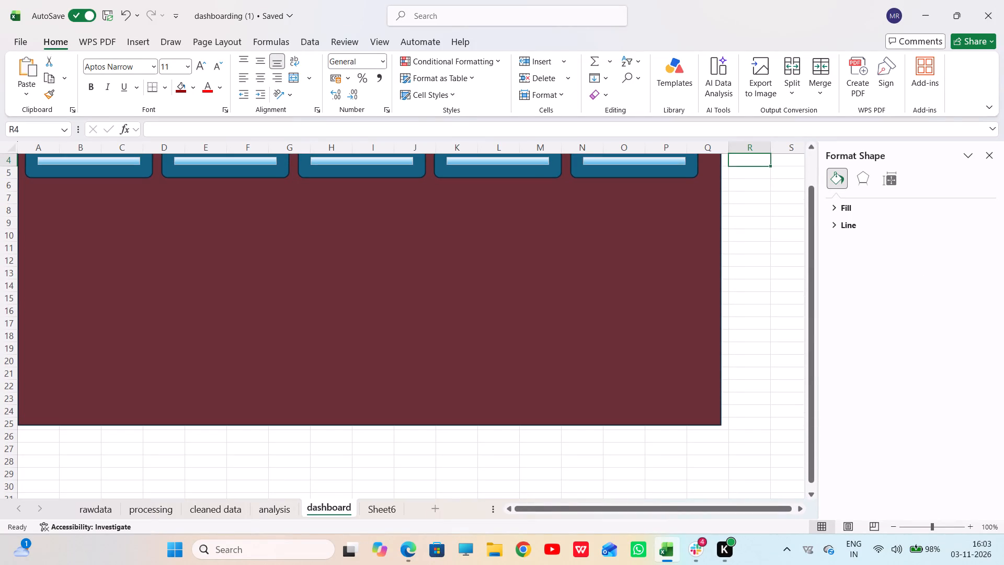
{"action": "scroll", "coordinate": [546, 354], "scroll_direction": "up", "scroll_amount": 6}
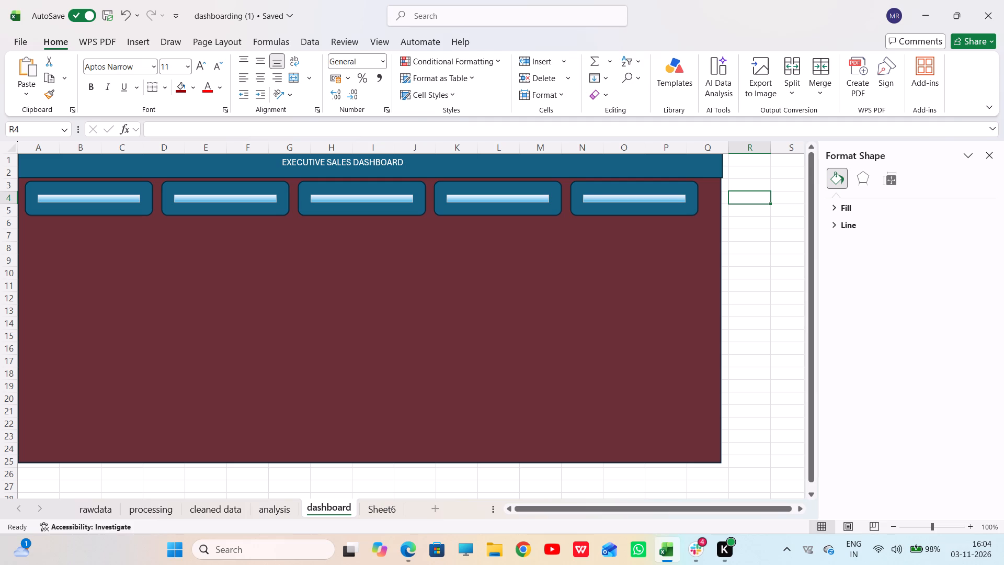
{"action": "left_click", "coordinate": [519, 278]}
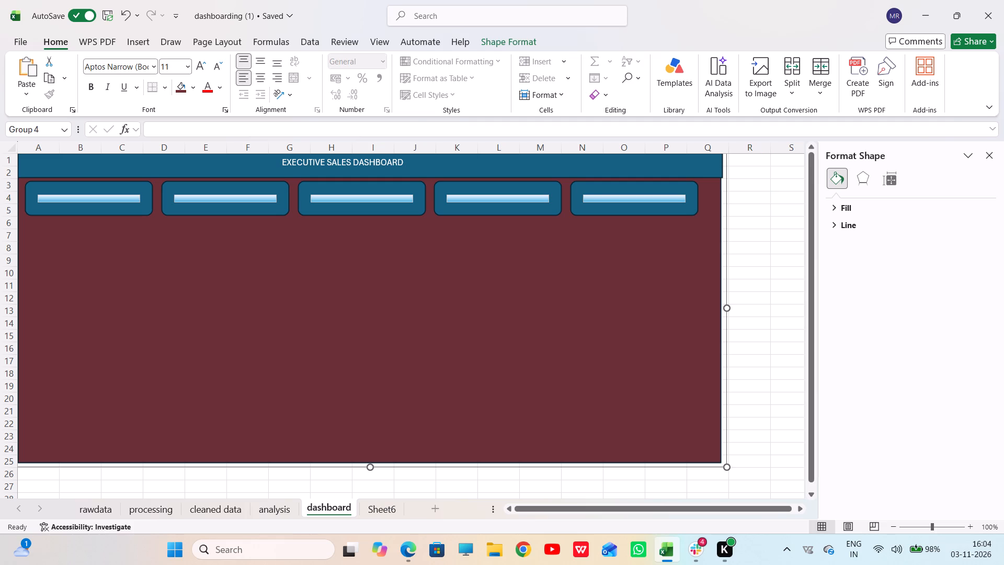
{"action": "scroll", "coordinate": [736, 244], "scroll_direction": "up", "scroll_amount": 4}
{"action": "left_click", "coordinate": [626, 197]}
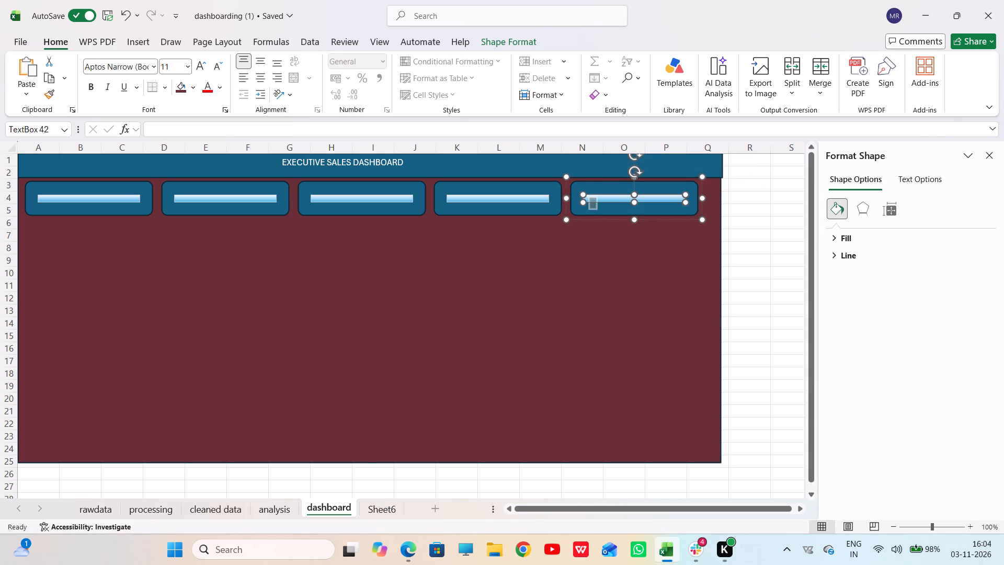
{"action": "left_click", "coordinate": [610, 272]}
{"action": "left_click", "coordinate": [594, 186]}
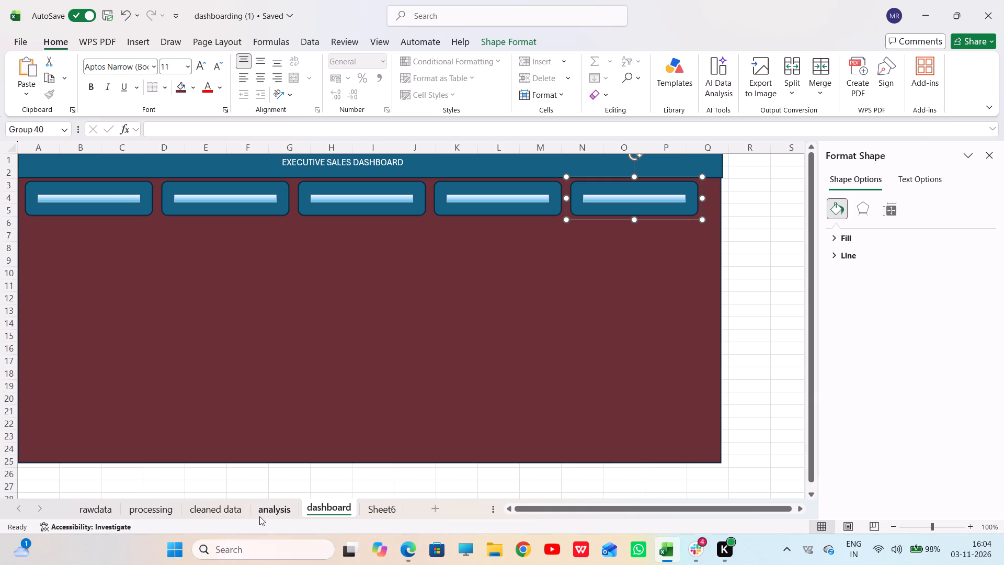
Examine the Sales column on the analysis sheet and the table on the cleaned data sheet, and return to the dashboard sheet.
{"action": "left_click", "coordinate": [274, 510]}
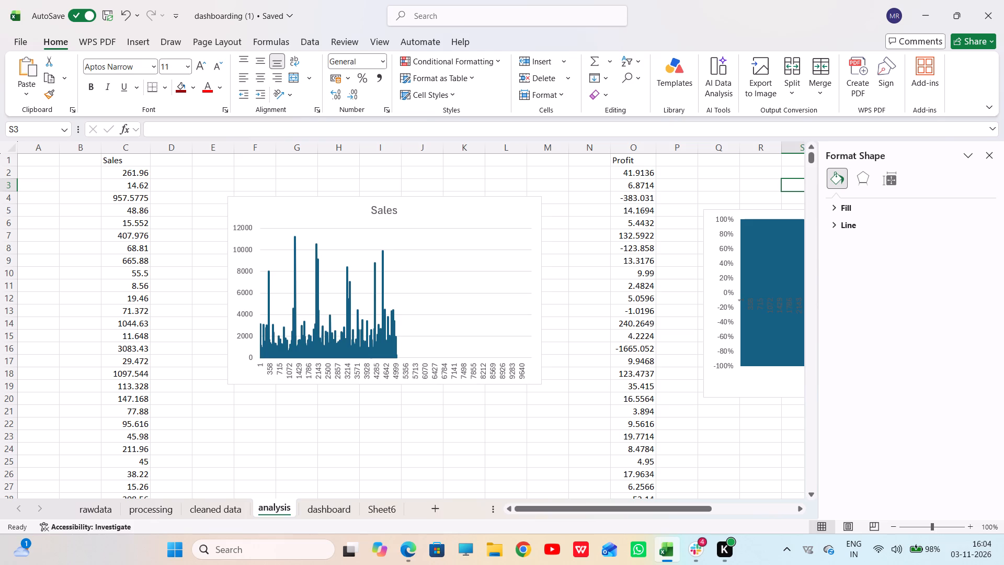
{"action": "left_click", "coordinate": [128, 147]}
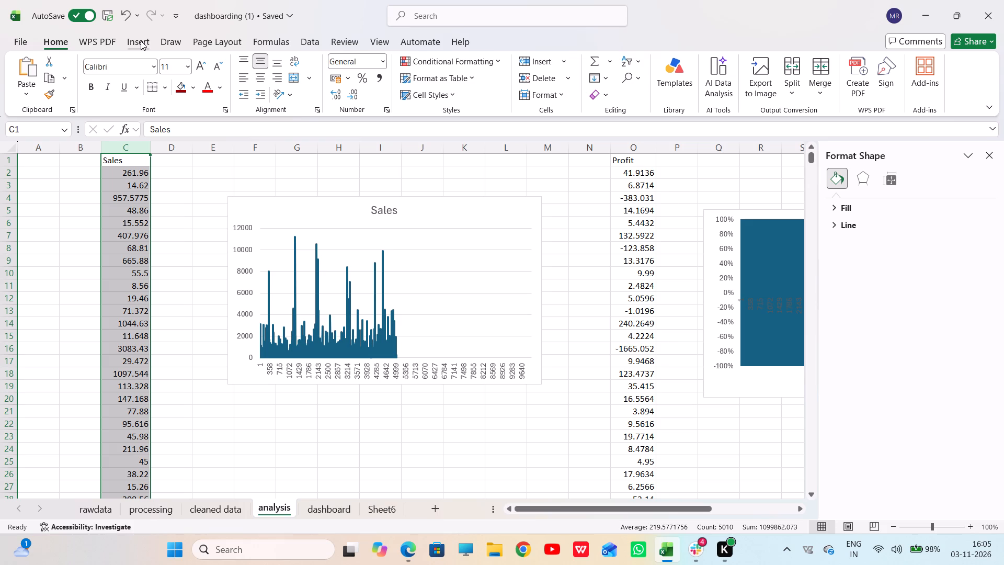
{"action": "left_click", "coordinate": [332, 504]}
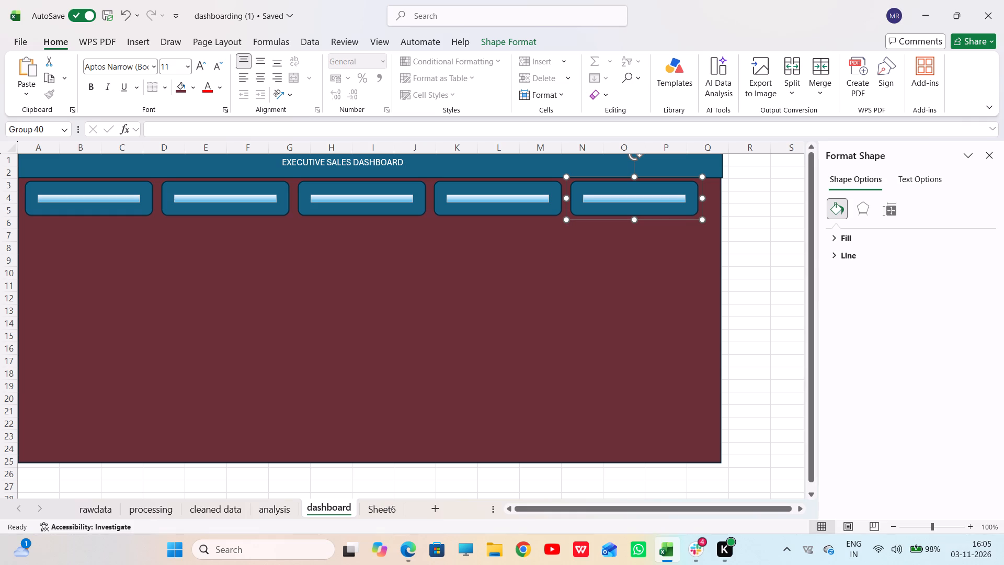
{"action": "left_click", "coordinate": [278, 517]}
{"action": "left_click", "coordinate": [230, 506]}
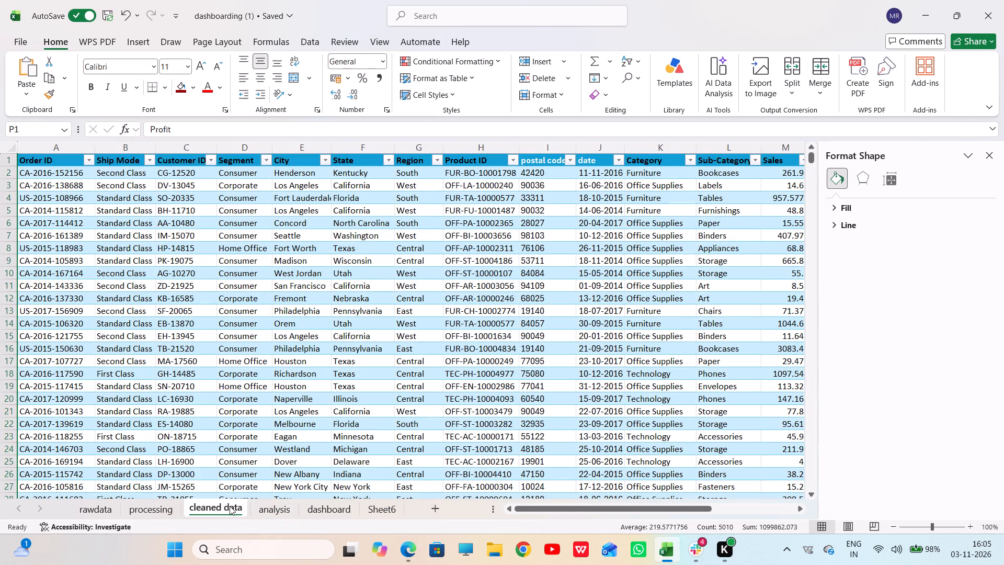
{"action": "left_click", "coordinate": [330, 501]}
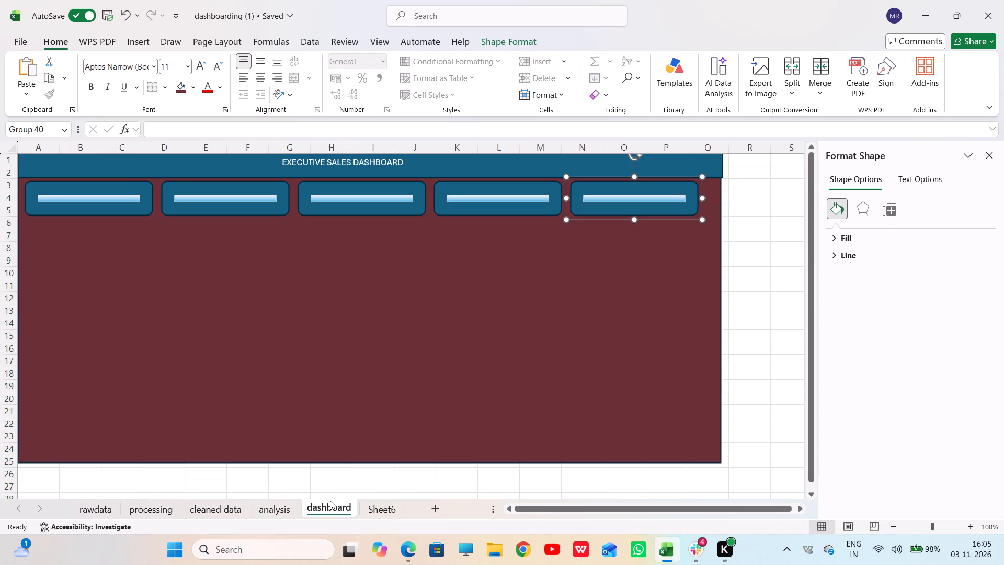
{"action": "scroll", "coordinate": [417, 458], "scroll_direction": "up", "scroll_amount": 3}
{"action": "scroll", "coordinate": [442, 294], "scroll_direction": "up", "scroll_amount": 3}
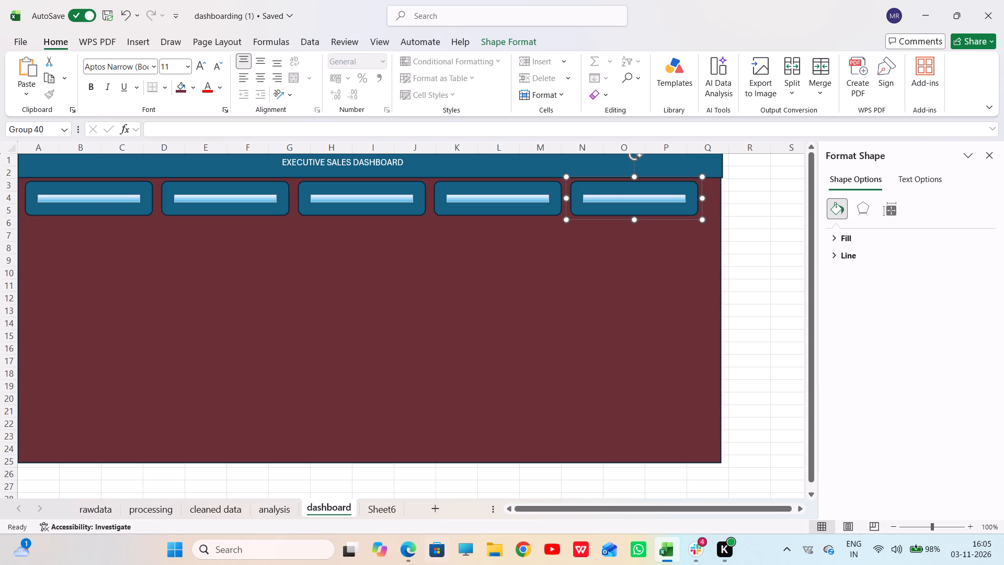
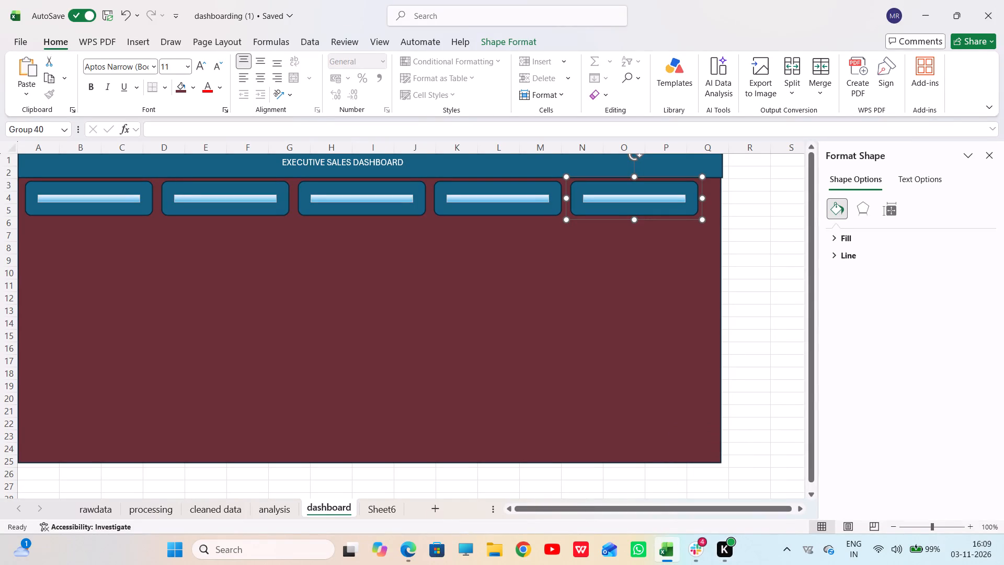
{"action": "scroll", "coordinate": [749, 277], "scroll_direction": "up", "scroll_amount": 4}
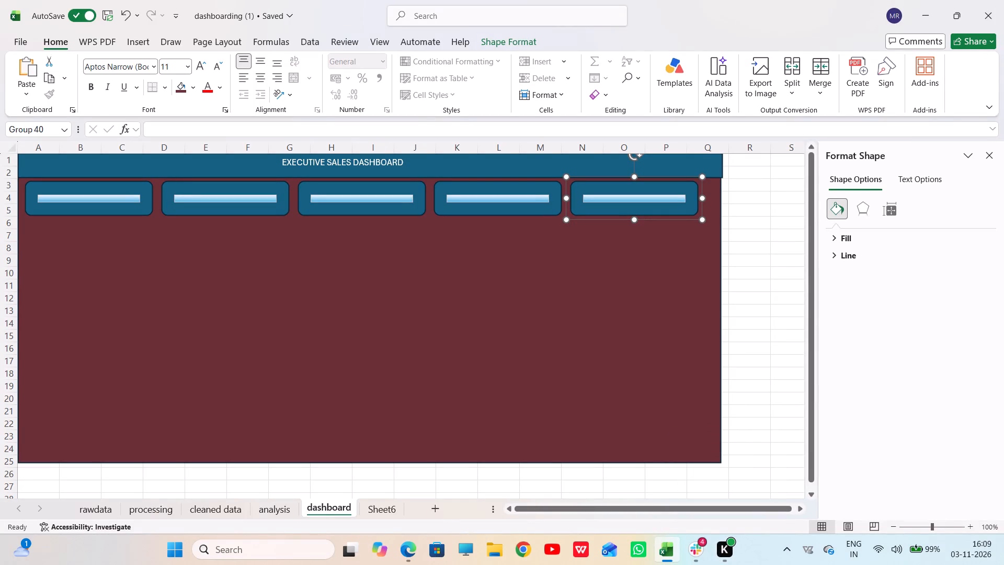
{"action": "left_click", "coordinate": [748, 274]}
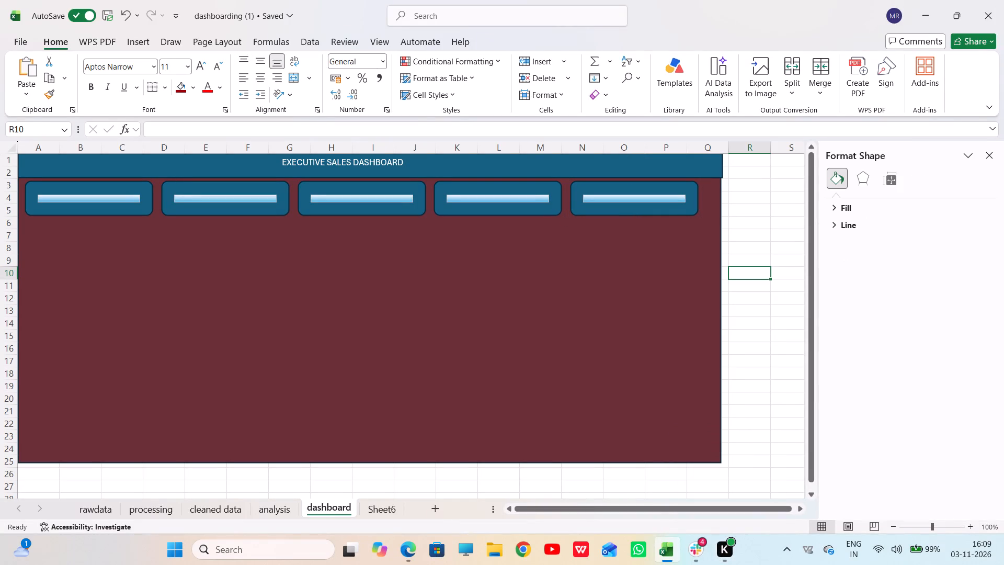
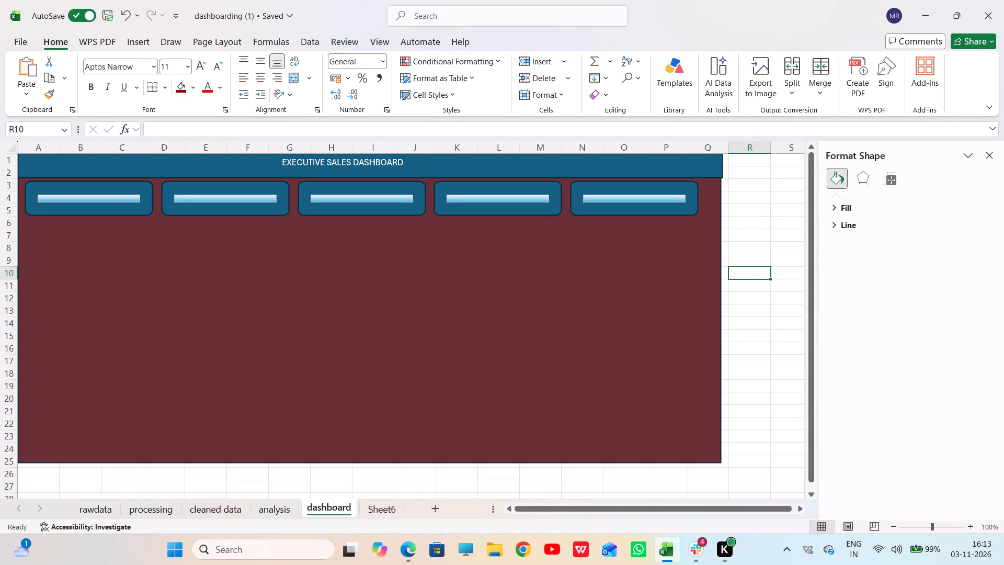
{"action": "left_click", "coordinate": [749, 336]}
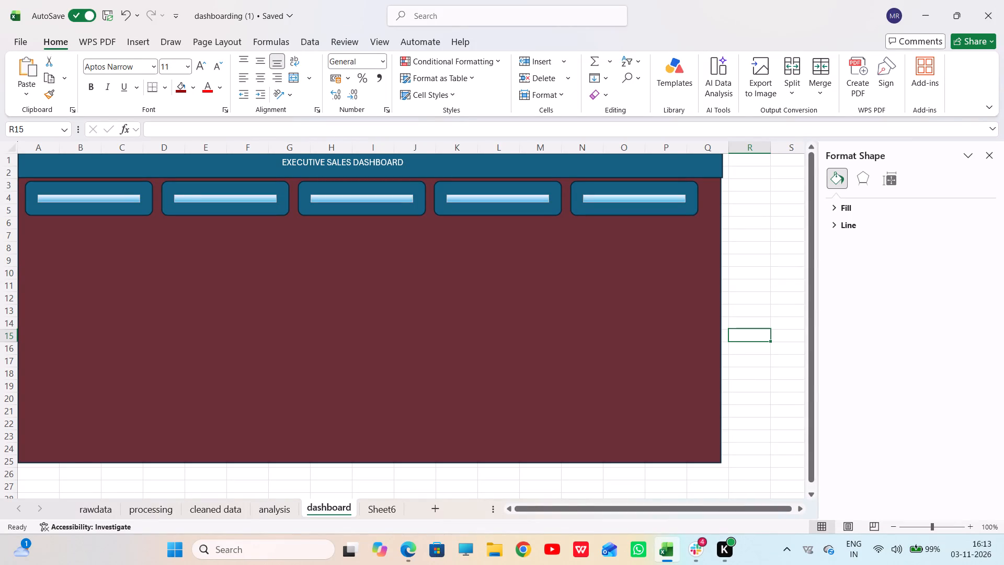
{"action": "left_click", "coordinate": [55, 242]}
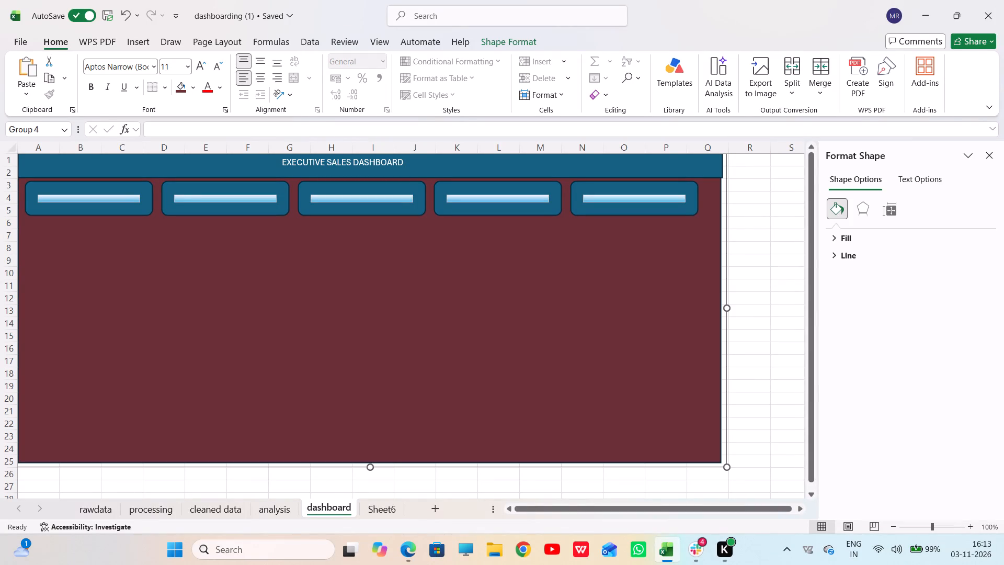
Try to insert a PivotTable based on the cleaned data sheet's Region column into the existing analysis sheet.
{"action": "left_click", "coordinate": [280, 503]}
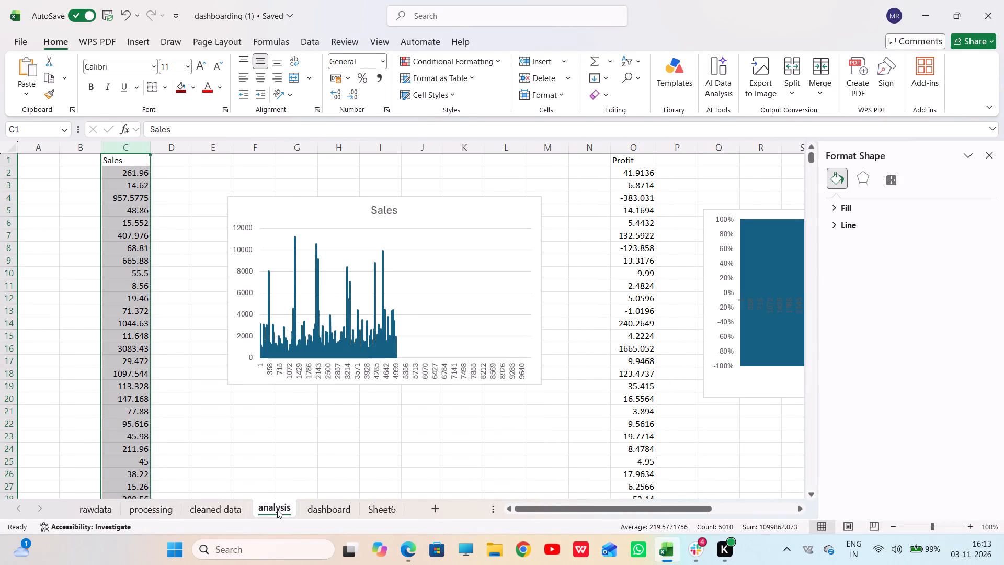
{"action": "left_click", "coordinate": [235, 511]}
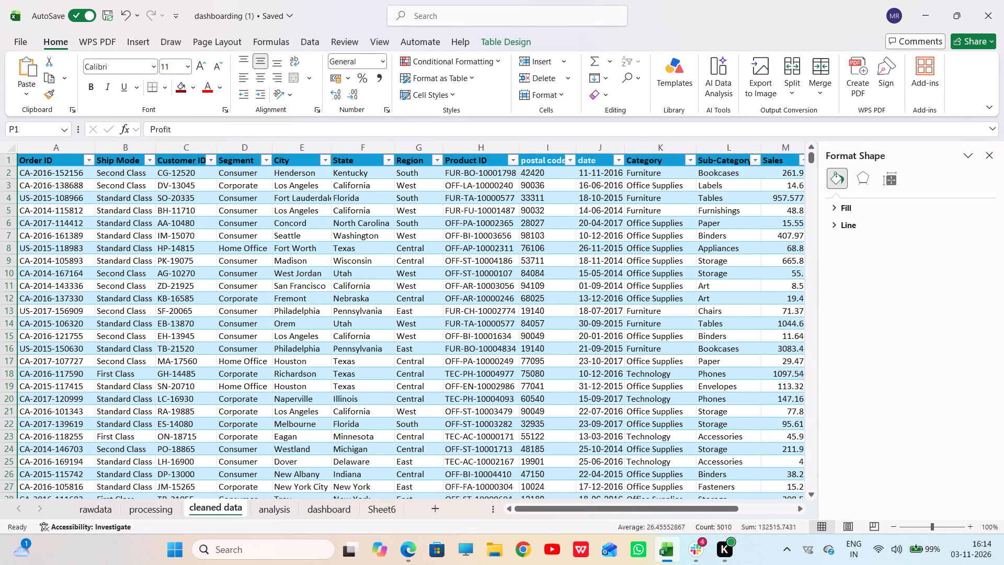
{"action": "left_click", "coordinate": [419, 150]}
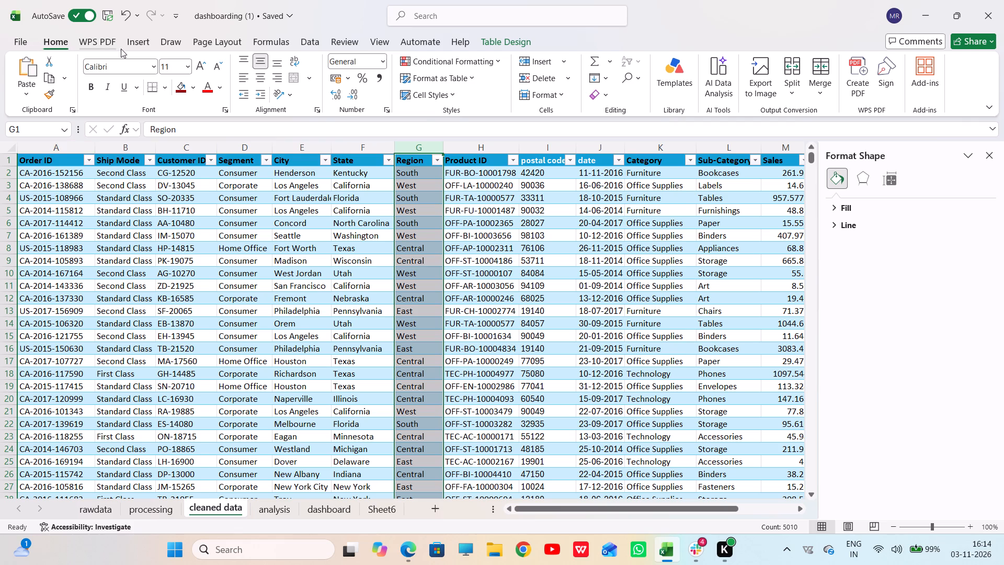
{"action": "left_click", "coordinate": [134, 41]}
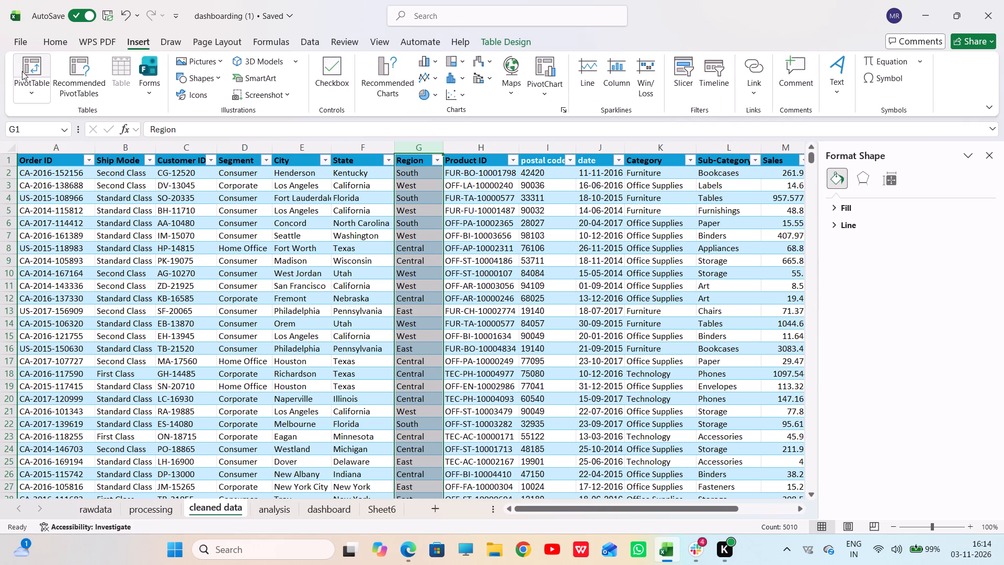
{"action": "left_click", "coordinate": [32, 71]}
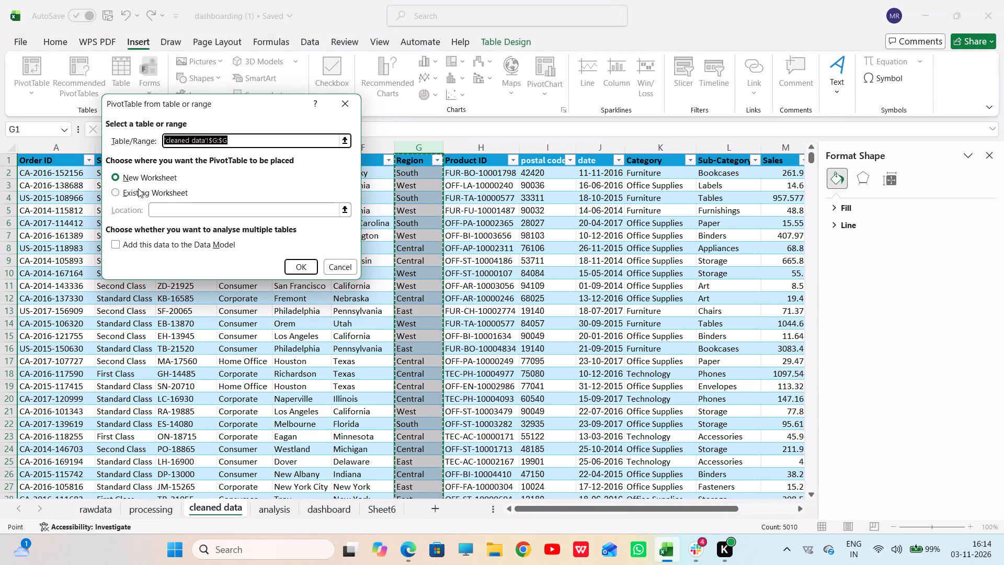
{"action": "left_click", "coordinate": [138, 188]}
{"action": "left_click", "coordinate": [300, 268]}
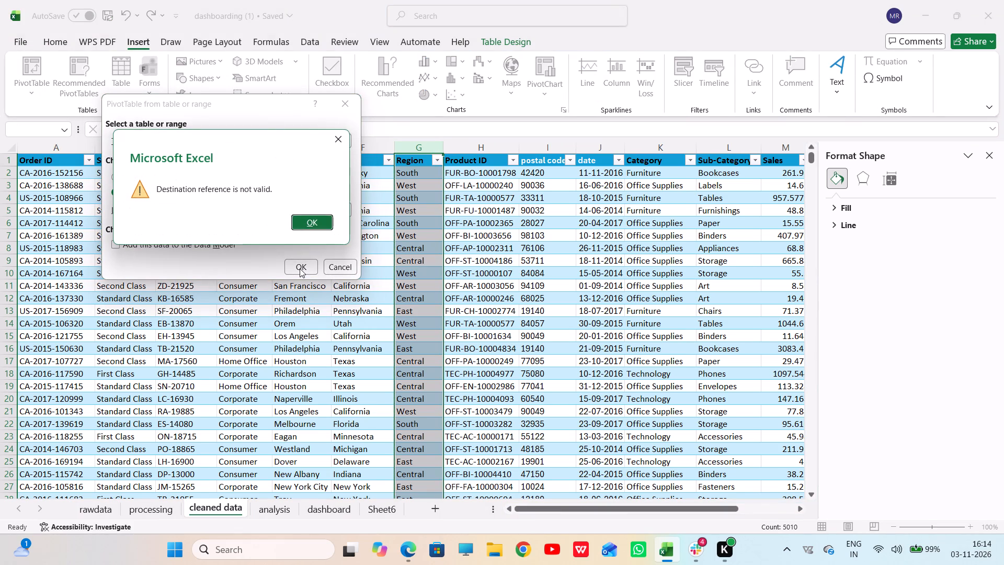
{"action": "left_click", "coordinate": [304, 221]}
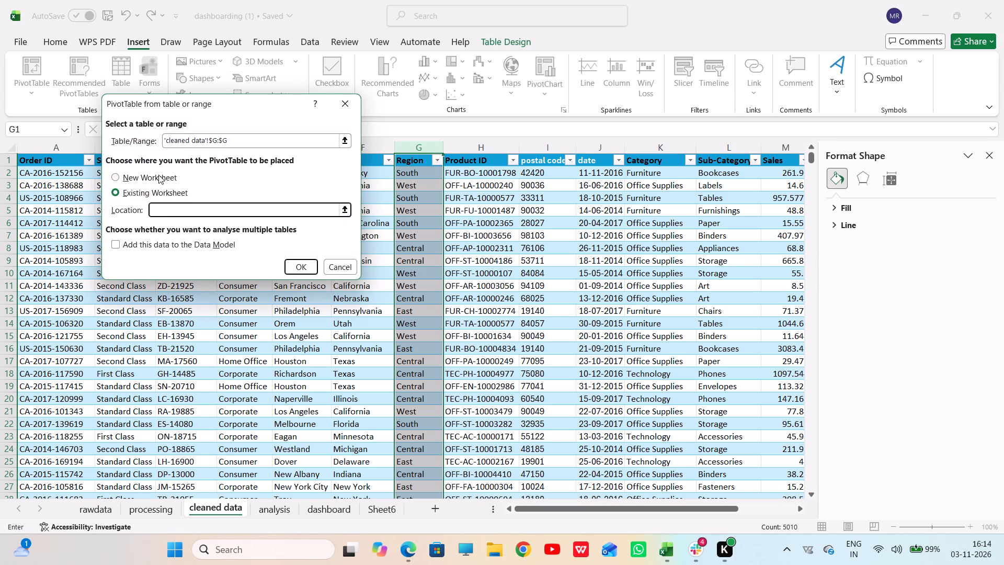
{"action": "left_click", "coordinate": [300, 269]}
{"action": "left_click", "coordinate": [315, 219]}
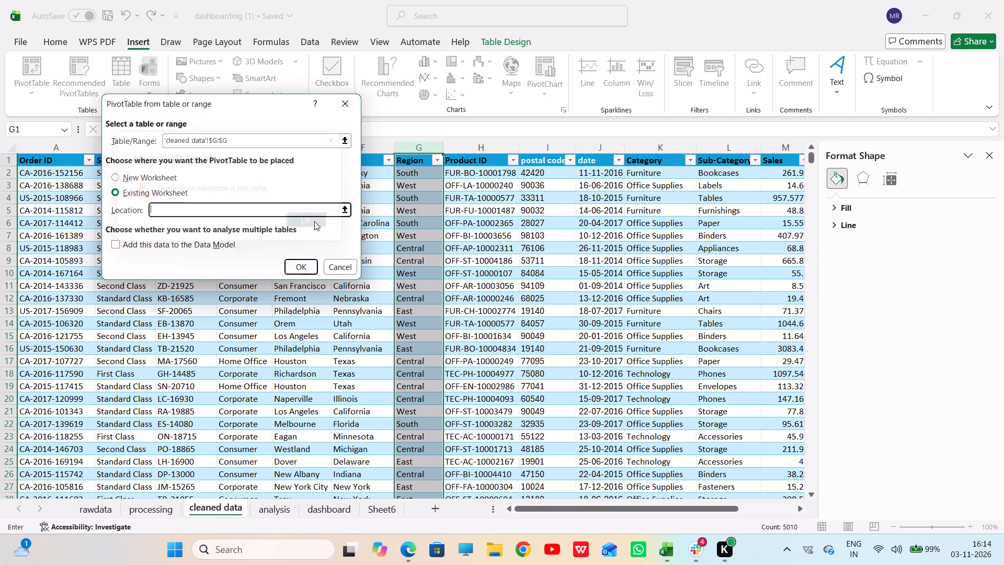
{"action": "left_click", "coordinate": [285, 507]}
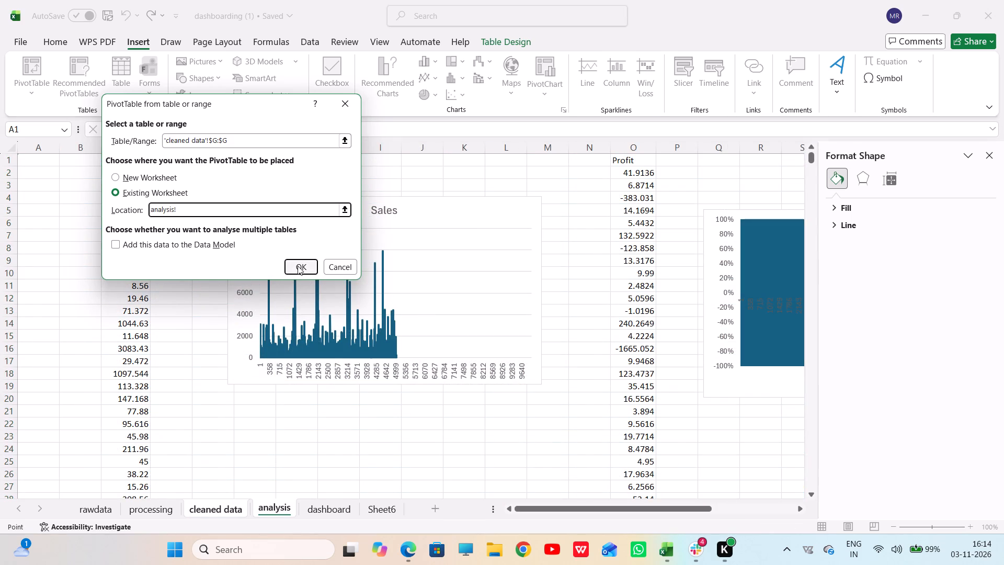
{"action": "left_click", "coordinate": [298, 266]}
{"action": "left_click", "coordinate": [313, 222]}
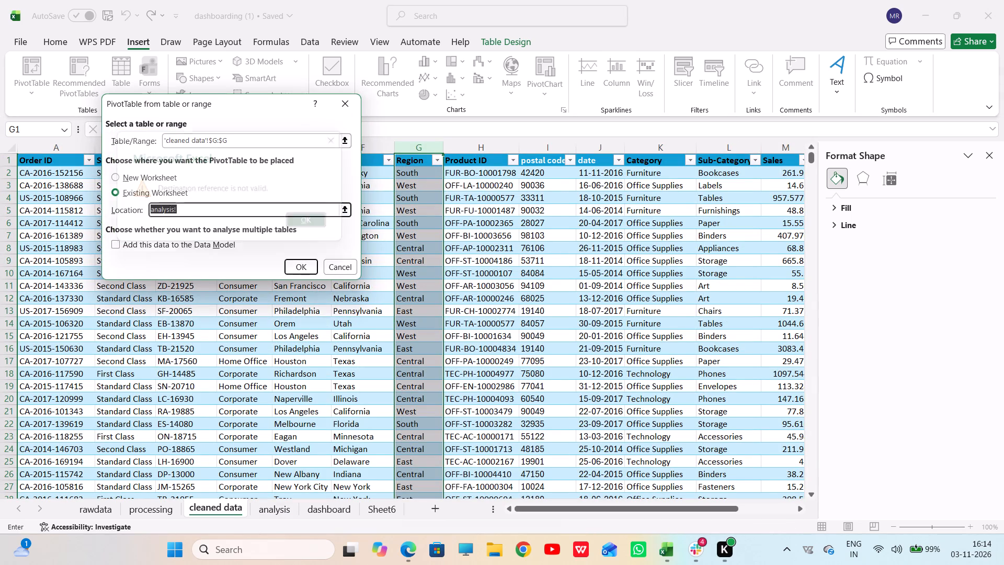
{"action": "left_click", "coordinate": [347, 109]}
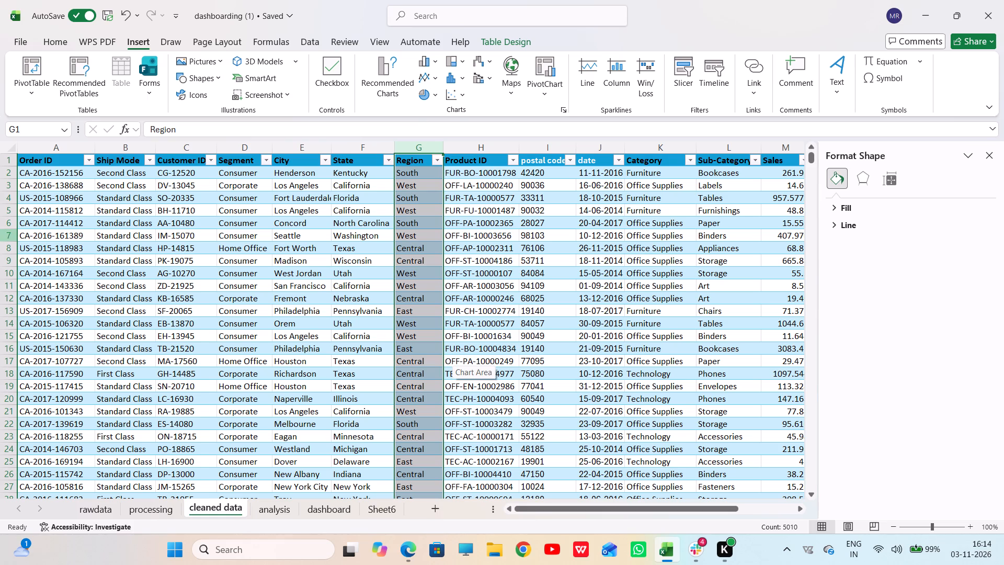
Insert a PivotTable from all the cleaned data columns (A:P) at cell F24 of the existing analysis sheet.
{"action": "key", "text": "ctrl+a"}
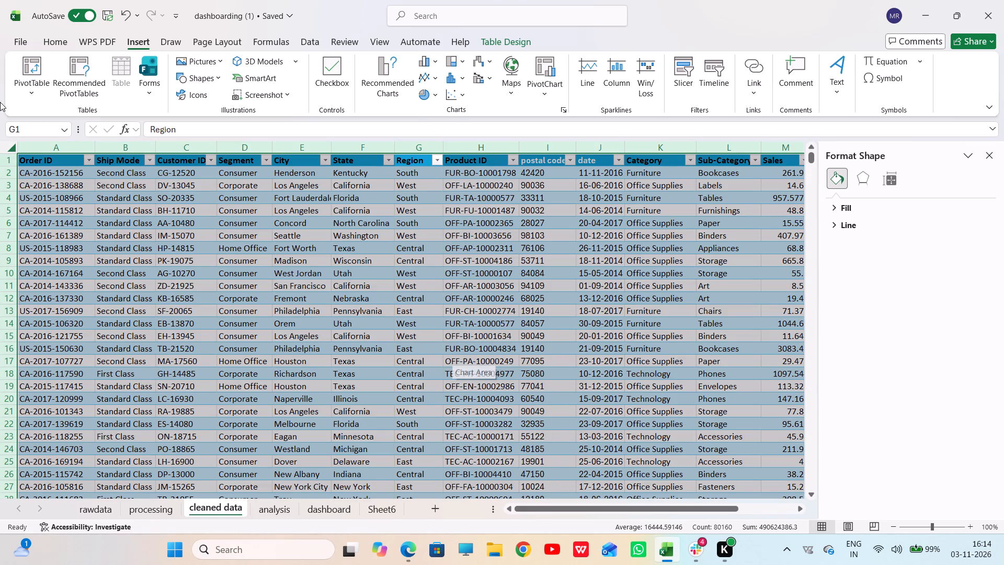
{"action": "left_click", "coordinate": [28, 73]}
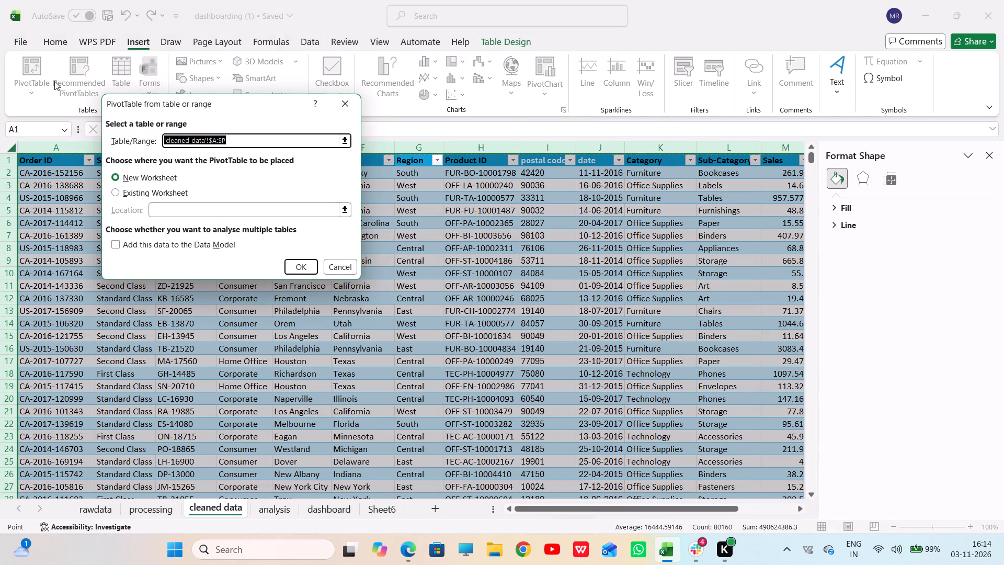
{"action": "left_click", "coordinate": [172, 191]}
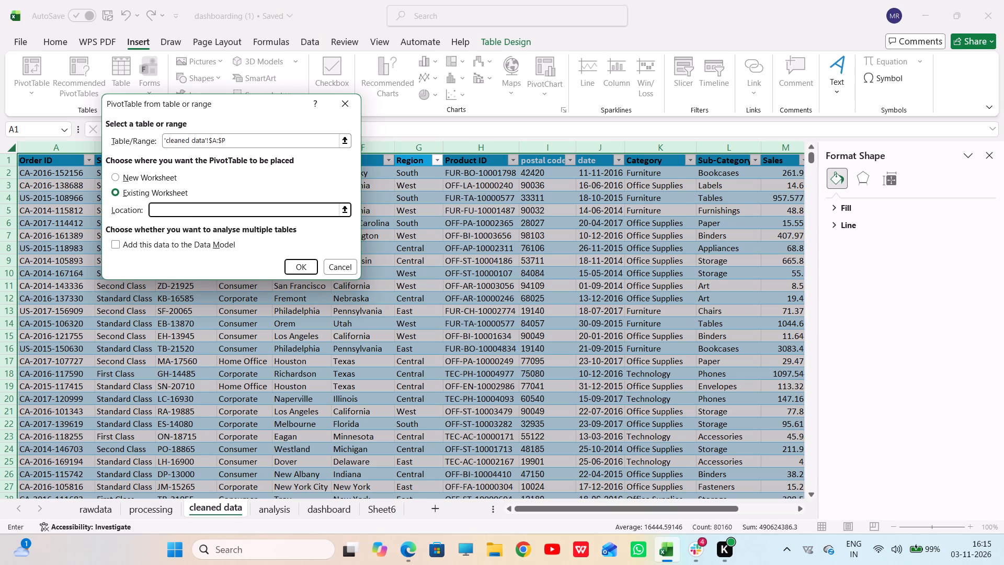
{"action": "left_click", "coordinate": [275, 507]}
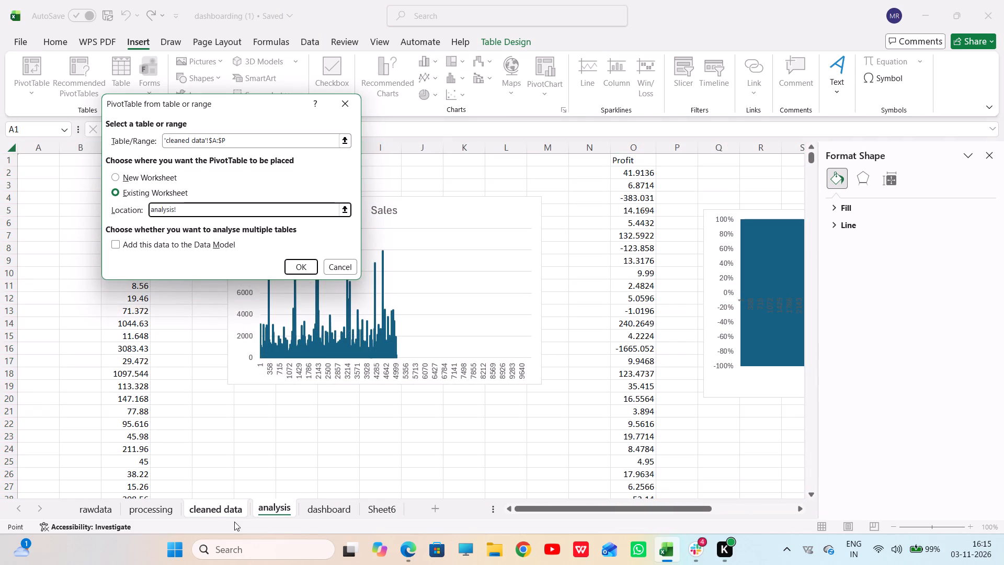
{"action": "left_click", "coordinate": [253, 447]}
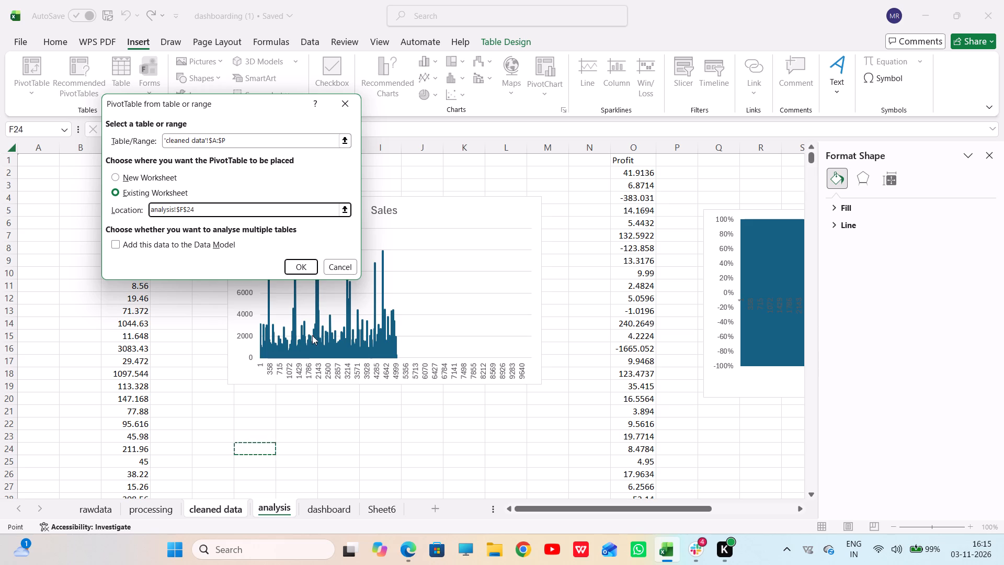
{"action": "left_click", "coordinate": [302, 259]}
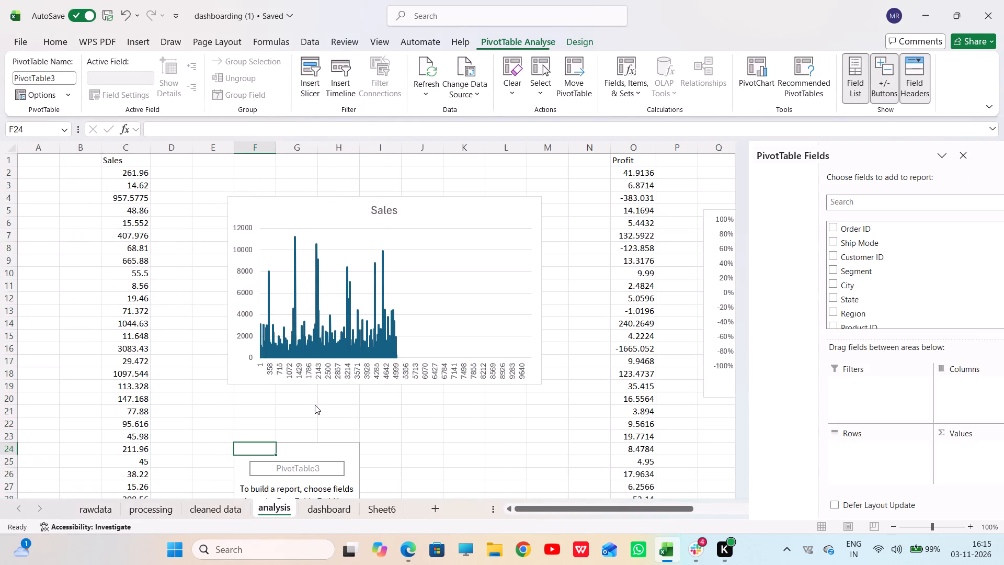
Add the Region field to the rows of the new PivotTable.
{"action": "scroll", "coordinate": [315, 405], "scroll_direction": "down", "scroll_amount": 2}
{"action": "scroll", "coordinate": [375, 444], "scroll_direction": "down", "scroll_amount": 1}
{"action": "scroll", "coordinate": [439, 428], "scroll_direction": "down", "scroll_amount": 2}
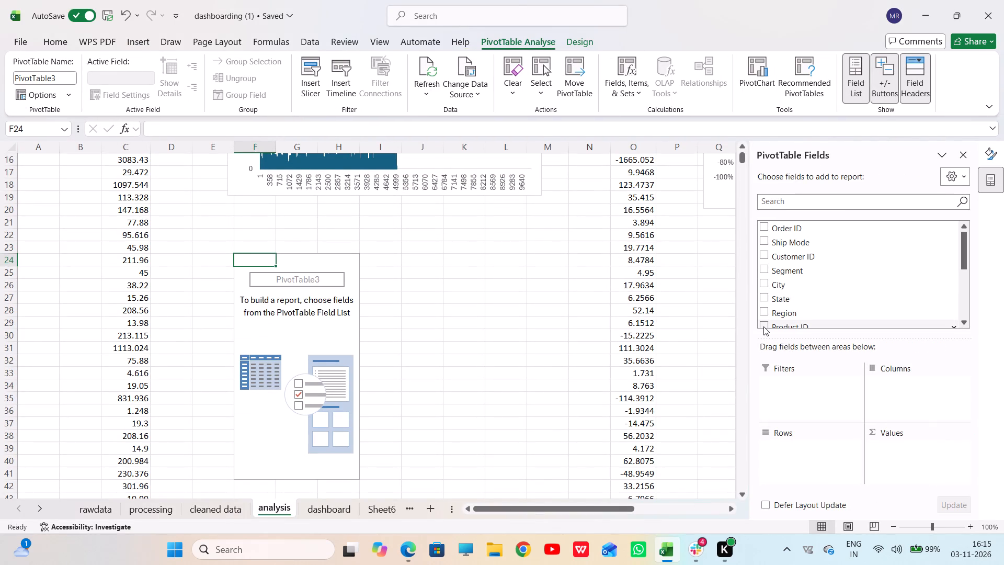
{"action": "scroll", "coordinate": [838, 268], "scroll_direction": "down", "scroll_amount": 1}
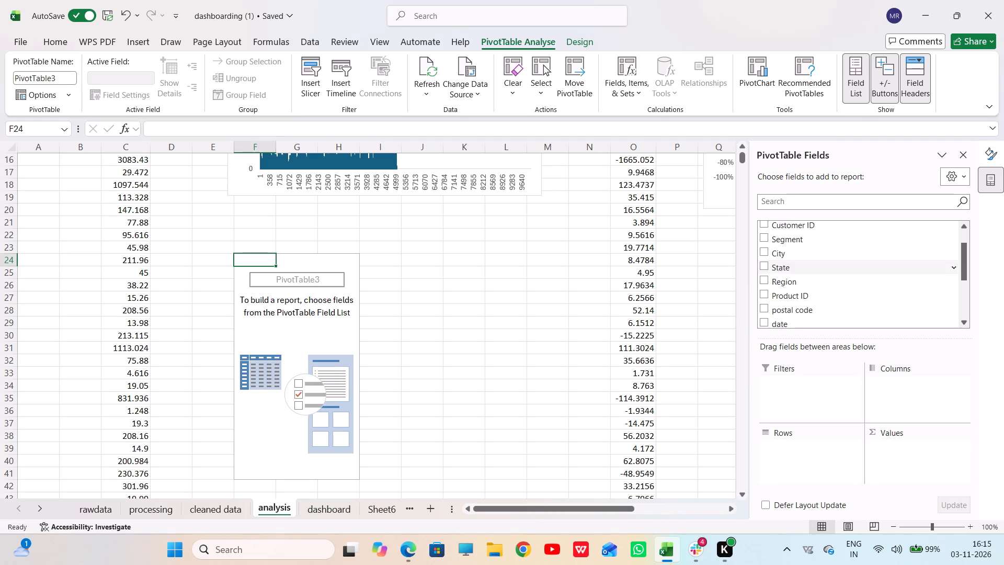
{"action": "left_click", "coordinate": [800, 280]}
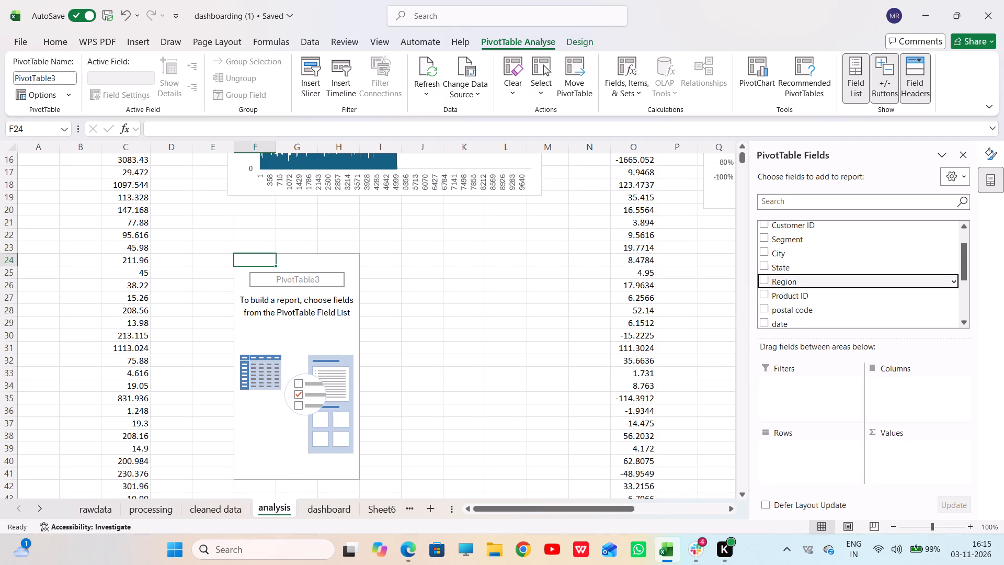
{"action": "left_click", "coordinate": [766, 279]}
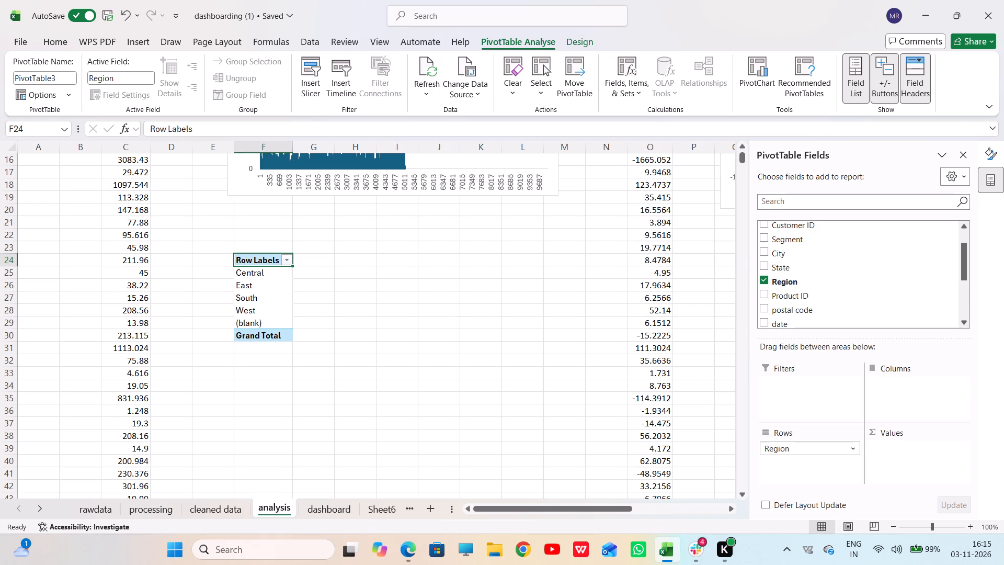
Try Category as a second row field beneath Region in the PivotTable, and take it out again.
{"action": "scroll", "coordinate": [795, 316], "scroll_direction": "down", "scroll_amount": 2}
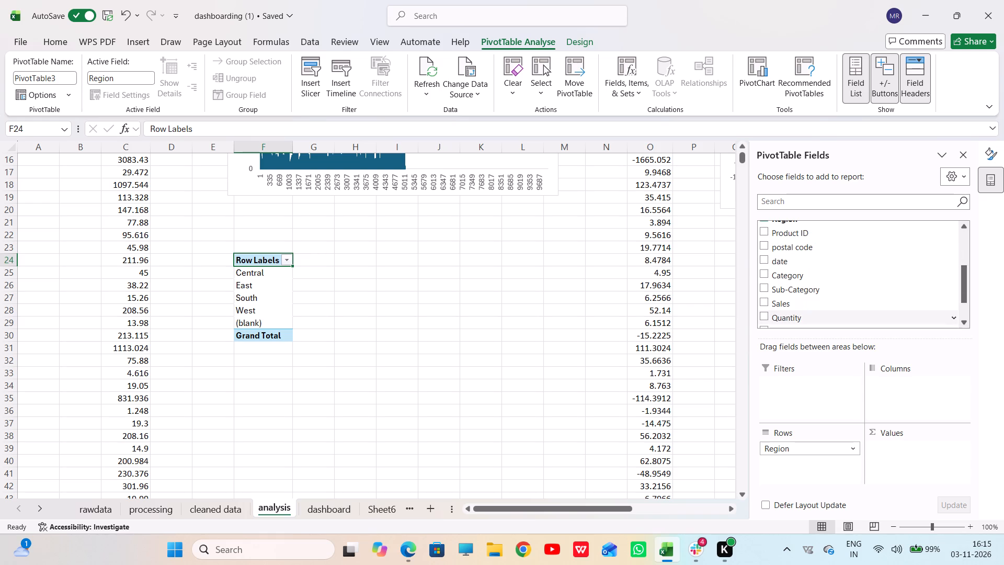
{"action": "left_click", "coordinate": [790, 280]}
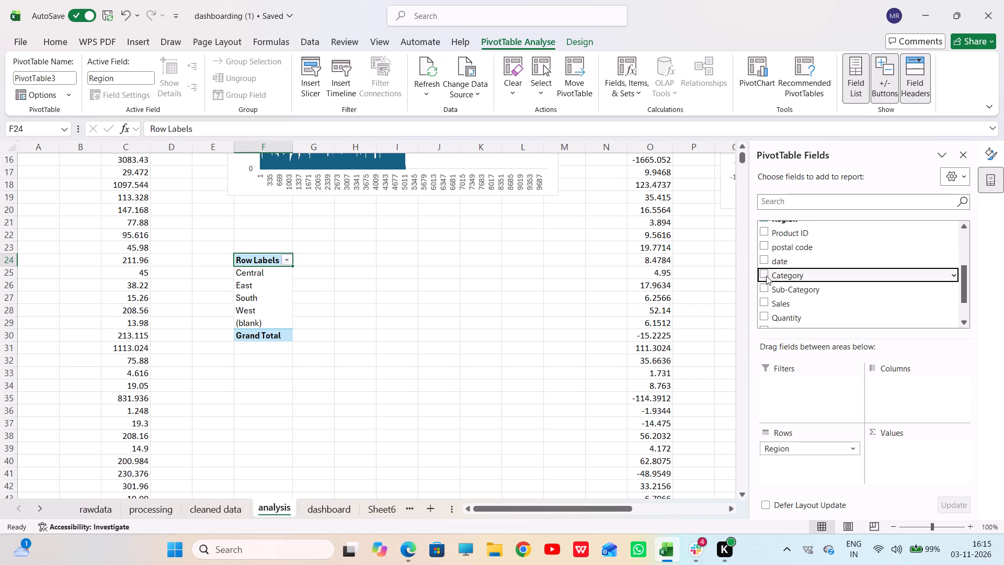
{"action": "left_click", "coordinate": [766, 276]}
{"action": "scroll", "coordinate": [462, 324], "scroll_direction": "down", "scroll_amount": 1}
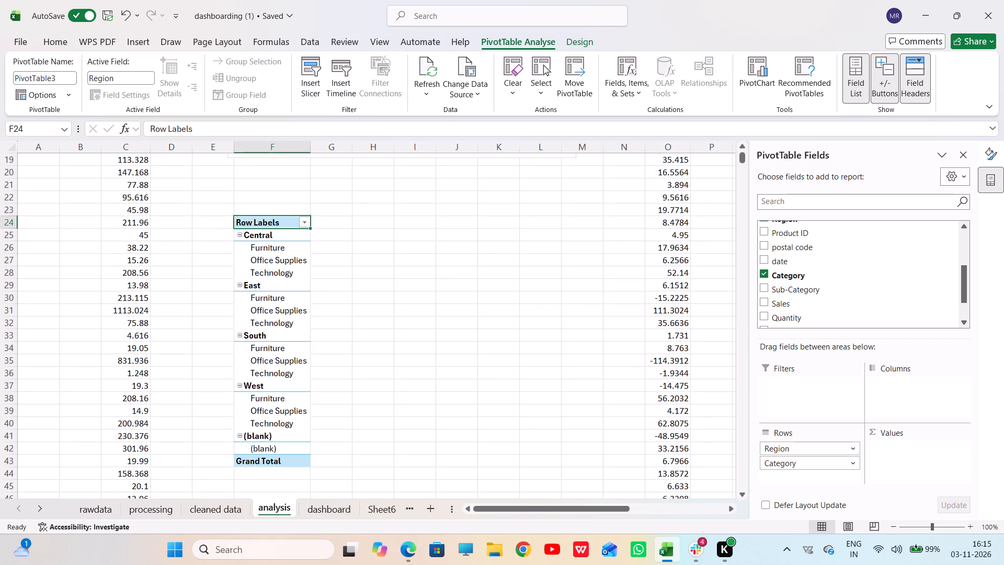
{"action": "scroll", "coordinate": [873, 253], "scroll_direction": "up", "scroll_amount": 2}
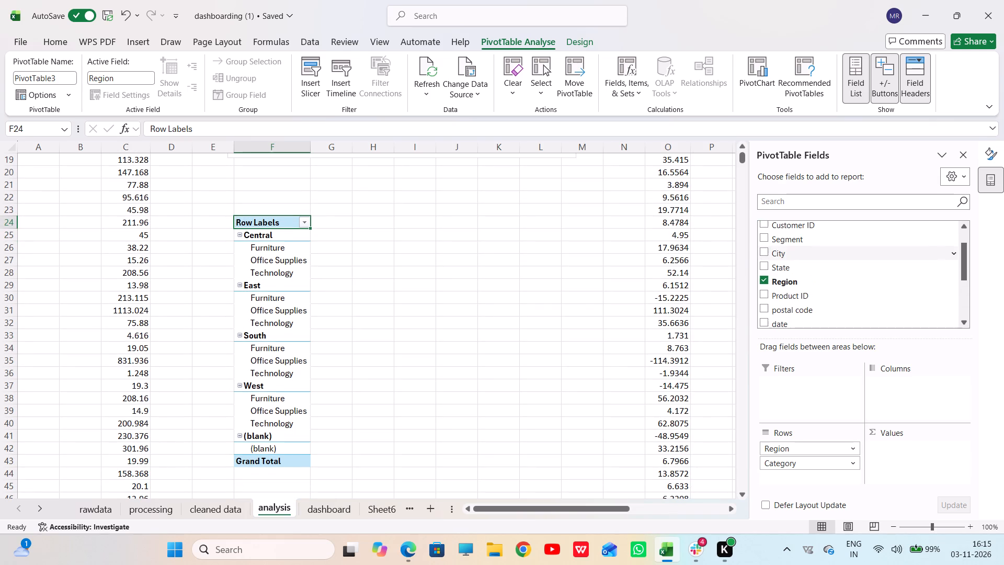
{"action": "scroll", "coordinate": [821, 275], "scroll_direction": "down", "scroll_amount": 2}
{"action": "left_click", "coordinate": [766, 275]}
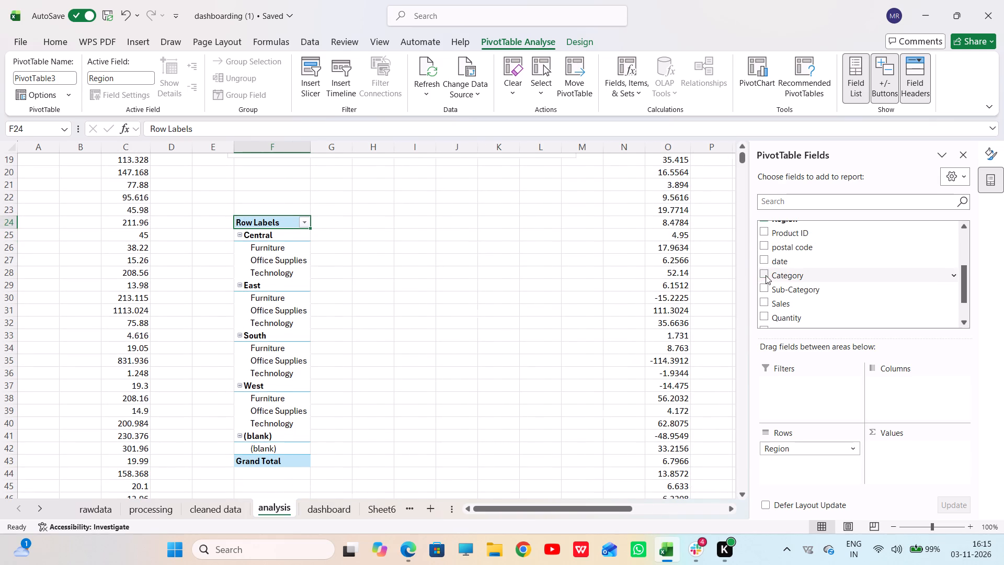
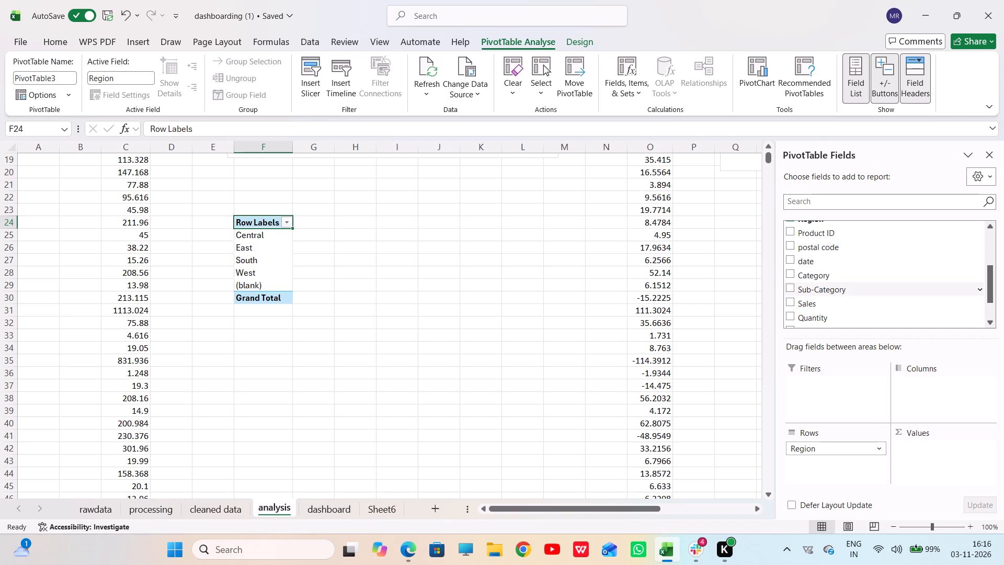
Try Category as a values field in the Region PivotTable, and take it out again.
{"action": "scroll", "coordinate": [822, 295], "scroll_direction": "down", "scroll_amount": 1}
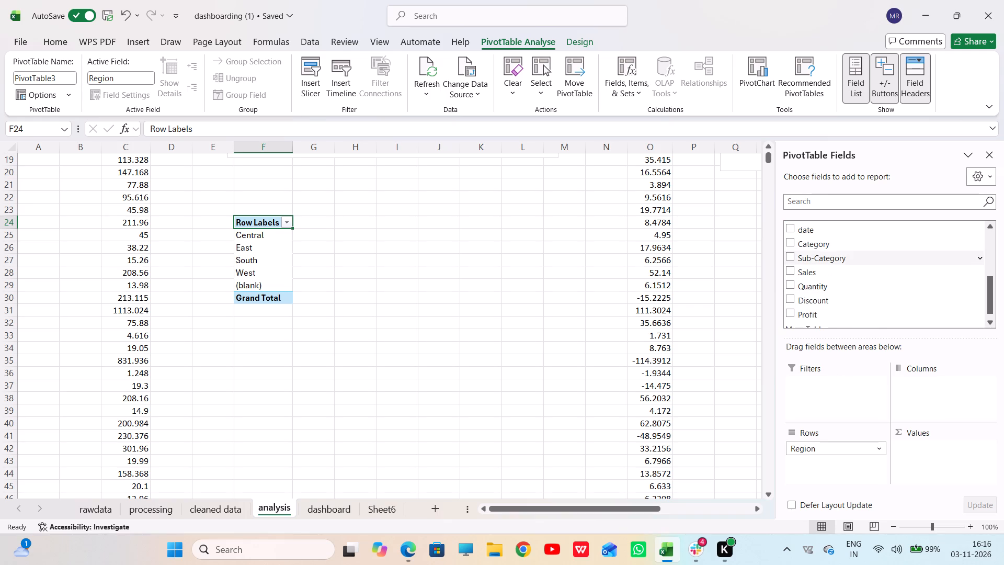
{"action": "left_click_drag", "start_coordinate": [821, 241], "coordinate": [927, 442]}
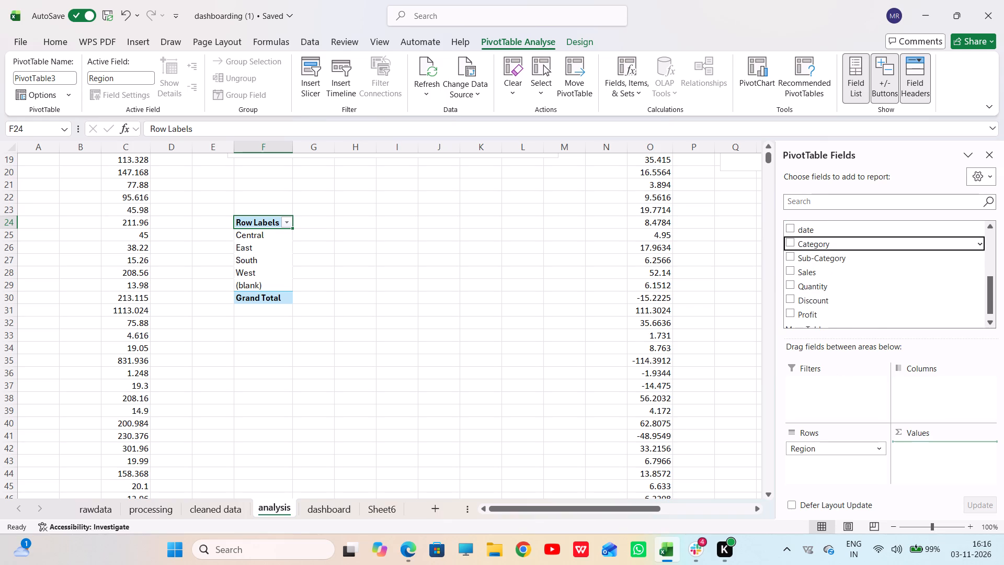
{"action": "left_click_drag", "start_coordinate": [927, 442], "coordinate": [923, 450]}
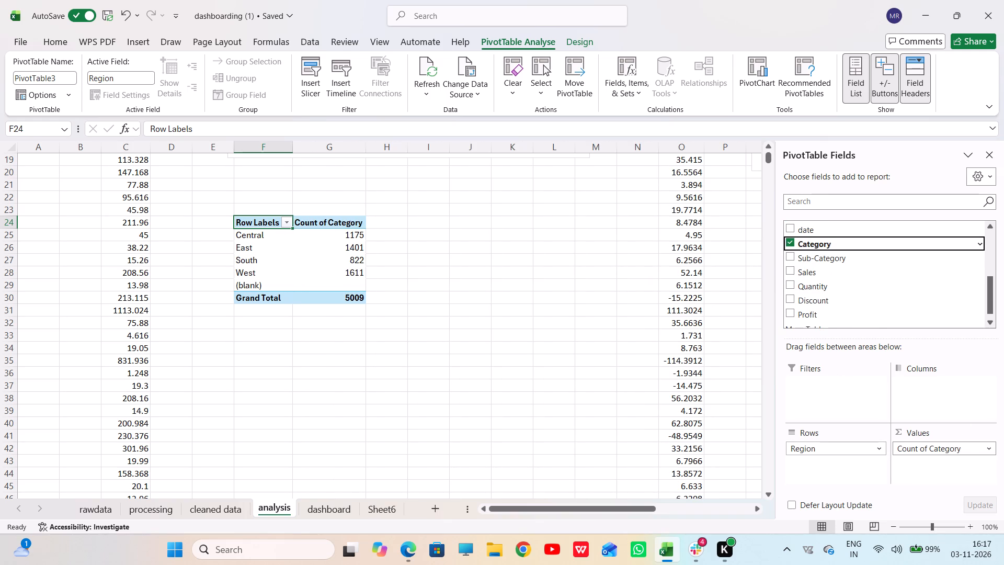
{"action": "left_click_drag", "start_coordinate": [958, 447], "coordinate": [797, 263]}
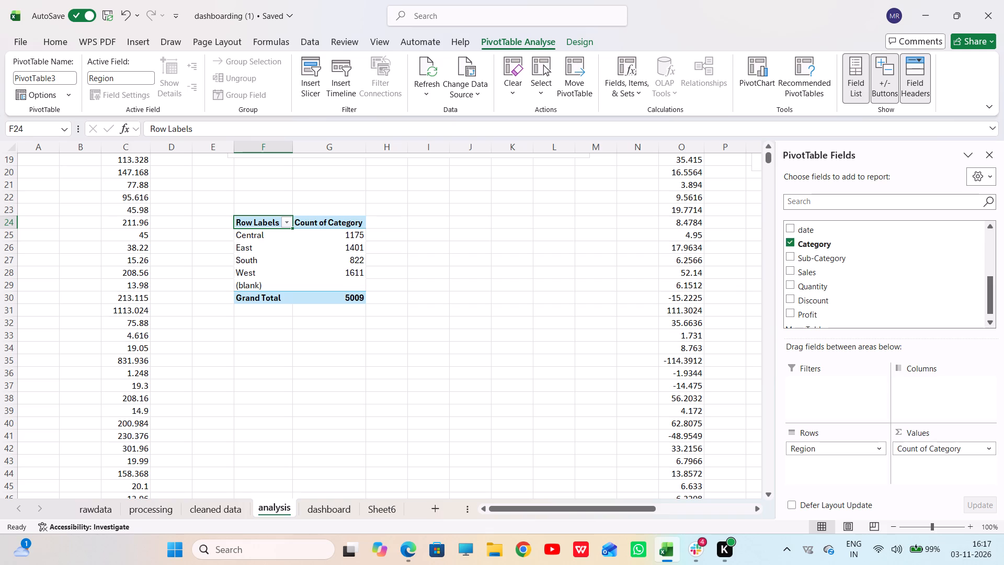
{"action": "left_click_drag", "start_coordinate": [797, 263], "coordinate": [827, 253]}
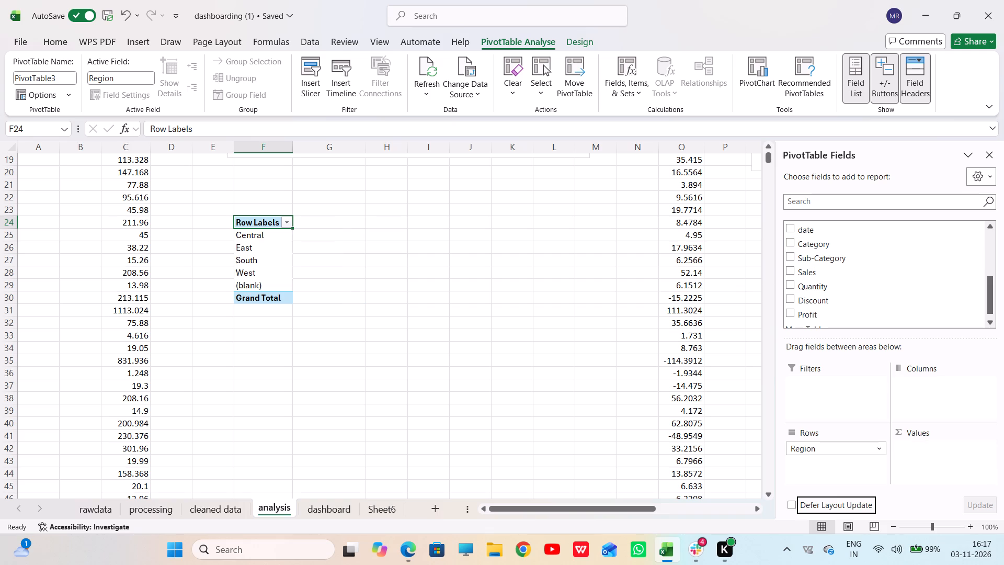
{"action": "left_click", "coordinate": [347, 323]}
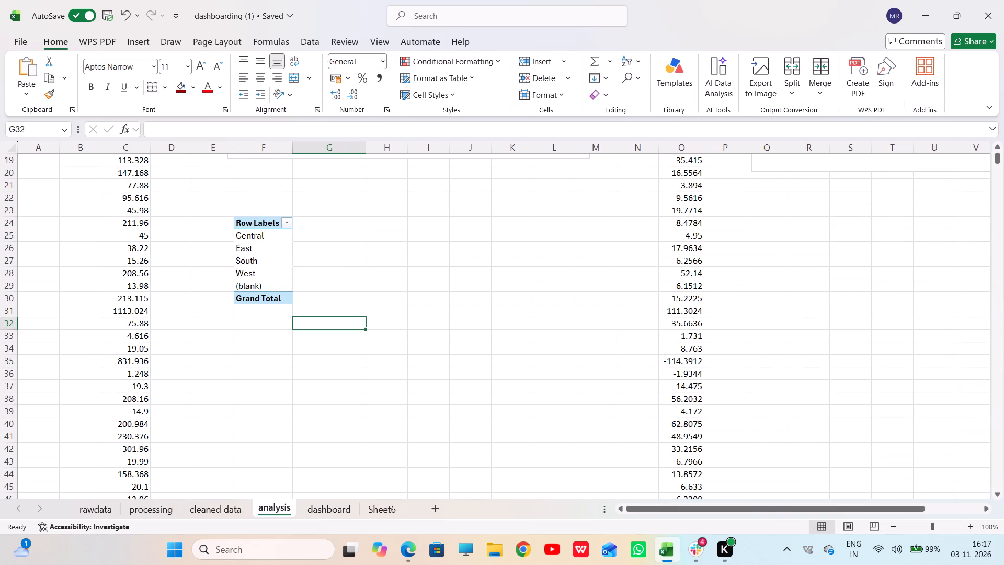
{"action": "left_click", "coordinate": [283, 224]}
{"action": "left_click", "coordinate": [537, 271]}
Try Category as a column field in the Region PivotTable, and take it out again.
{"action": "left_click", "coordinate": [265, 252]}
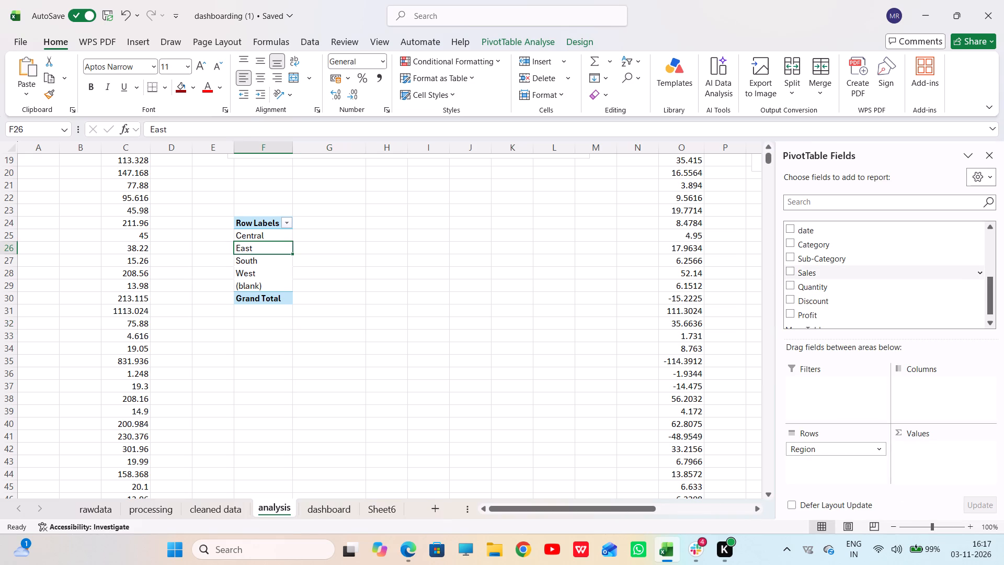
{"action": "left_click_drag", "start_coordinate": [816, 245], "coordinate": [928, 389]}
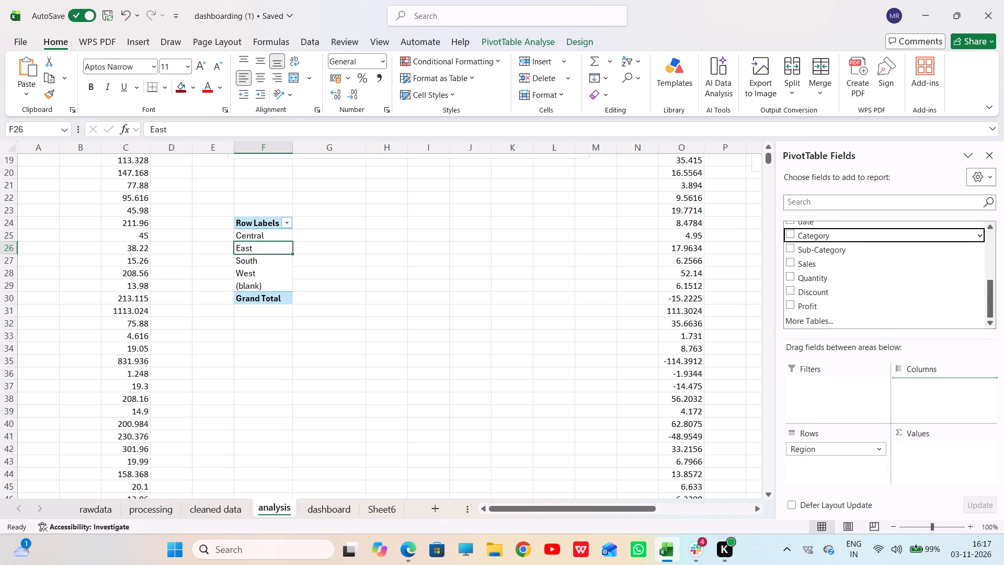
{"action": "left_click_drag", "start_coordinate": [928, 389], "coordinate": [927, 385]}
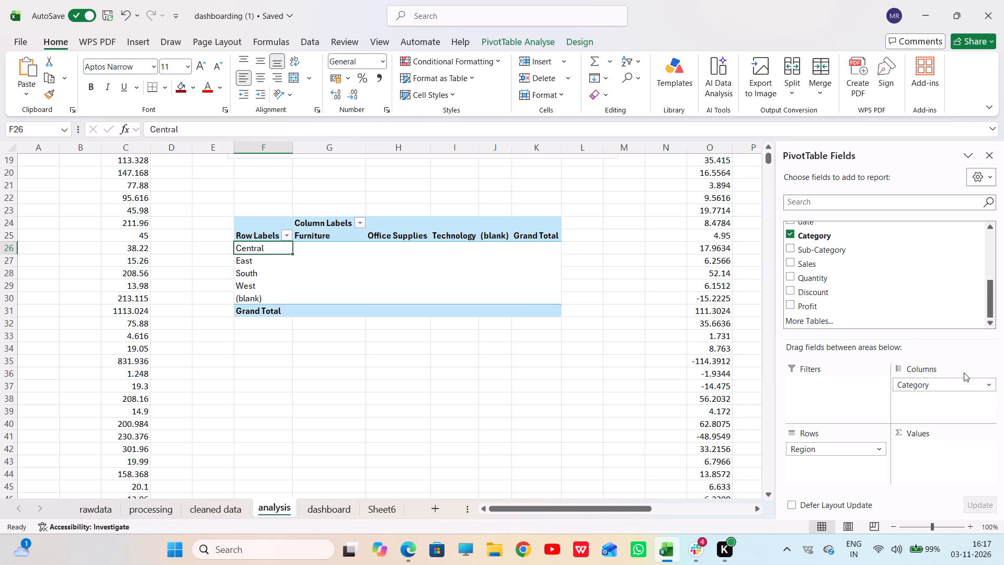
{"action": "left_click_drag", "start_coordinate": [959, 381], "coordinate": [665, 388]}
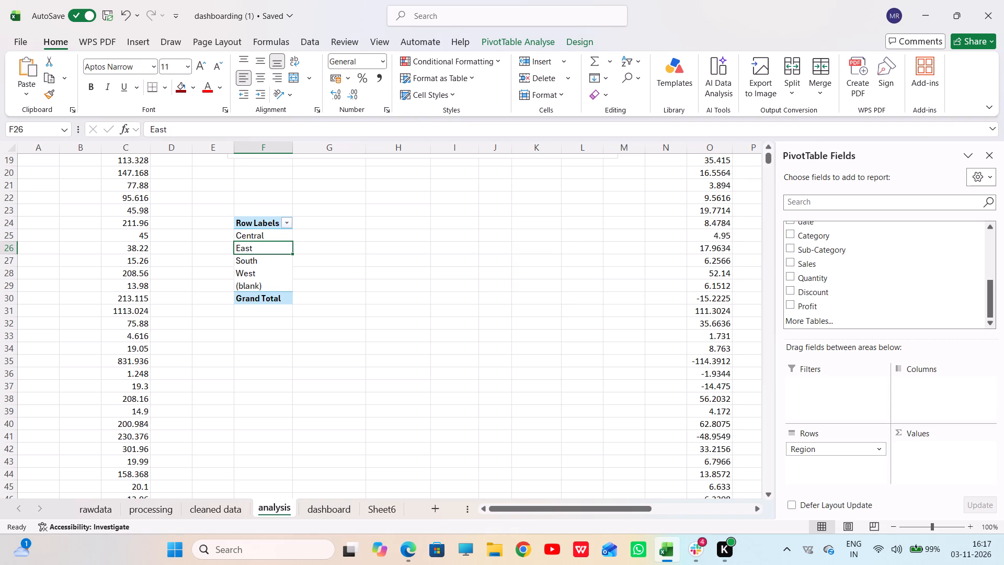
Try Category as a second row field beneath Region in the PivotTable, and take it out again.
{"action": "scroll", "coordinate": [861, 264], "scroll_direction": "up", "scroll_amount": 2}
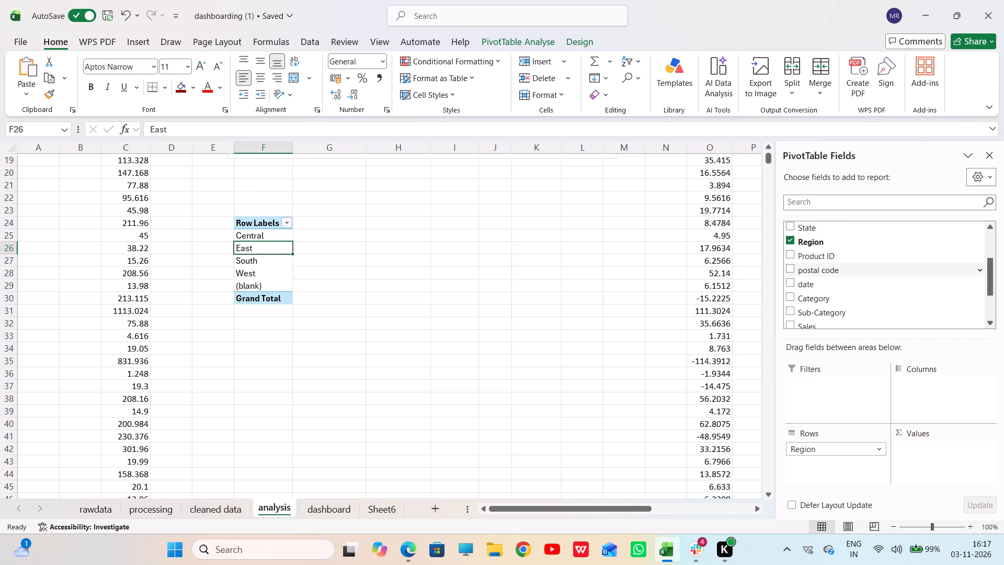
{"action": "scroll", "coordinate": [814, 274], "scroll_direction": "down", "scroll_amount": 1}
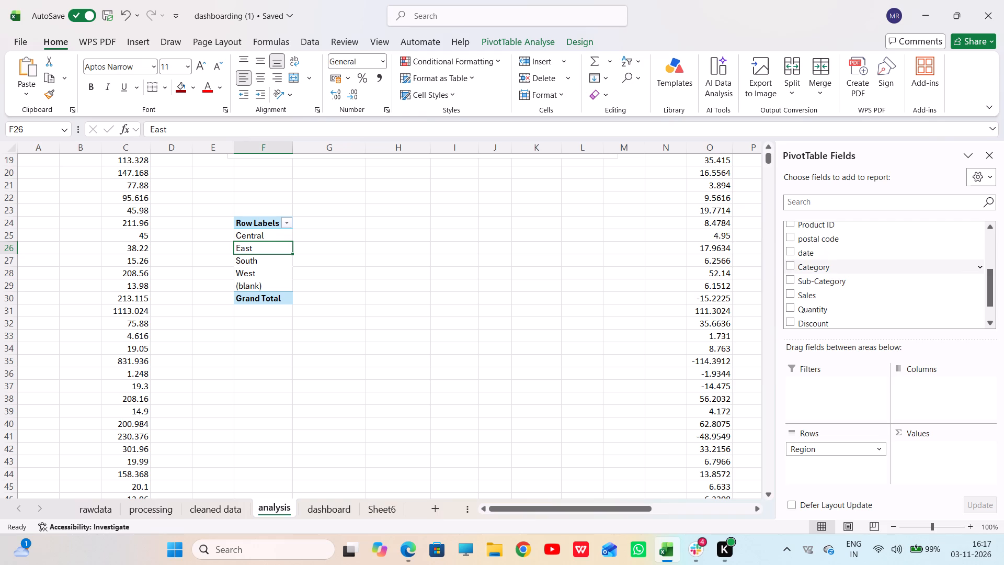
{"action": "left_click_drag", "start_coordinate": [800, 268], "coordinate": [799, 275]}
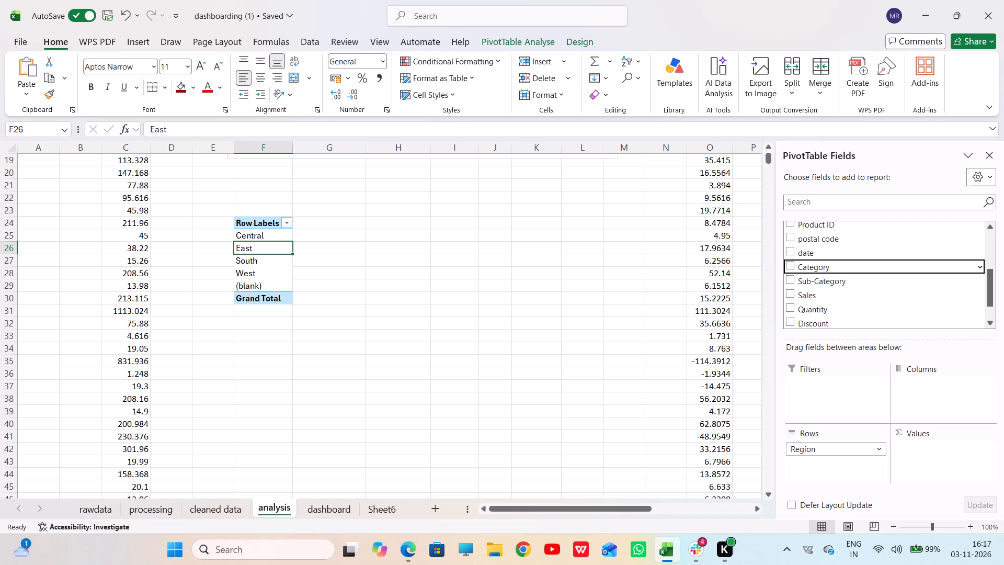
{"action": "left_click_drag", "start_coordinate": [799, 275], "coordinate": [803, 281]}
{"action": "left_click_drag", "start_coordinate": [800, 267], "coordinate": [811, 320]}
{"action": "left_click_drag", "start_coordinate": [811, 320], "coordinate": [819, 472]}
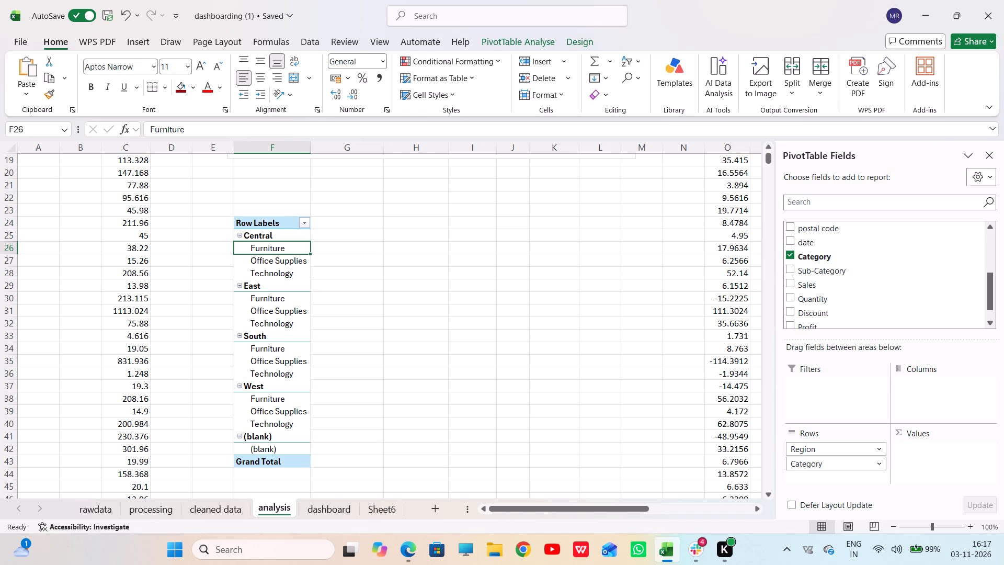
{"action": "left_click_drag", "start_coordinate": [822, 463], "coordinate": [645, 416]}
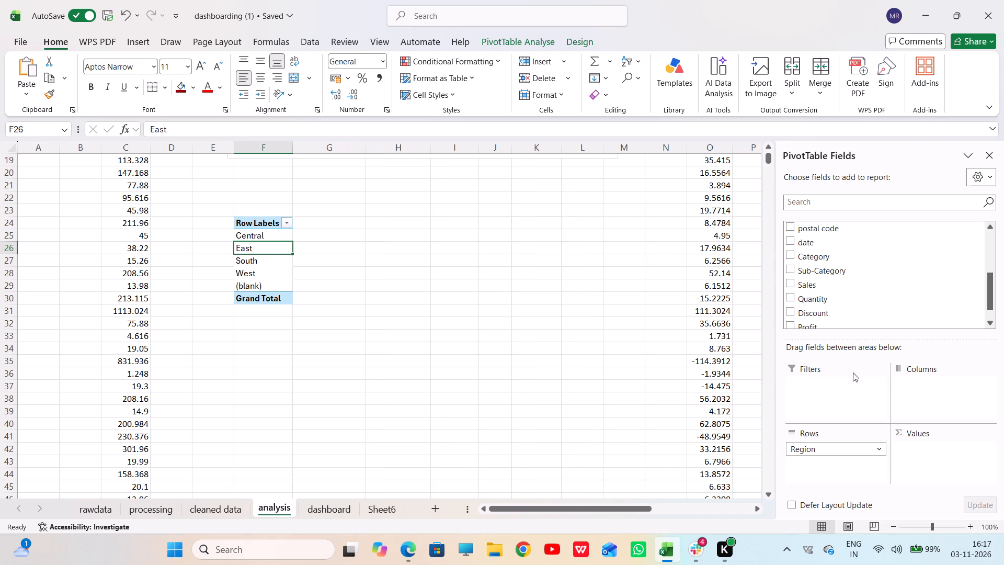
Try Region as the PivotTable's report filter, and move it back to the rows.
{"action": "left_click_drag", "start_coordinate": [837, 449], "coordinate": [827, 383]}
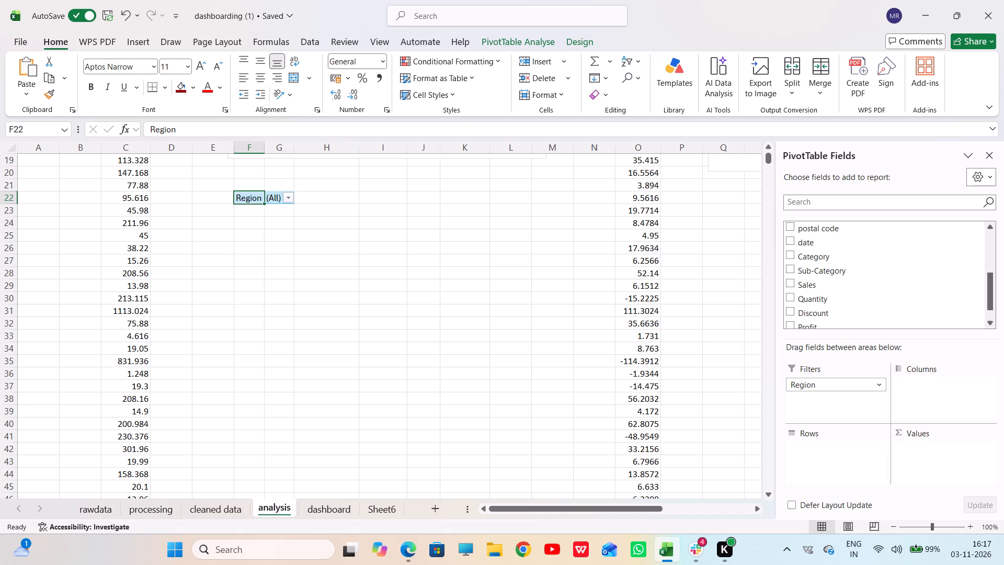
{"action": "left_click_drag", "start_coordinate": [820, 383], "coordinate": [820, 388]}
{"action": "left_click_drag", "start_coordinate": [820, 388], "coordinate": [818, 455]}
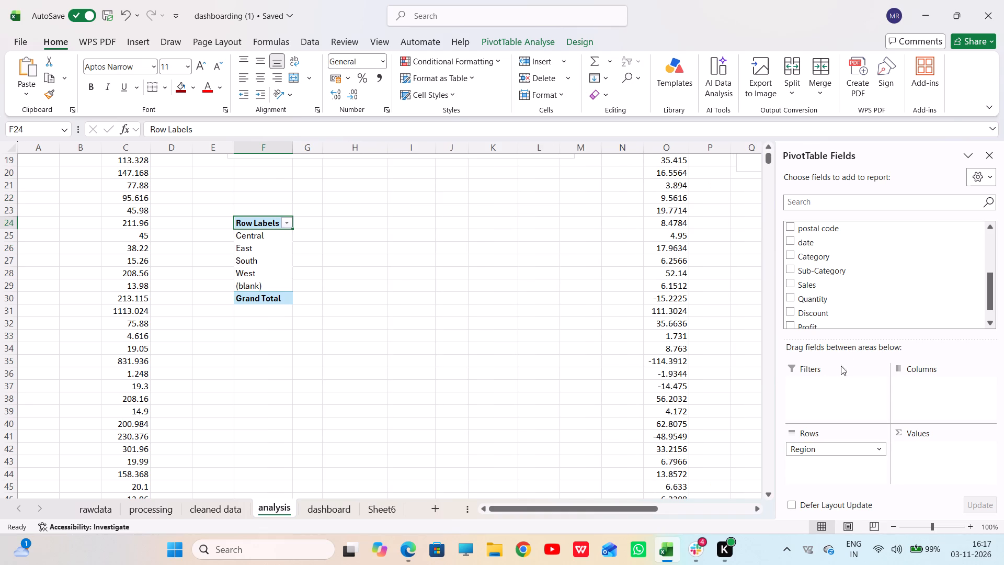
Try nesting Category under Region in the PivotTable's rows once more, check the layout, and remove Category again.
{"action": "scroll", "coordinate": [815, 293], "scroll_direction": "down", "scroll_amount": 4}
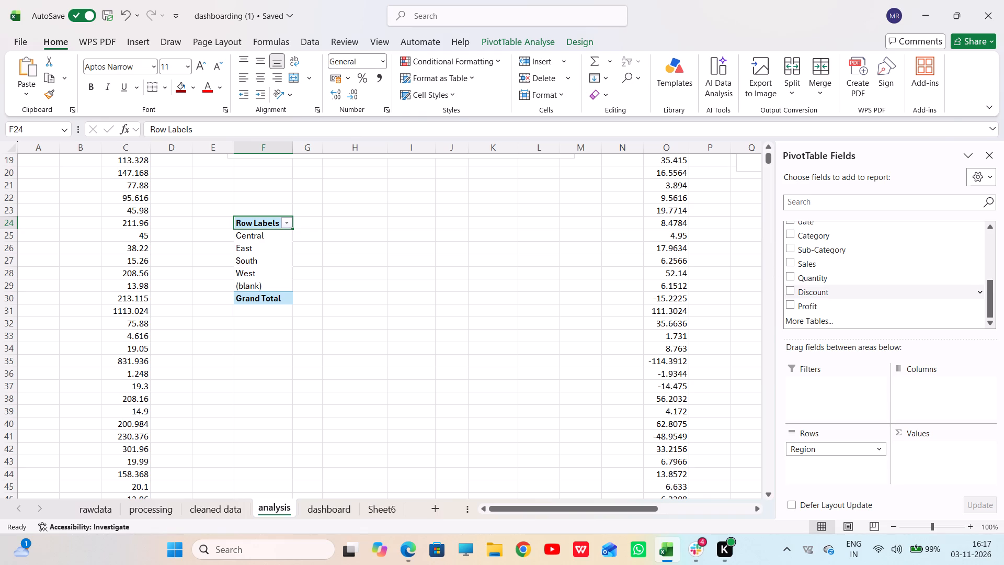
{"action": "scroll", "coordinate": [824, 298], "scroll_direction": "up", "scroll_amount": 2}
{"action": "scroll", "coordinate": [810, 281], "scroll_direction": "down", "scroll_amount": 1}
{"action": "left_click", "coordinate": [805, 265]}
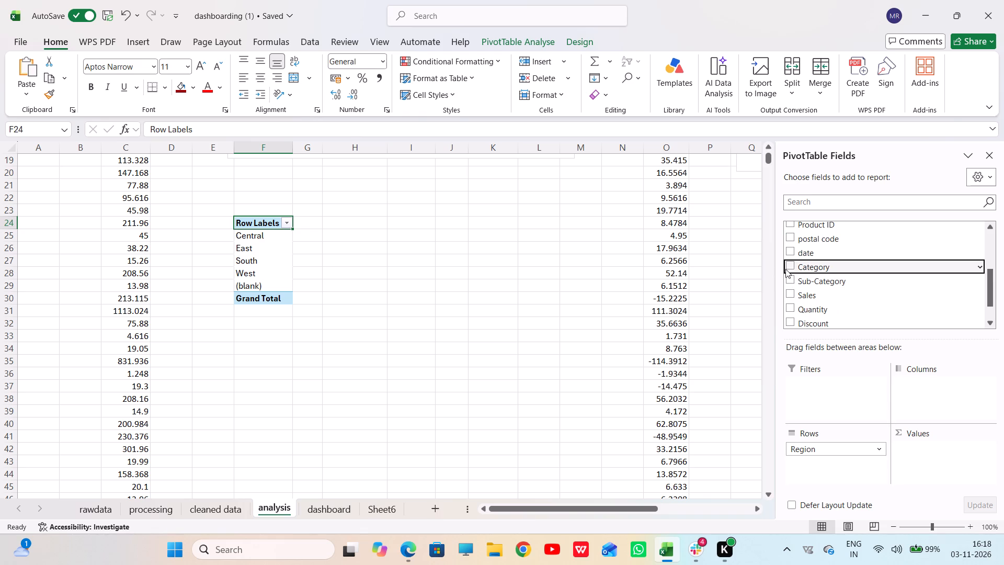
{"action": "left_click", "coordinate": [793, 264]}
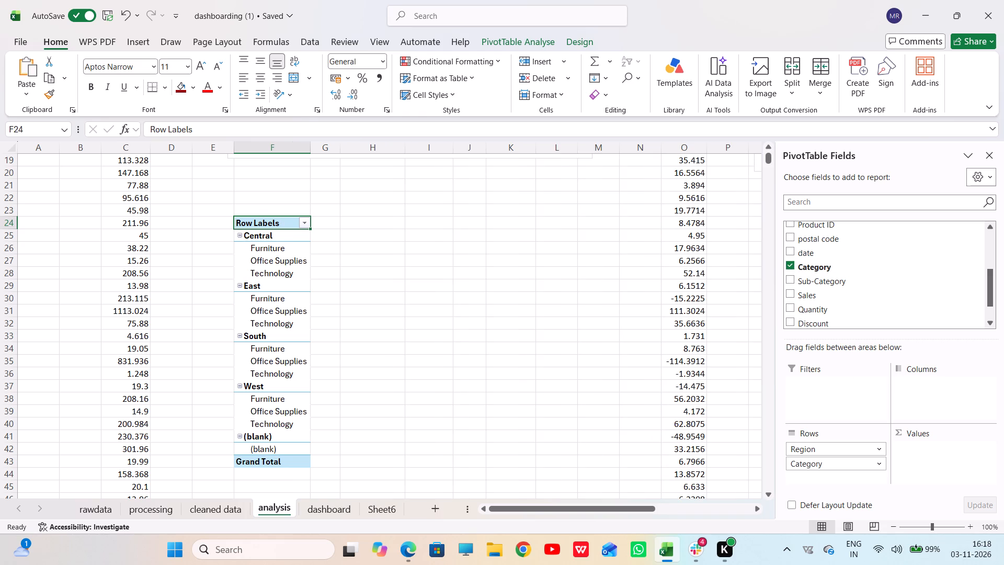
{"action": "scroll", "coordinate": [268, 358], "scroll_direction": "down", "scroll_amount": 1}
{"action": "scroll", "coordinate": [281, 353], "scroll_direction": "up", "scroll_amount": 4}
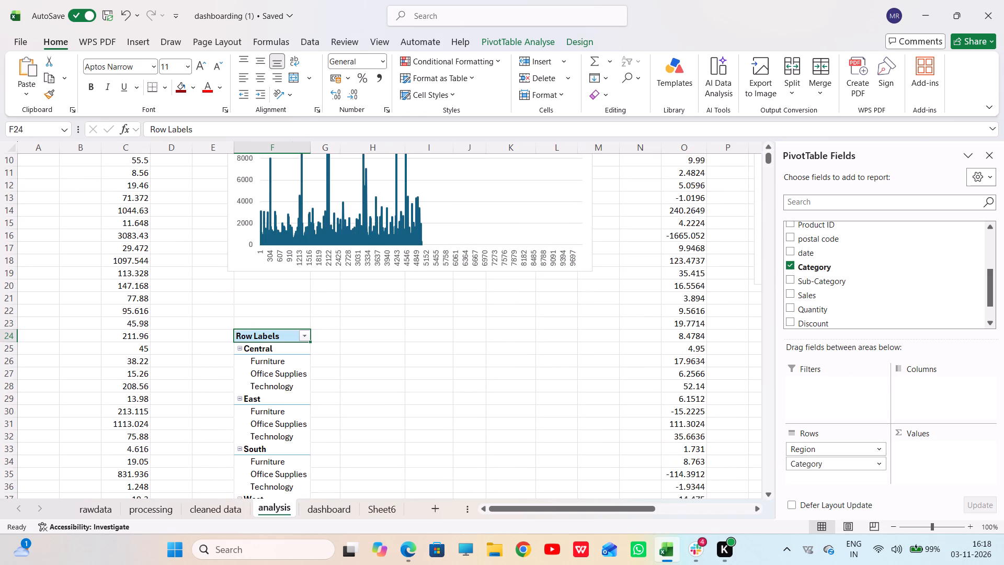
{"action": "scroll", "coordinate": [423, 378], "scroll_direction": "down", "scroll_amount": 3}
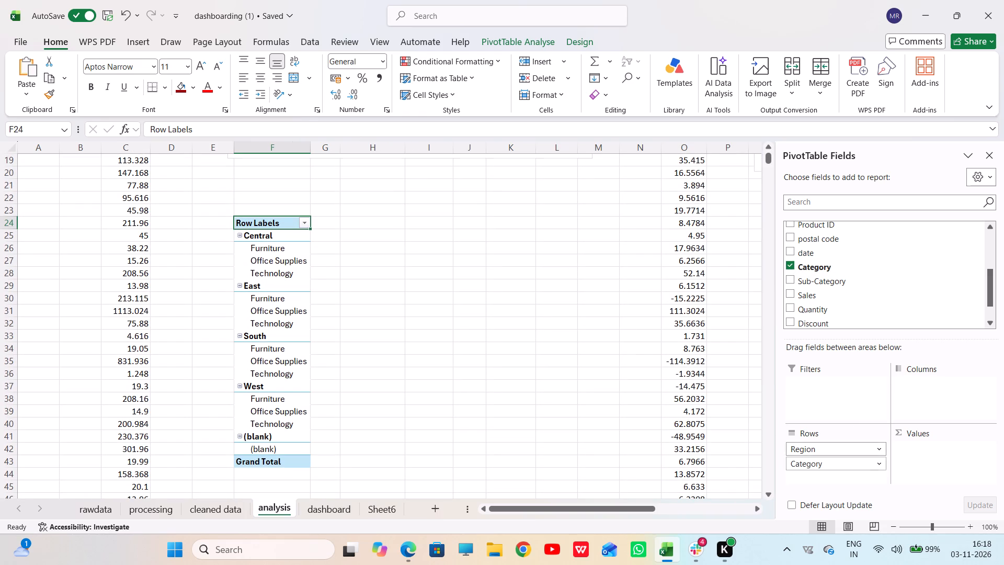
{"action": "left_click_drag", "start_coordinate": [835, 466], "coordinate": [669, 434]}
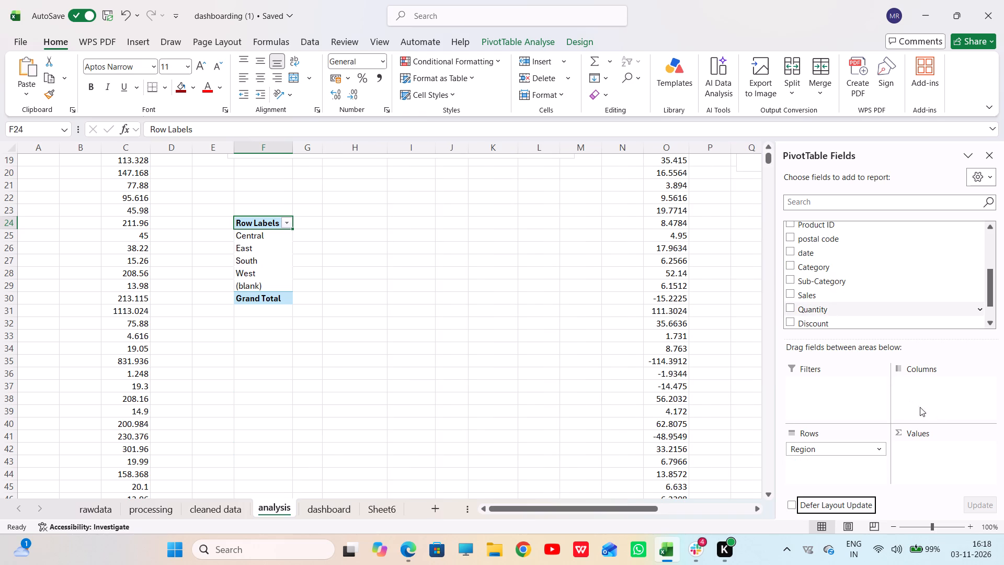
Add the Category field as a report filter of the Region PivotTable.
{"action": "left_click_drag", "start_coordinate": [819, 269], "coordinate": [814, 387]}
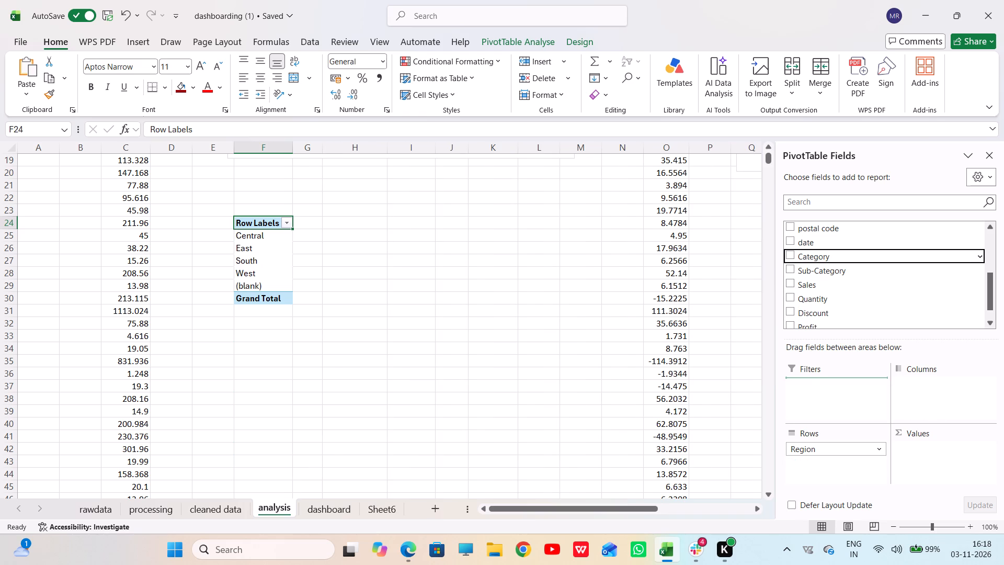
{"action": "left_click_drag", "start_coordinate": [814, 387], "coordinate": [813, 388]}
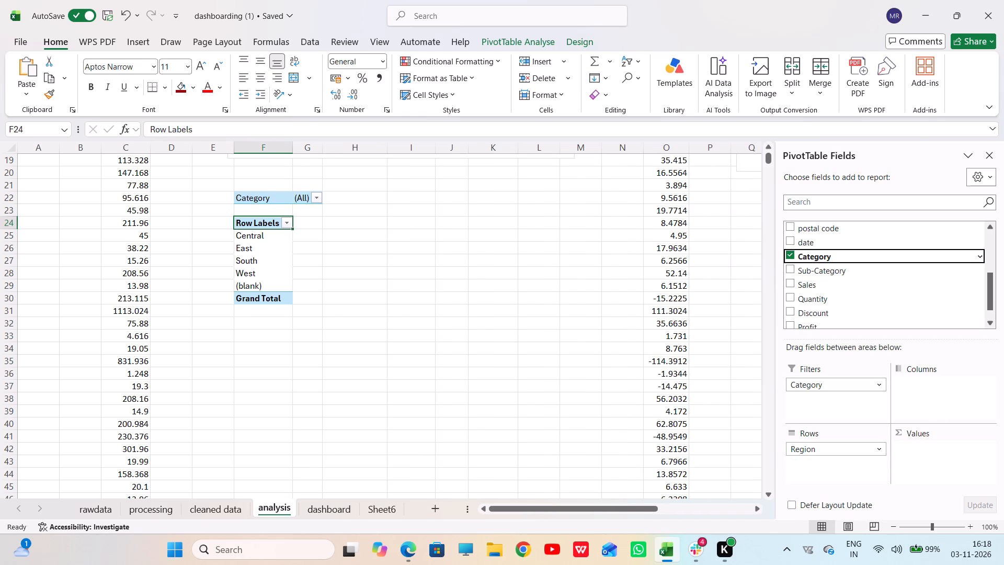
Examine the choices in the Category report filter and the layout of the Region rows beneath it.
{"action": "left_click_drag", "start_coordinate": [268, 196], "coordinate": [342, 211]}
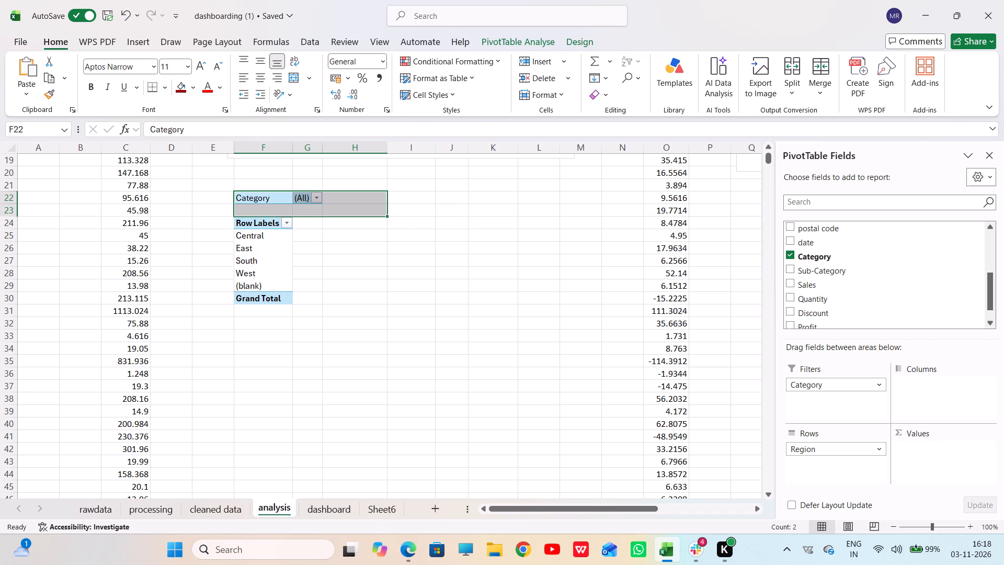
{"action": "left_click", "coordinate": [364, 171]}
{"action": "left_click", "coordinate": [318, 201]}
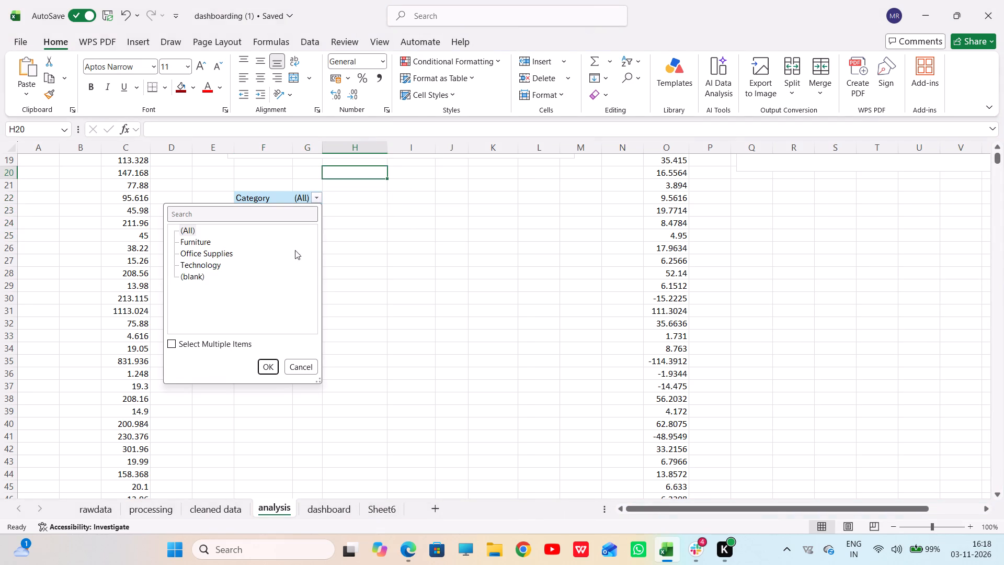
{"action": "left_click", "coordinate": [425, 256]}
{"action": "left_click_drag", "start_coordinate": [255, 250], "coordinate": [267, 254]}
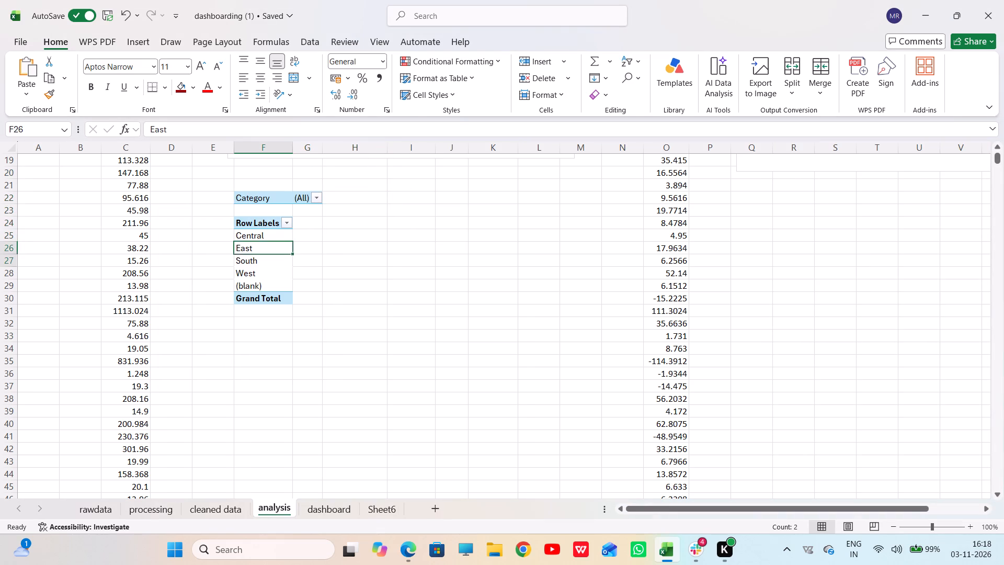
{"action": "left_click_drag", "start_coordinate": [267, 254], "coordinate": [344, 270]}
{"action": "left_click", "coordinate": [493, 207]}
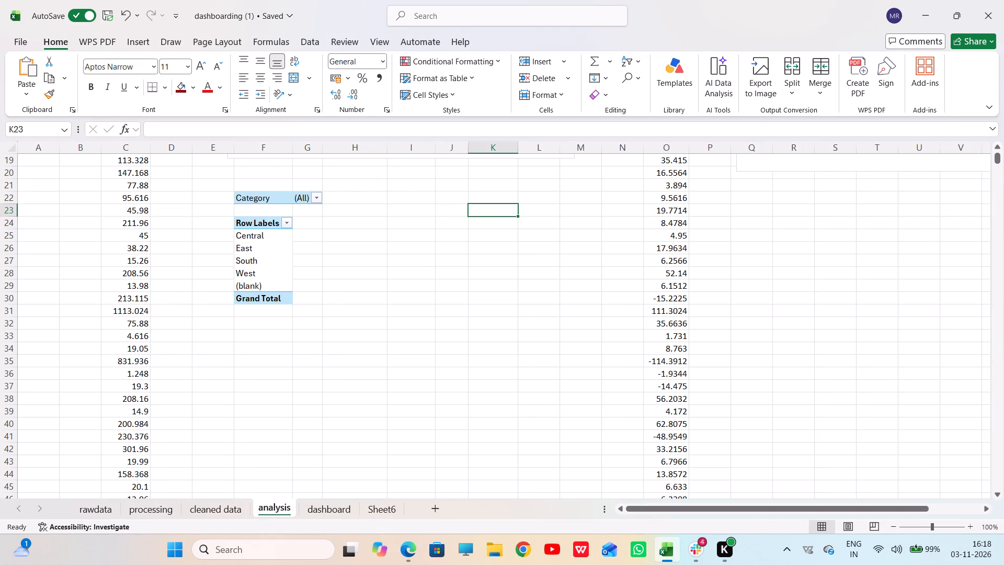
{"action": "left_click_drag", "start_coordinate": [263, 222], "coordinate": [405, 343]}
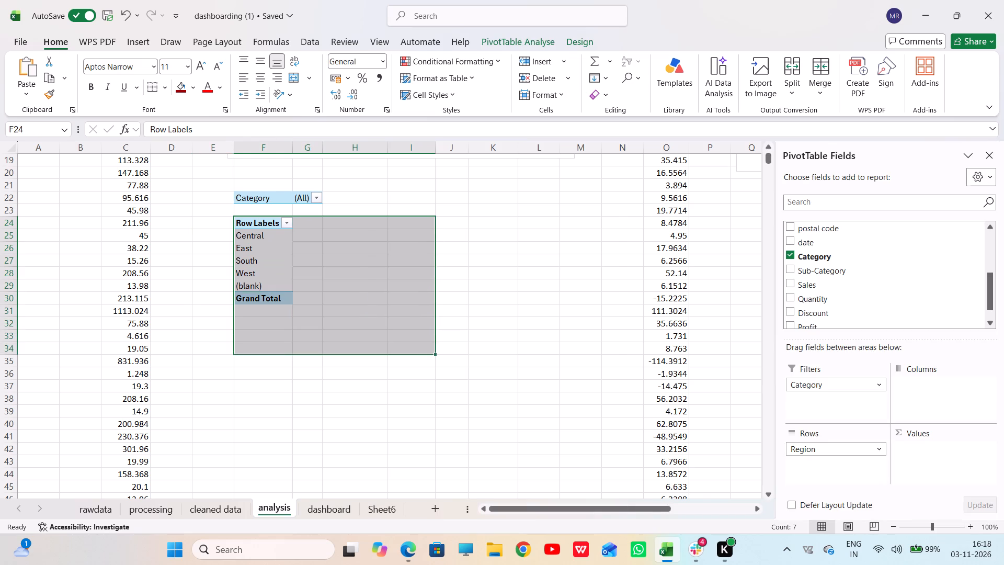
{"action": "left_click", "coordinate": [522, 348]}
Enable selection of multiple items in the PivotTable's Category report filter, keeping all categories included.
{"action": "left_click", "coordinate": [316, 199]}
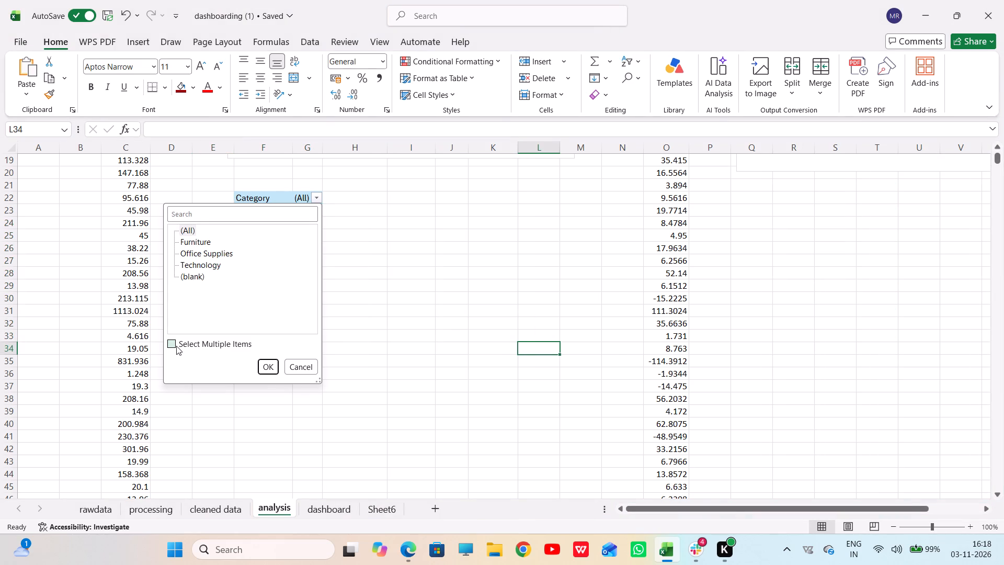
{"action": "left_click", "coordinate": [176, 346]}
{"action": "left_click", "coordinate": [269, 371]}
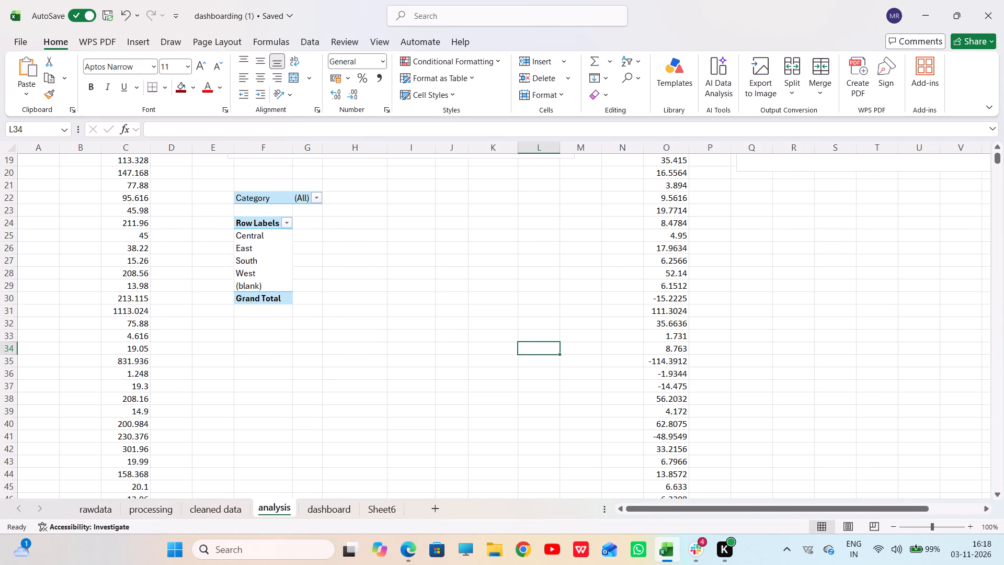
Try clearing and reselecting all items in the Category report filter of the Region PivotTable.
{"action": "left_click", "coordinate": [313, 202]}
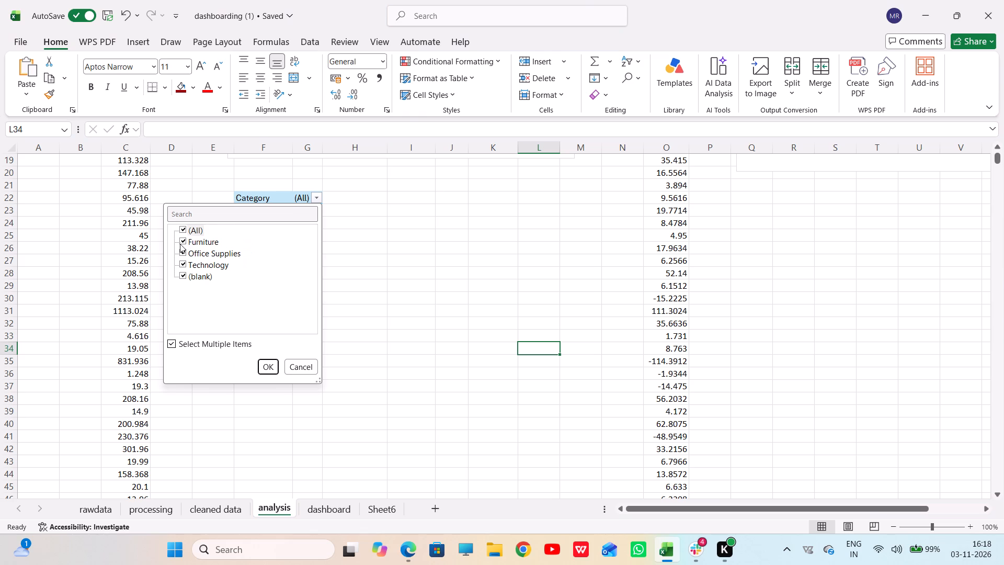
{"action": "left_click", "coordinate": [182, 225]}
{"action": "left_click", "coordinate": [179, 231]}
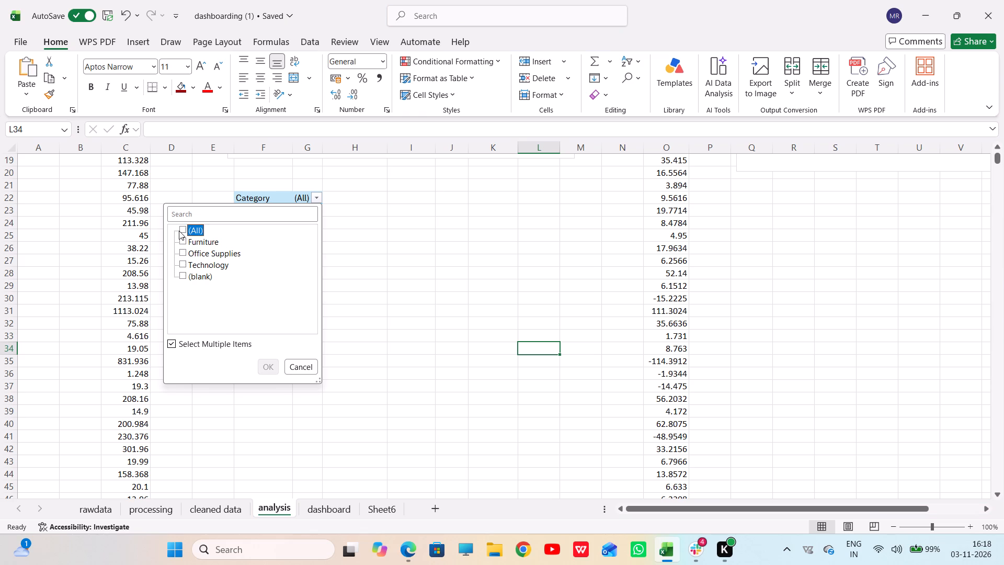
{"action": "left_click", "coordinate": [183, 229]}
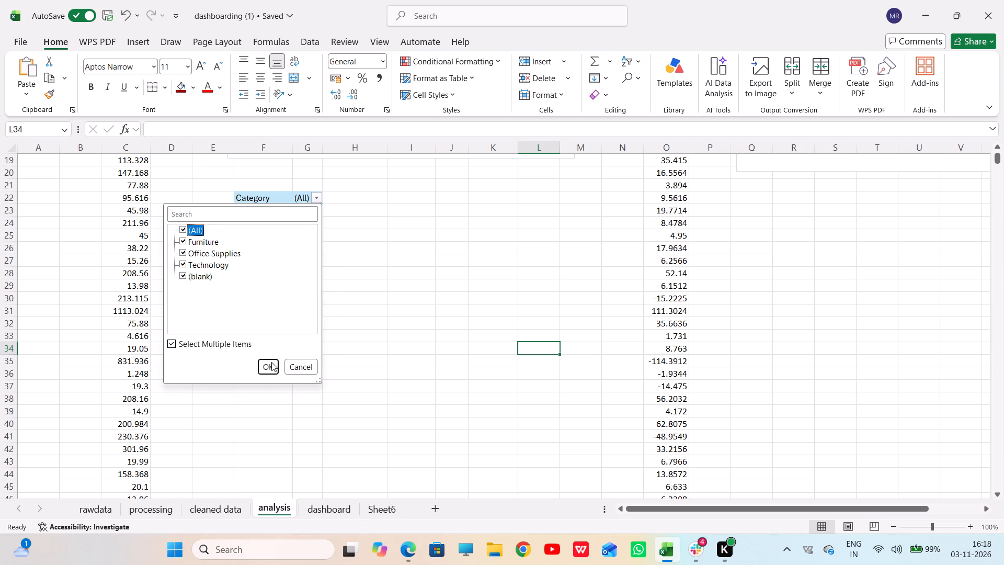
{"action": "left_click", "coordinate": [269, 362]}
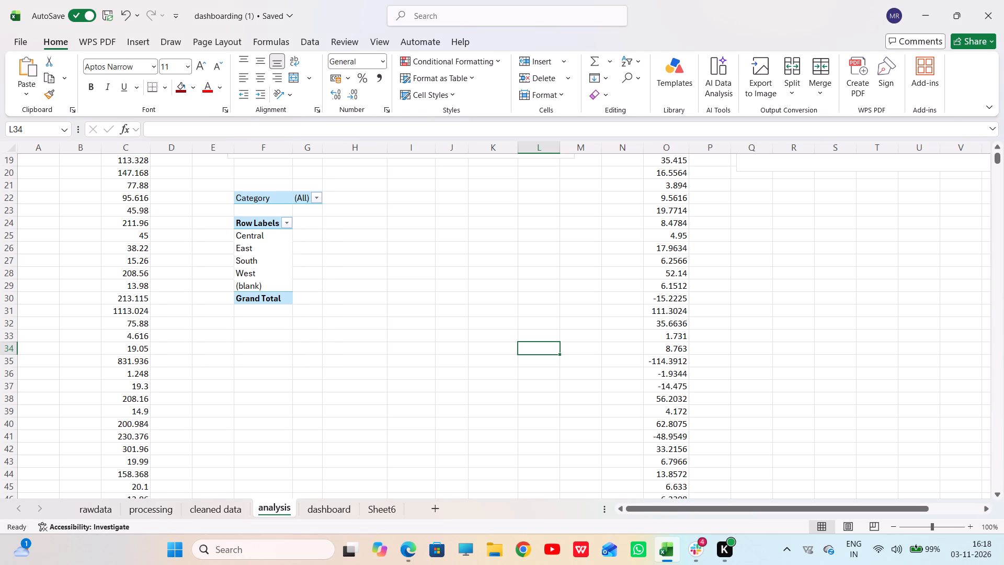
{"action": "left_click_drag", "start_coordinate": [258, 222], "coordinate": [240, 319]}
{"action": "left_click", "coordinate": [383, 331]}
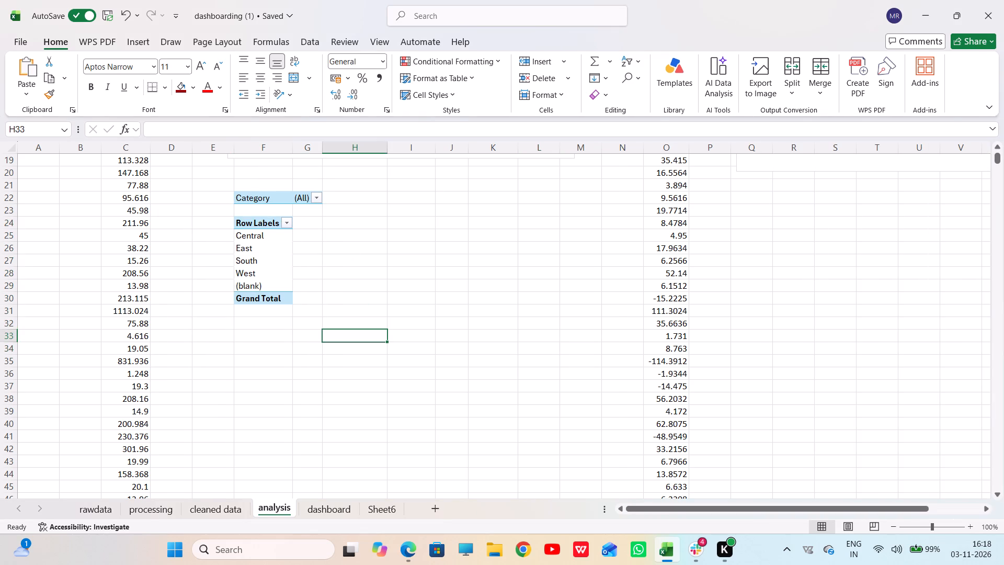
Remove the Category field from the report filter of the Region PivotTable.
{"action": "left_click", "coordinate": [283, 198]}
{"action": "left_click", "coordinate": [310, 202]}
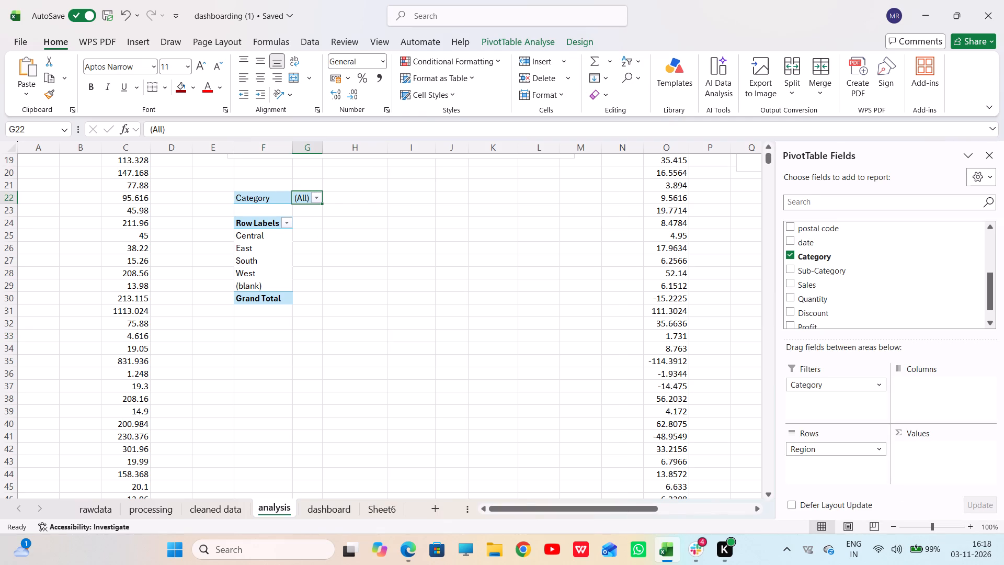
{"action": "left_click_drag", "start_coordinate": [826, 386], "coordinate": [479, 438]}
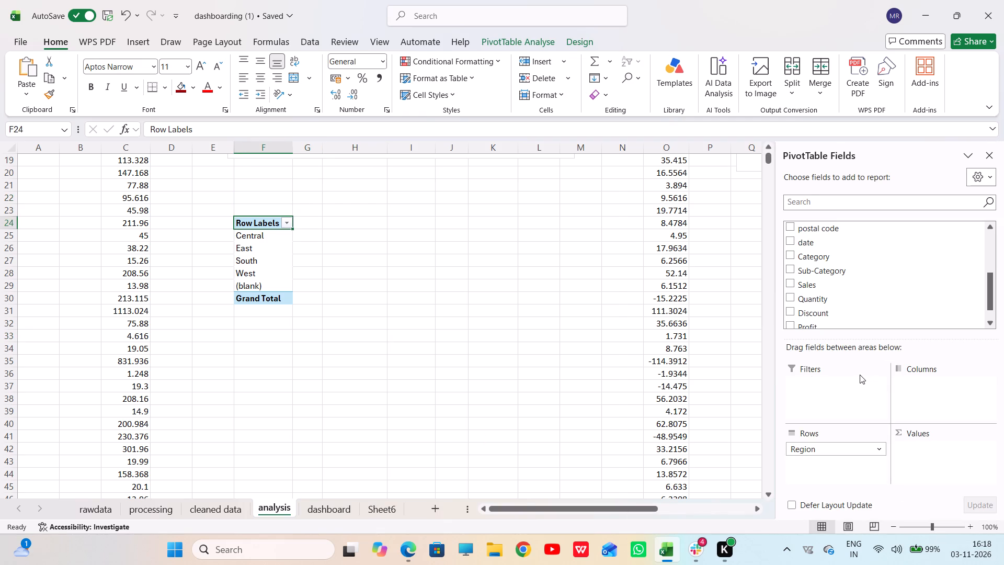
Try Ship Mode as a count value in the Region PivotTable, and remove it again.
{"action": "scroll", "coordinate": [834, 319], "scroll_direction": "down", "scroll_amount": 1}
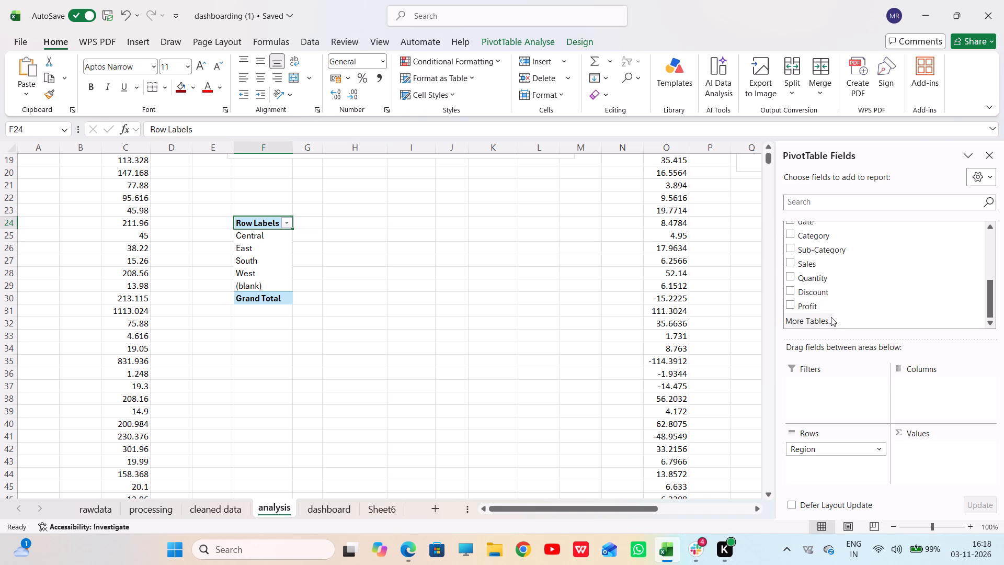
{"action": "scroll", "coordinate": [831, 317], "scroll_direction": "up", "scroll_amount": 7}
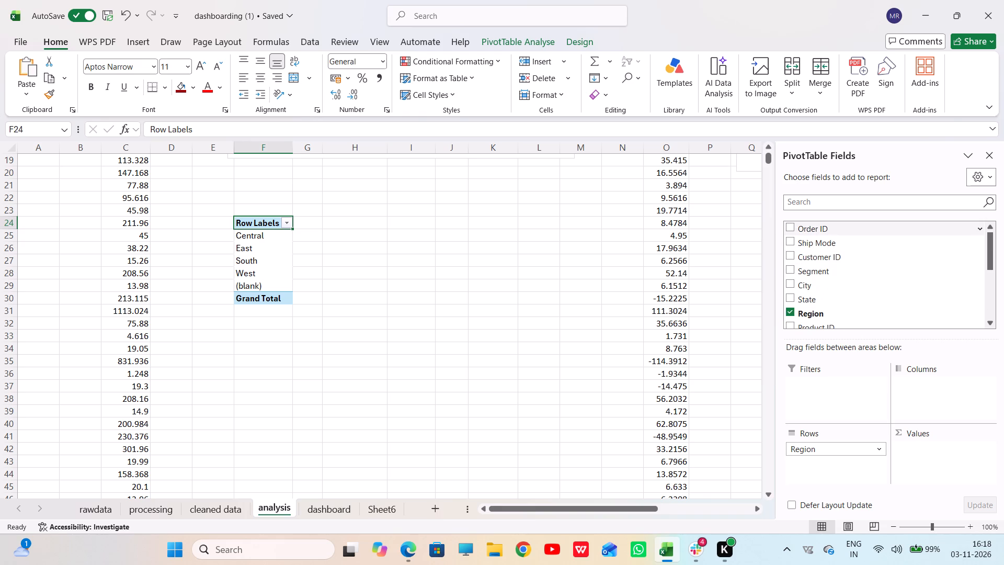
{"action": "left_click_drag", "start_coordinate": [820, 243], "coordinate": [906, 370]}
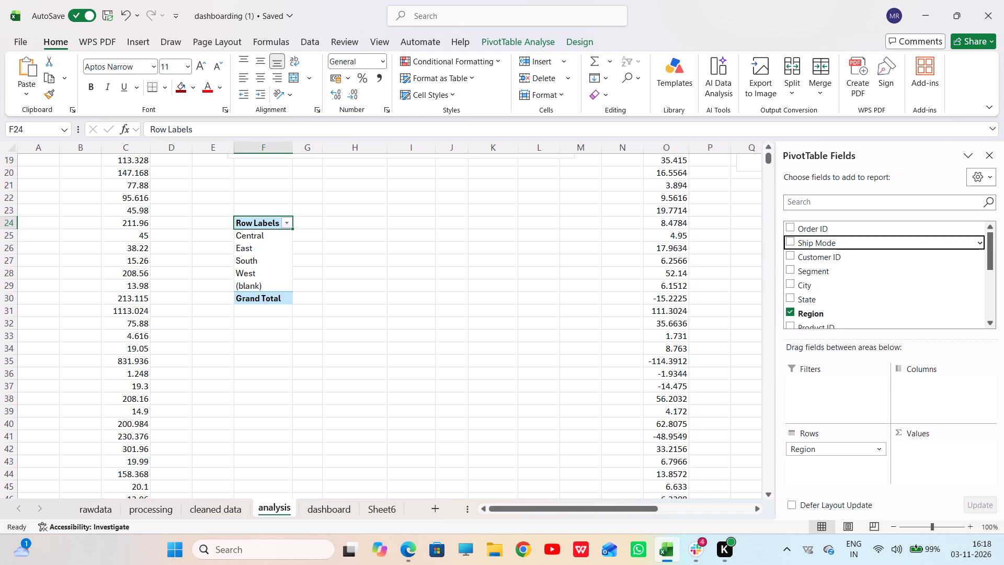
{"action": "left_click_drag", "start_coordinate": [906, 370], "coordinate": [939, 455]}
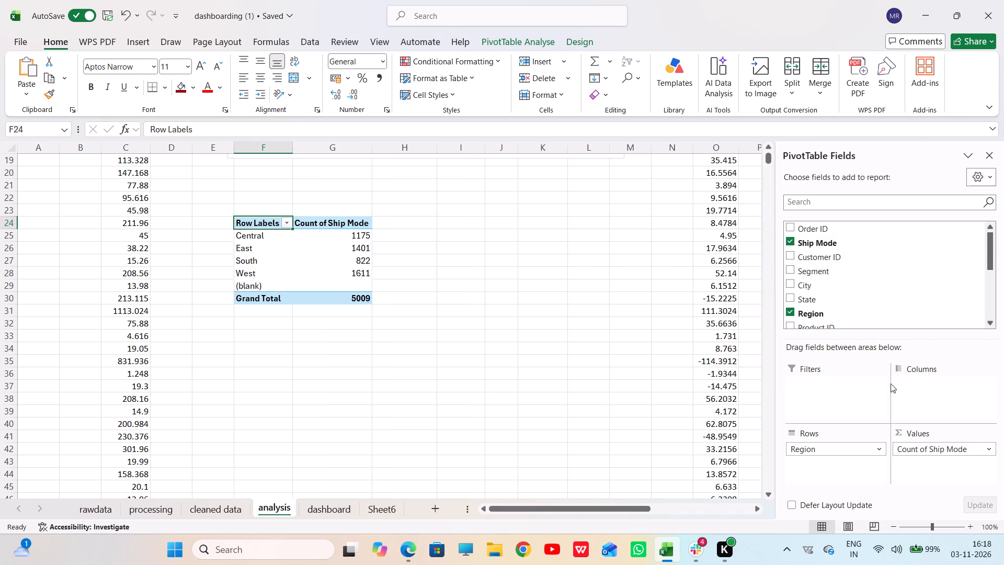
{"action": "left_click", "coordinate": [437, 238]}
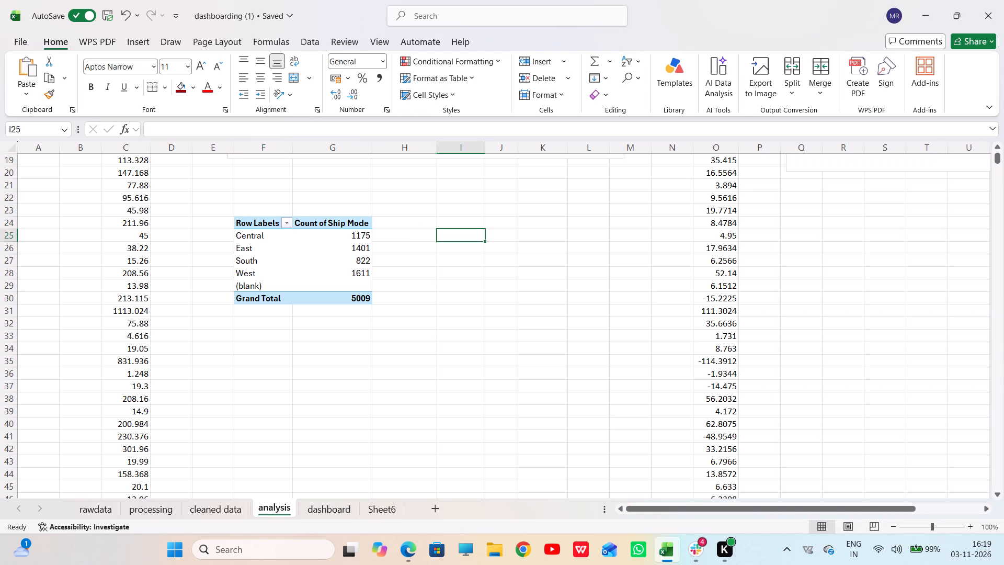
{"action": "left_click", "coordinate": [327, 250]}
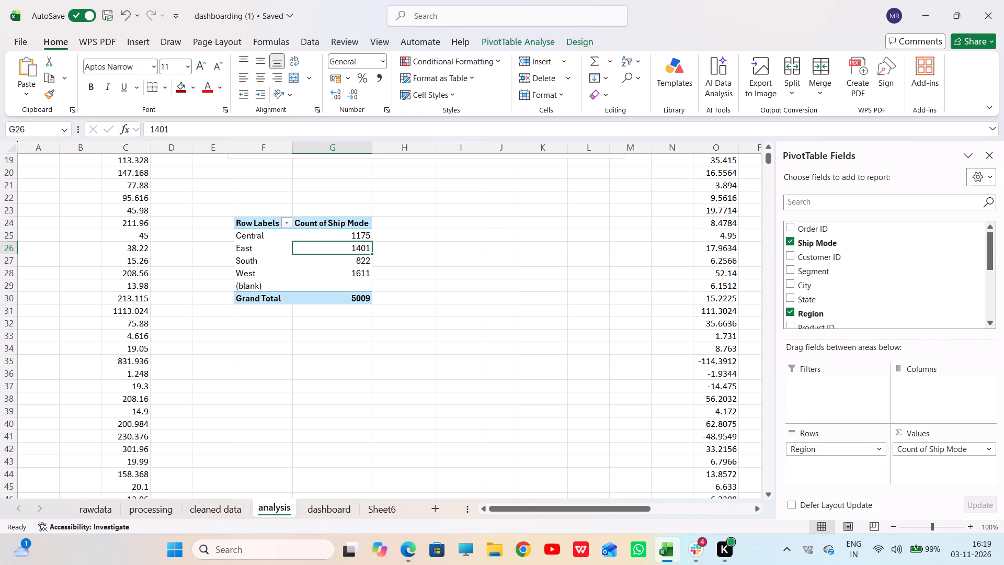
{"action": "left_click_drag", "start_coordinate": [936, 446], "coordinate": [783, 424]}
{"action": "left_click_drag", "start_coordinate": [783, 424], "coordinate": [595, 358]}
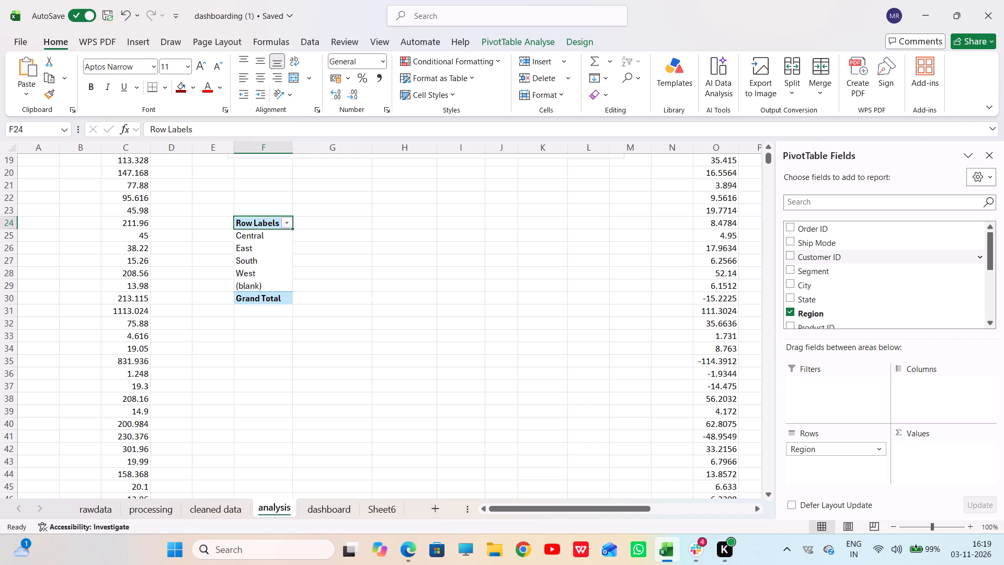
Insert another PivotTable from columns A to P of the cleaned data, placed at cell H31 of the analysis sheet.
{"action": "left_click", "coordinate": [221, 506]}
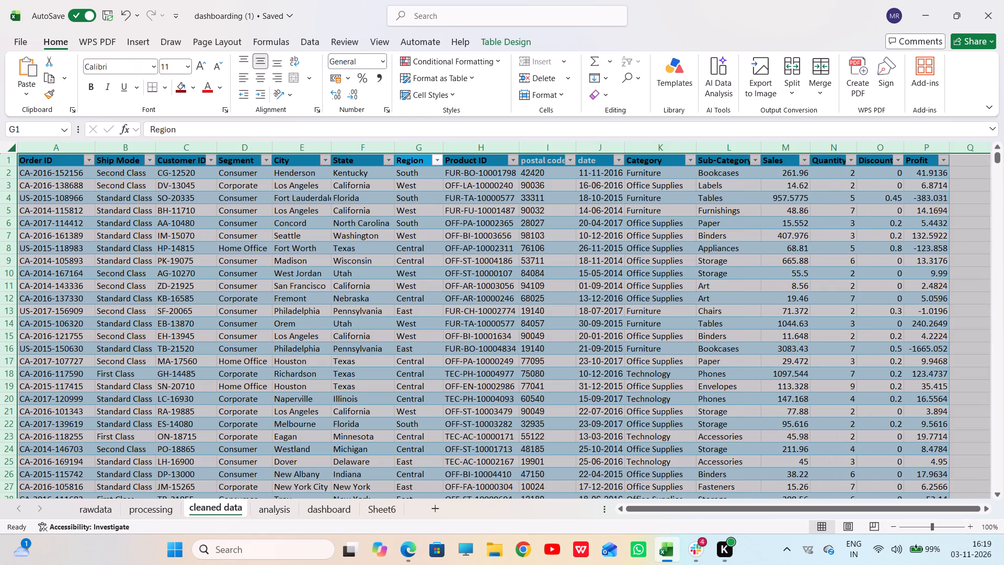
{"action": "left_click", "coordinate": [136, 36]}
{"action": "left_click", "coordinate": [25, 75]}
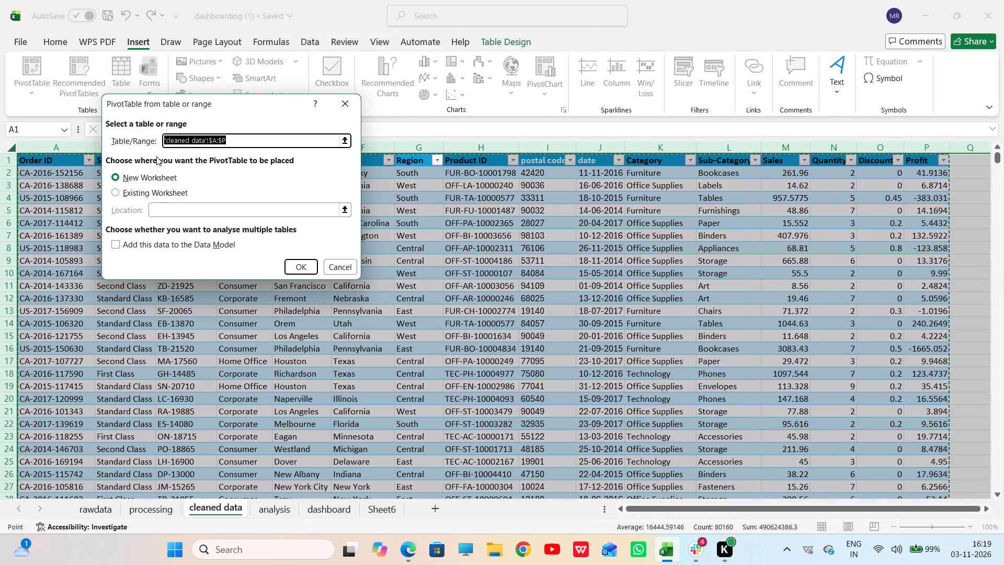
{"action": "left_click", "coordinate": [173, 188]}
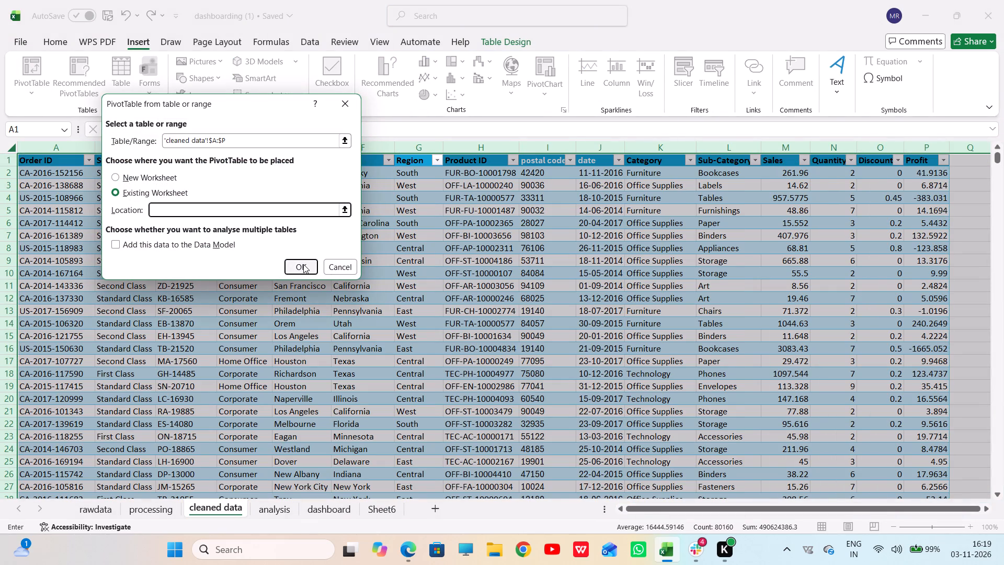
{"action": "left_click", "coordinate": [280, 510]}
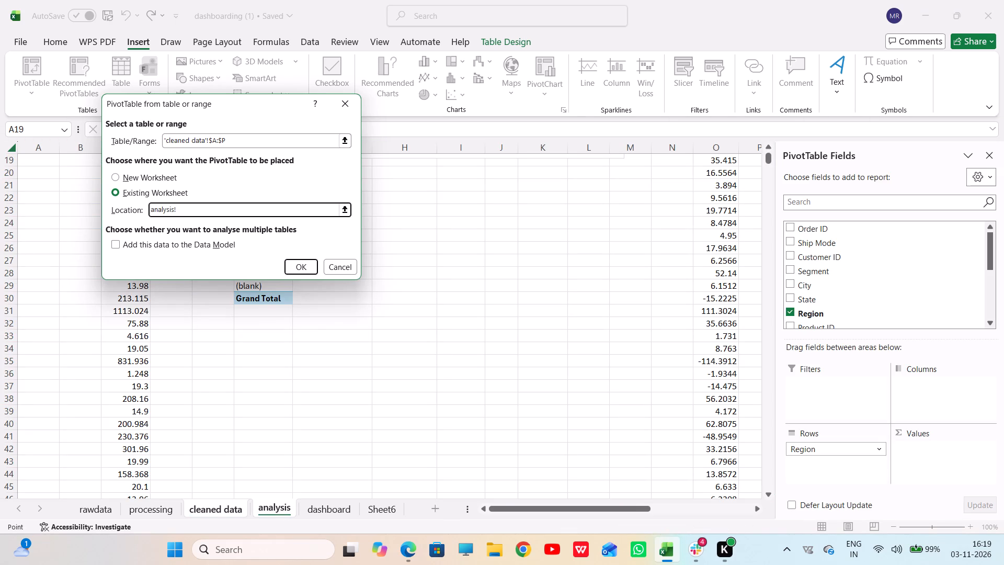
{"action": "left_click", "coordinate": [403, 315]}
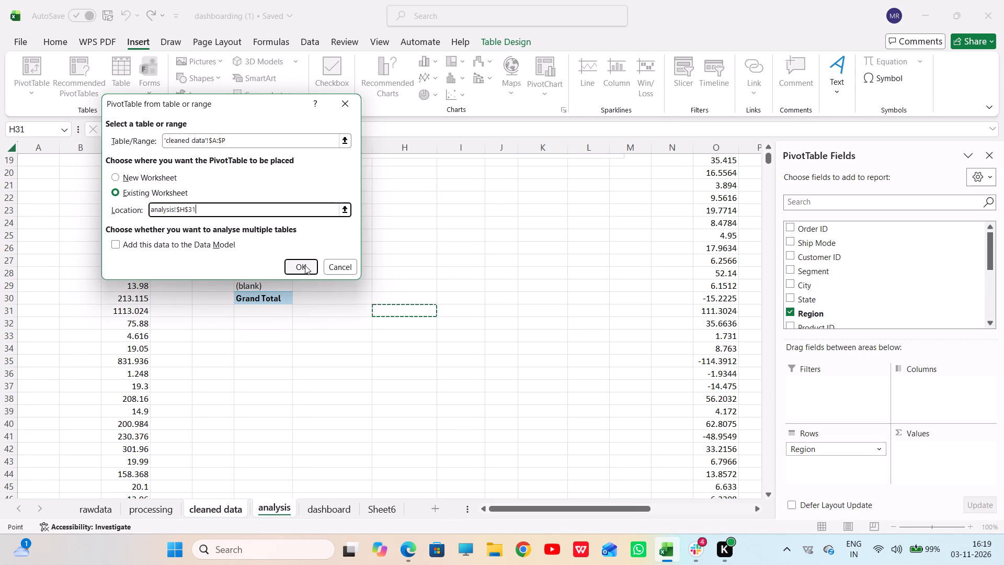
{"action": "left_click", "coordinate": [305, 265]}
Add the Category field to the rows of the new PivotTable at H31.
{"action": "scroll", "coordinate": [509, 338], "scroll_direction": "down", "scroll_amount": 2}
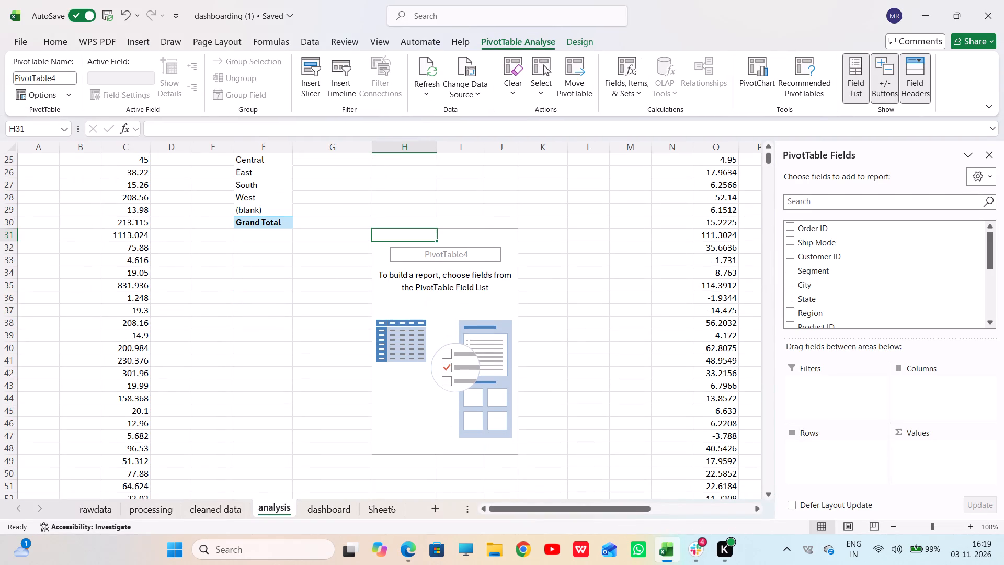
{"action": "scroll", "coordinate": [478, 330], "scroll_direction": "up", "scroll_amount": 1}
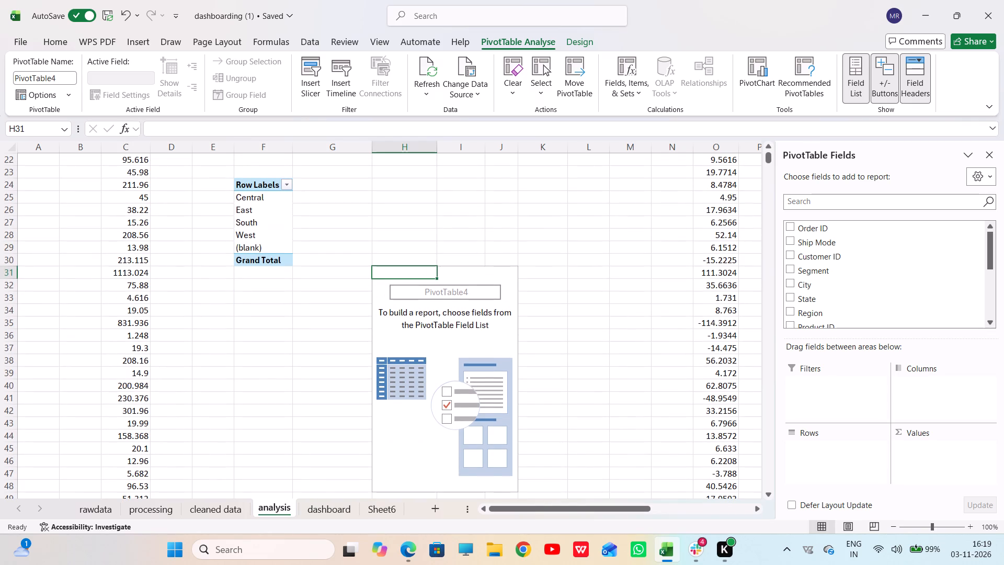
{"action": "scroll", "coordinate": [806, 269], "scroll_direction": "down", "scroll_amount": 1}
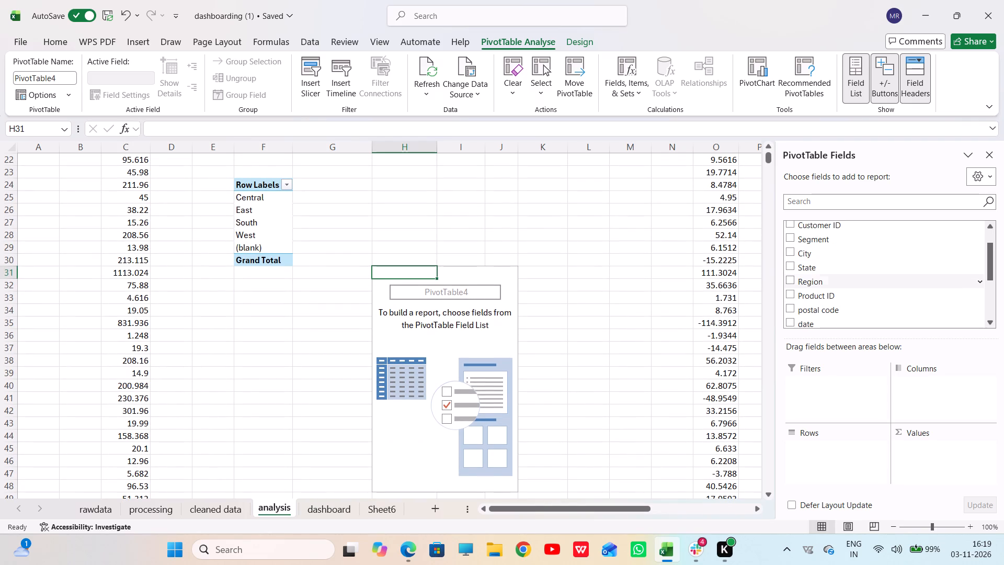
{"action": "scroll", "coordinate": [812, 283], "scroll_direction": "down", "scroll_amount": 1}
{"action": "left_click", "coordinate": [808, 312]}
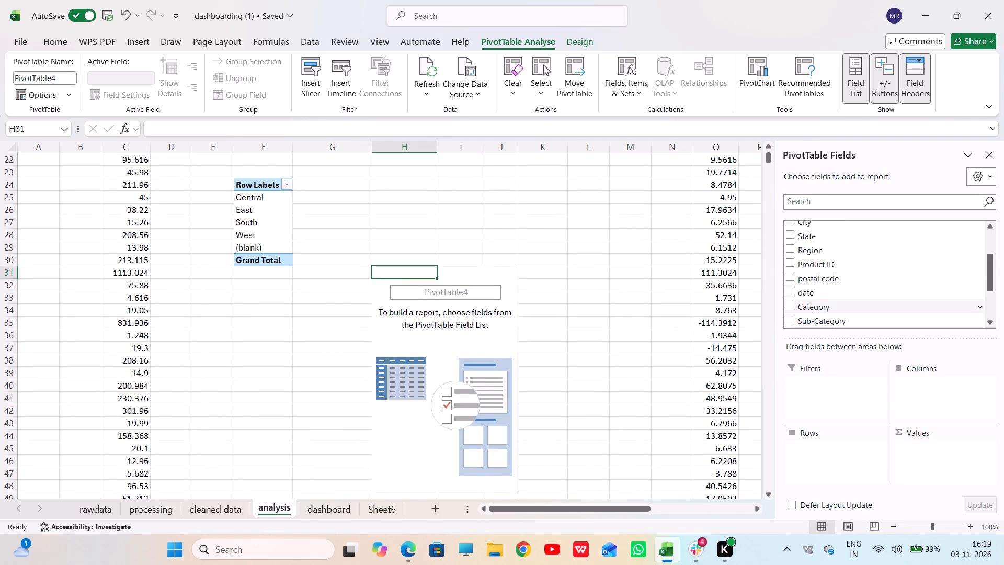
{"action": "left_click_drag", "start_coordinate": [813, 307], "coordinate": [808, 442]}
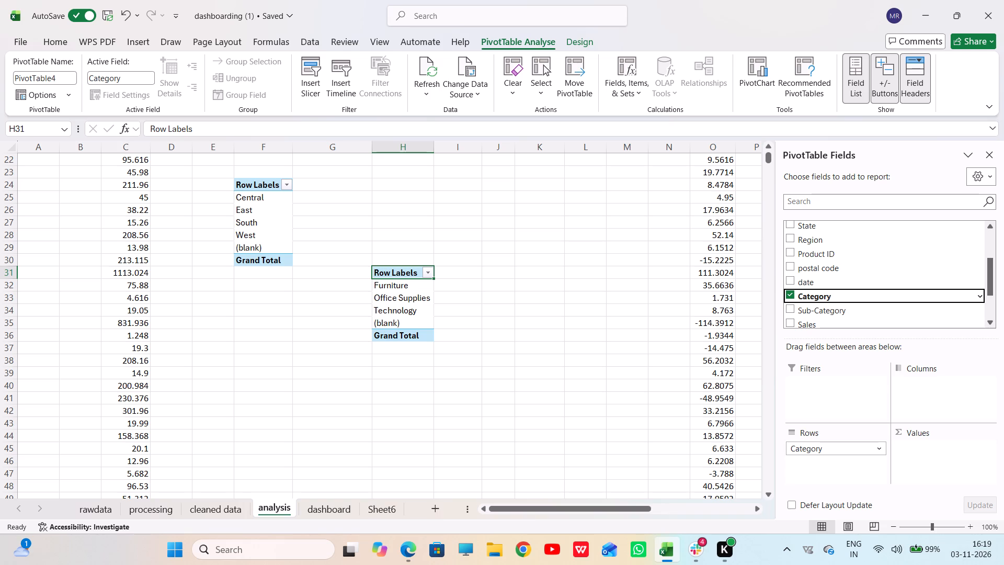
Examine the Category PivotTable on the analysis sheet and the layout of the dashboard sheet.
{"action": "left_click_drag", "start_coordinate": [394, 268], "coordinate": [393, 267]}
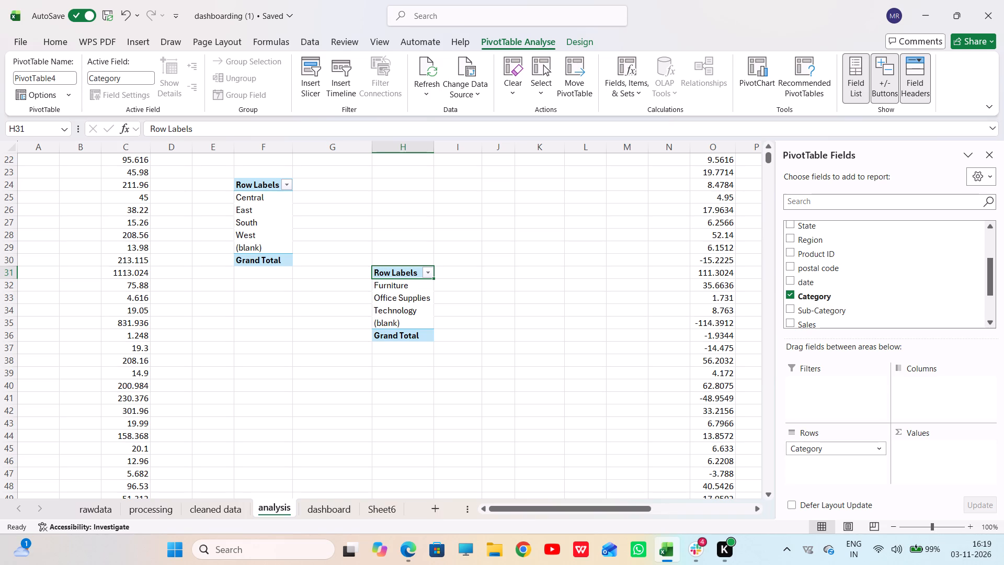
{"action": "left_click_drag", "start_coordinate": [393, 267], "coordinate": [393, 279]}
{"action": "left_click", "coordinate": [498, 250]}
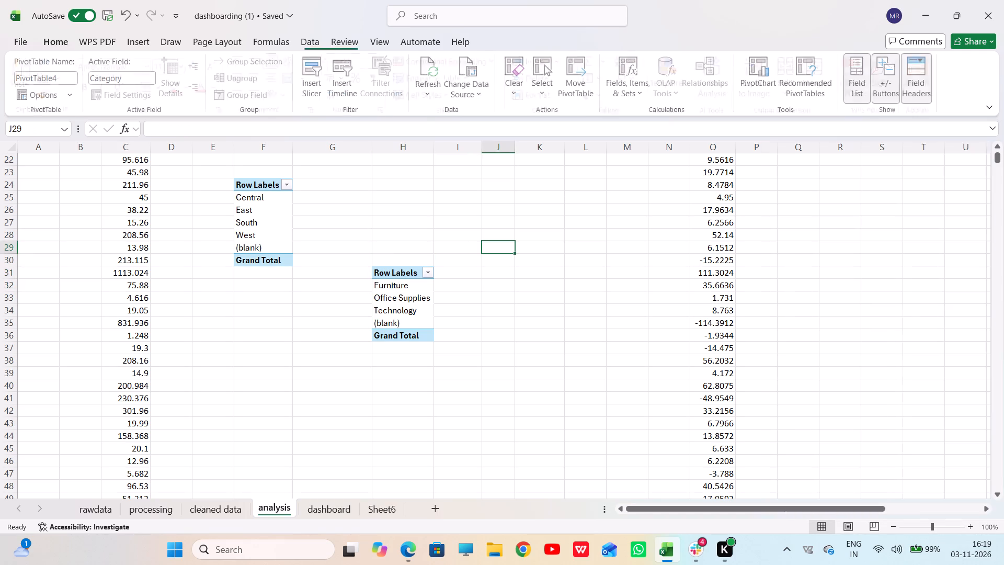
{"action": "left_click_drag", "start_coordinate": [400, 305], "coordinate": [453, 254]}
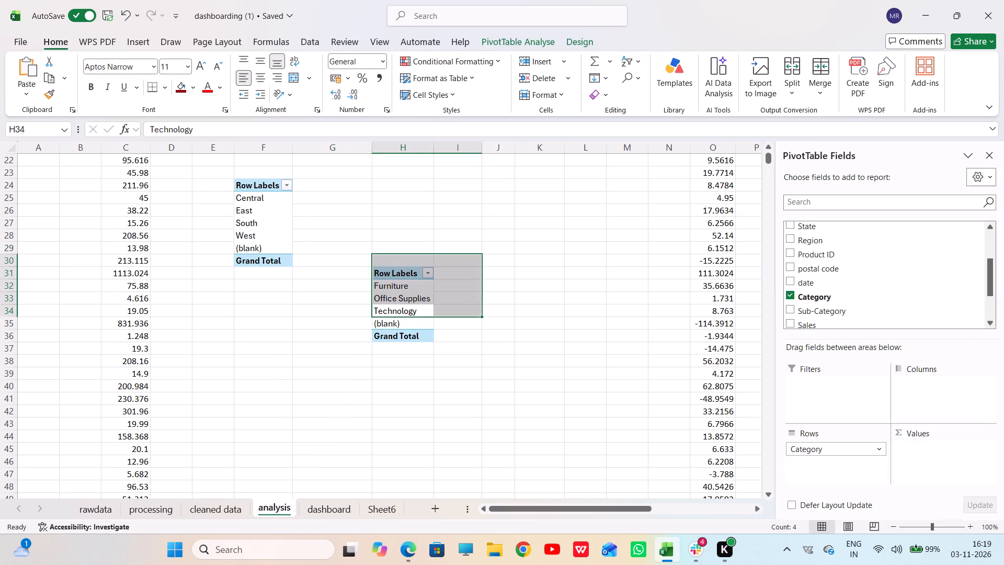
{"action": "left_click", "coordinate": [472, 211]}
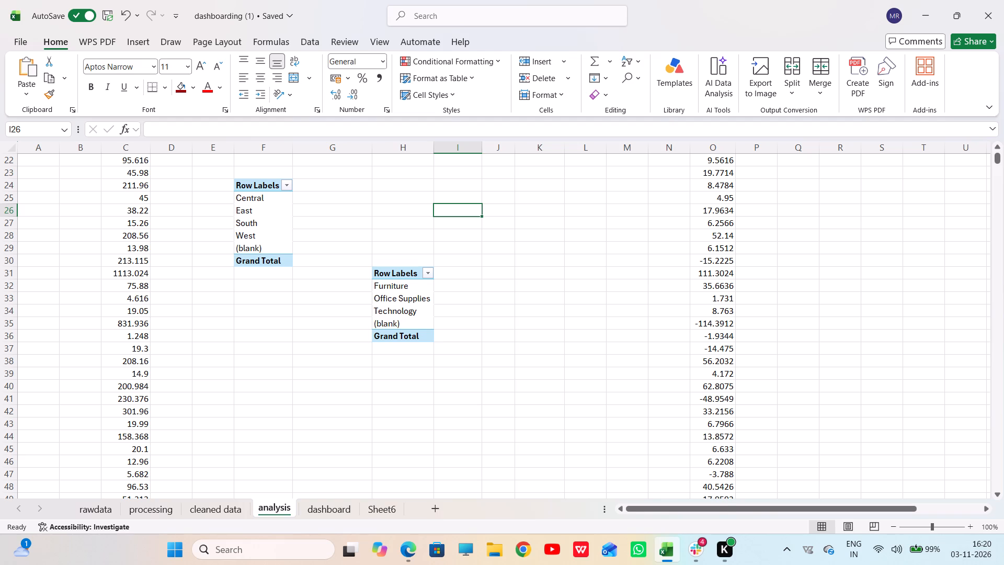
{"action": "left_click", "coordinate": [339, 508]}
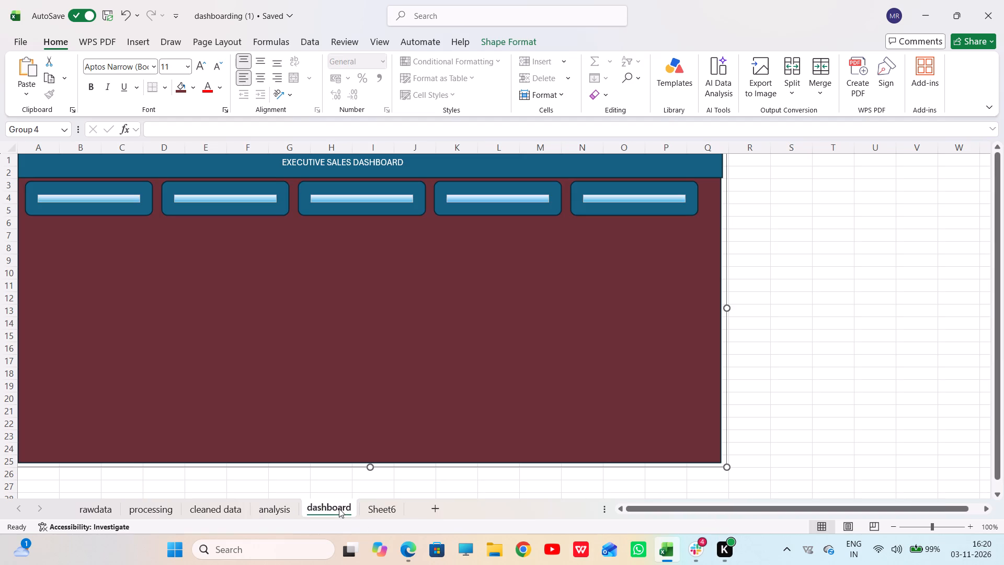
{"action": "left_click", "coordinate": [275, 505]}
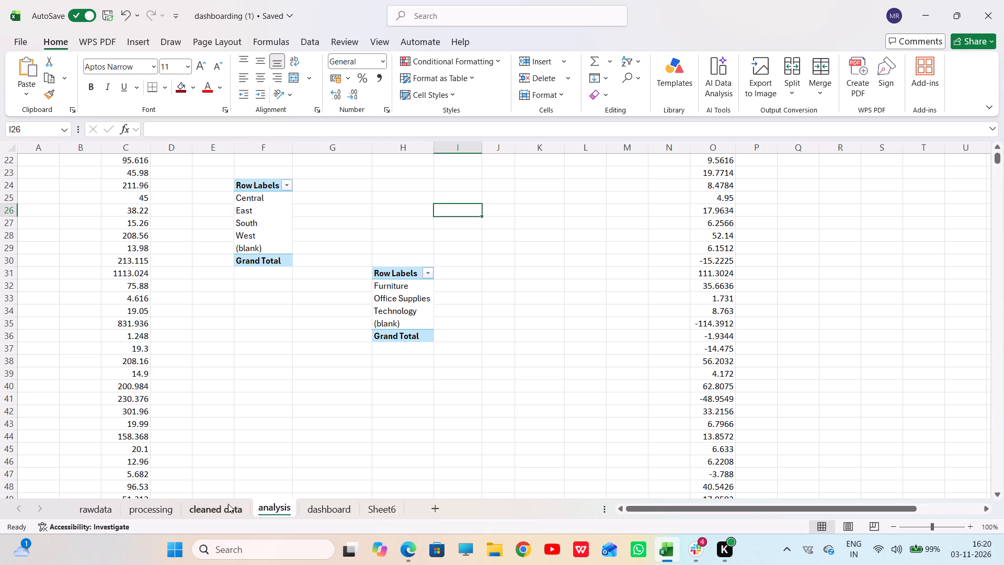
Insert another PivotTable from columns A to P of the cleaned data, placed at cell L35 of the analysis sheet.
{"action": "left_click", "coordinate": [217, 512]}
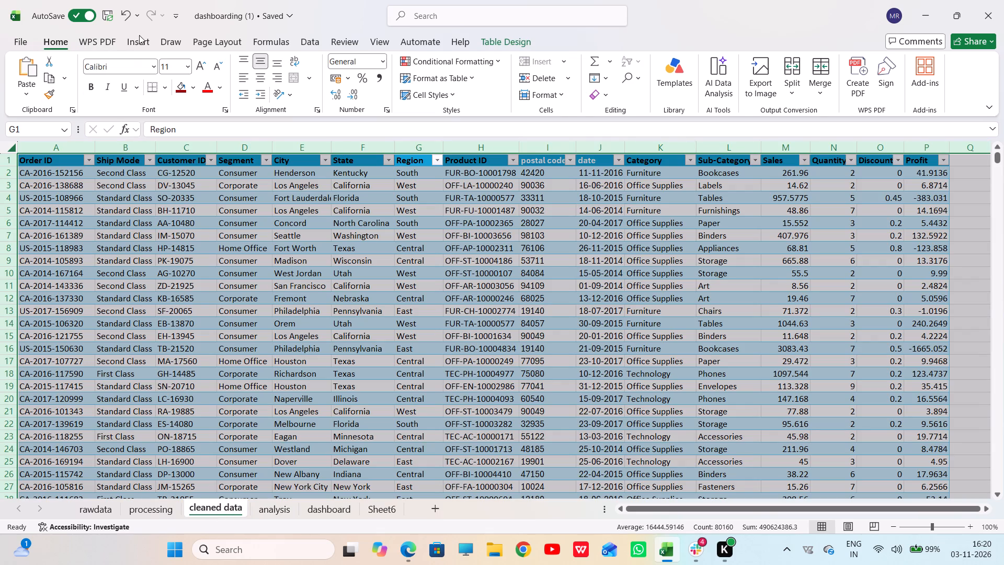
{"action": "left_click", "coordinate": [140, 35]}
{"action": "left_click", "coordinate": [33, 67]}
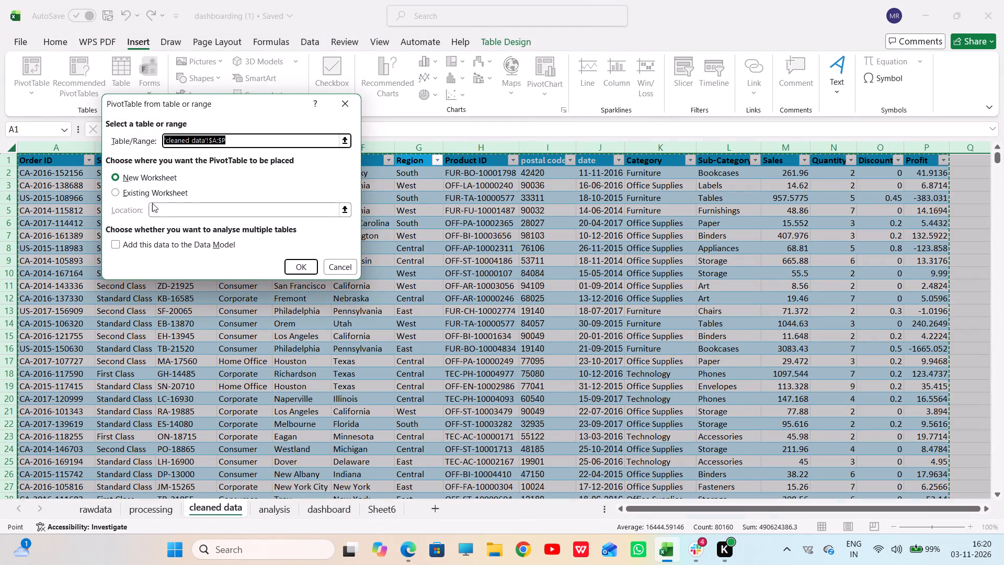
{"action": "left_click", "coordinate": [136, 191]}
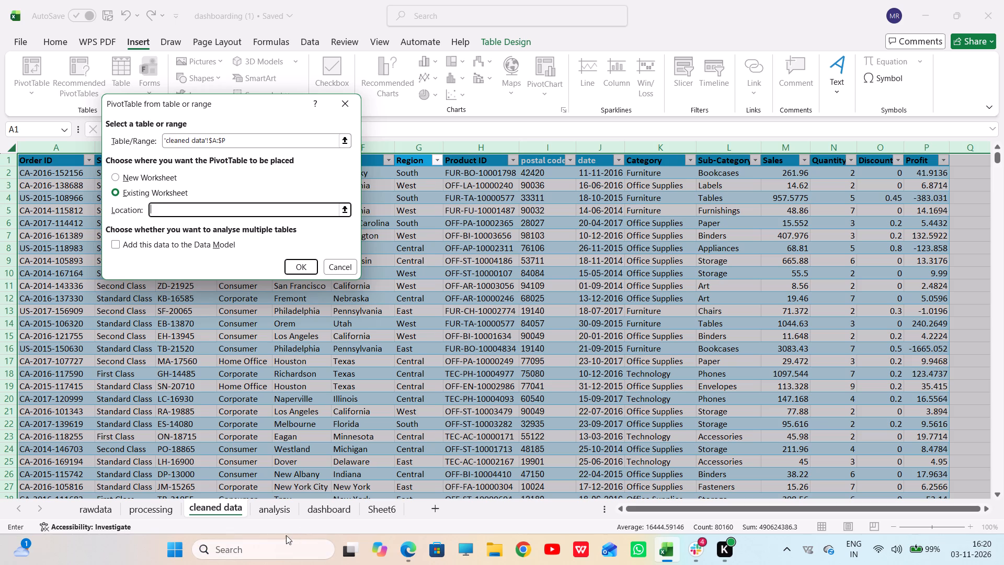
{"action": "left_click", "coordinate": [290, 512]}
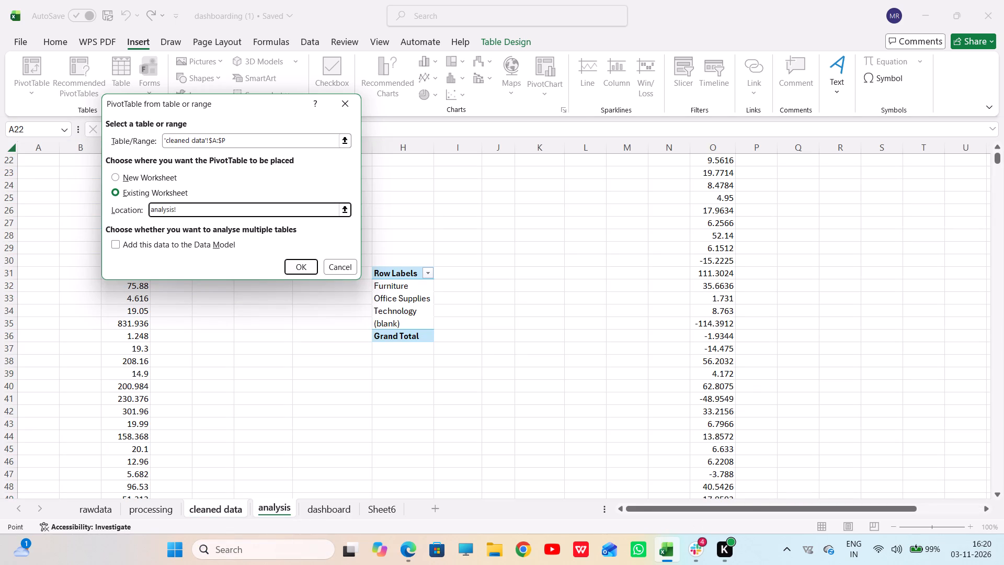
{"action": "left_click", "coordinate": [587, 321]}
{"action": "left_click", "coordinate": [295, 264]}
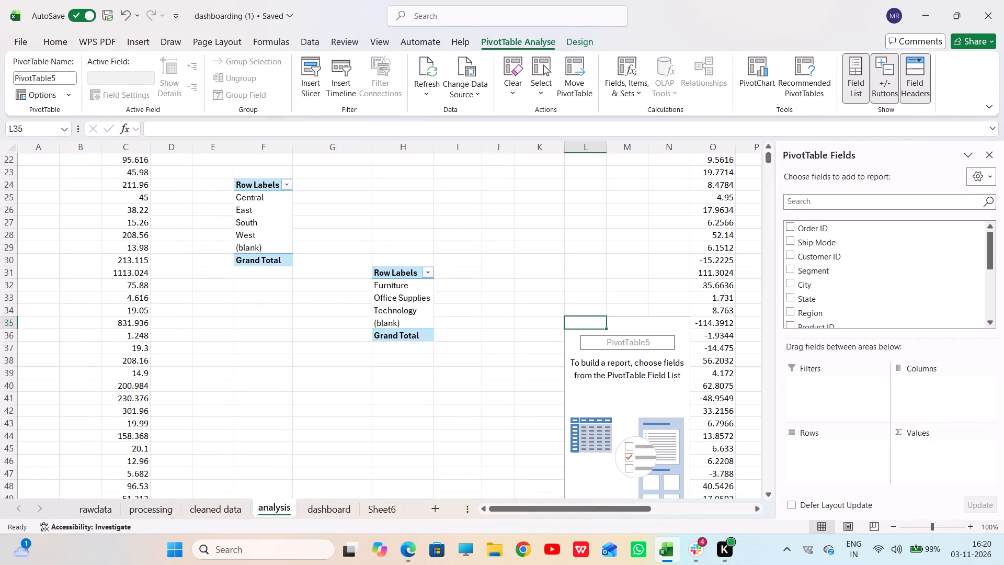
Add the Sales field to the rows of the new PivotTable at L35 on the analysis sheet.
{"action": "left_click", "coordinate": [329, 507]}
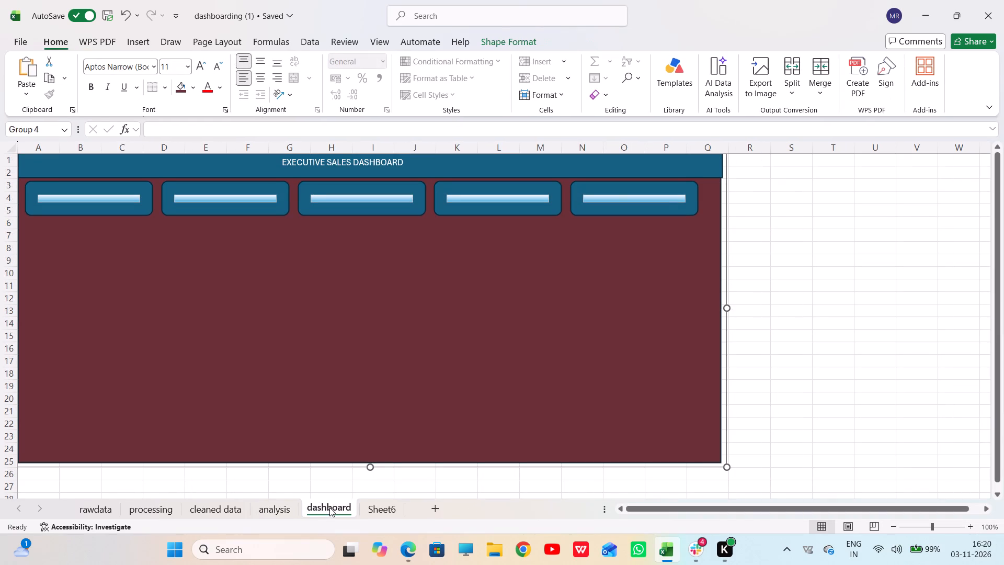
{"action": "left_click", "coordinate": [275, 507]}
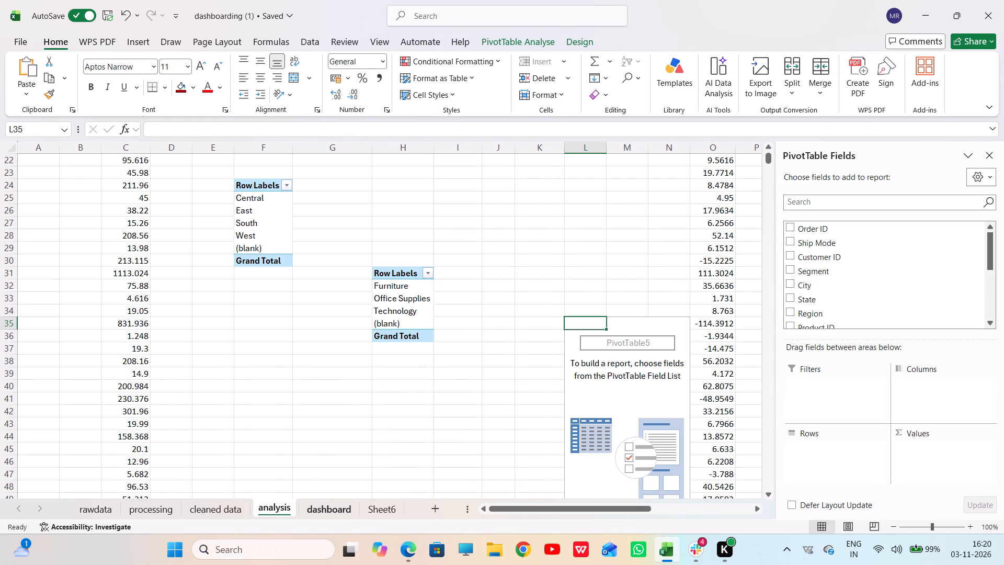
{"action": "scroll", "coordinate": [807, 282], "scroll_direction": "down", "scroll_amount": 2}
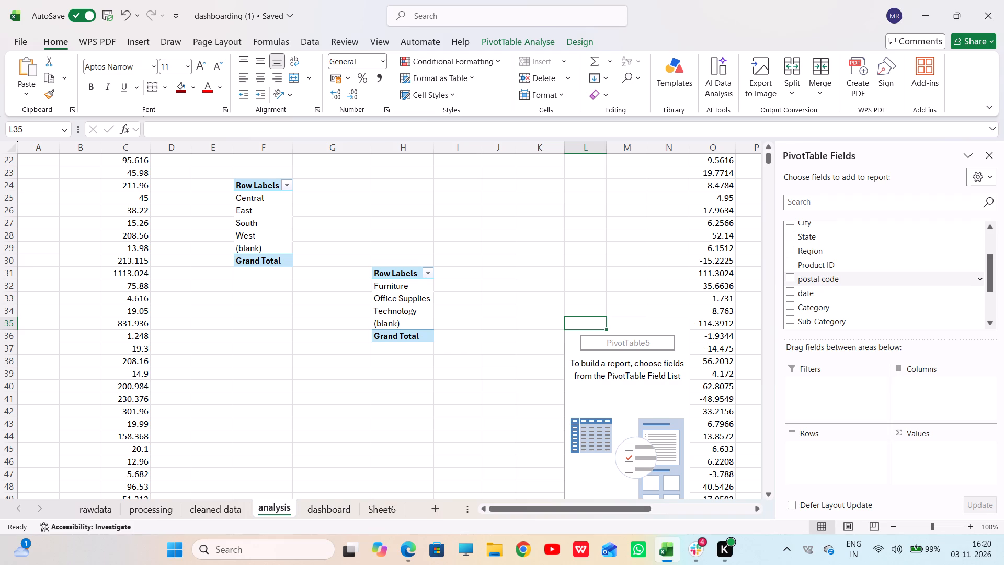
{"action": "scroll", "coordinate": [812, 280], "scroll_direction": "down", "scroll_amount": 2}
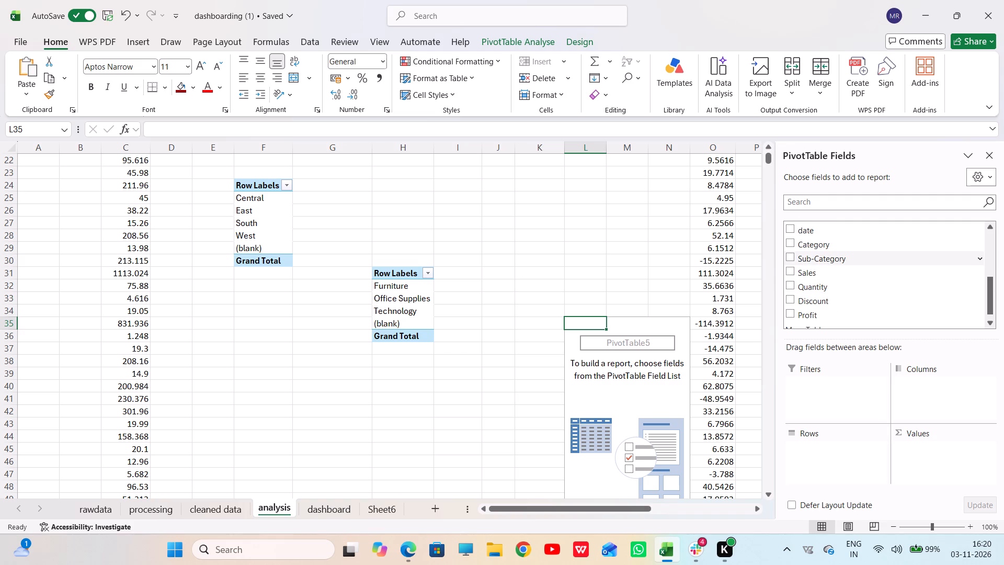
{"action": "left_click", "coordinate": [808, 276]}
{"action": "left_click_drag", "start_coordinate": [809, 273], "coordinate": [834, 447]}
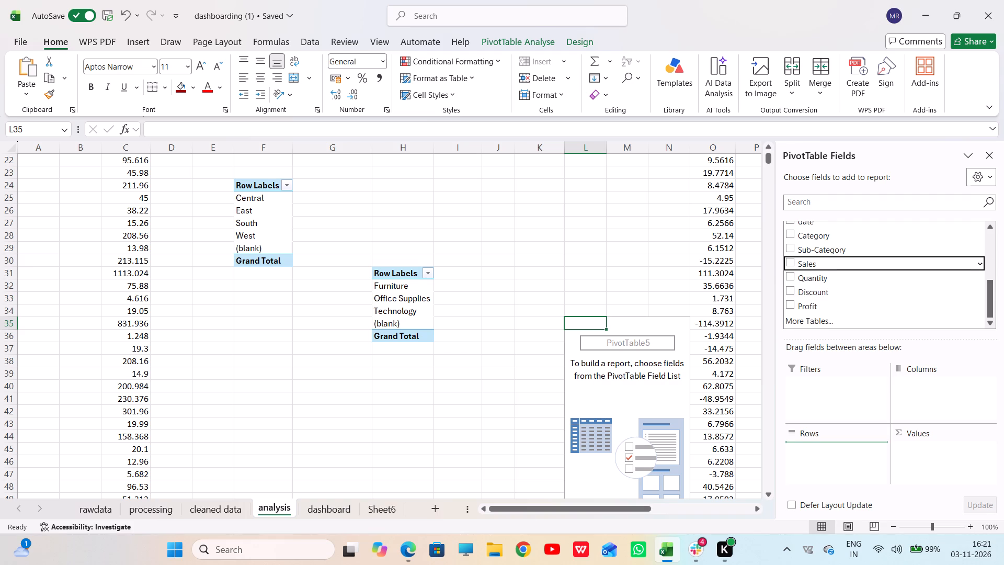
{"action": "left_click_drag", "start_coordinate": [834, 447], "coordinate": [817, 453]}
Examine the Sales PivotTable alongside the Sales chart and the other PivotTables on the analysis sheet.
{"action": "scroll", "coordinate": [589, 294], "scroll_direction": "down", "scroll_amount": 2}
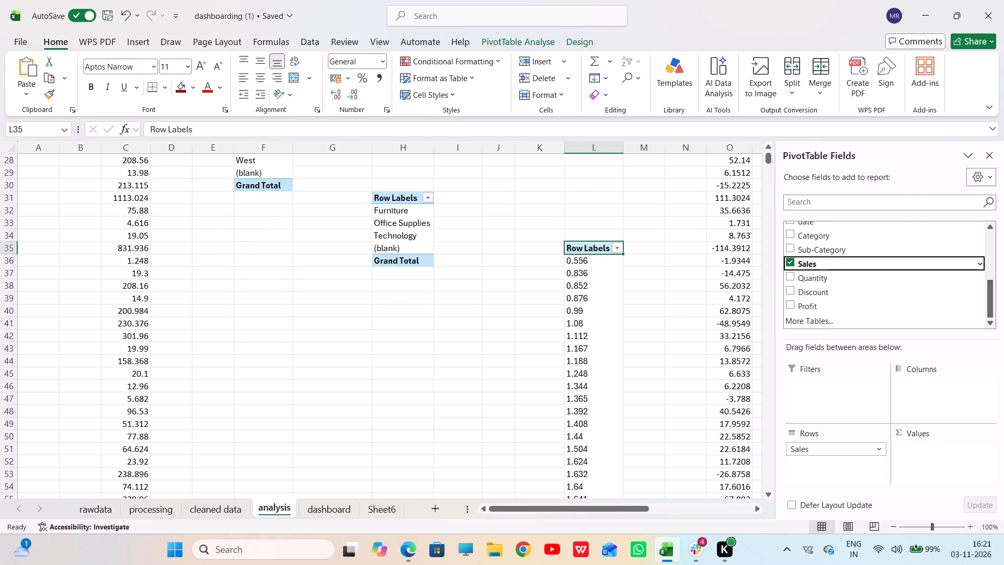
{"action": "scroll", "coordinate": [589, 294], "scroll_direction": "down", "scroll_amount": 5}
{"action": "scroll", "coordinate": [589, 293], "scroll_direction": "up", "scroll_amount": 14}
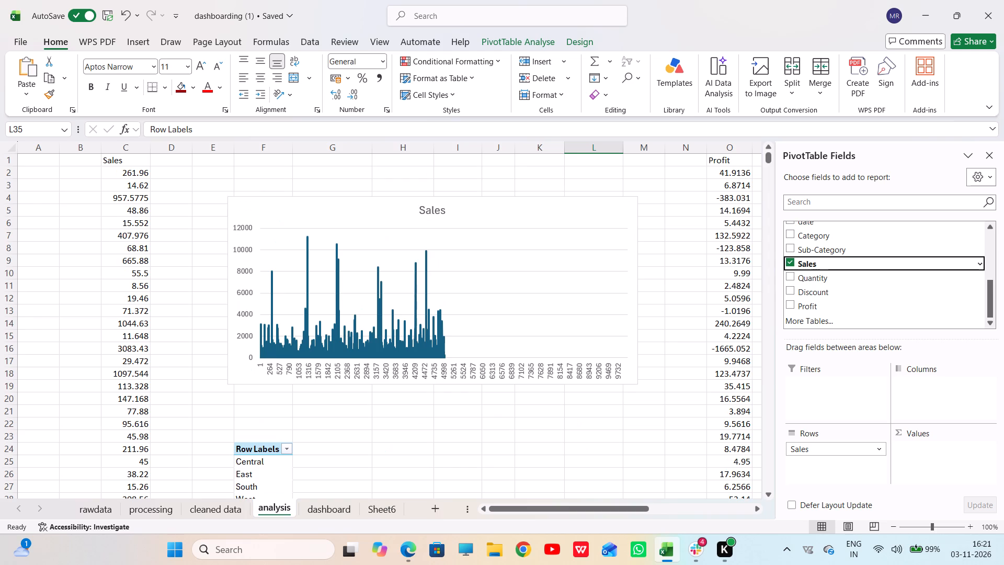
{"action": "scroll", "coordinate": [541, 300], "scroll_direction": "down", "scroll_amount": 3}
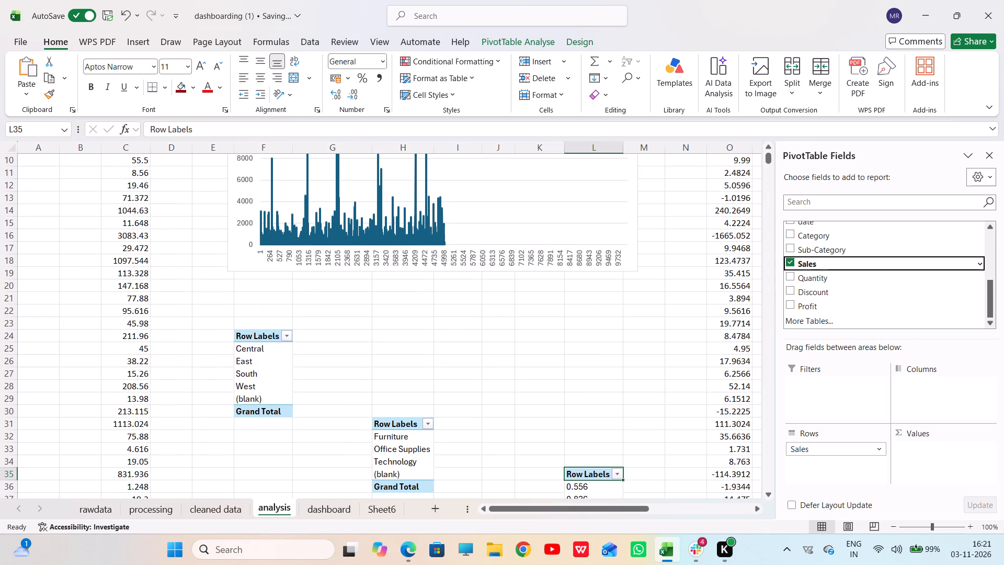
{"action": "scroll", "coordinate": [404, 426], "scroll_direction": "down", "scroll_amount": 3}
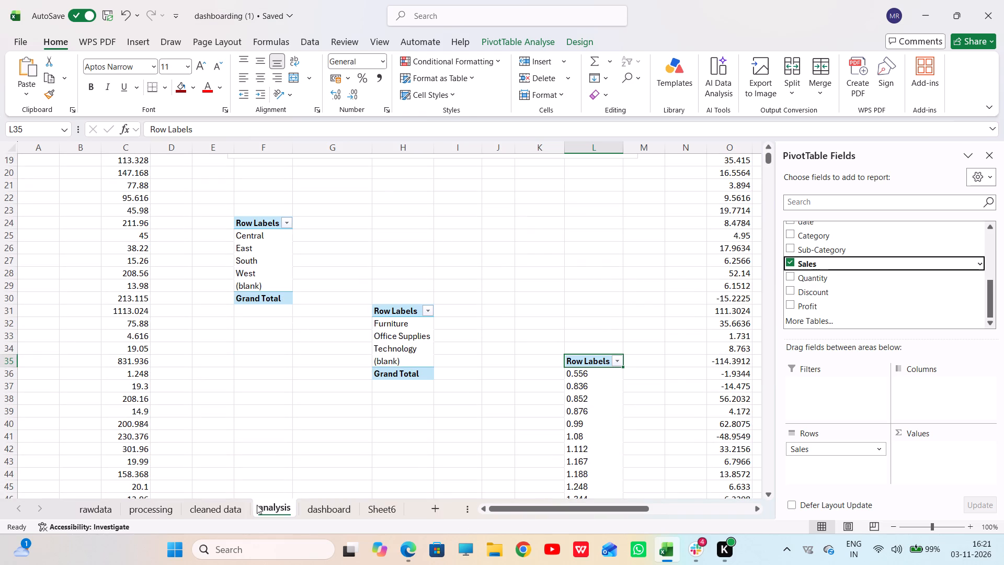
Insert another PivotTable from columns A to P of the cleaned data, placed at cell J24 of the analysis sheet.
{"action": "left_click", "coordinate": [210, 507]}
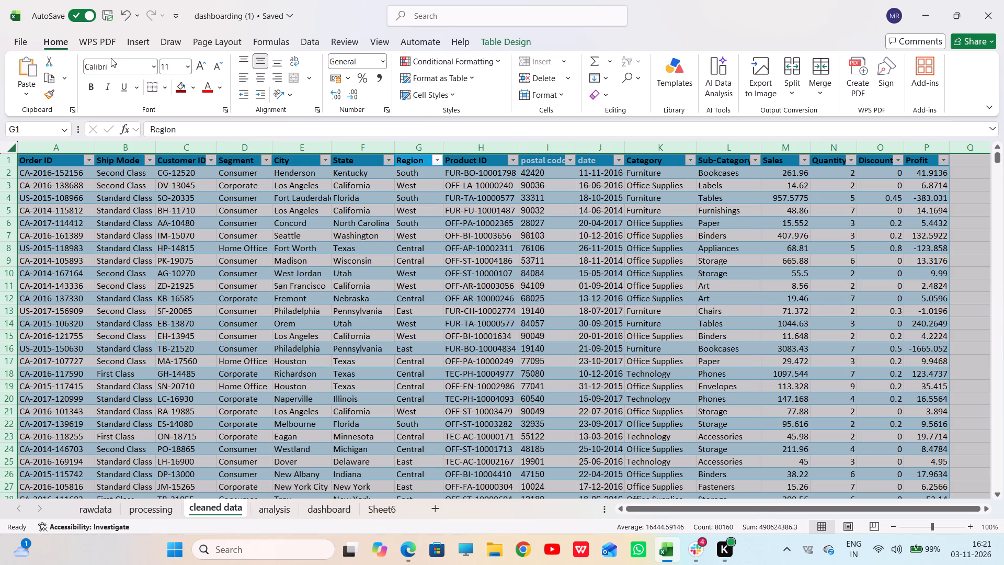
{"action": "left_click", "coordinate": [141, 39]}
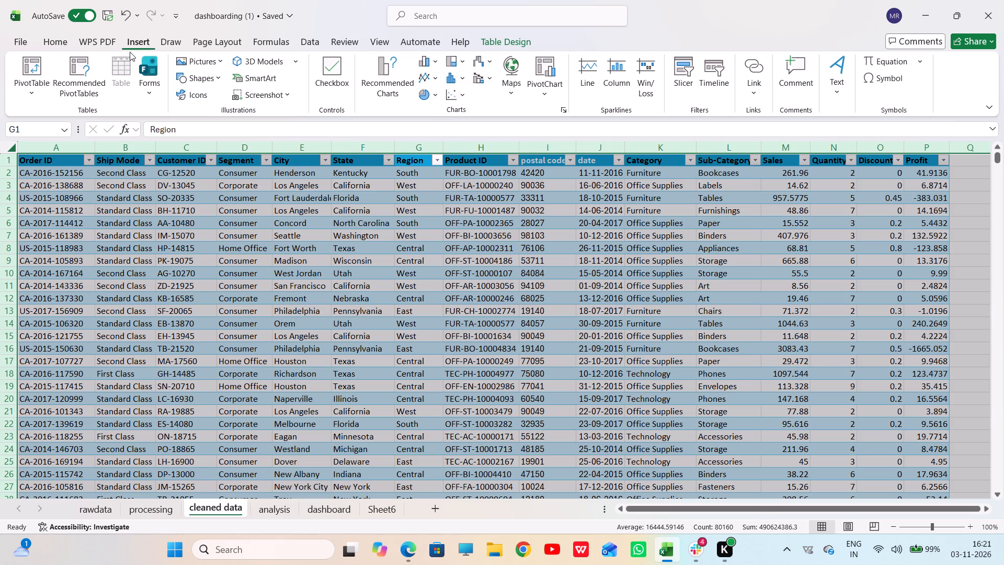
{"action": "left_click", "coordinate": [31, 66]}
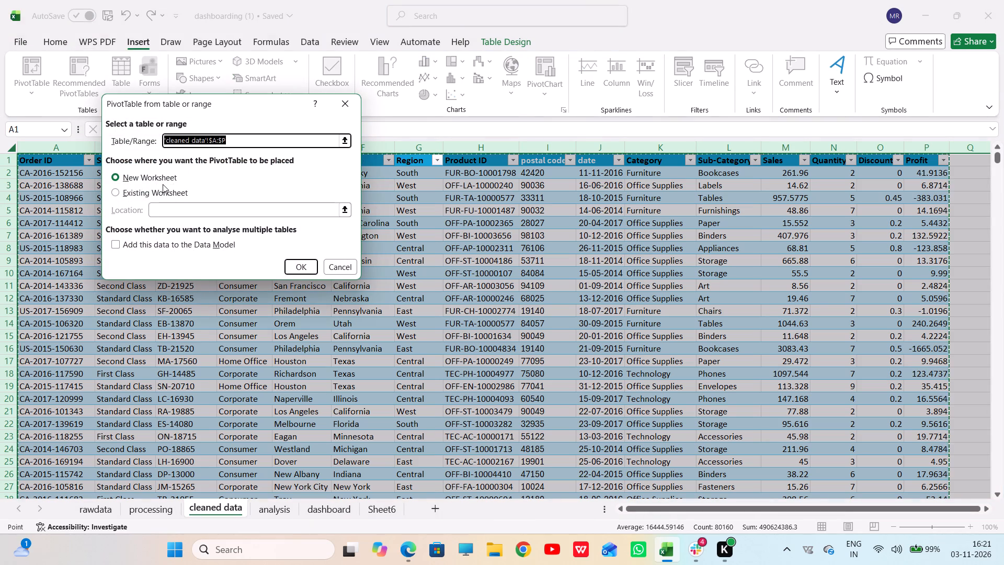
{"action": "left_click", "coordinate": [162, 185]}
{"action": "left_click", "coordinate": [162, 193]}
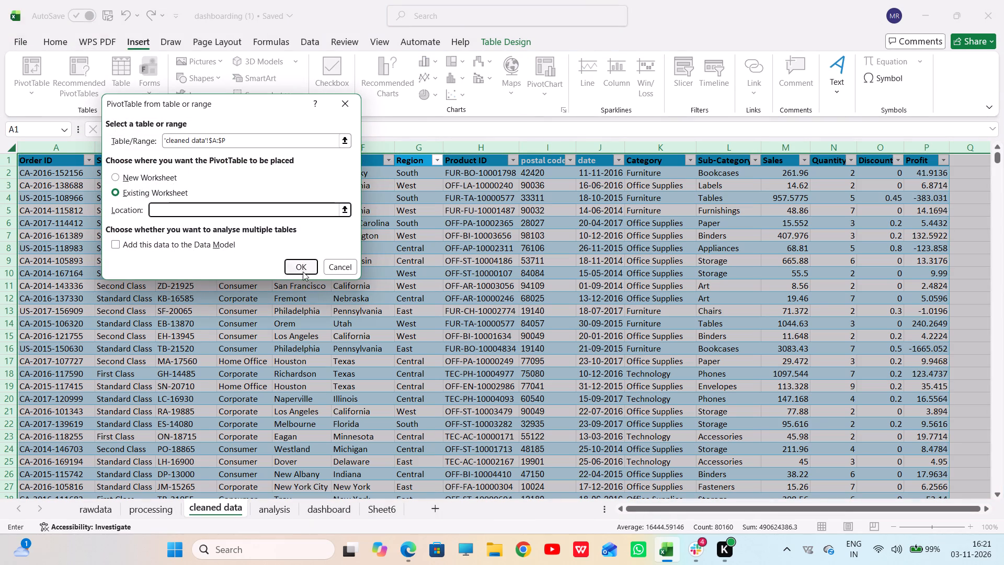
{"action": "left_click", "coordinate": [277, 505]}
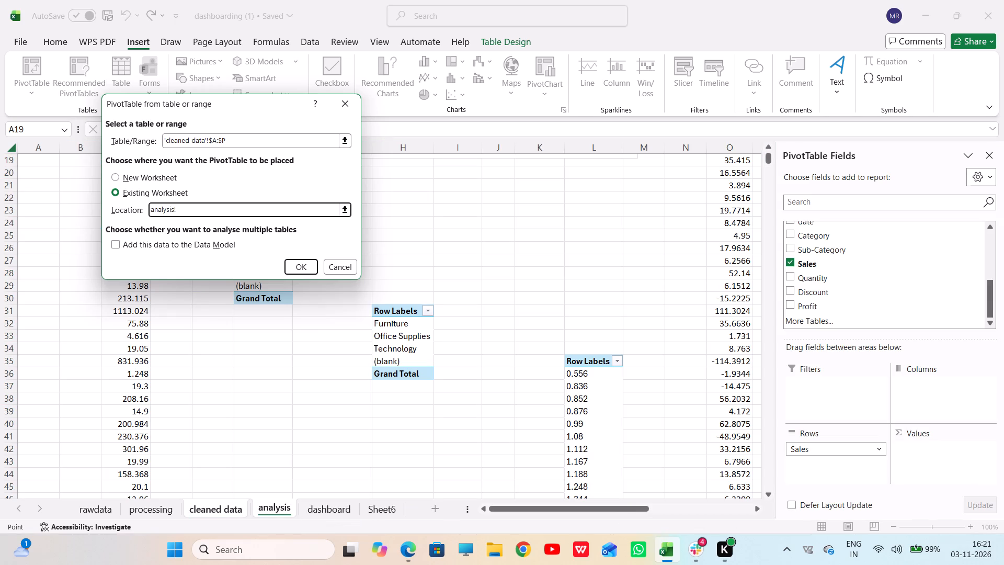
{"action": "left_click", "coordinate": [501, 222]}
{"action": "left_click", "coordinate": [305, 266]}
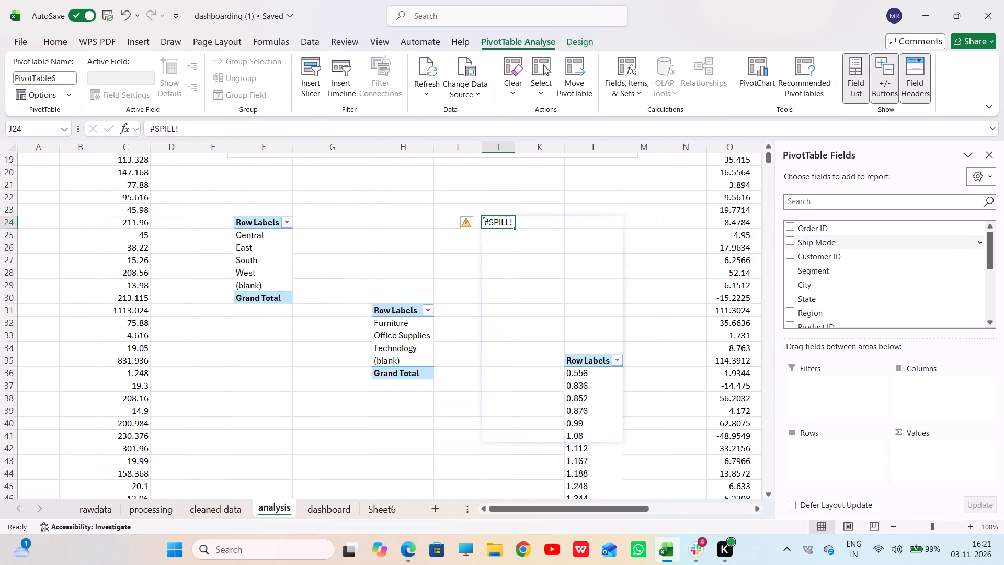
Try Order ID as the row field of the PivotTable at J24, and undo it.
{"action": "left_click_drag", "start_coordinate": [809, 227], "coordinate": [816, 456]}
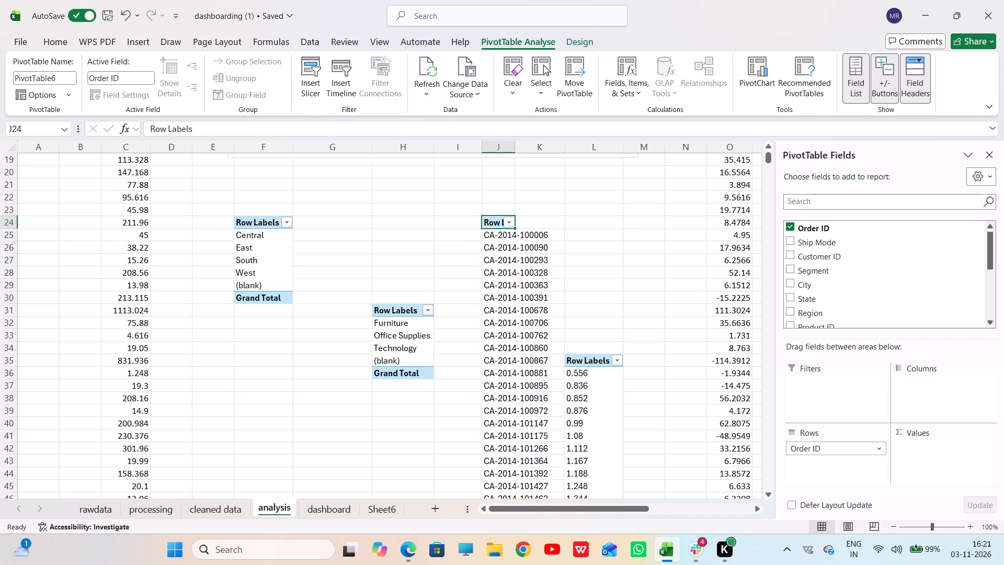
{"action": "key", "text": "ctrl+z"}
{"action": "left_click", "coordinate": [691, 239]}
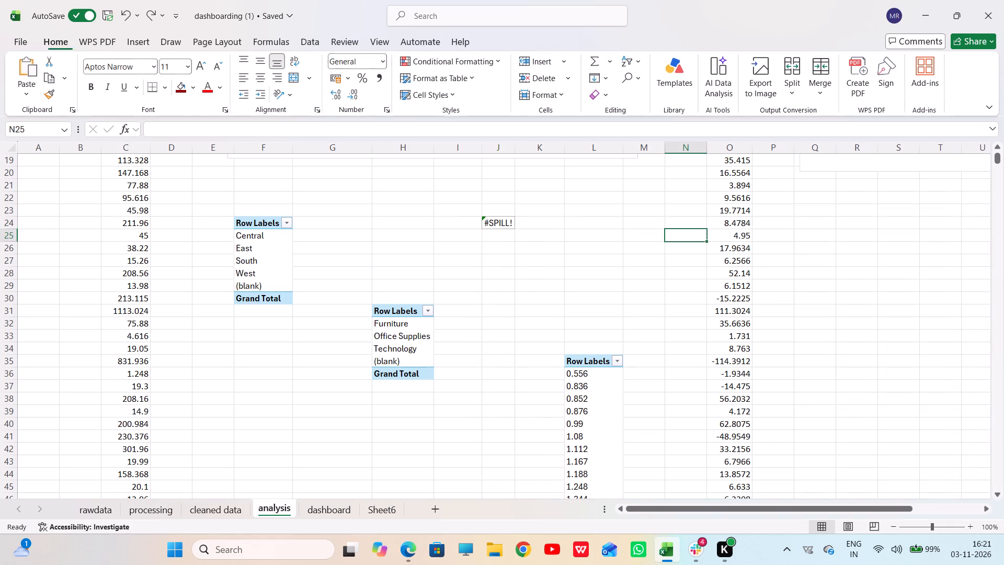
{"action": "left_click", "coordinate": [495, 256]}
Insert another PivotTable from columns A to P of the cleaned data, placed at cell F39 of the analysis sheet.
{"action": "left_click", "coordinate": [219, 511]}
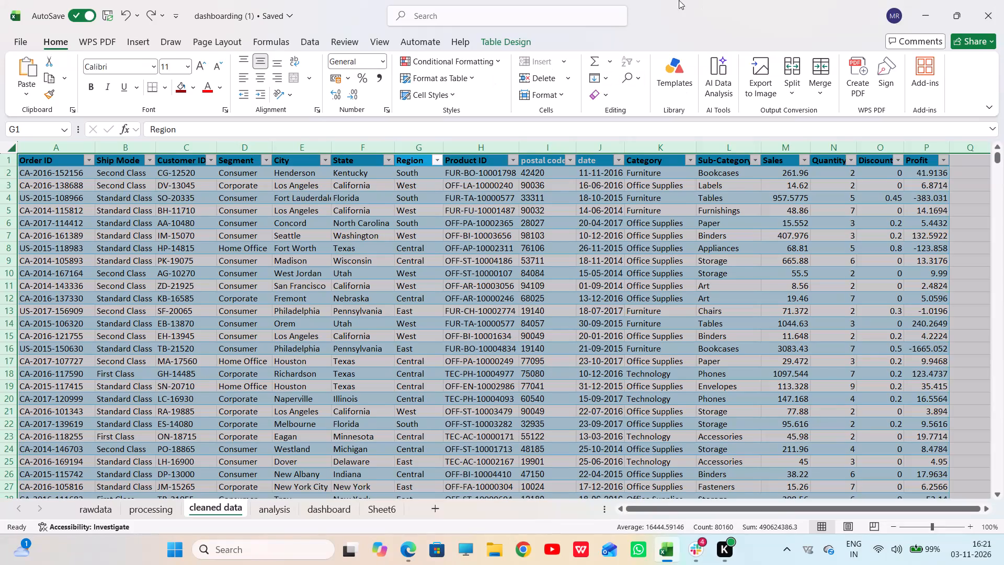
{"action": "left_click", "coordinate": [137, 44]}
{"action": "left_click", "coordinate": [27, 83]}
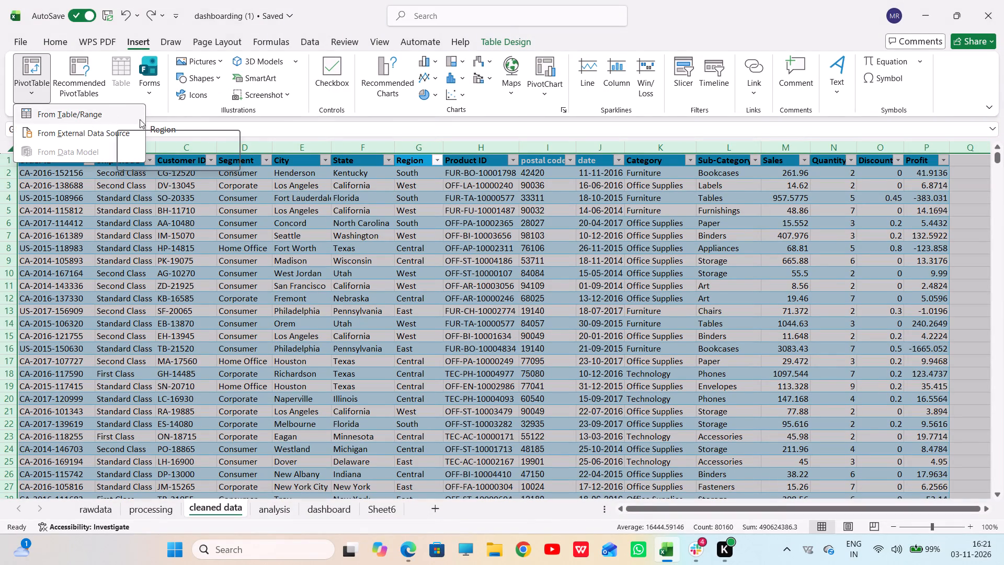
{"action": "left_click", "coordinate": [87, 115]}
{"action": "left_click", "coordinate": [150, 188]}
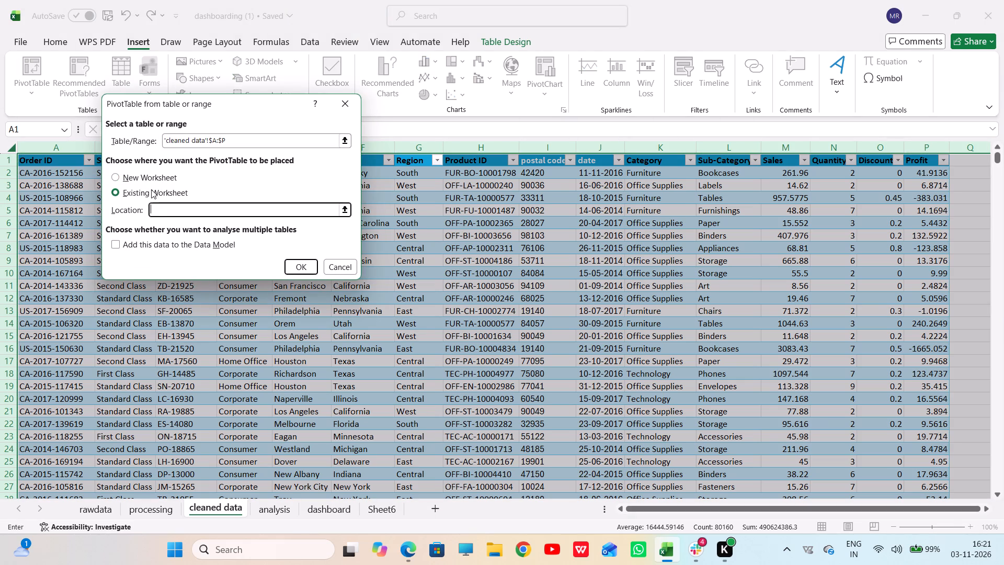
{"action": "left_click", "coordinate": [294, 506]}
{"action": "left_click", "coordinate": [264, 412]}
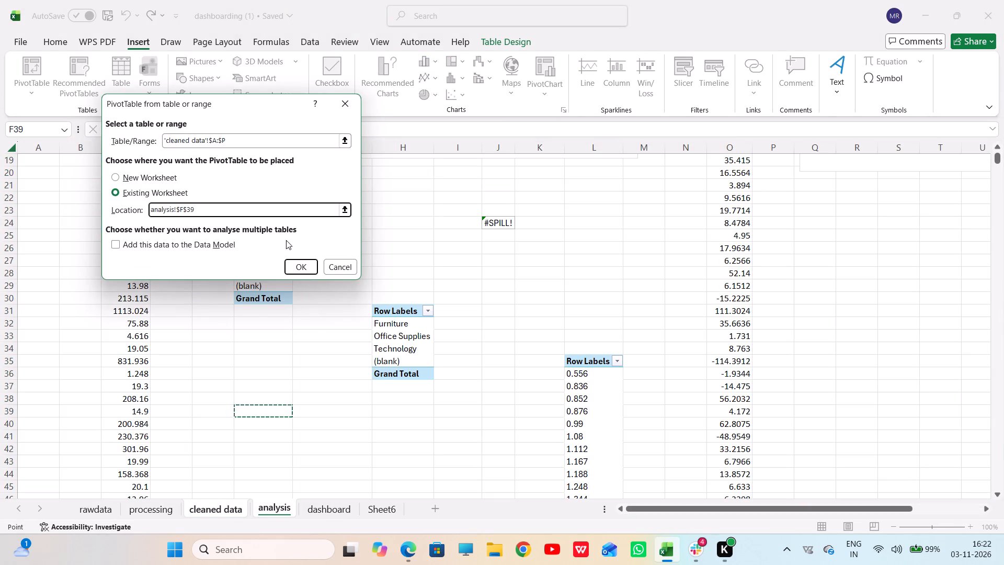
{"action": "left_click", "coordinate": [295, 266]}
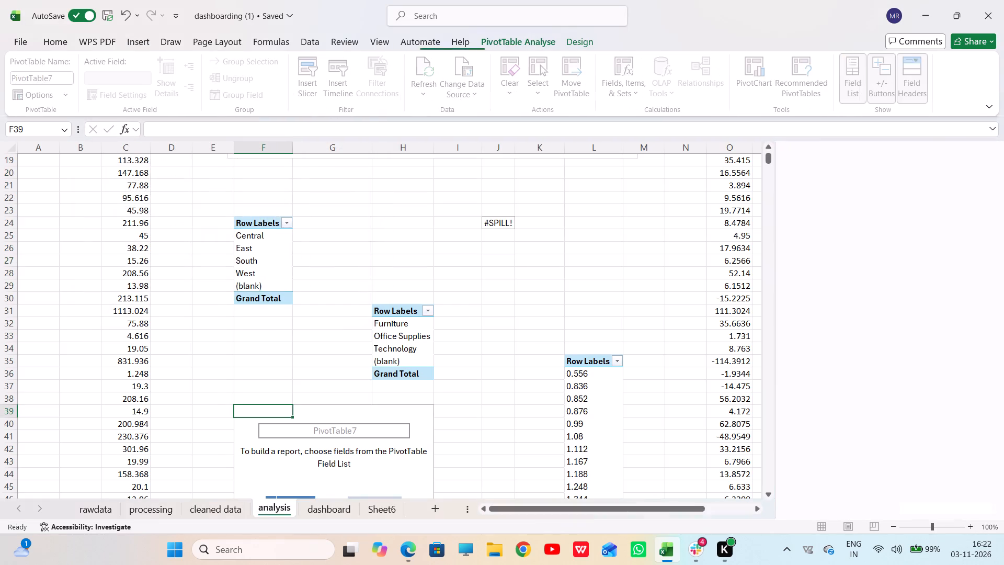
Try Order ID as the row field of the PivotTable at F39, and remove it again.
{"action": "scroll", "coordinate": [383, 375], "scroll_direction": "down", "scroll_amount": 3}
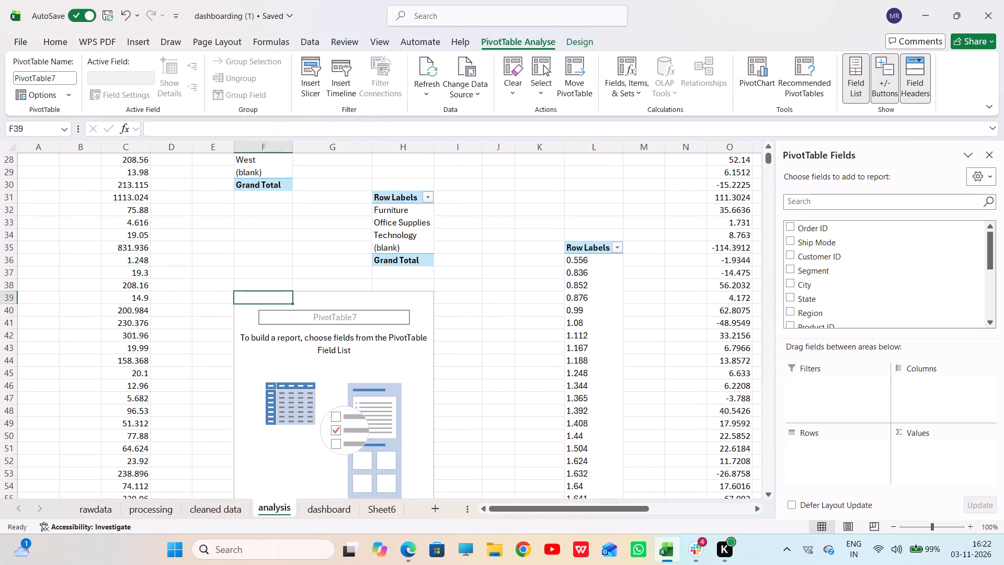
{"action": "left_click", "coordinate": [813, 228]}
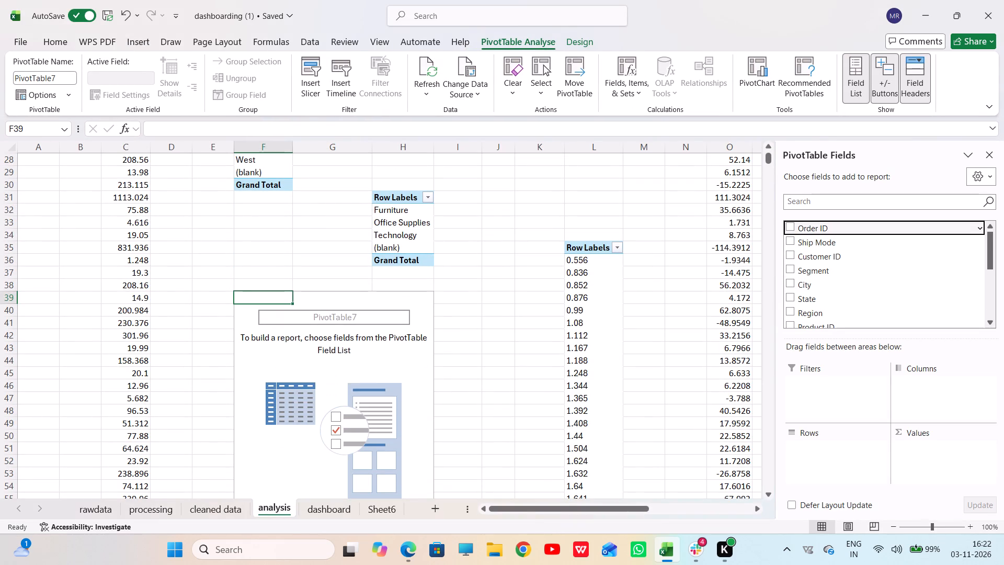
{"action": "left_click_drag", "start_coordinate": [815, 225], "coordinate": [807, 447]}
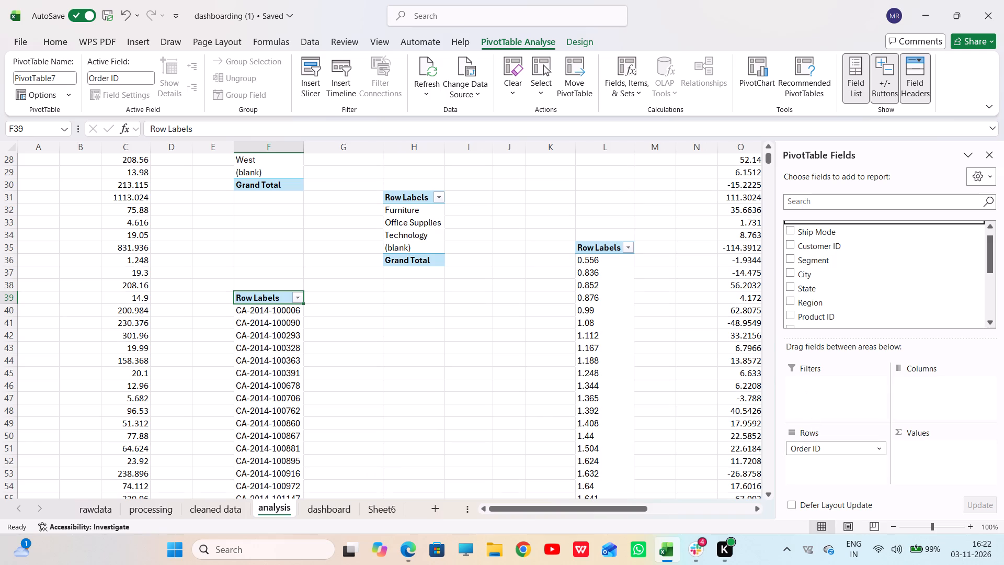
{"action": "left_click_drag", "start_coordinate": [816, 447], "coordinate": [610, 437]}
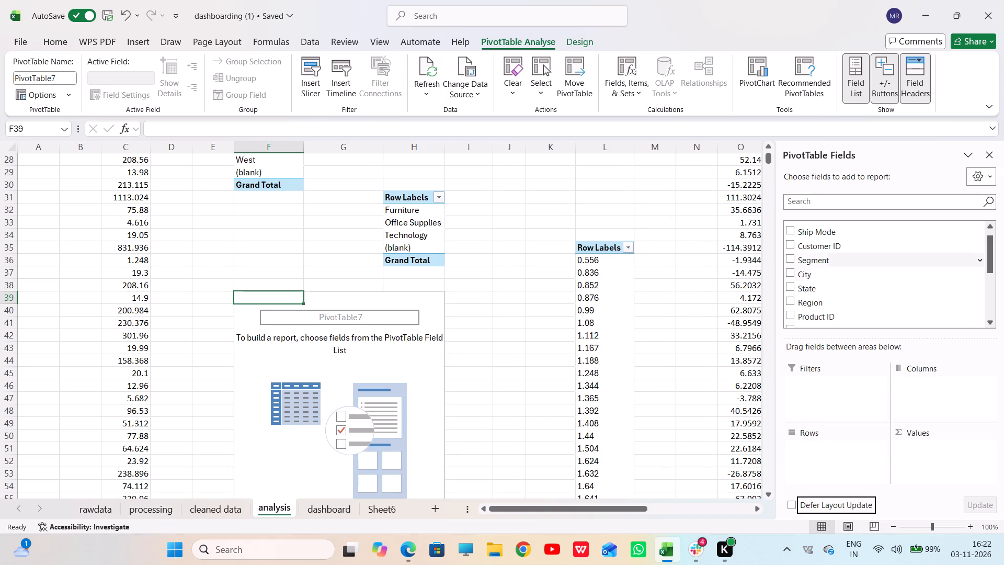
Add the City field to the rows of the PivotTable at F39.
{"action": "left_click_drag", "start_coordinate": [801, 276], "coordinate": [822, 436]}
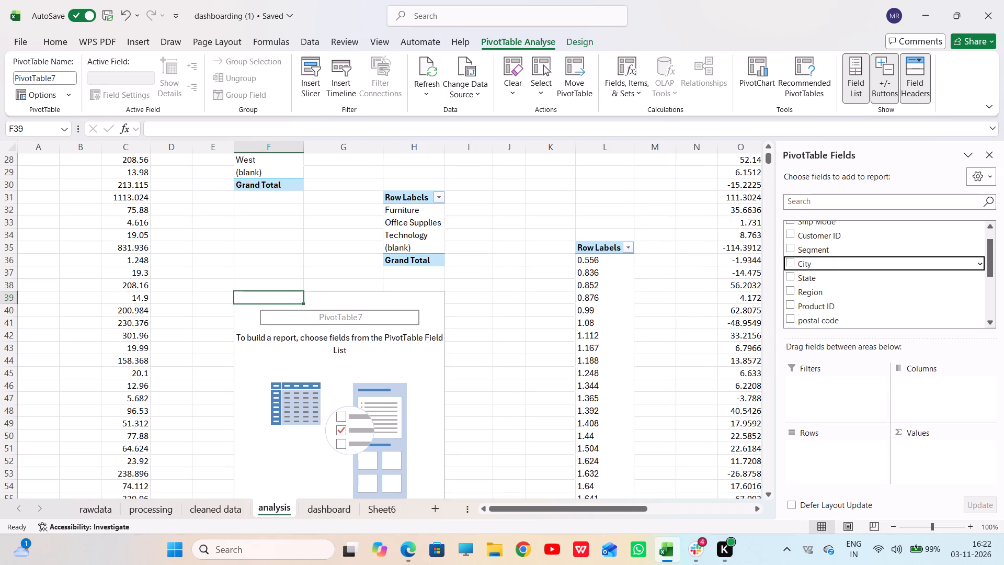
{"action": "left_click_drag", "start_coordinate": [822, 436], "coordinate": [817, 449]}
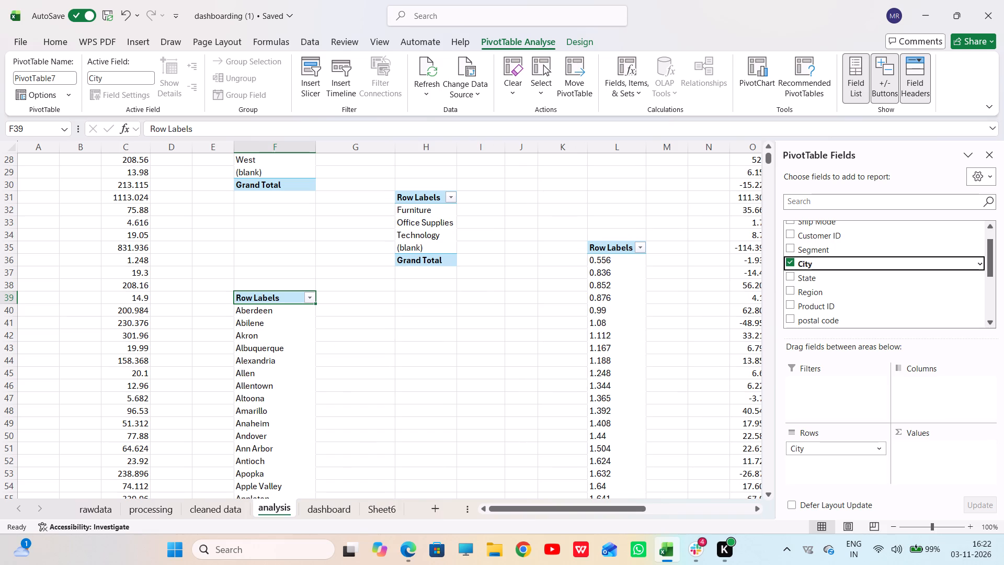
Remove the City field from the rows of the PivotTable at F39.
{"action": "left_click_drag", "start_coordinate": [832, 450], "coordinate": [515, 455]}
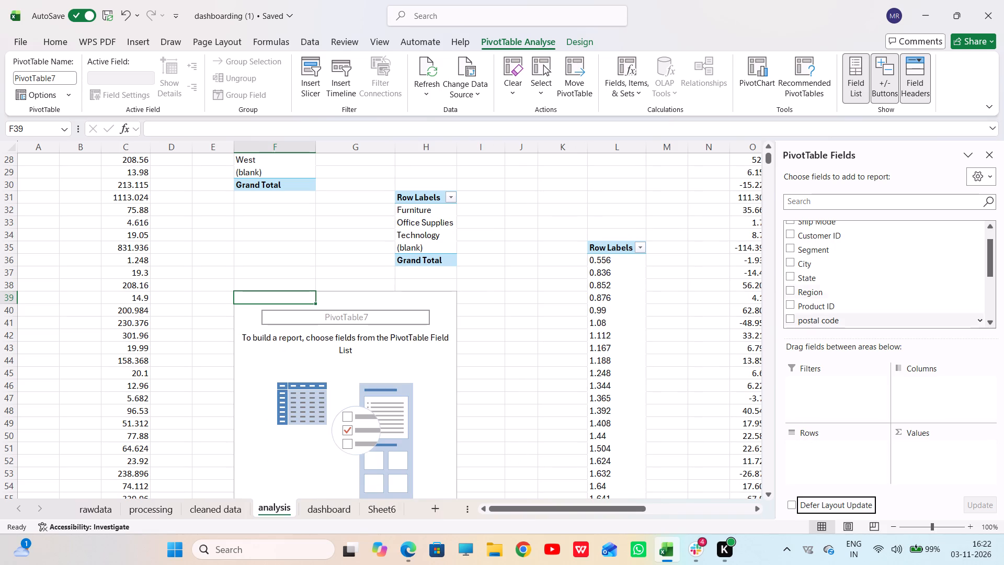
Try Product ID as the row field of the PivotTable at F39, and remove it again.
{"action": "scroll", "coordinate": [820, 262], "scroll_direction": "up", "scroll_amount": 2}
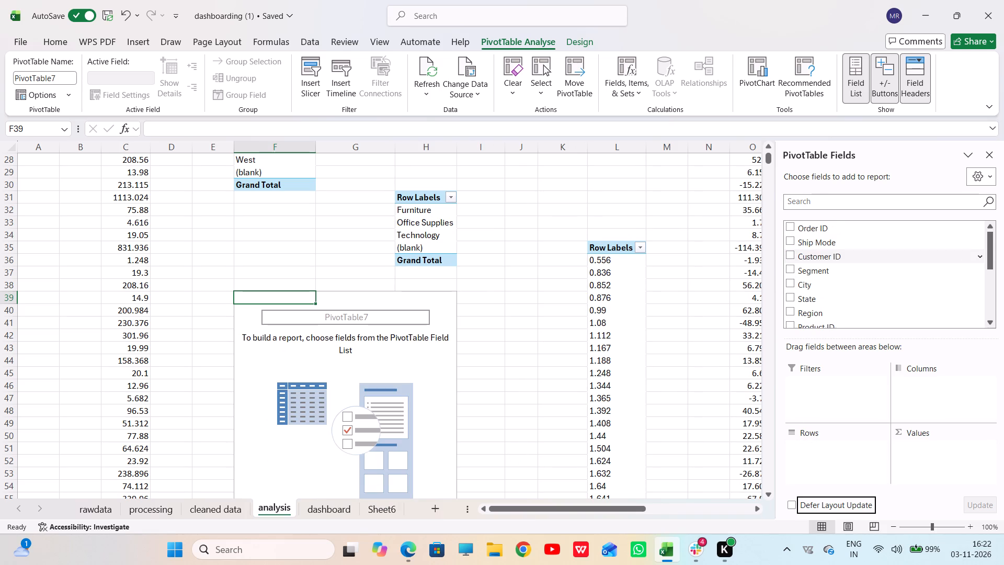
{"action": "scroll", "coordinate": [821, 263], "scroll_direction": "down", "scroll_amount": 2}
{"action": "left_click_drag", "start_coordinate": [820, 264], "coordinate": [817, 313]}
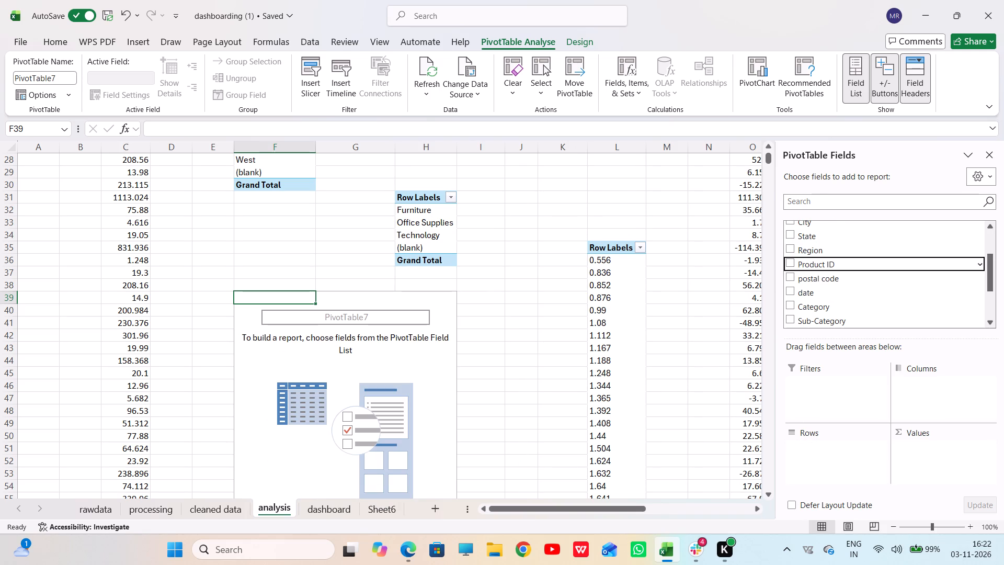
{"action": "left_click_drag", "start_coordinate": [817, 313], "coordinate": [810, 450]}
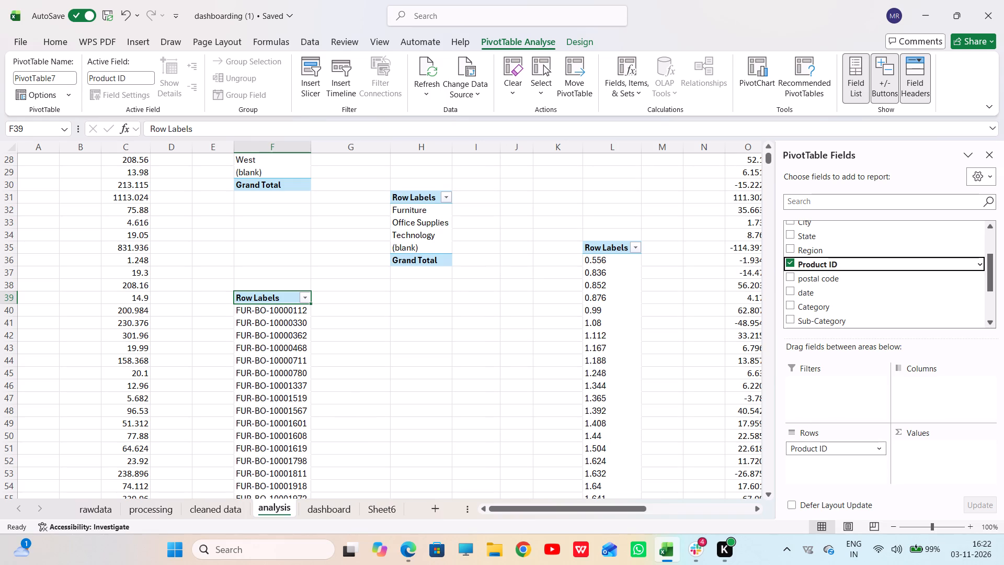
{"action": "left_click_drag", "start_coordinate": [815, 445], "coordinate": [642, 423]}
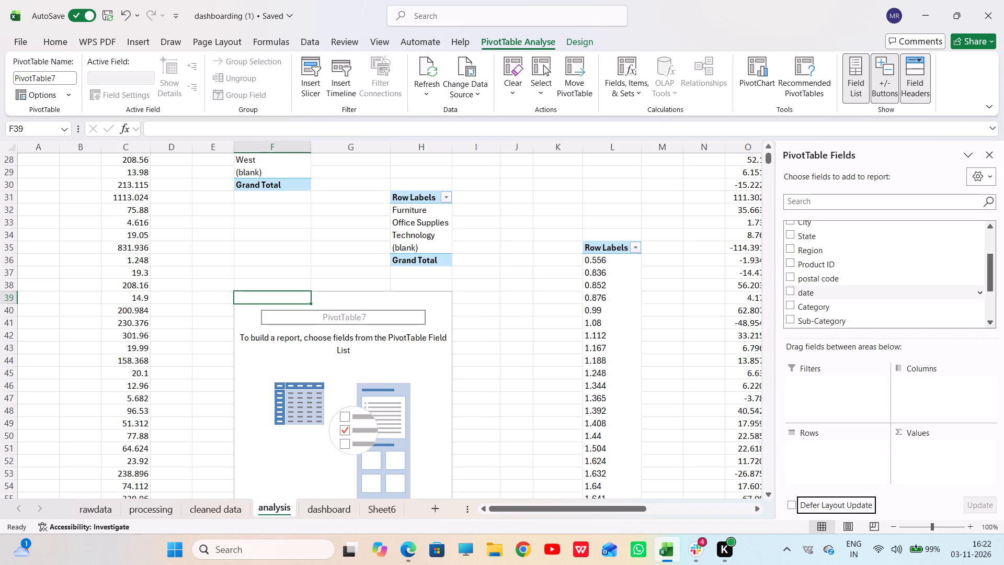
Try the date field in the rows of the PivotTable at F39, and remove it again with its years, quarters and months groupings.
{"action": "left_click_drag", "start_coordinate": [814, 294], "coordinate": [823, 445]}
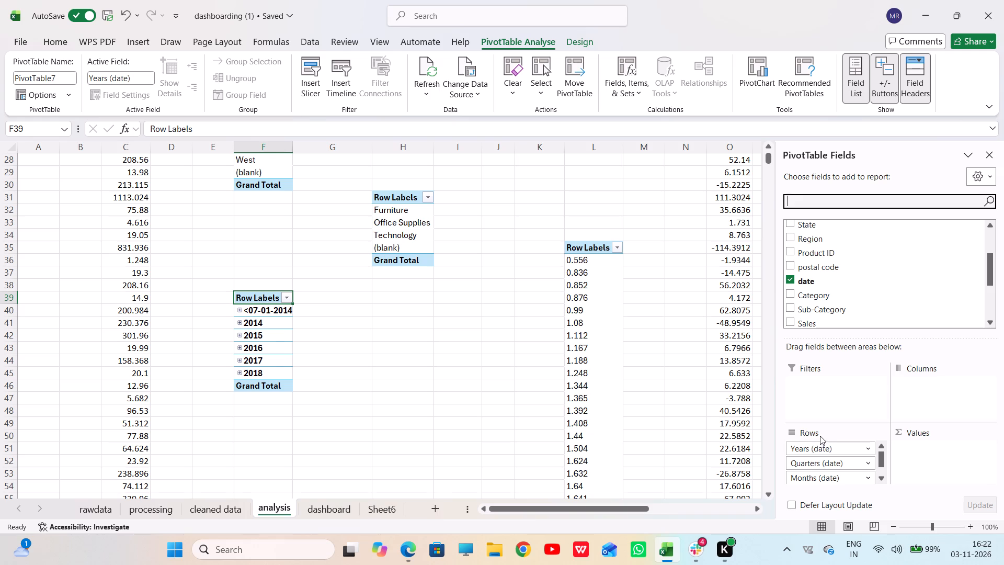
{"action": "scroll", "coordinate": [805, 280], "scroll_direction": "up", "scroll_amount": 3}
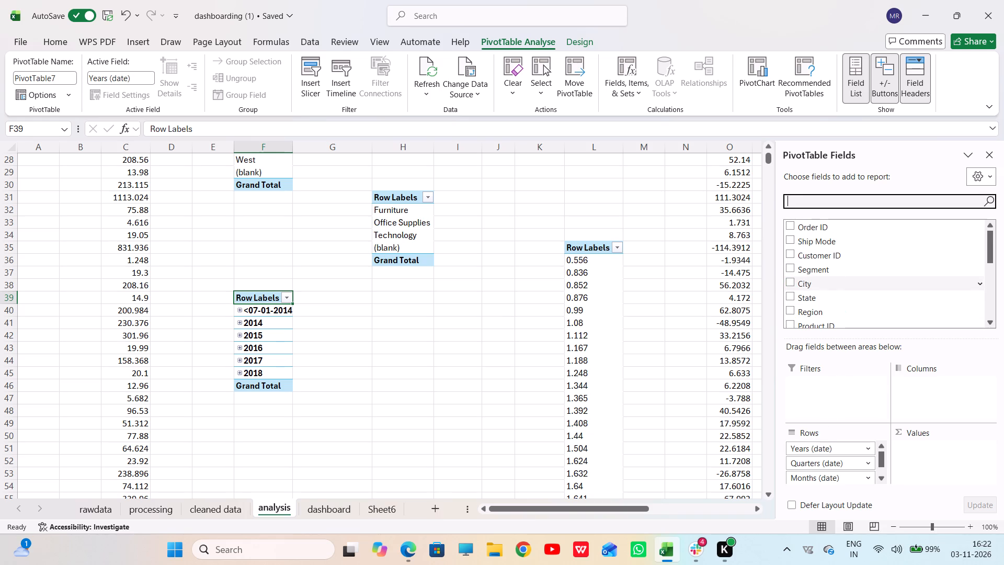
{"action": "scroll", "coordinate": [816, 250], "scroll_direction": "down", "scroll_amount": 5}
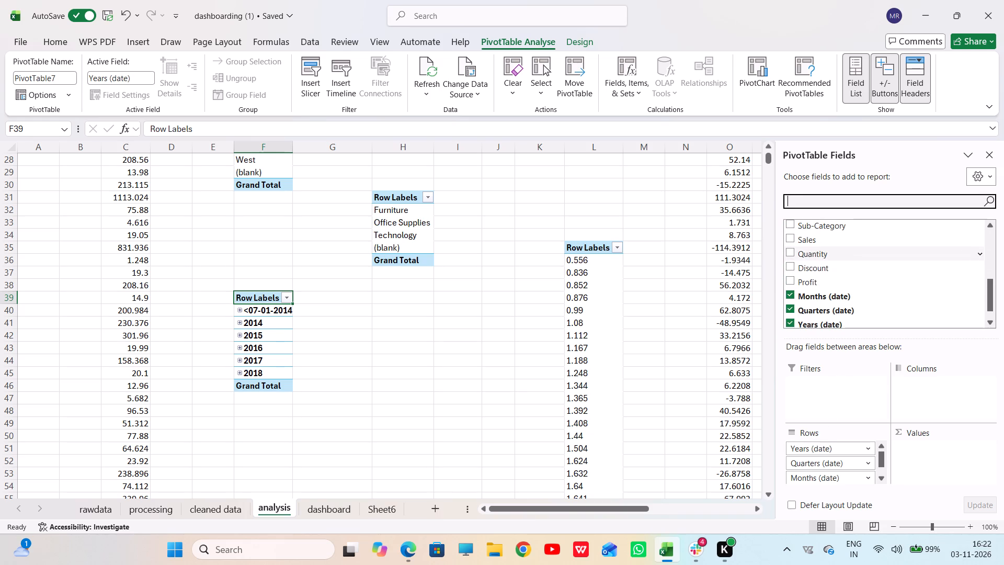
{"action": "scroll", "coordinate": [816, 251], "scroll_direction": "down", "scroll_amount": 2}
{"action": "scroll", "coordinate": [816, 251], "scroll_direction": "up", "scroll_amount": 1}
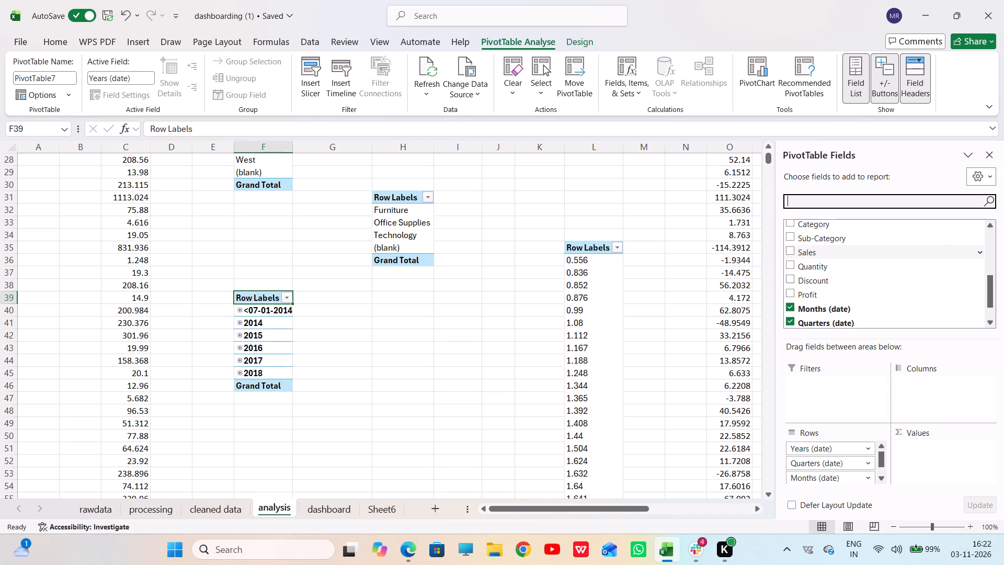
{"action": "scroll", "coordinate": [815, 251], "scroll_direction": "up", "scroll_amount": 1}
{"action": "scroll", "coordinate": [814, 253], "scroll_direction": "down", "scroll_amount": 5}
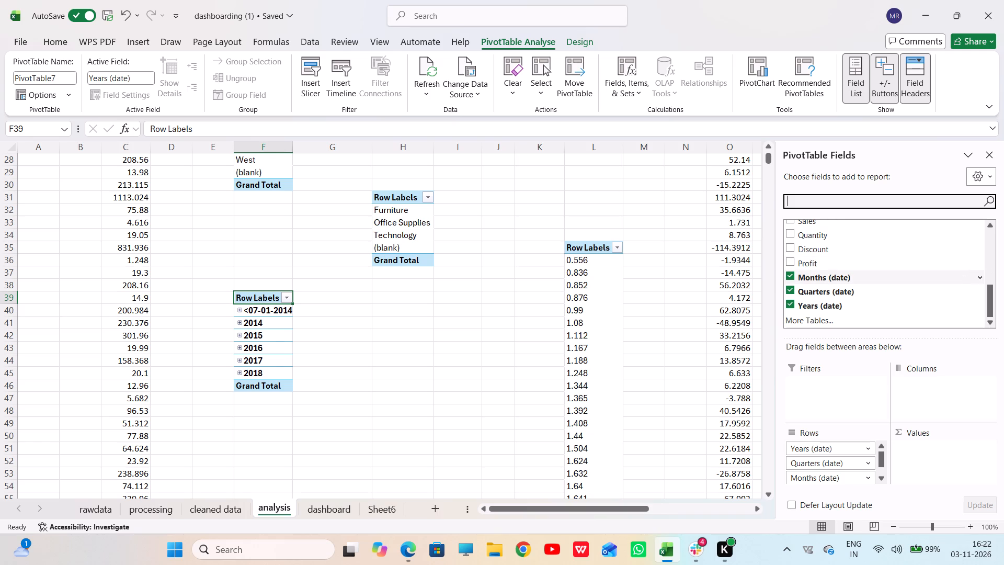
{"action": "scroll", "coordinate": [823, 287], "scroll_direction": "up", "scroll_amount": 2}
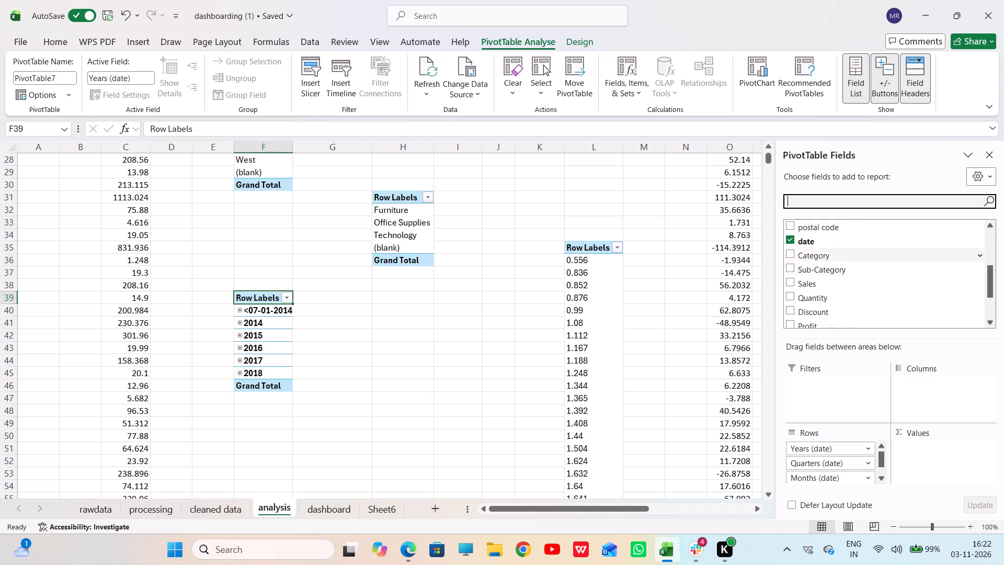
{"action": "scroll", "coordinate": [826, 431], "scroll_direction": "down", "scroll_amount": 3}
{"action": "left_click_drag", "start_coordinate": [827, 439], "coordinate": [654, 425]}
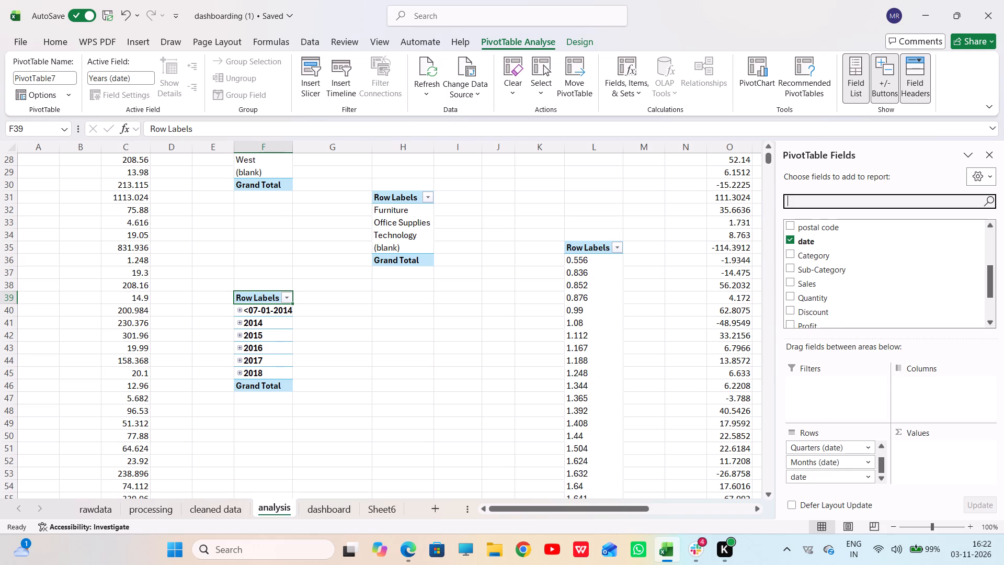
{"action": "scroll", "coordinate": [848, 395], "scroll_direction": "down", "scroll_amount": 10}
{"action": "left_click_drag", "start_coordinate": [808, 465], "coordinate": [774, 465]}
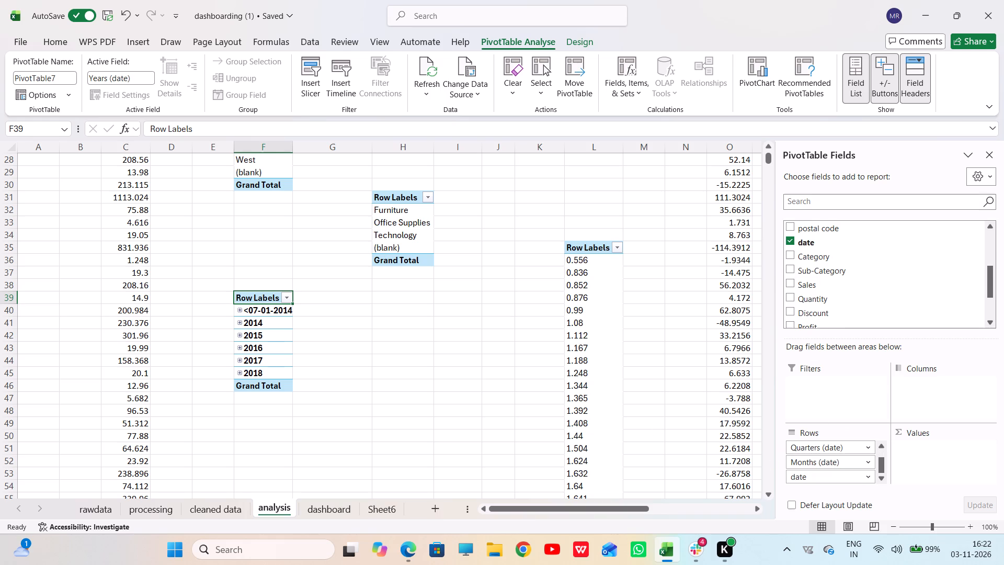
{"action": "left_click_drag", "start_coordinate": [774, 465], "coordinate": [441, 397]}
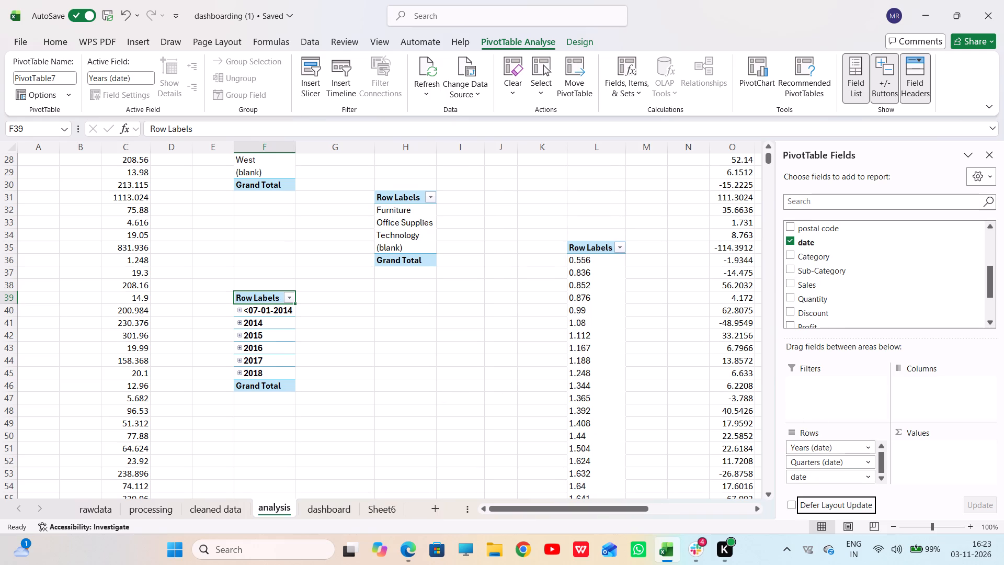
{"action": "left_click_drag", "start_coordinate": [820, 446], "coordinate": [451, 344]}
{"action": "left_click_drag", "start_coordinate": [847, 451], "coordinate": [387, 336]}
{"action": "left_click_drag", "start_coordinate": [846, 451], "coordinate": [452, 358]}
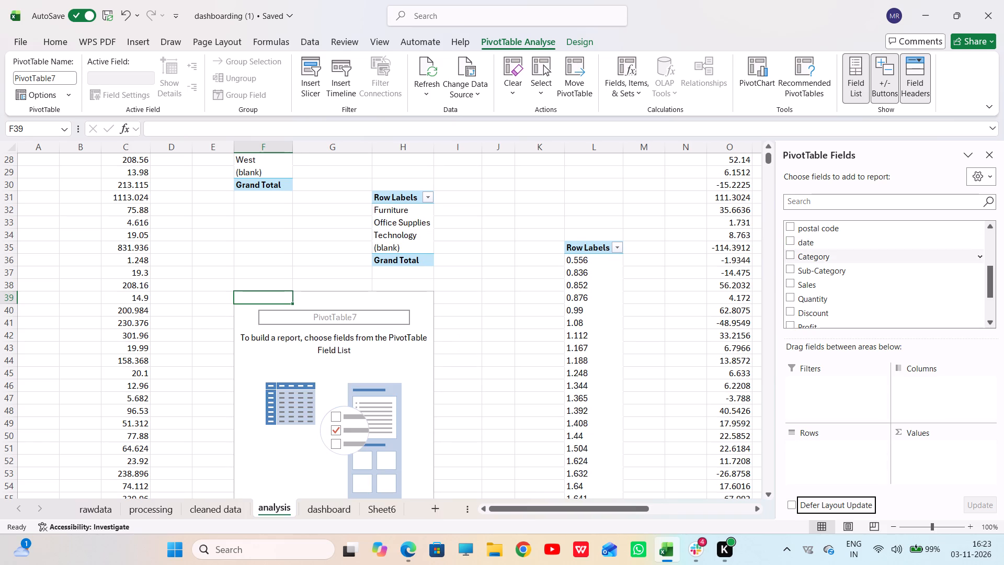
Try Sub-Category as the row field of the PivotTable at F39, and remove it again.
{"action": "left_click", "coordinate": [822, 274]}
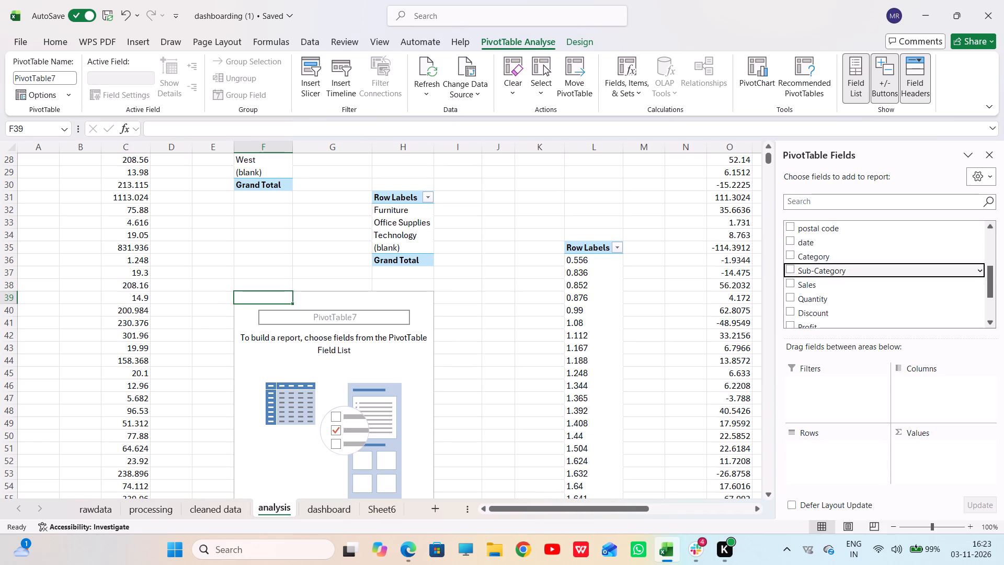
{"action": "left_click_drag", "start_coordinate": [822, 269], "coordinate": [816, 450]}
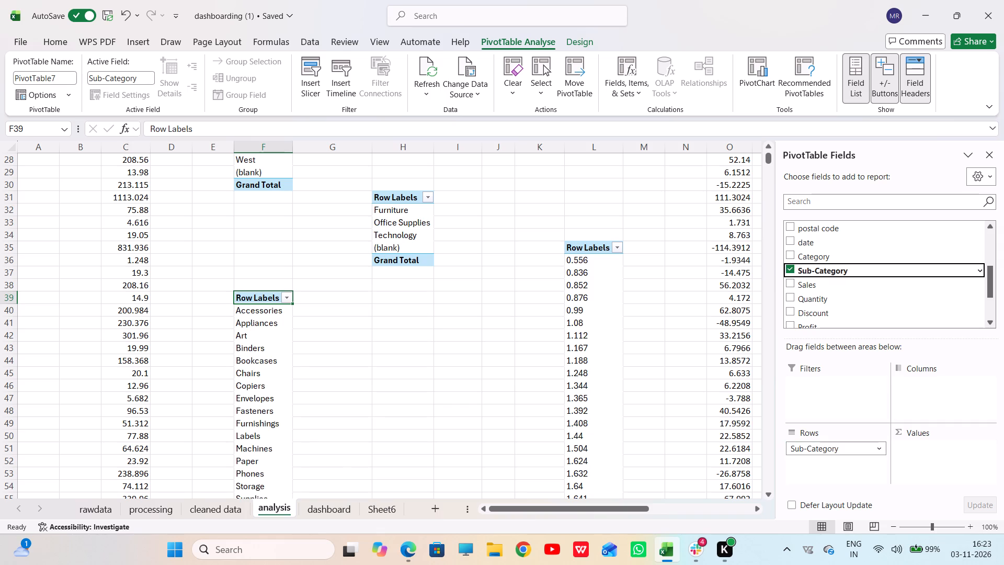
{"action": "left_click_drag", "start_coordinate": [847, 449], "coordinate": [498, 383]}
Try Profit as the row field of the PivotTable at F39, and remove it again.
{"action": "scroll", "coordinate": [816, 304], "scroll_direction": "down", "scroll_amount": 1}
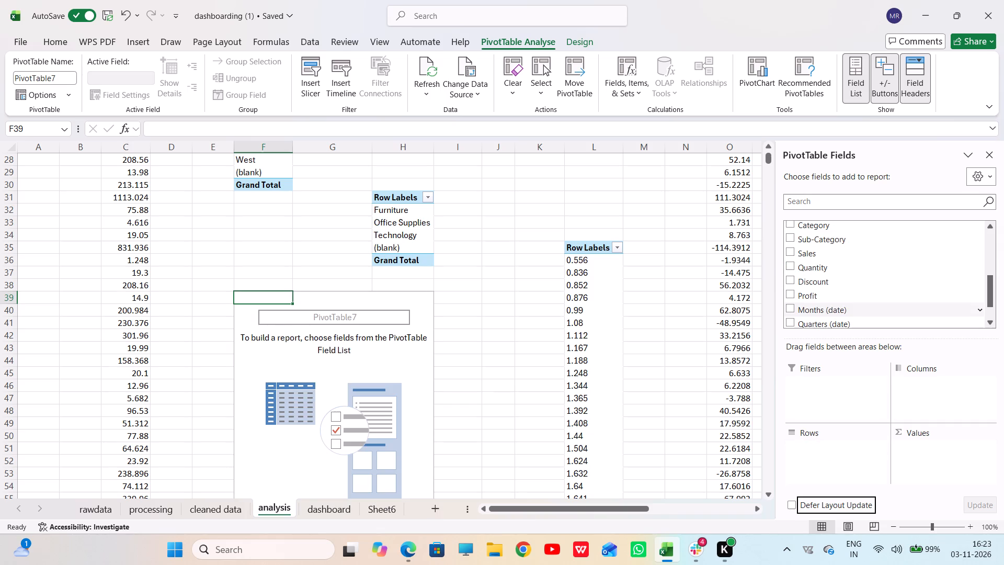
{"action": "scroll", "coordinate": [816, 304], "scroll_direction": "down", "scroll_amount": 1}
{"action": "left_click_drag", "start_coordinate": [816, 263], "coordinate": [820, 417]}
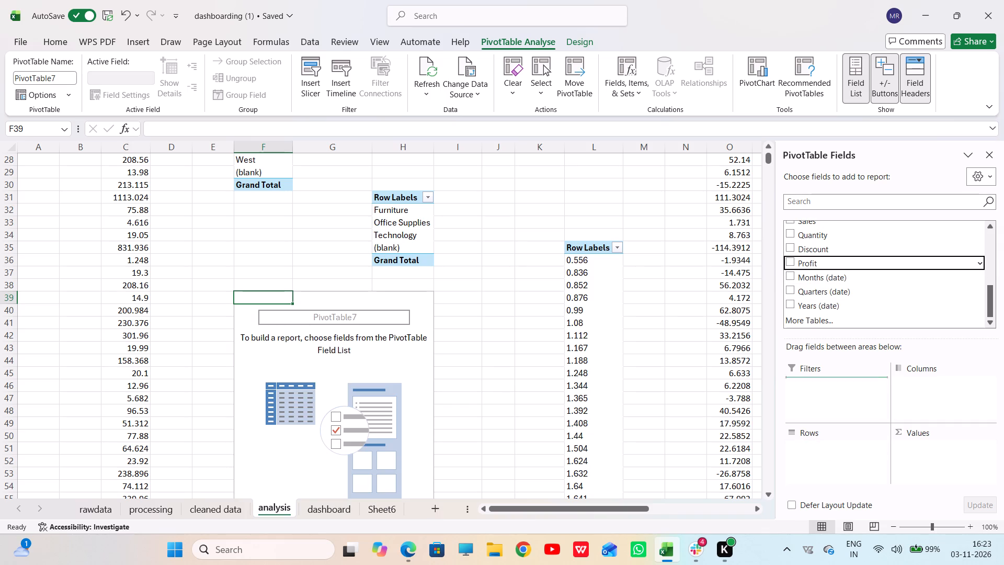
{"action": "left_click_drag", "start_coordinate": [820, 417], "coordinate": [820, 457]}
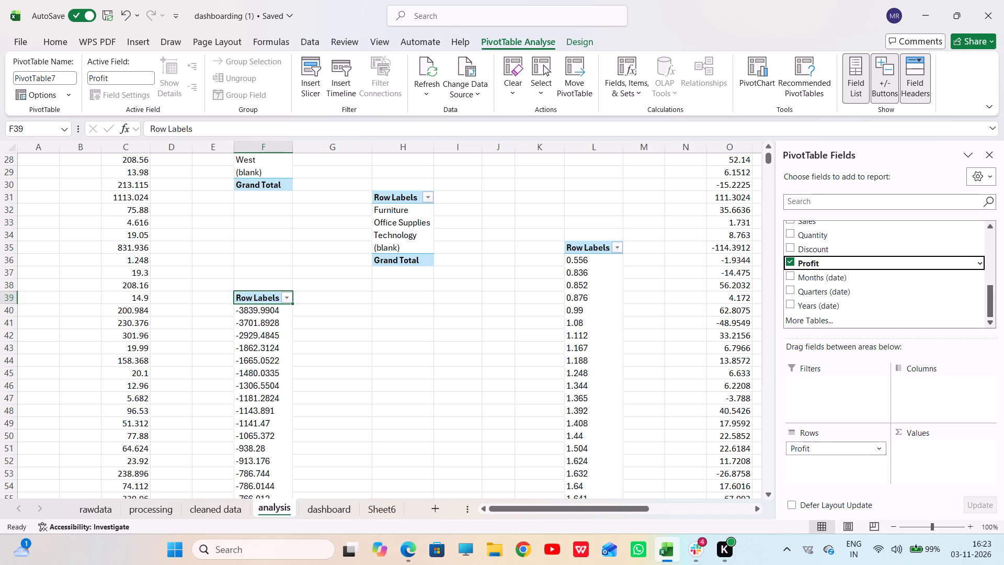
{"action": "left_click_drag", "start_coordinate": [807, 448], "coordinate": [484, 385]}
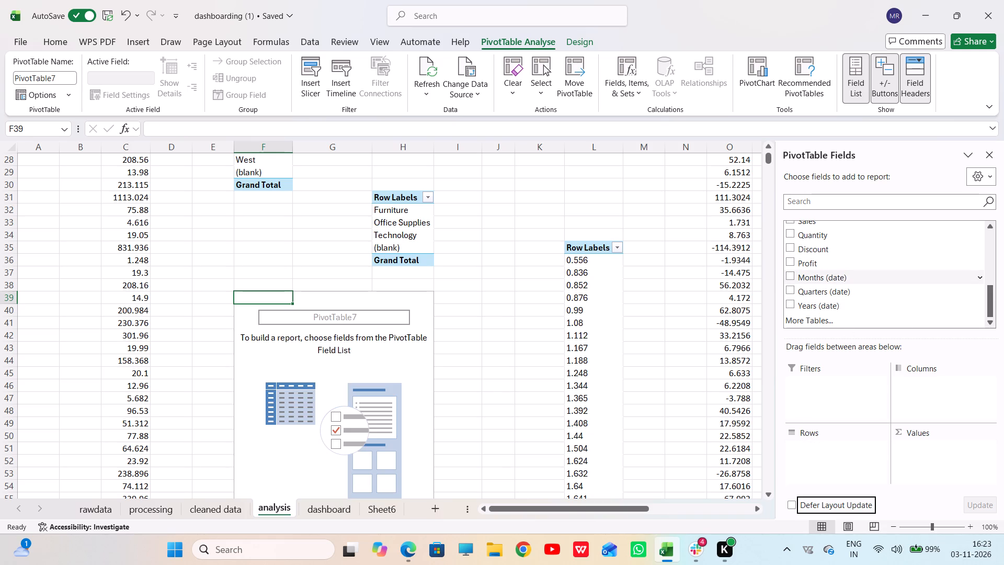
Add the Ship Mode field to the rows of the PivotTable at F39.
{"action": "scroll", "coordinate": [857, 278], "scroll_direction": "up", "scroll_amount": 3}
{"action": "scroll", "coordinate": [822, 281], "scroll_direction": "down", "scroll_amount": 2}
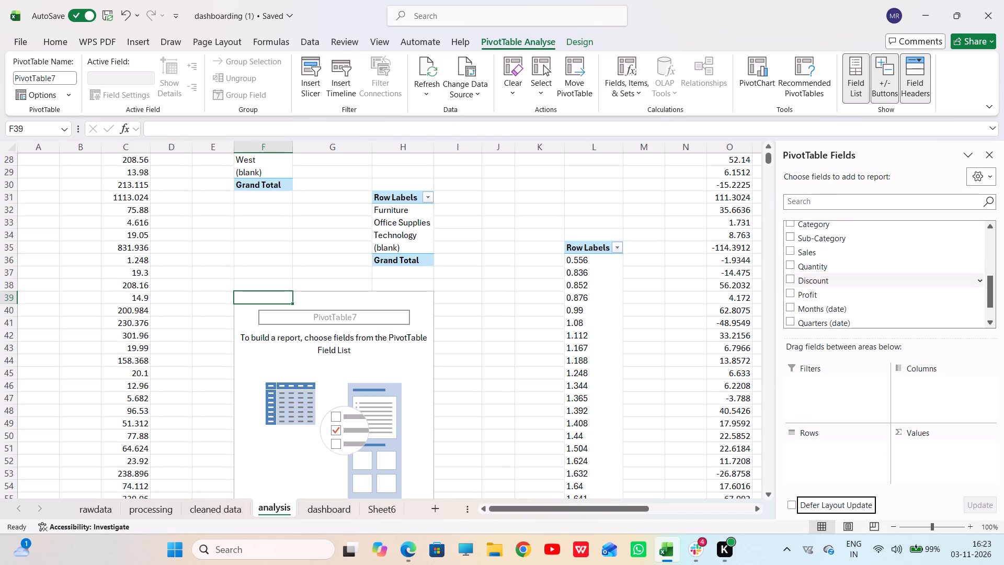
{"action": "scroll", "coordinate": [822, 281], "scroll_direction": "down", "scroll_amount": 4}
{"action": "scroll", "coordinate": [822, 281], "scroll_direction": "up", "scroll_amount": 4}
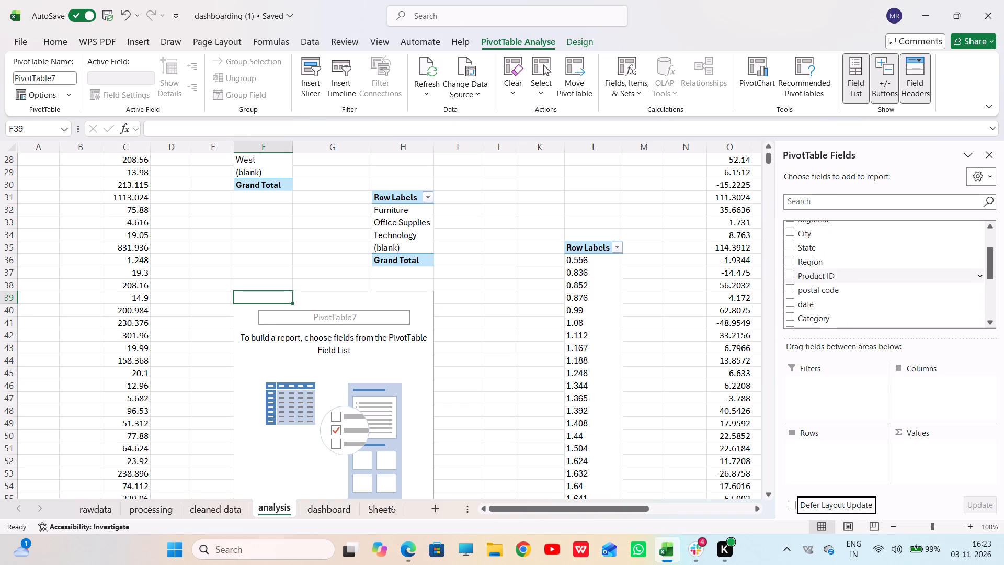
{"action": "scroll", "coordinate": [822, 281], "scroll_direction": "up", "scroll_amount": 7}
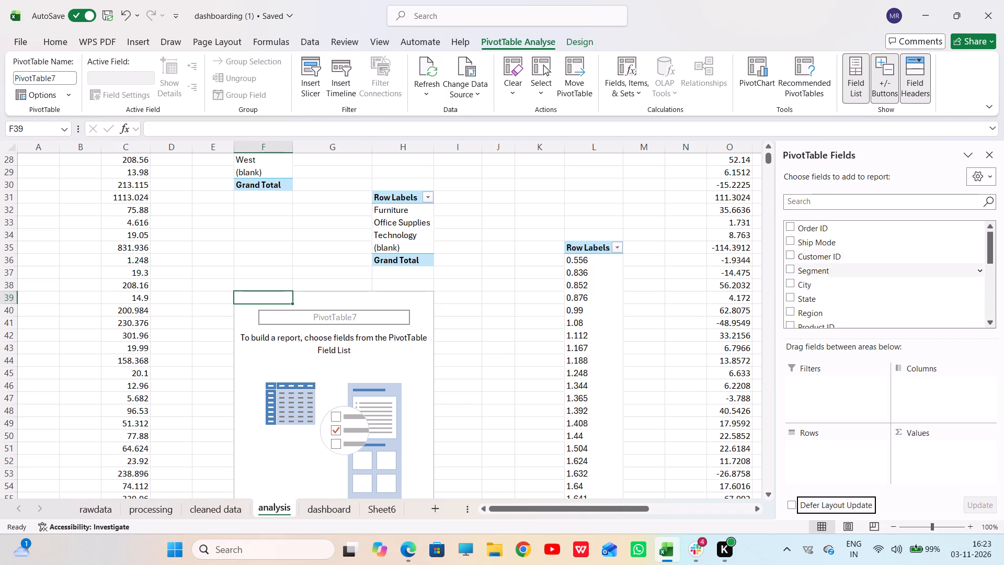
{"action": "left_click", "coordinate": [826, 243]}
{"action": "left_click_drag", "start_coordinate": [826, 243], "coordinate": [807, 414]}
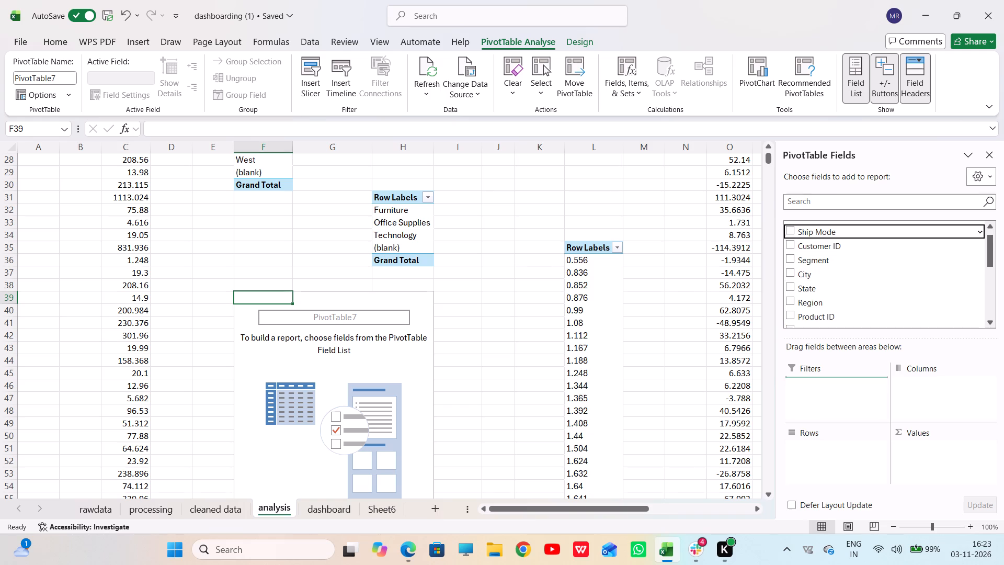
{"action": "left_click_drag", "start_coordinate": [807, 414], "coordinate": [812, 457]}
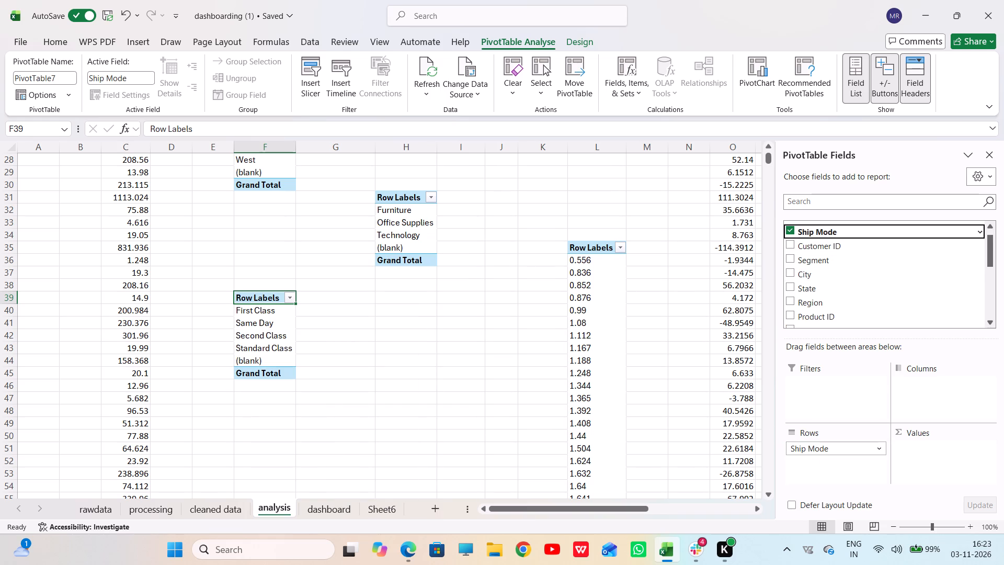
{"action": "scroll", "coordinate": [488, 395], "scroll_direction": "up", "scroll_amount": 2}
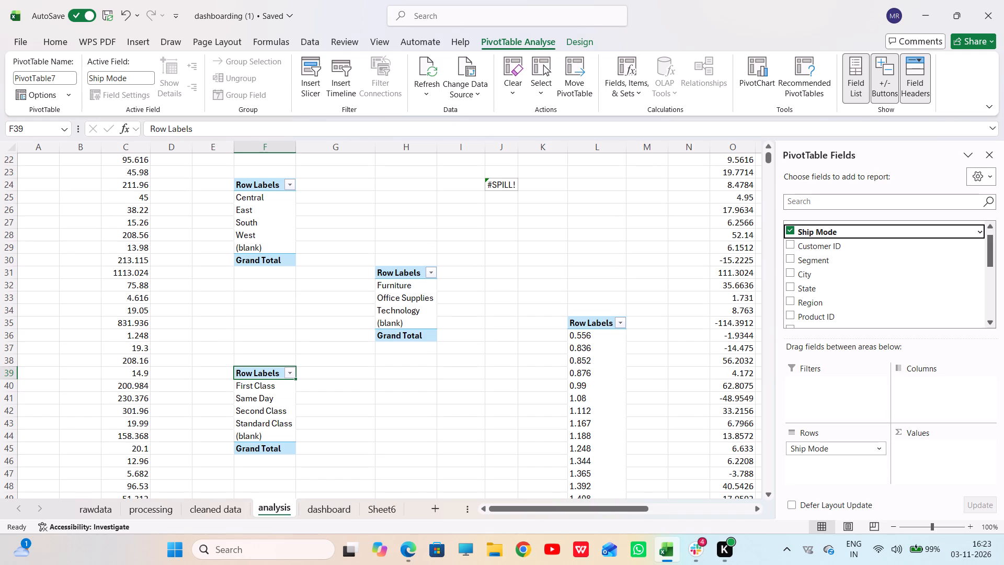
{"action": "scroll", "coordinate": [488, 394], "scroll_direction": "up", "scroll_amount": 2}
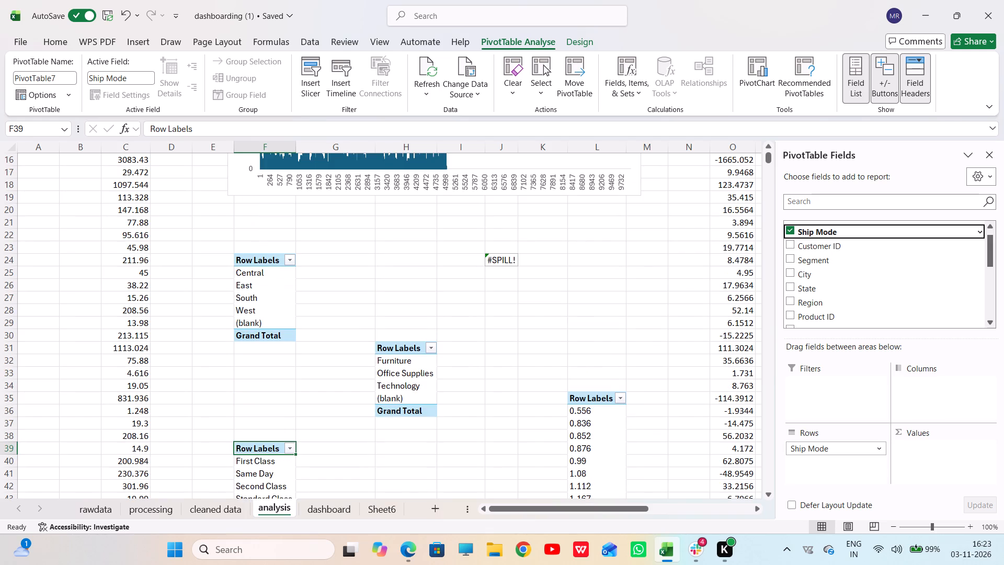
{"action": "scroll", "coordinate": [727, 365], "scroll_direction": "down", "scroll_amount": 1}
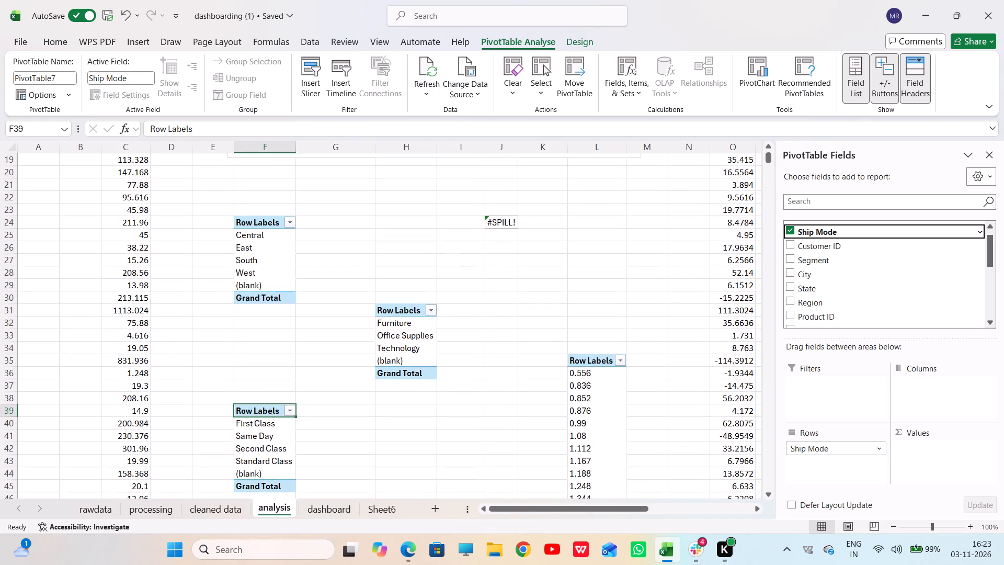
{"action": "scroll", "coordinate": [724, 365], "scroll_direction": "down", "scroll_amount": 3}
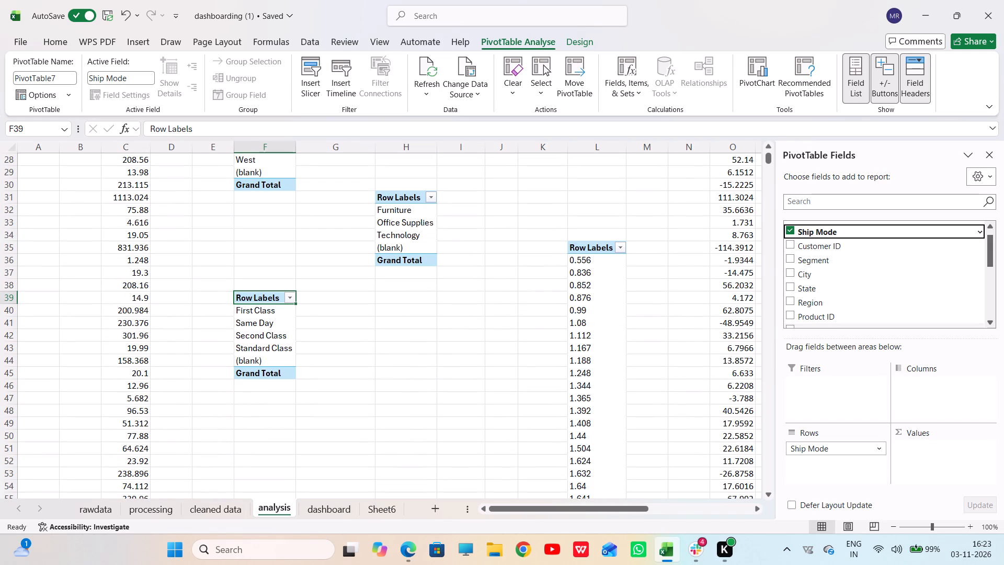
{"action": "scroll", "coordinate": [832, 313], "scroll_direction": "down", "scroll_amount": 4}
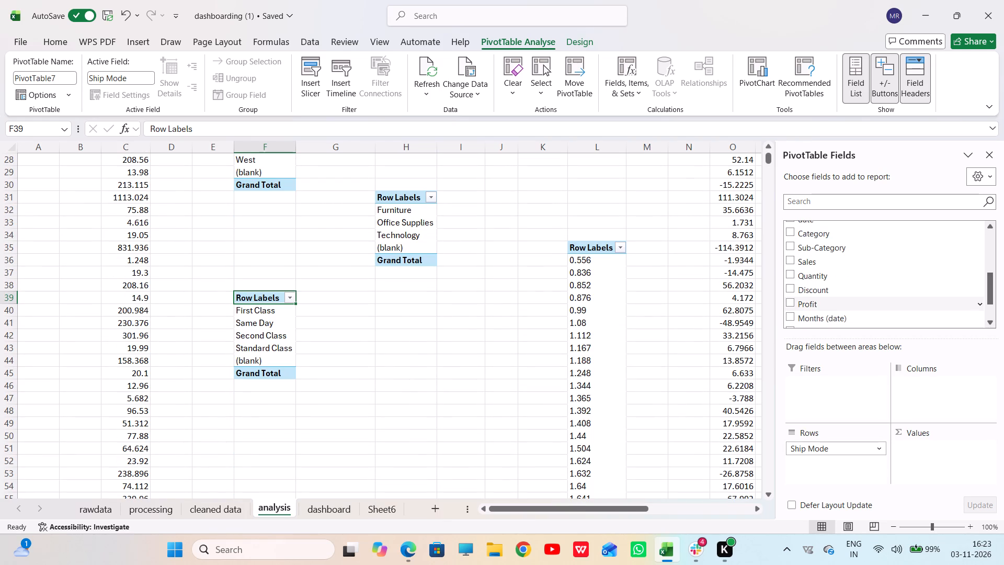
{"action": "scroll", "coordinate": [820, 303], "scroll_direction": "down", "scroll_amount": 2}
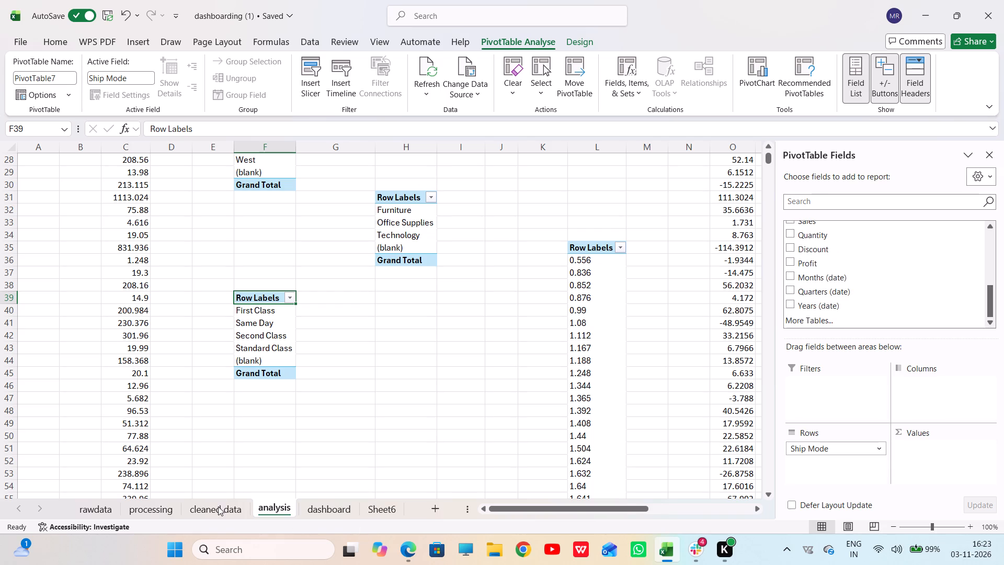
Insert a PivotTable of the cleaned data columns A:P at cell H46 of the existing analysis sheet.
{"action": "left_click", "coordinate": [219, 509]}
{"action": "left_click", "coordinate": [148, 35]}
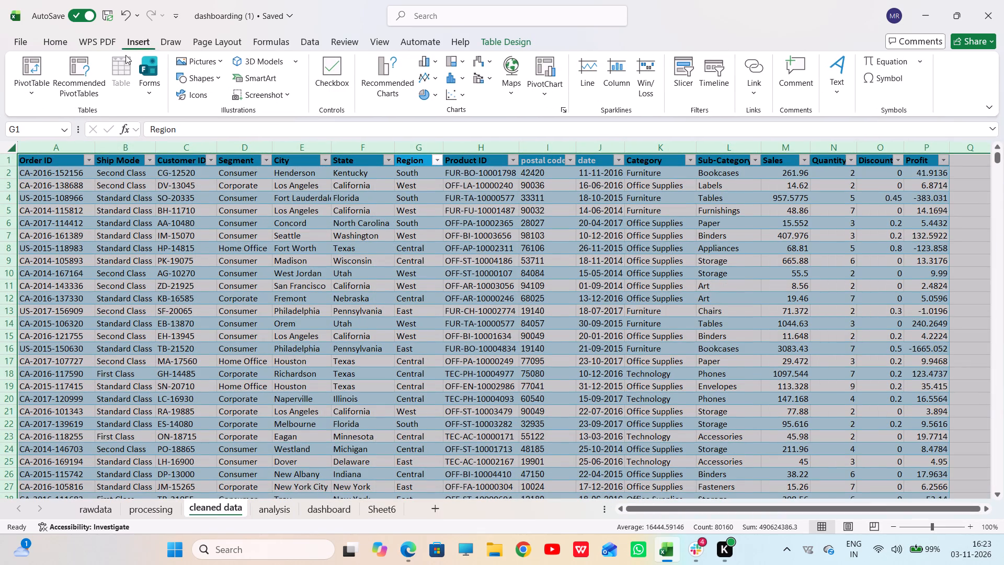
{"action": "left_click", "coordinate": [25, 66]}
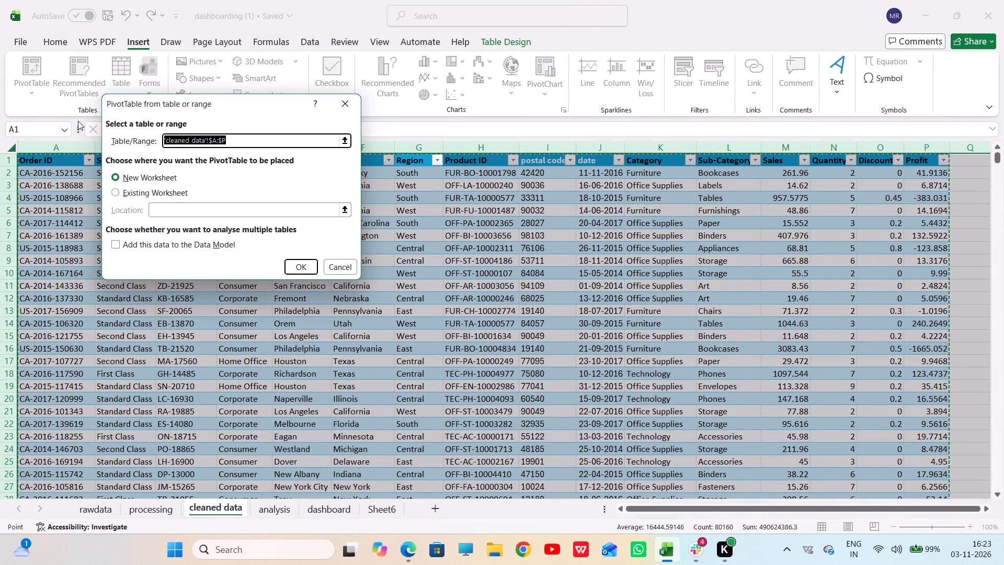
{"action": "left_click", "coordinate": [176, 190]}
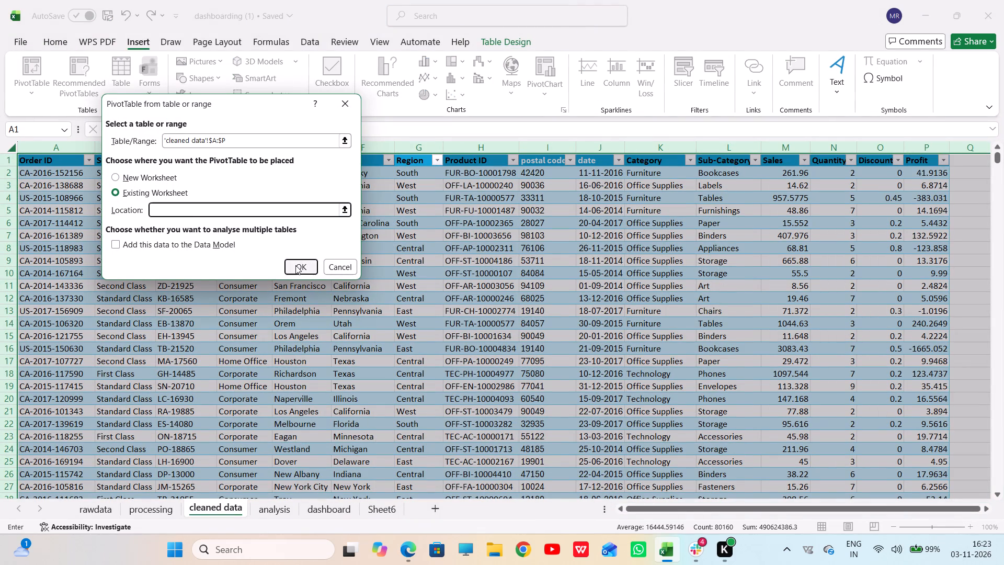
{"action": "left_click", "coordinate": [279, 501]}
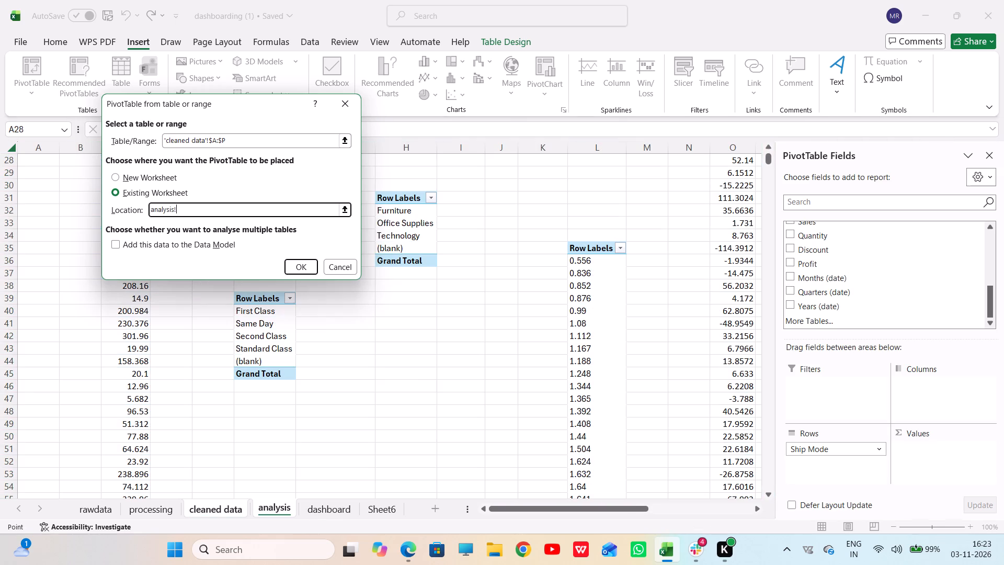
{"action": "left_click", "coordinate": [435, 385]}
{"action": "left_click", "coordinate": [304, 262]}
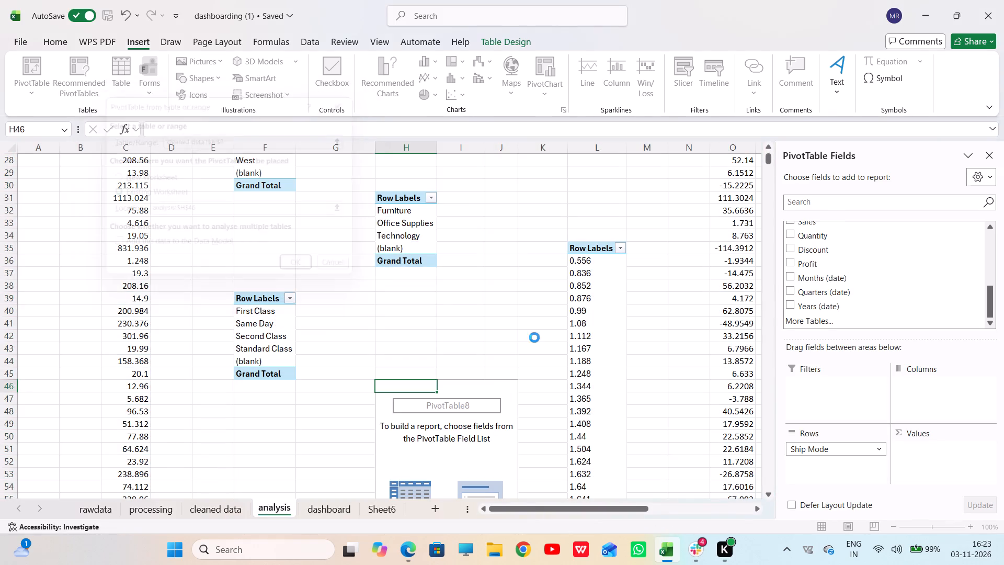
Add the Profit field to the rows of the PivotTable at H46.
{"action": "scroll", "coordinate": [827, 313], "scroll_direction": "down", "scroll_amount": 7}
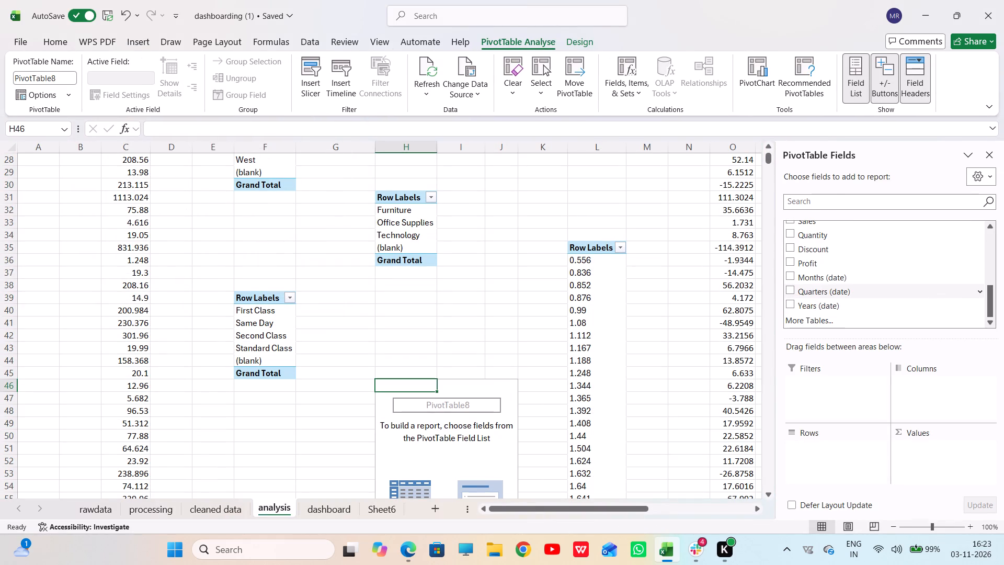
{"action": "scroll", "coordinate": [814, 293], "scroll_direction": "down", "scroll_amount": 4}
{"action": "scroll", "coordinate": [814, 293], "scroll_direction": "up", "scroll_amount": 1}
{"action": "left_click", "coordinate": [814, 293]}
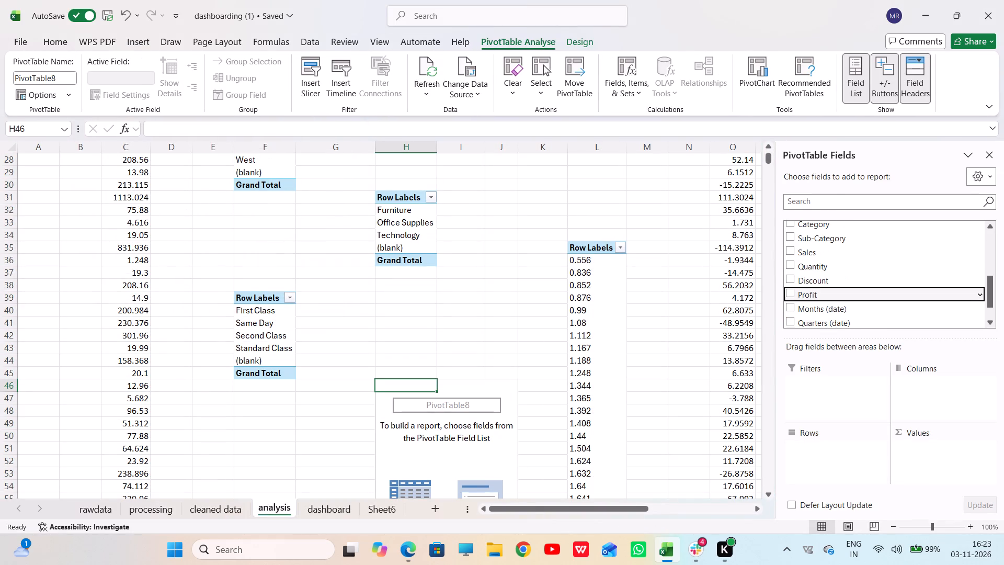
{"action": "left_click_drag", "start_coordinate": [813, 291], "coordinate": [815, 445]}
Look through the Profit row labels of the PivotTable at H46.
{"action": "scroll", "coordinate": [505, 422], "scroll_direction": "down", "scroll_amount": 1}
{"action": "scroll", "coordinate": [453, 365], "scroll_direction": "down", "scroll_amount": 3}
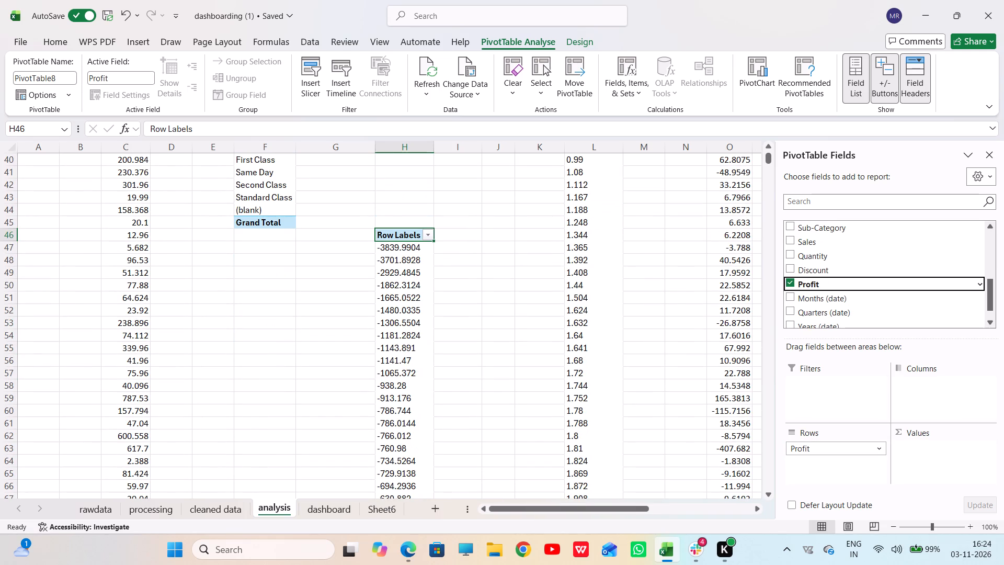
{"action": "scroll", "coordinate": [447, 357], "scroll_direction": "down", "scroll_amount": 19}
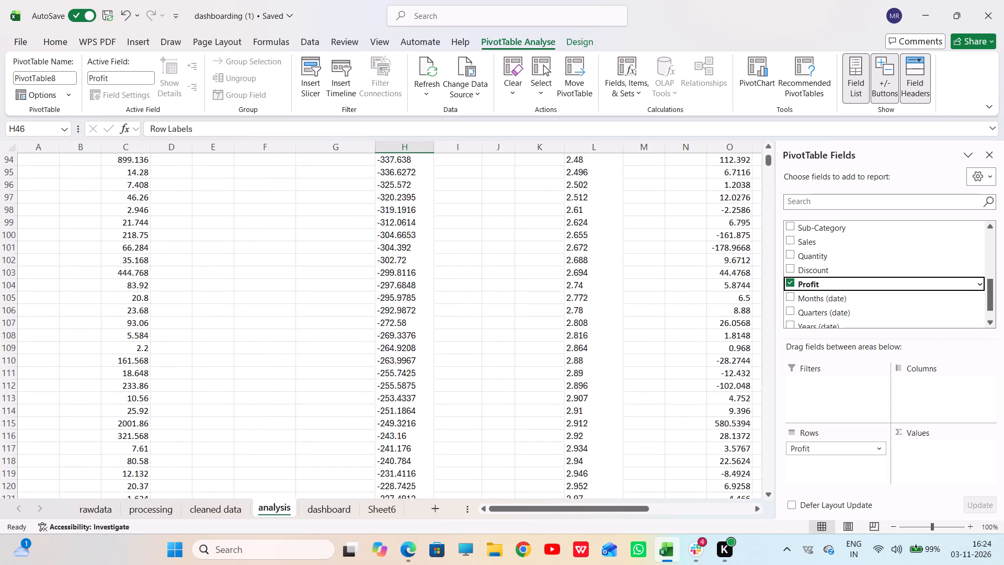
{"action": "scroll", "coordinate": [446, 346], "scroll_direction": "down", "scroll_amount": 2}
{"action": "scroll", "coordinate": [446, 346], "scroll_direction": "up", "scroll_amount": 16}
{"action": "left_click", "coordinate": [457, 331]}
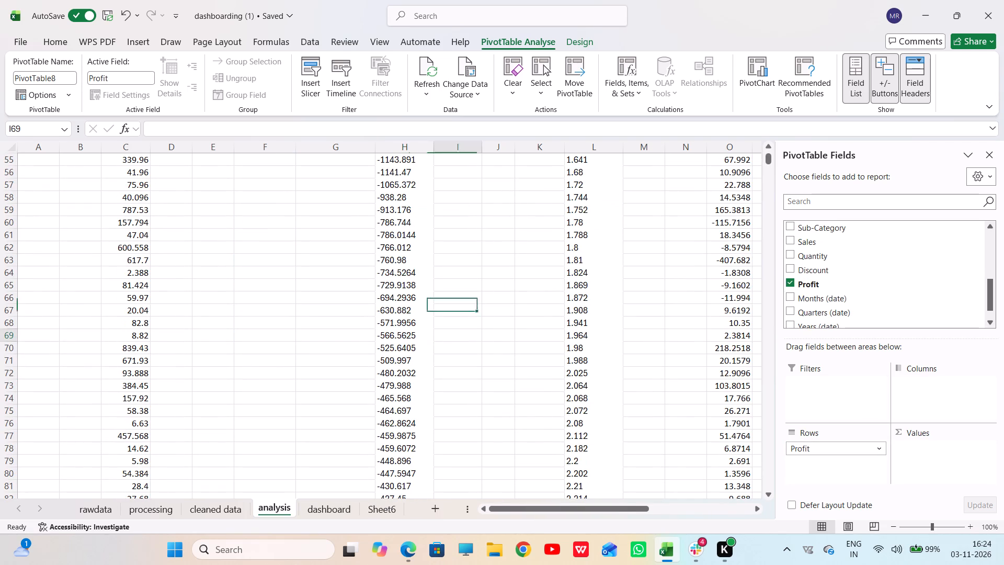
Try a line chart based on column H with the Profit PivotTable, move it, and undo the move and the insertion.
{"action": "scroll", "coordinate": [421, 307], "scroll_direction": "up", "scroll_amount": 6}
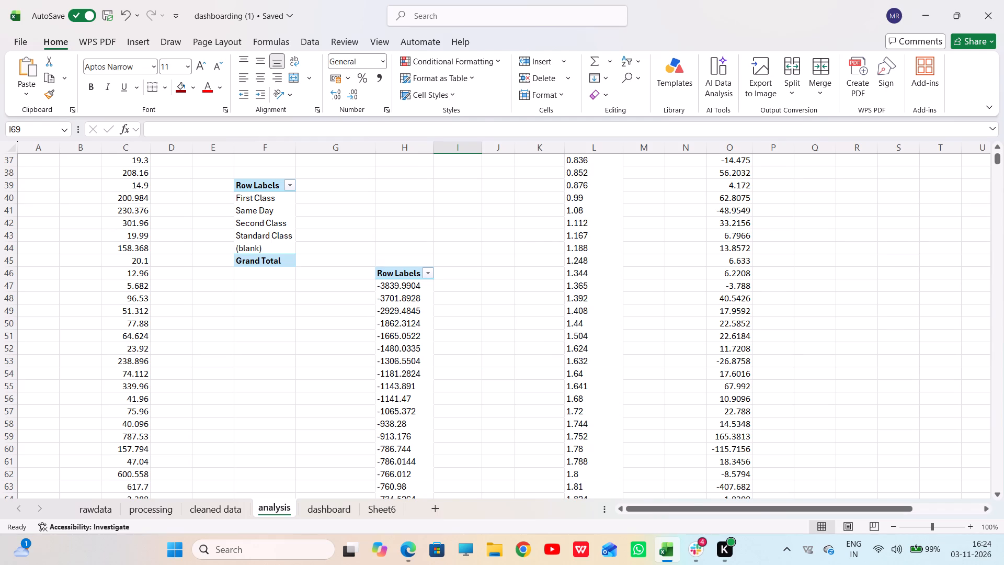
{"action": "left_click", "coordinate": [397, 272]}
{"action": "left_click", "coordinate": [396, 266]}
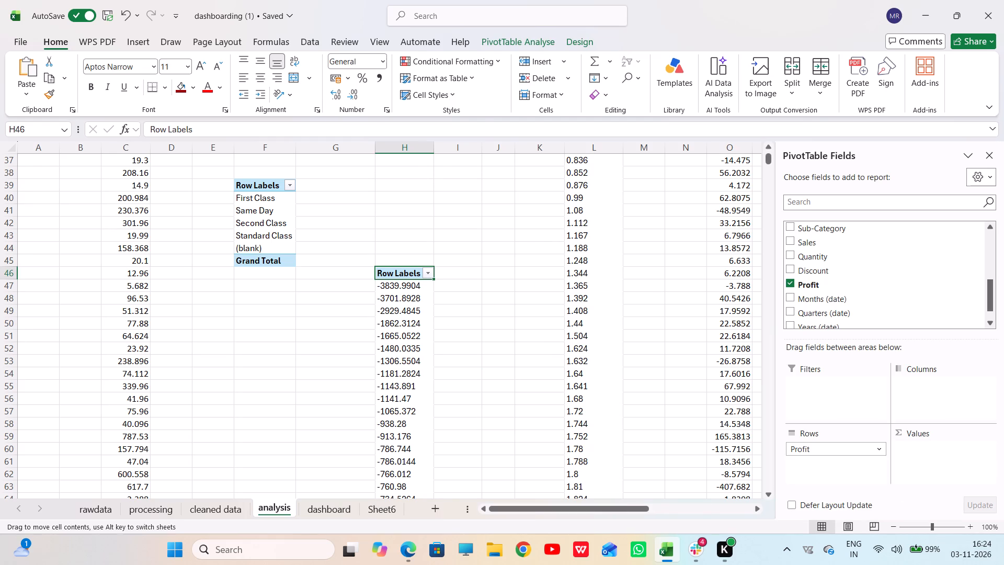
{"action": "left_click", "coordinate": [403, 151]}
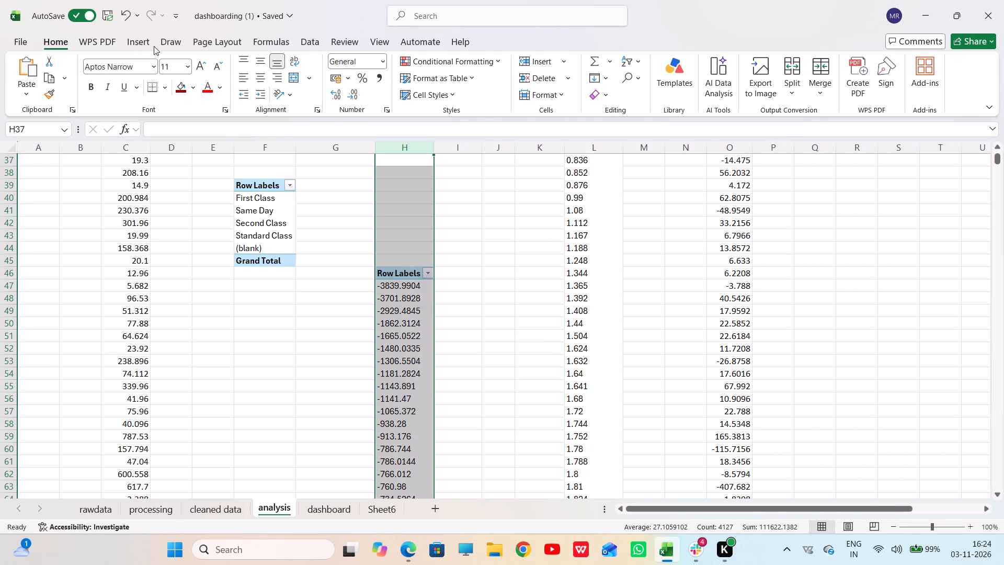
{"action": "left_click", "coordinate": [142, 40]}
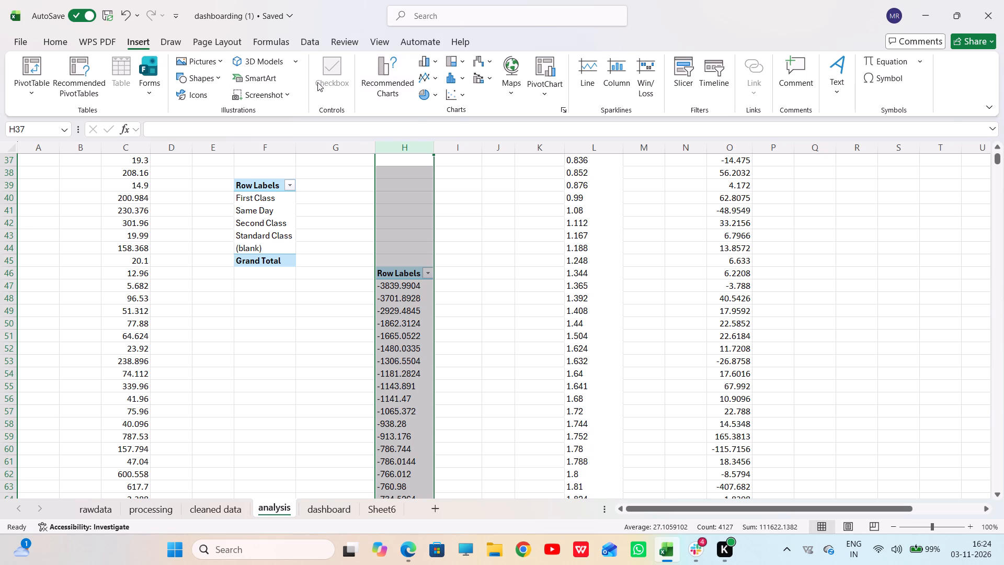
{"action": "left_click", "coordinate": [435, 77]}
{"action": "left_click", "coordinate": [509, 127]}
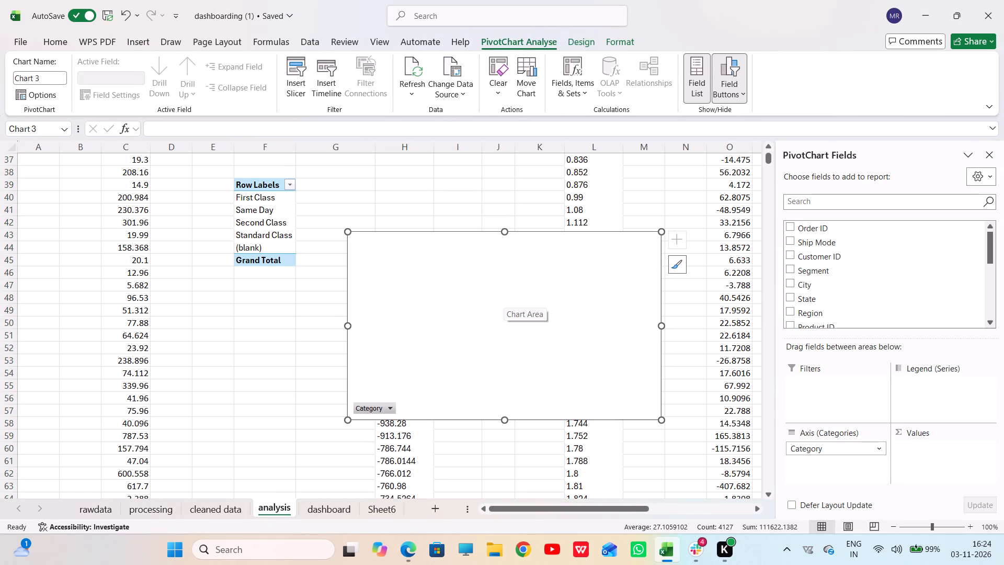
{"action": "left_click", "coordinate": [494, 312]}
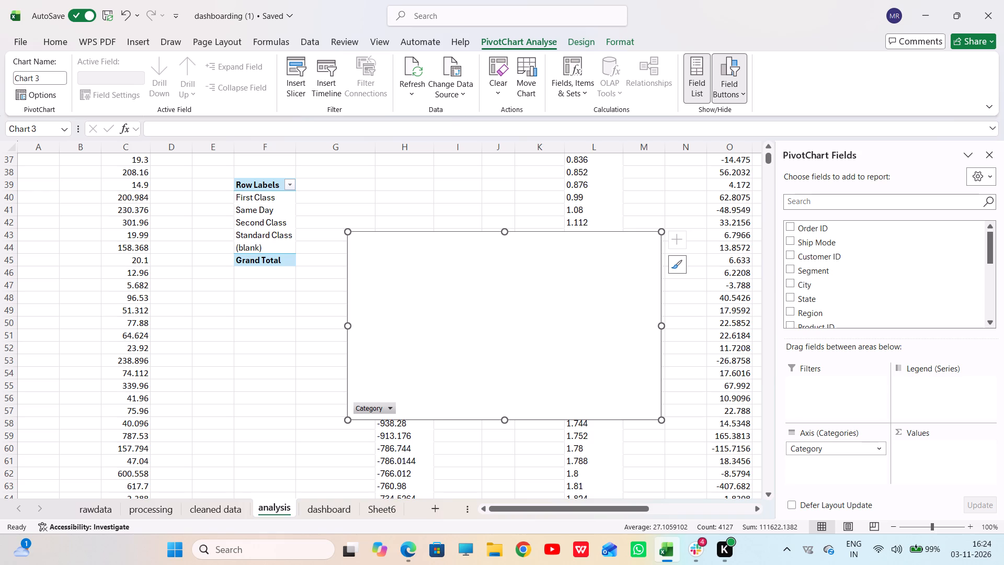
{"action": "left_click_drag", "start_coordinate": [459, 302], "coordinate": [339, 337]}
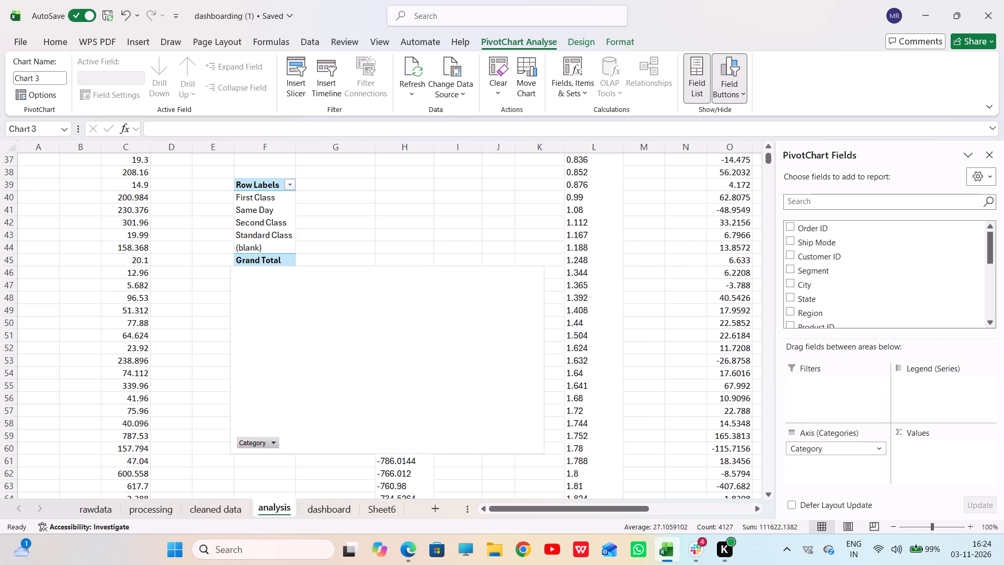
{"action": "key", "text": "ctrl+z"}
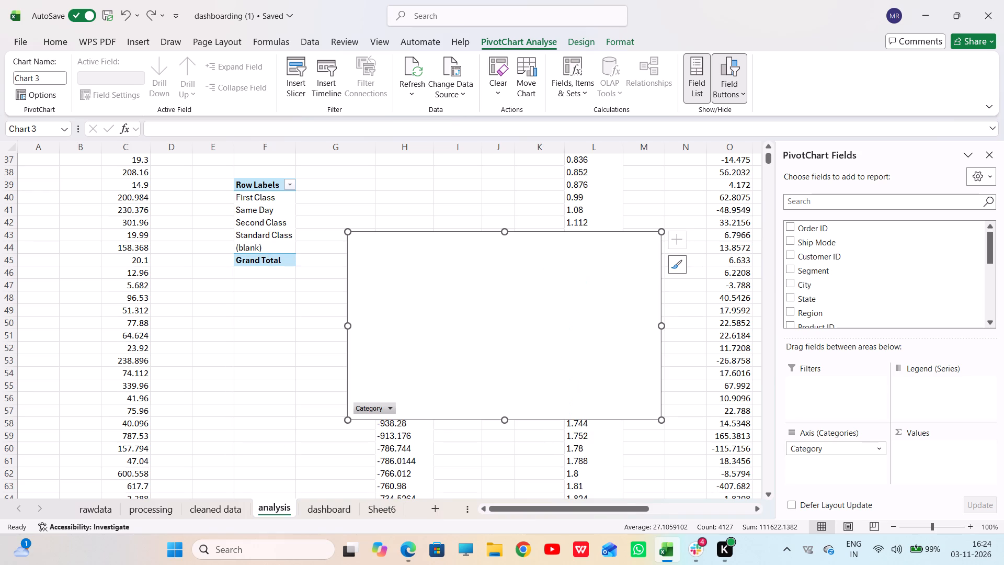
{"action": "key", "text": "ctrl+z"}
Look through the Profit values in the row label filter of the PivotTable at H46, leaving the filter unchanged.
{"action": "scroll", "coordinate": [436, 348], "scroll_direction": "up", "scroll_amount": 1}
{"action": "left_click", "coordinate": [477, 342]}
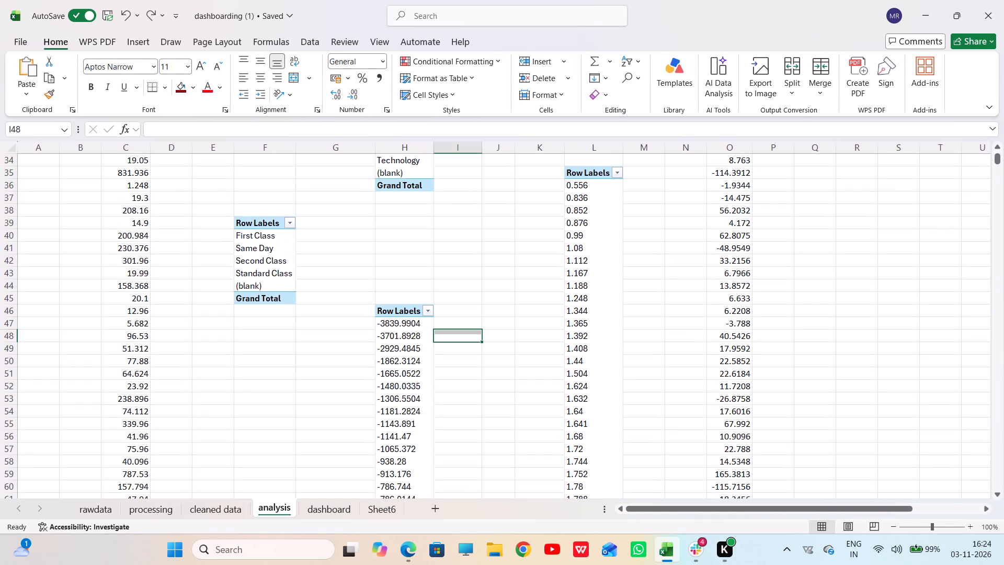
{"action": "scroll", "coordinate": [494, 332], "scroll_direction": "down", "scroll_amount": 3}
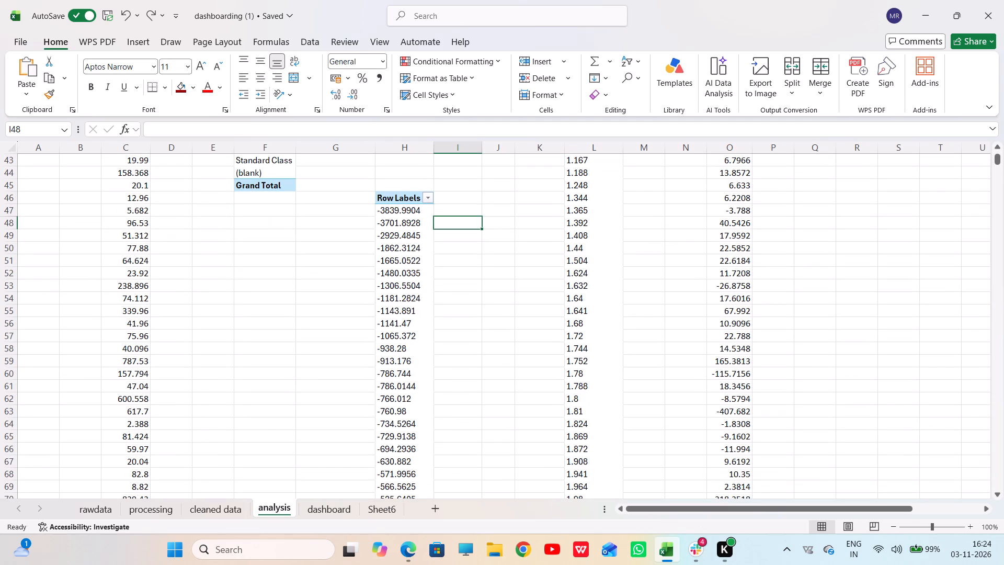
{"action": "left_click", "coordinate": [427, 200]}
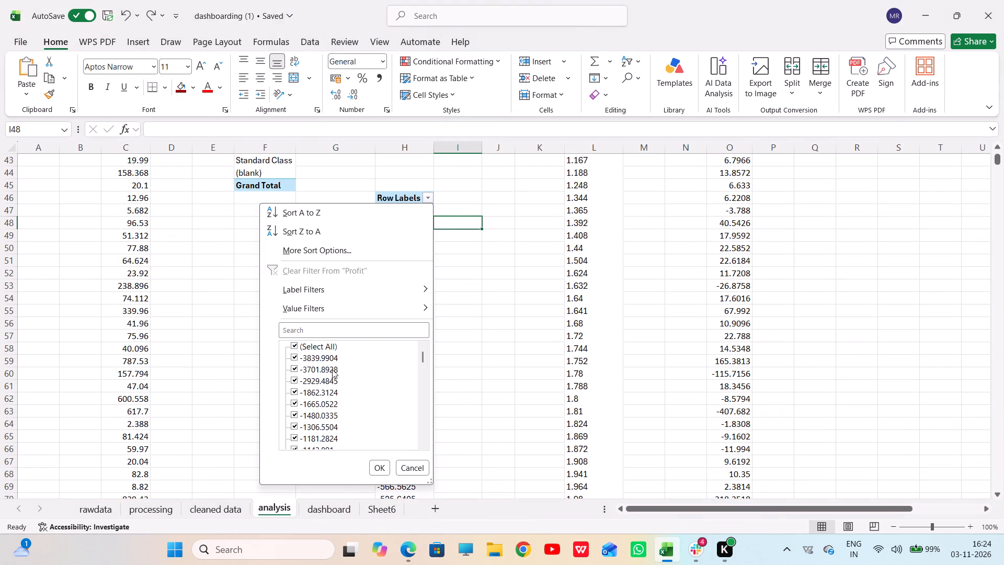
{"action": "scroll", "coordinate": [331, 373], "scroll_direction": "down", "scroll_amount": 17}
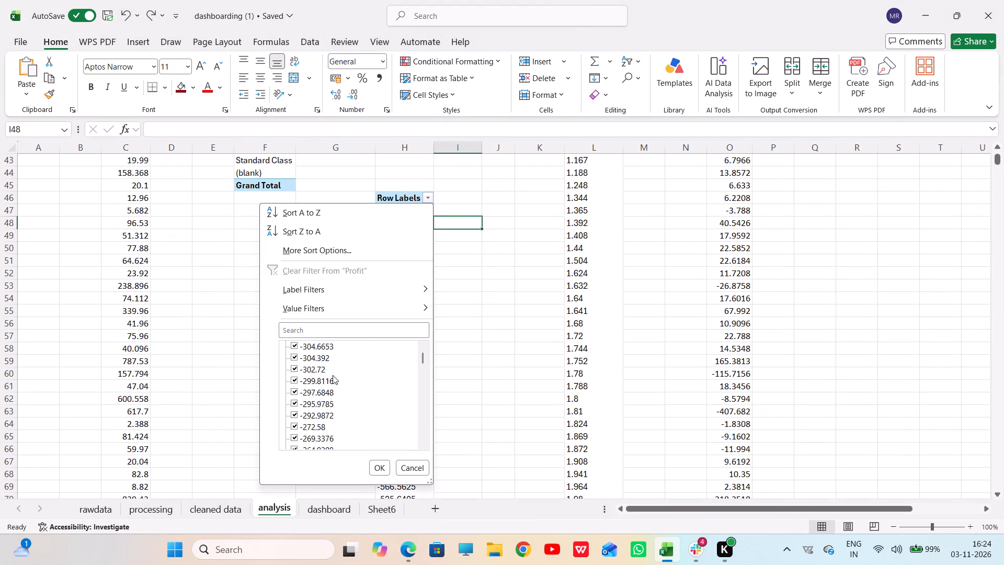
{"action": "scroll", "coordinate": [333, 375], "scroll_direction": "down", "scroll_amount": 14}
{"action": "scroll", "coordinate": [334, 372], "scroll_direction": "up", "scroll_amount": 1}
{"action": "scroll", "coordinate": [334, 372], "scroll_direction": "down", "scroll_amount": 3}
{"action": "scroll", "coordinate": [336, 370], "scroll_direction": "up", "scroll_amount": 1}
{"action": "scroll", "coordinate": [336, 370], "scroll_direction": "down", "scroll_amount": 13}
{"action": "scroll", "coordinate": [336, 371], "scroll_direction": "up", "scroll_amount": 1}
{"action": "scroll", "coordinate": [335, 371], "scroll_direction": "down", "scroll_amount": 3}
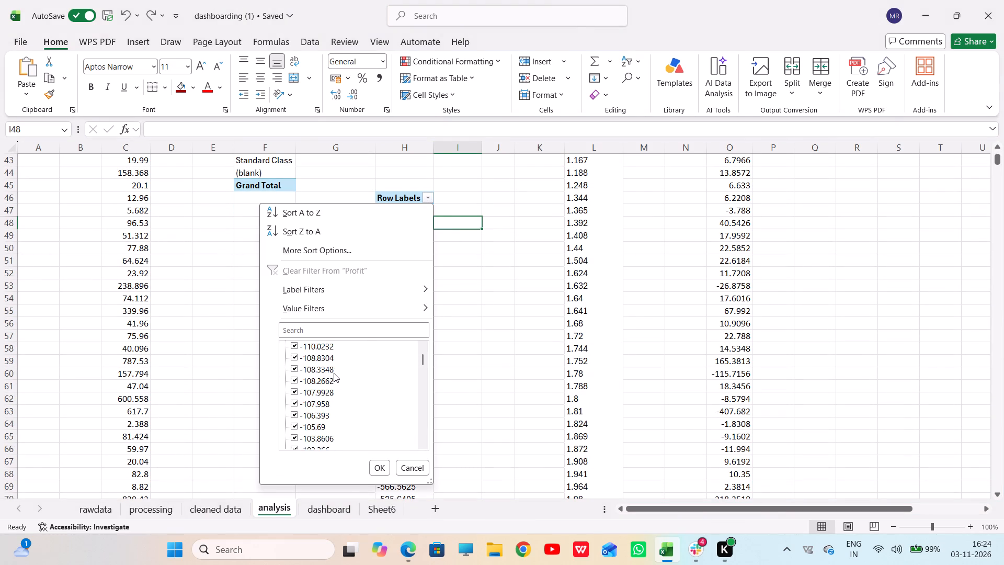
{"action": "scroll", "coordinate": [334, 373], "scroll_direction": "down", "scroll_amount": 16}
{"action": "scroll", "coordinate": [333, 374], "scroll_direction": "up", "scroll_amount": 1}
{"action": "scroll", "coordinate": [333, 374], "scroll_direction": "down", "scroll_amount": 5}
{"action": "scroll", "coordinate": [333, 373], "scroll_direction": "up", "scroll_amount": 1}
{"action": "scroll", "coordinate": [333, 373], "scroll_direction": "down", "scroll_amount": 10}
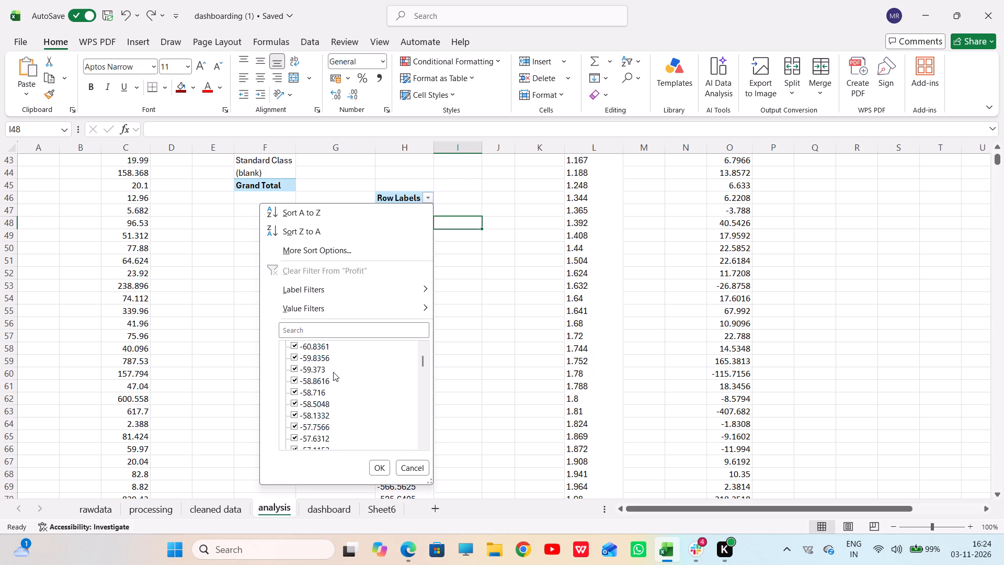
{"action": "scroll", "coordinate": [333, 372], "scroll_direction": "down", "scroll_amount": 16}
{"action": "left_click", "coordinate": [495, 335]}
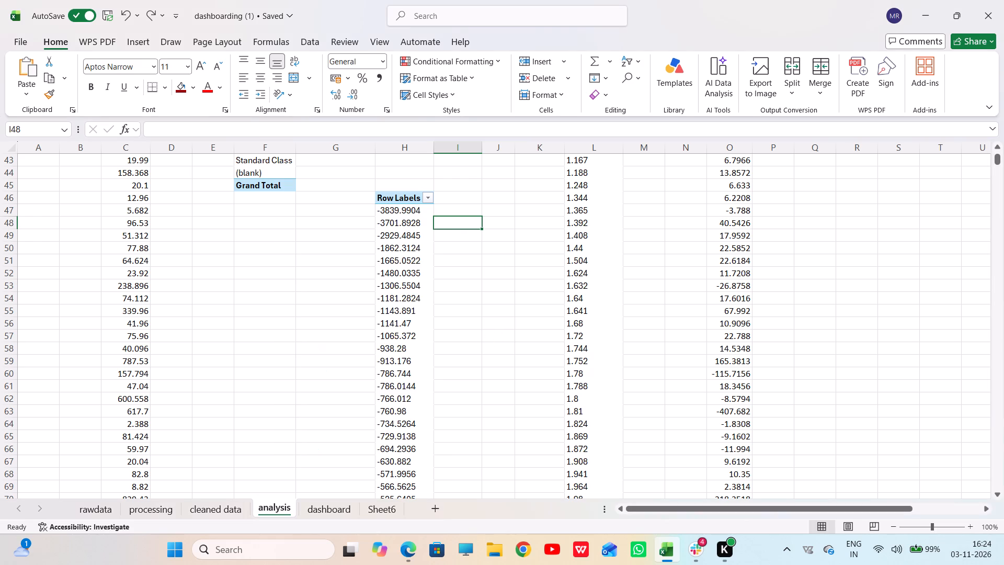
Insert another PivotTable of the cleaned data columns A:P at cell K26 of the existing analysis sheet.
{"action": "scroll", "coordinate": [492, 335], "scroll_direction": "up", "scroll_amount": 7}
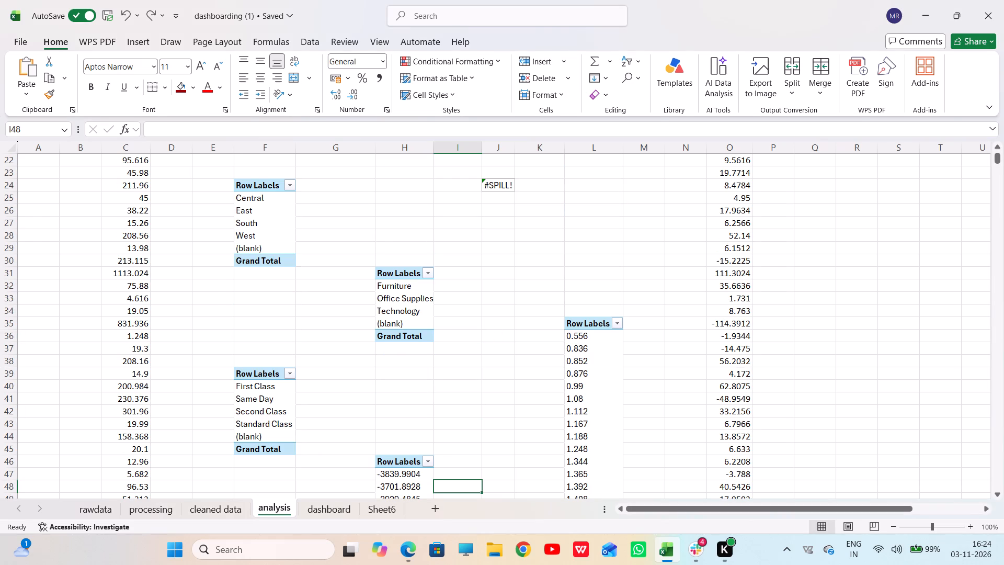
{"action": "left_click", "coordinate": [222, 513]}
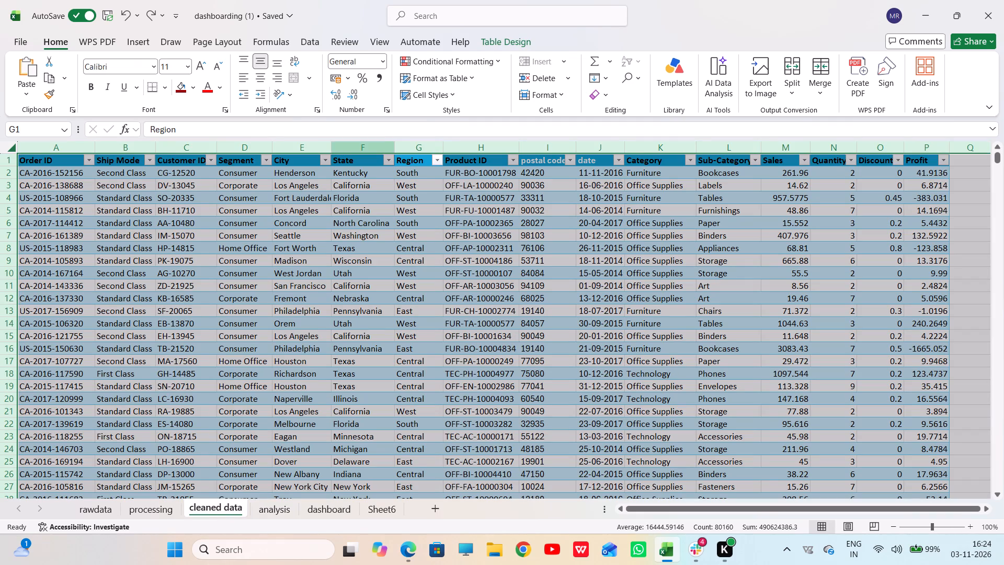
{"action": "left_click", "coordinate": [144, 42]}
{"action": "left_click", "coordinate": [38, 71]}
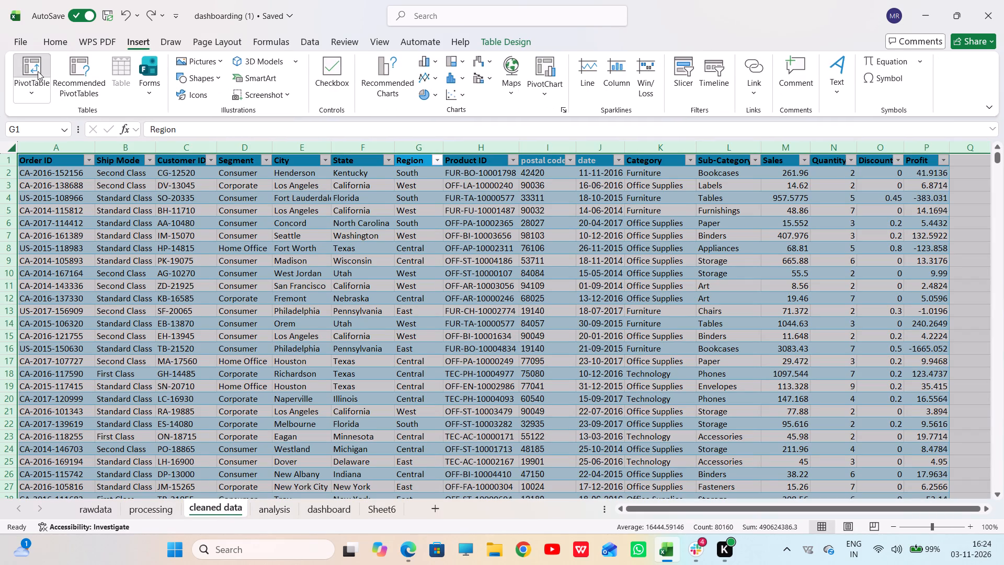
{"action": "left_click", "coordinate": [164, 195]}
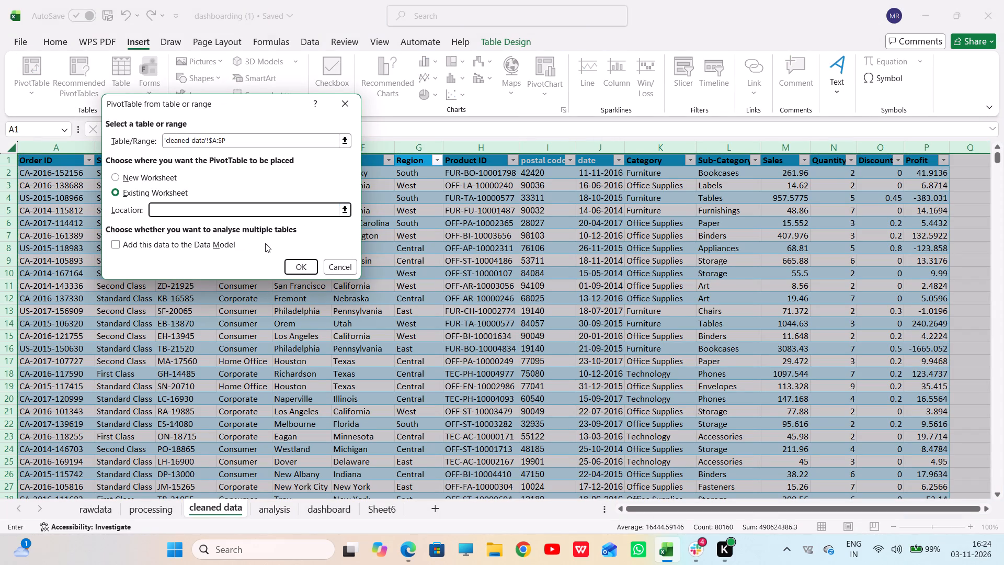
{"action": "left_click", "coordinate": [283, 507]}
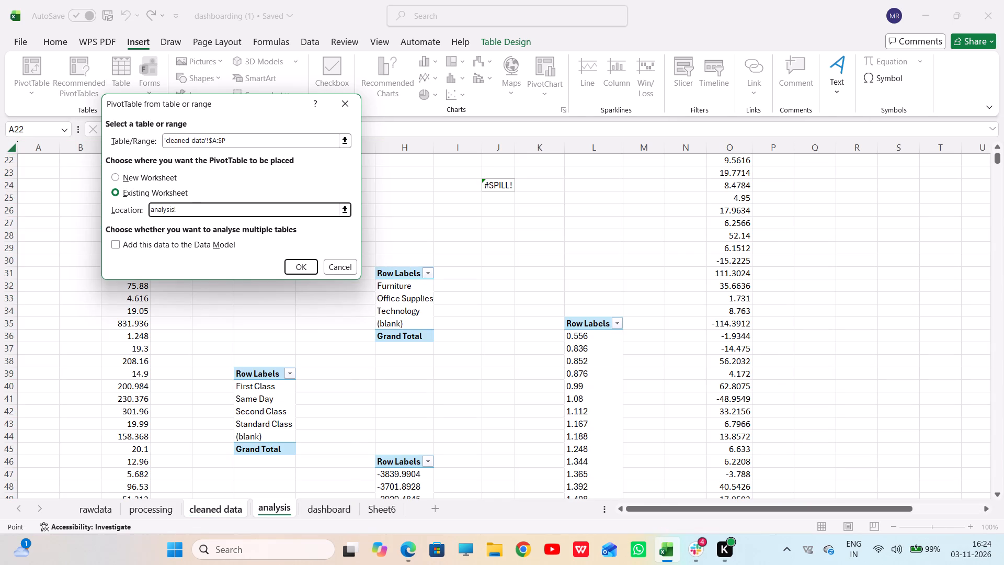
{"action": "left_click", "coordinate": [546, 216]}
{"action": "left_click", "coordinate": [301, 269]}
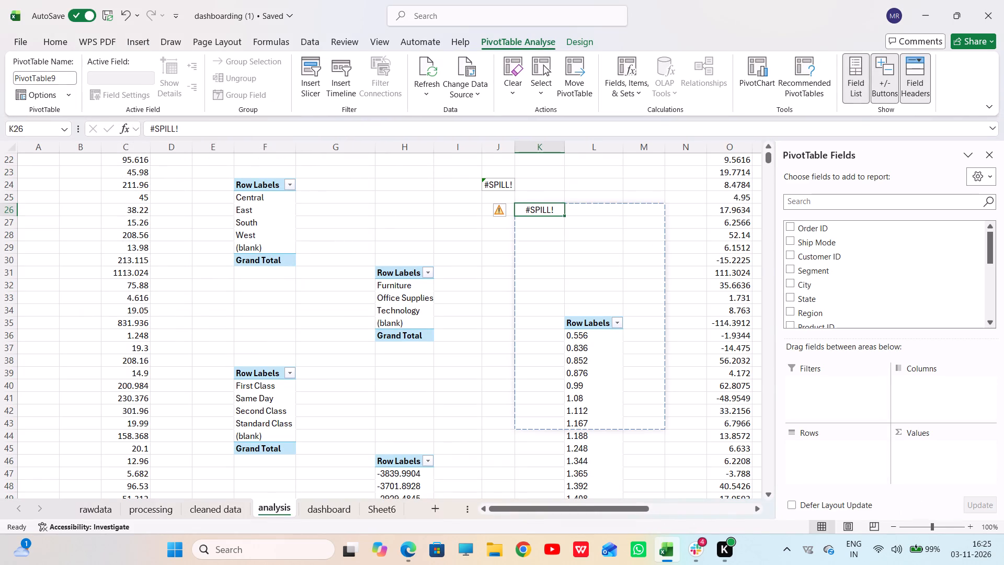
Add the Sales field to the rows of the PivotTable at K26.
{"action": "scroll", "coordinate": [794, 262], "scroll_direction": "down", "scroll_amount": 6}
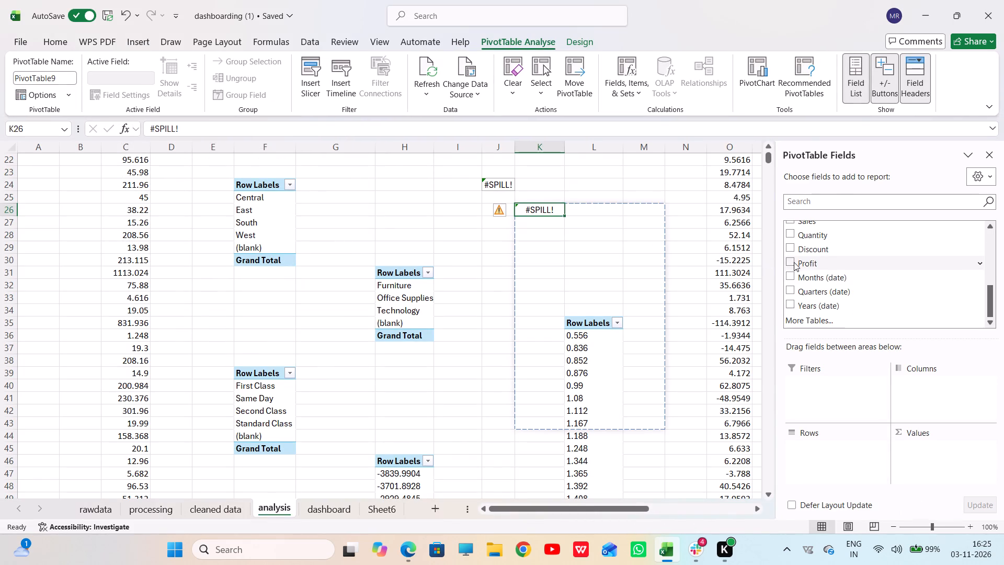
{"action": "scroll", "coordinate": [820, 262], "scroll_direction": "down", "scroll_amount": 2}
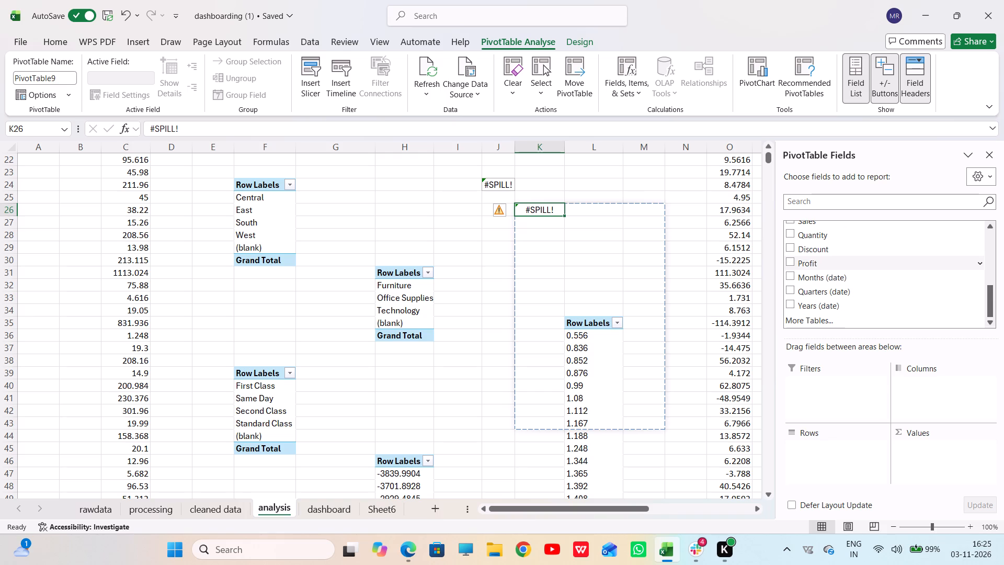
{"action": "scroll", "coordinate": [817, 261], "scroll_direction": "up", "scroll_amount": 1}
{"action": "left_click_drag", "start_coordinate": [812, 254], "coordinate": [811, 444]}
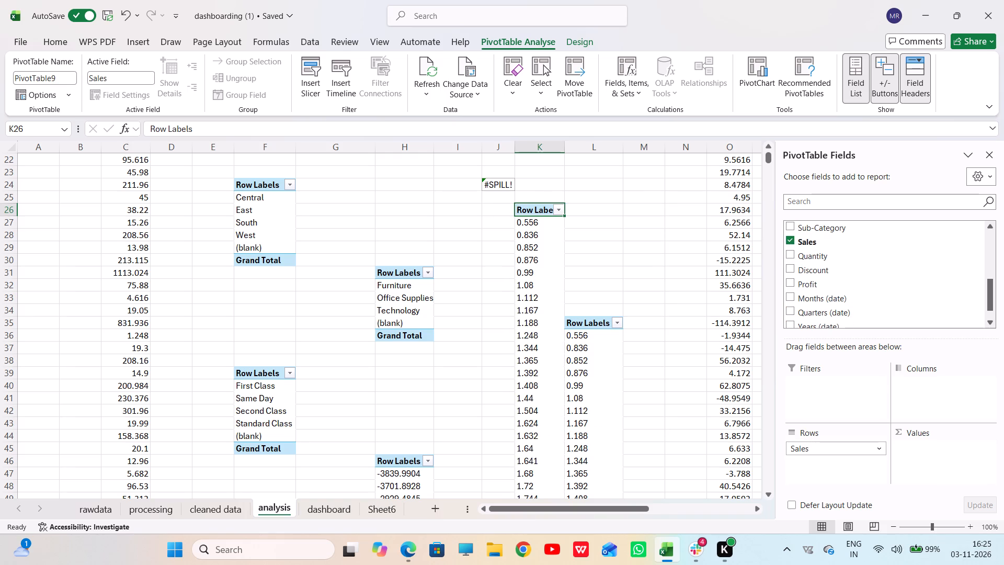
{"action": "scroll", "coordinate": [607, 320], "scroll_direction": "down", "scroll_amount": 2}
{"action": "scroll", "coordinate": [607, 320], "scroll_direction": "up", "scroll_amount": 4}
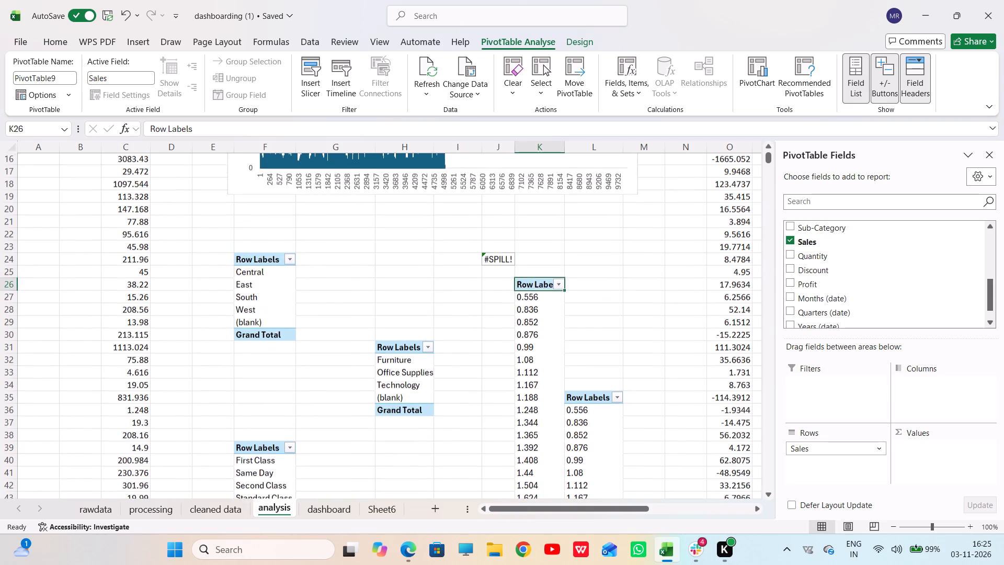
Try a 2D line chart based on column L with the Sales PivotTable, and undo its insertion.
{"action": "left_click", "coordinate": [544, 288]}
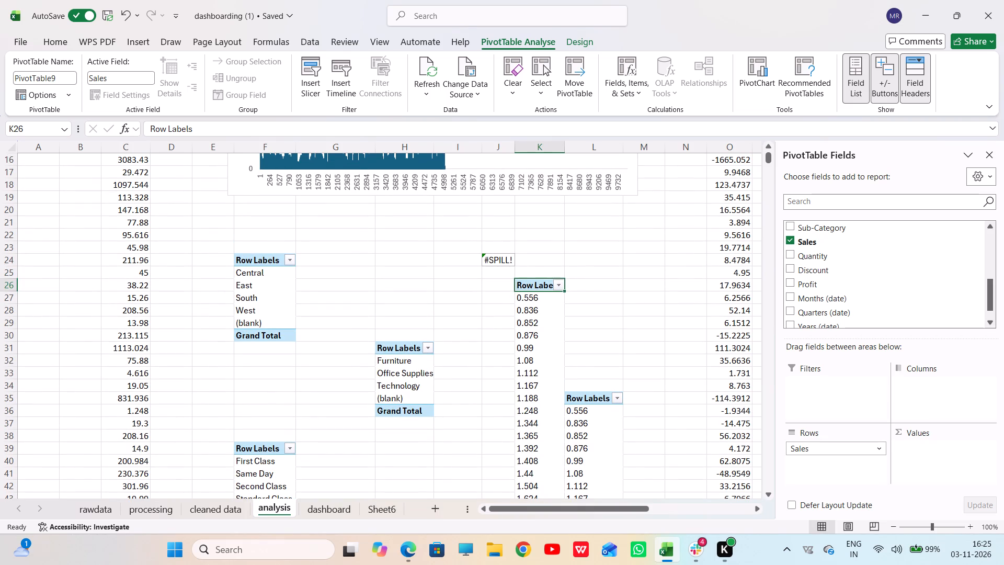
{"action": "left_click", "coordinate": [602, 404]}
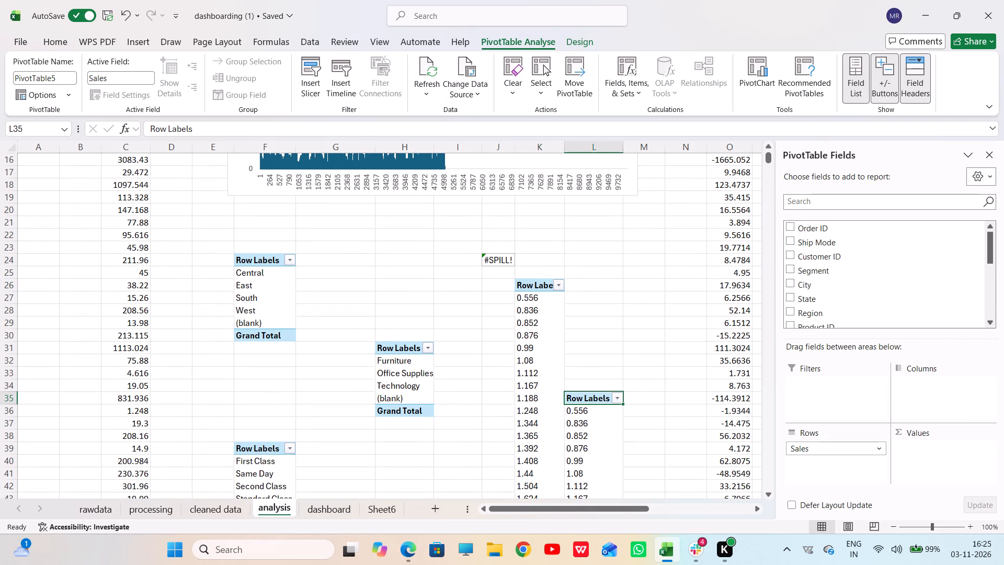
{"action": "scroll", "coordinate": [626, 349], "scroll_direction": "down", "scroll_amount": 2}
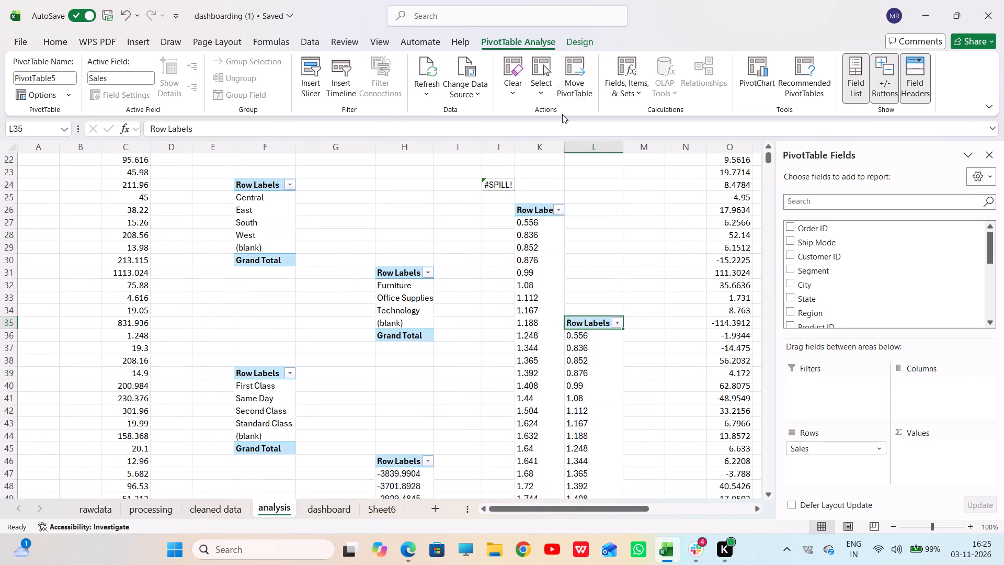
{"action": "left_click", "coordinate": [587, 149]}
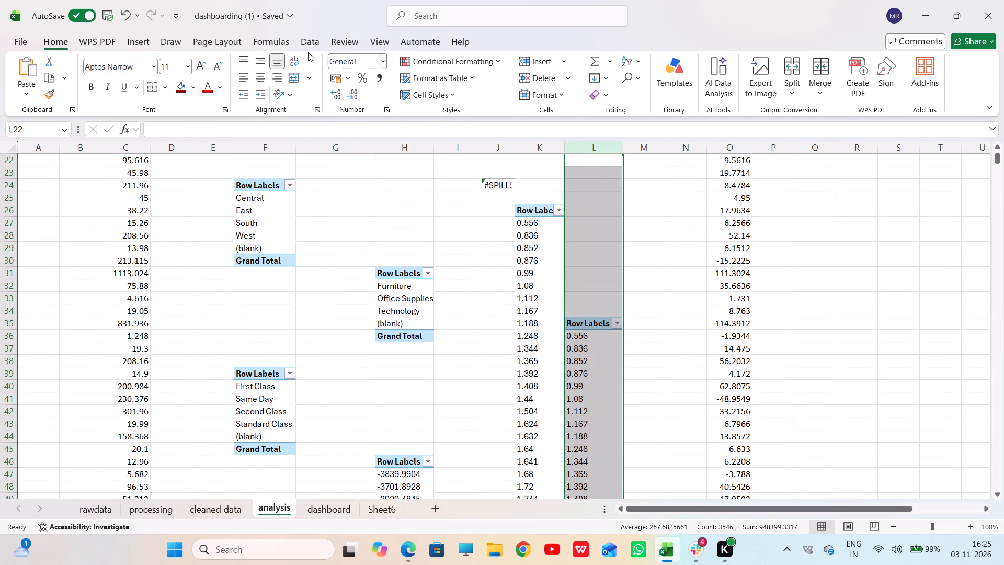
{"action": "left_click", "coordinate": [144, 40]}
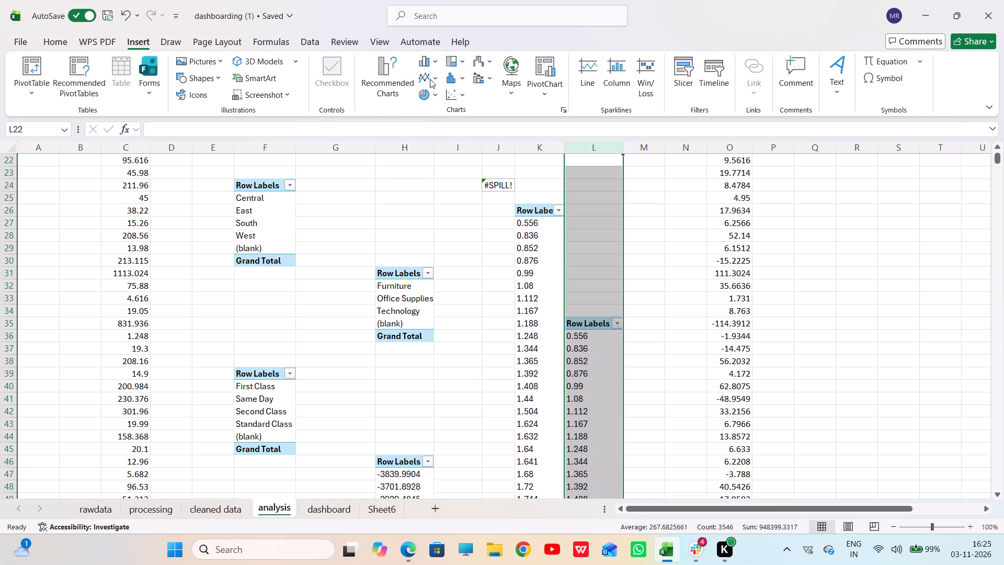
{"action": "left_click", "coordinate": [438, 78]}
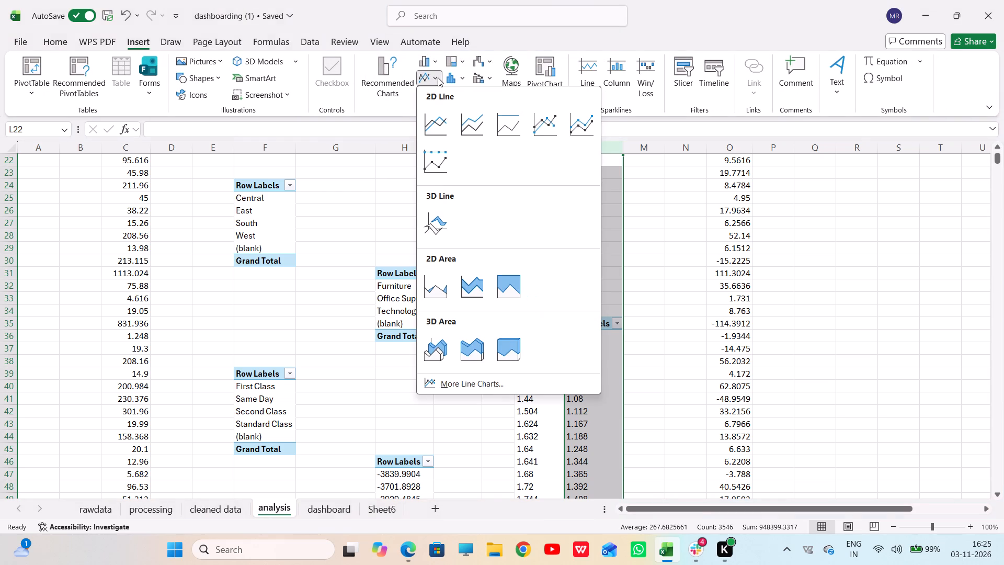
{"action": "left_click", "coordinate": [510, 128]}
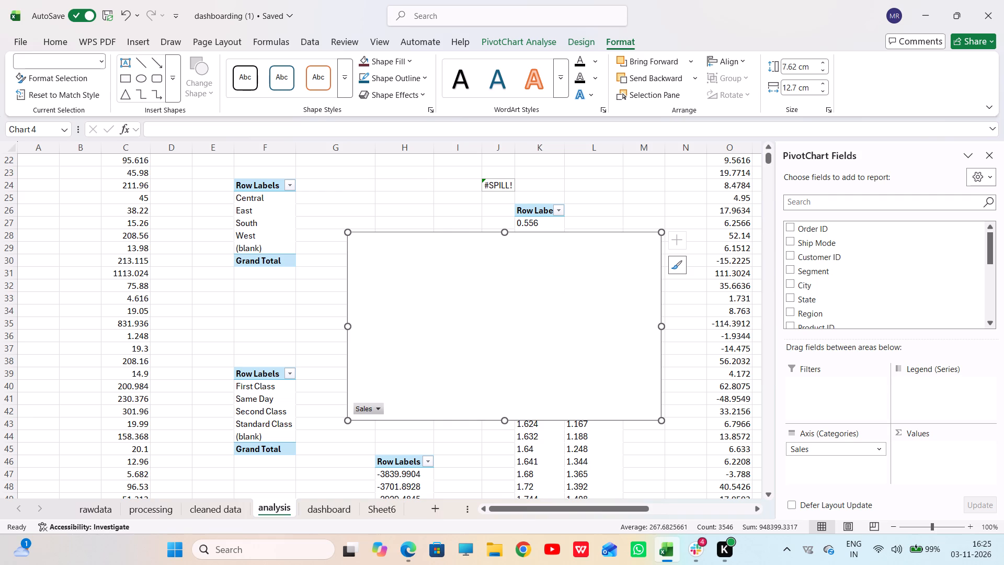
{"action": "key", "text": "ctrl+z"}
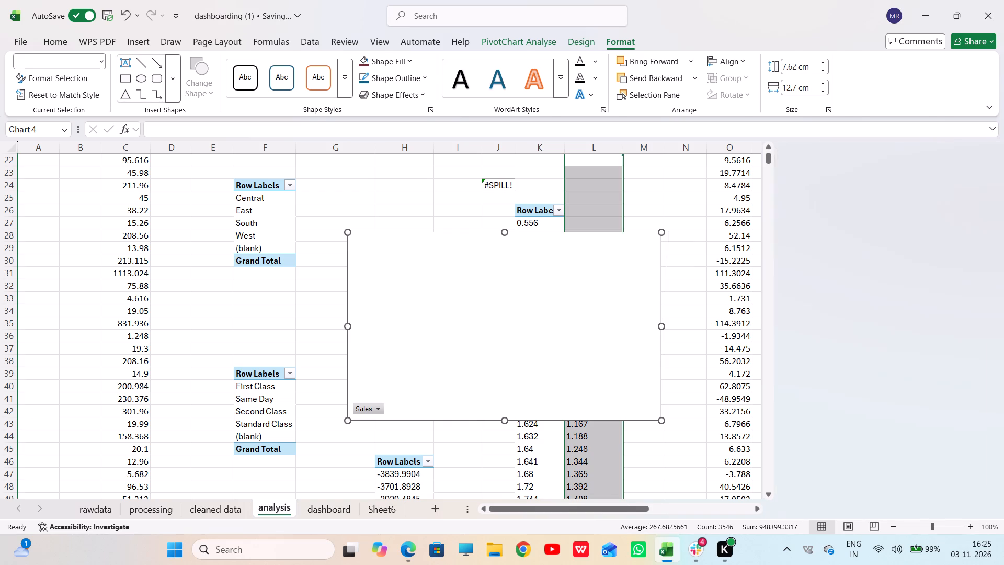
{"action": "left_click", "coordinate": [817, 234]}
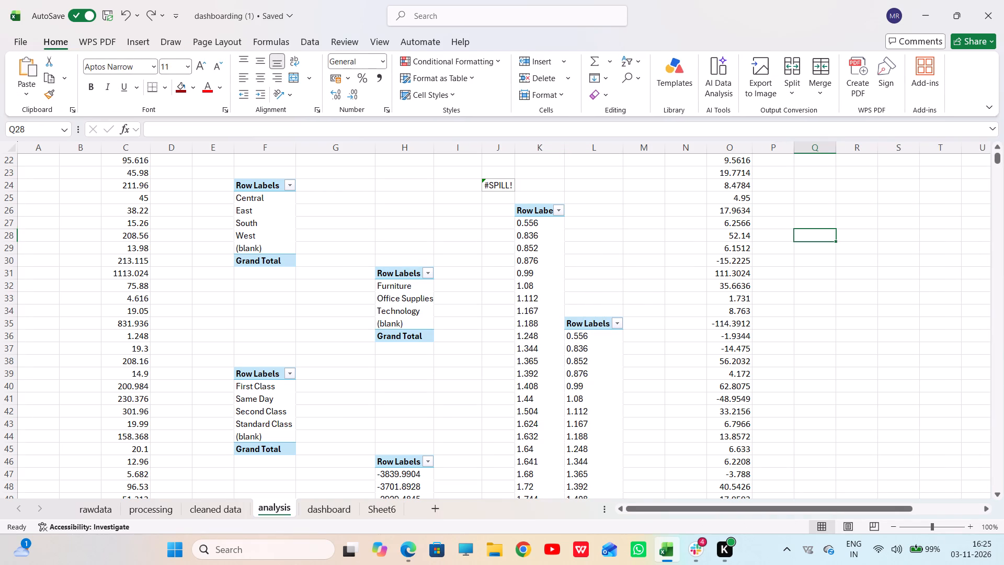
Look over the PivotTables and their row values on the analysis sheet.
{"action": "scroll", "coordinate": [598, 311], "scroll_direction": "down", "scroll_amount": 10}
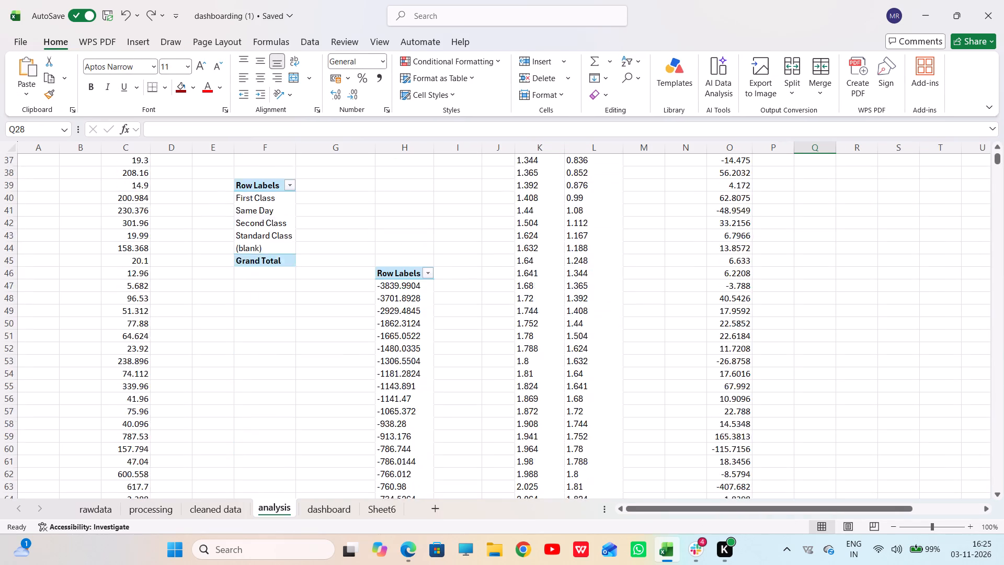
{"action": "scroll", "coordinate": [608, 297], "scroll_direction": "down", "scroll_amount": 6}
{"action": "scroll", "coordinate": [609, 296], "scroll_direction": "up", "scroll_amount": 7}
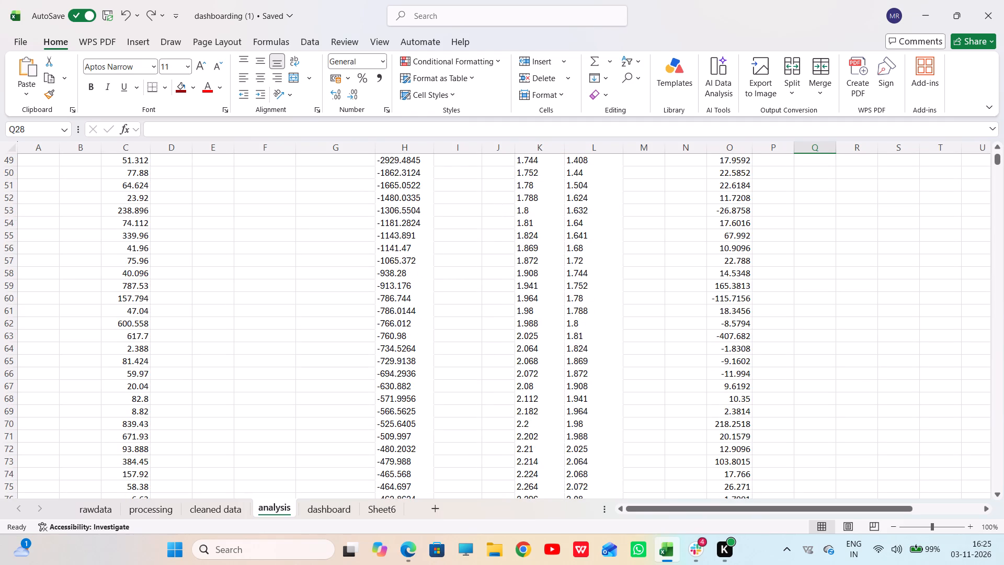
{"action": "scroll", "coordinate": [617, 286], "scroll_direction": "up", "scroll_amount": 8}
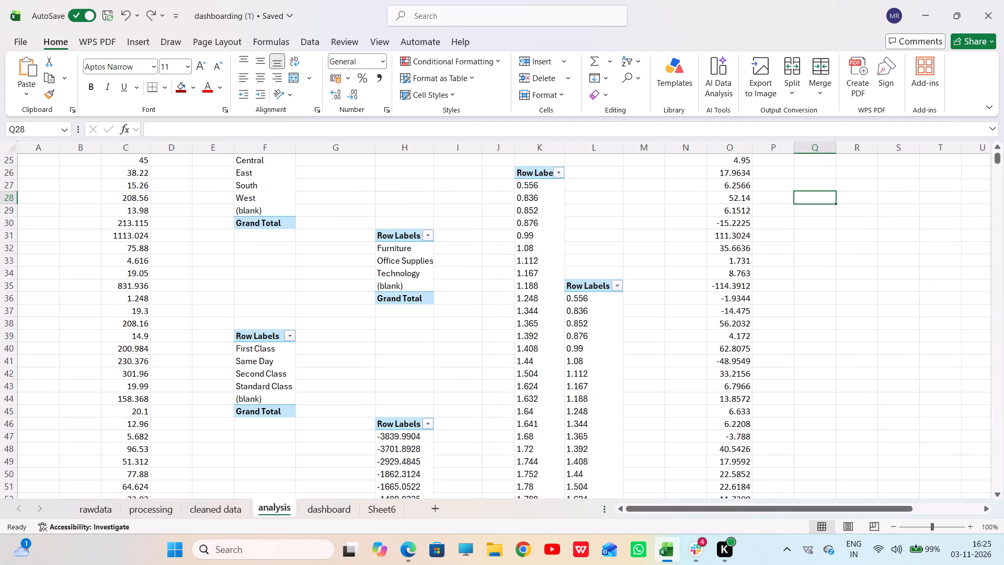
{"action": "scroll", "coordinate": [664, 310], "scroll_direction": "up", "scroll_amount": 2}
{"action": "scroll", "coordinate": [551, 291], "scroll_direction": "down", "scroll_amount": 2}
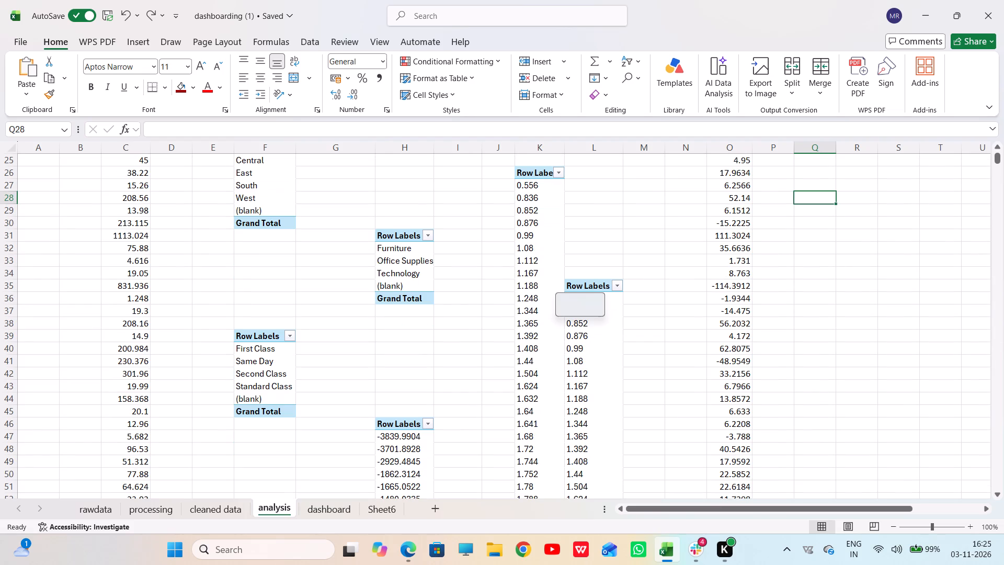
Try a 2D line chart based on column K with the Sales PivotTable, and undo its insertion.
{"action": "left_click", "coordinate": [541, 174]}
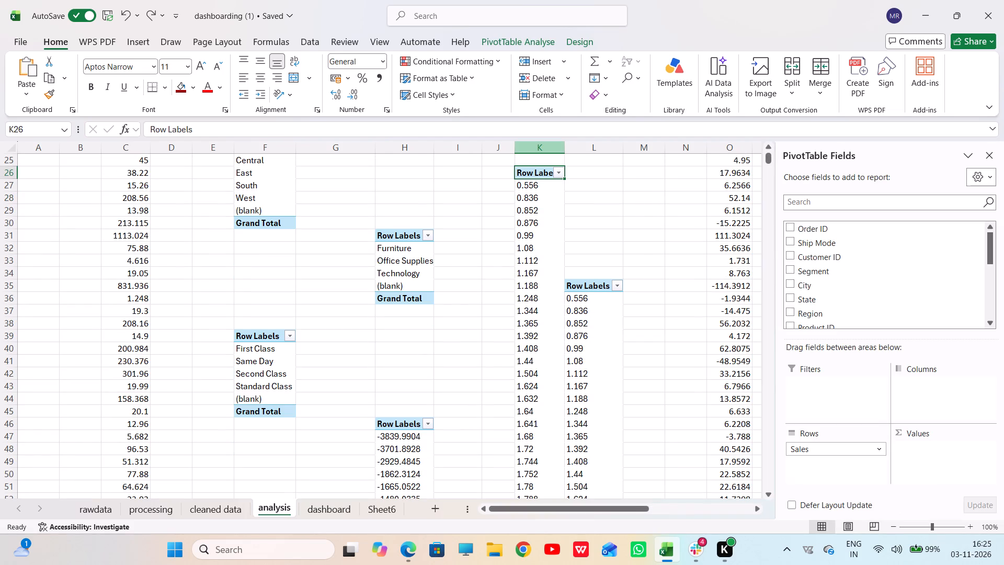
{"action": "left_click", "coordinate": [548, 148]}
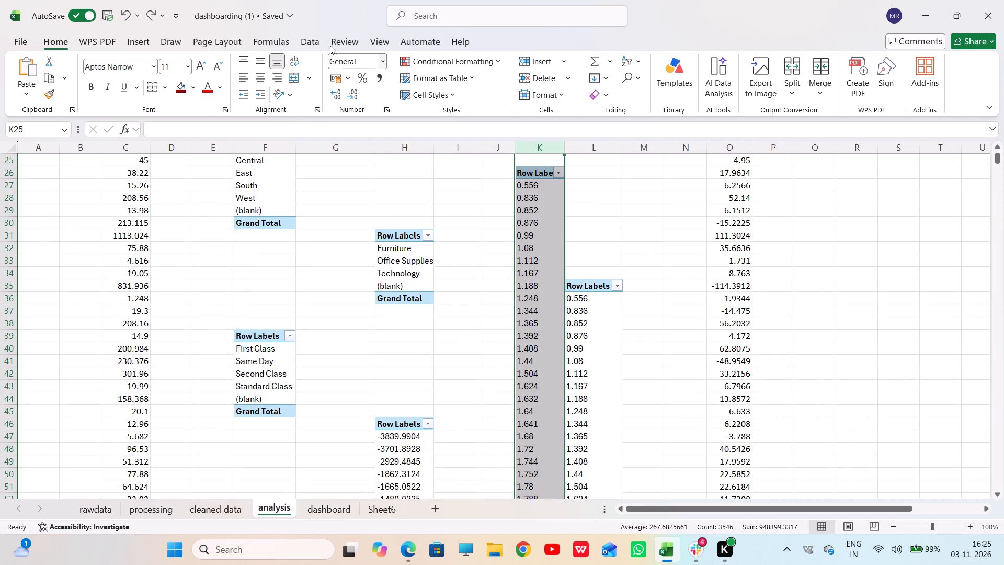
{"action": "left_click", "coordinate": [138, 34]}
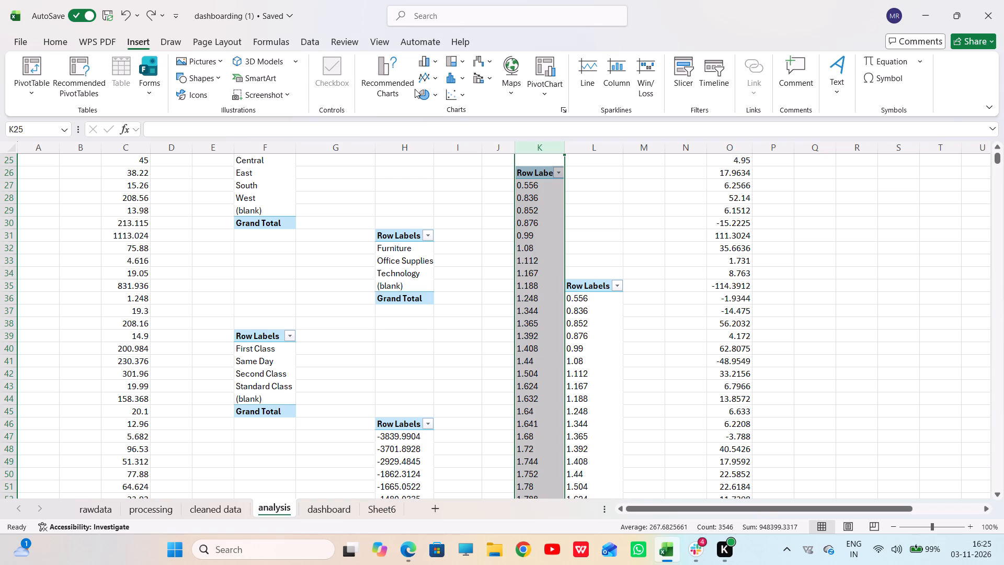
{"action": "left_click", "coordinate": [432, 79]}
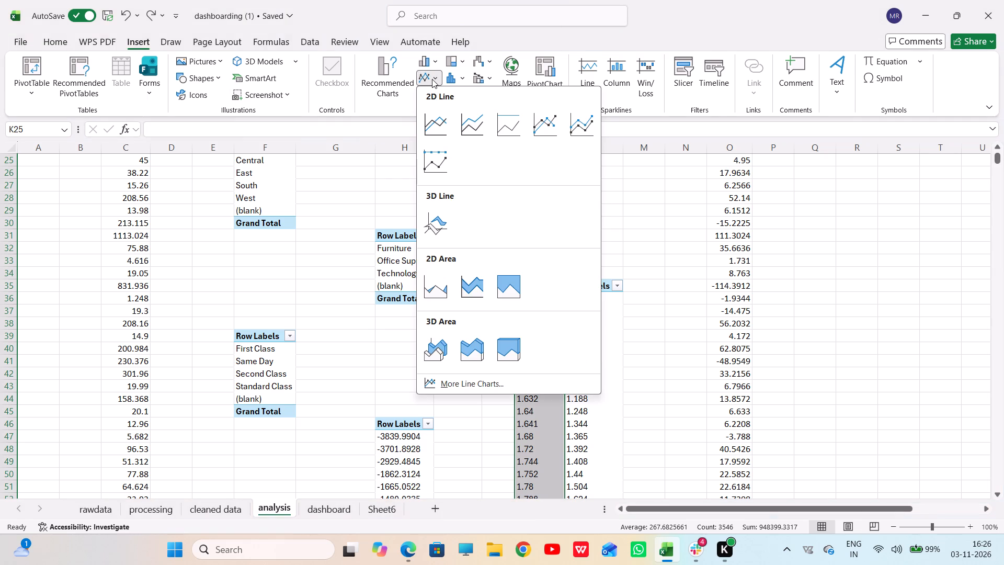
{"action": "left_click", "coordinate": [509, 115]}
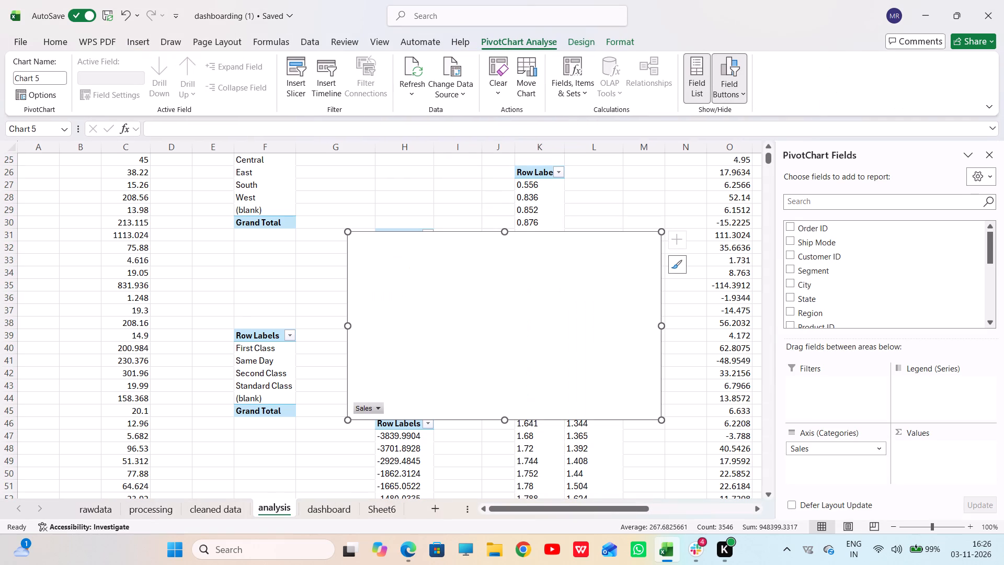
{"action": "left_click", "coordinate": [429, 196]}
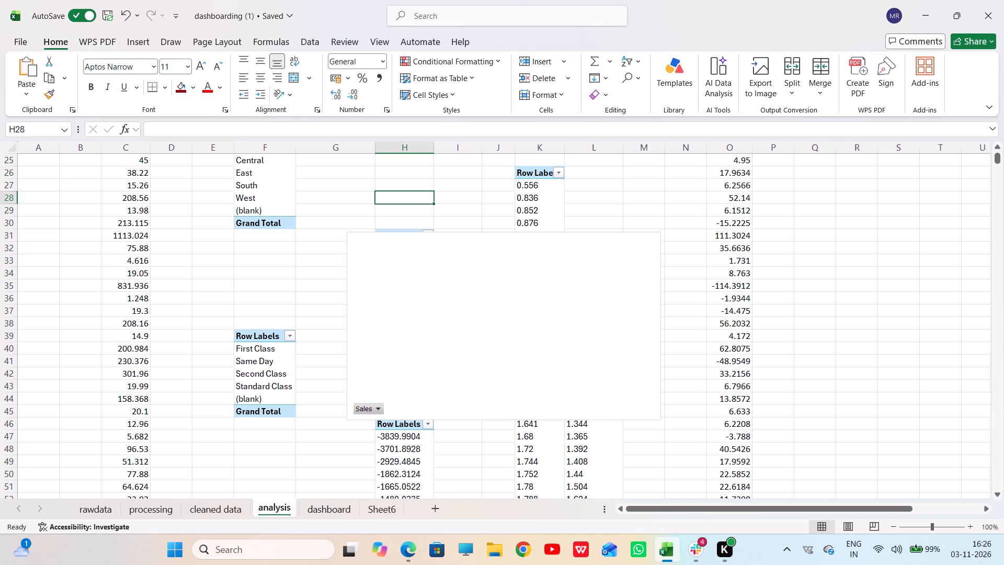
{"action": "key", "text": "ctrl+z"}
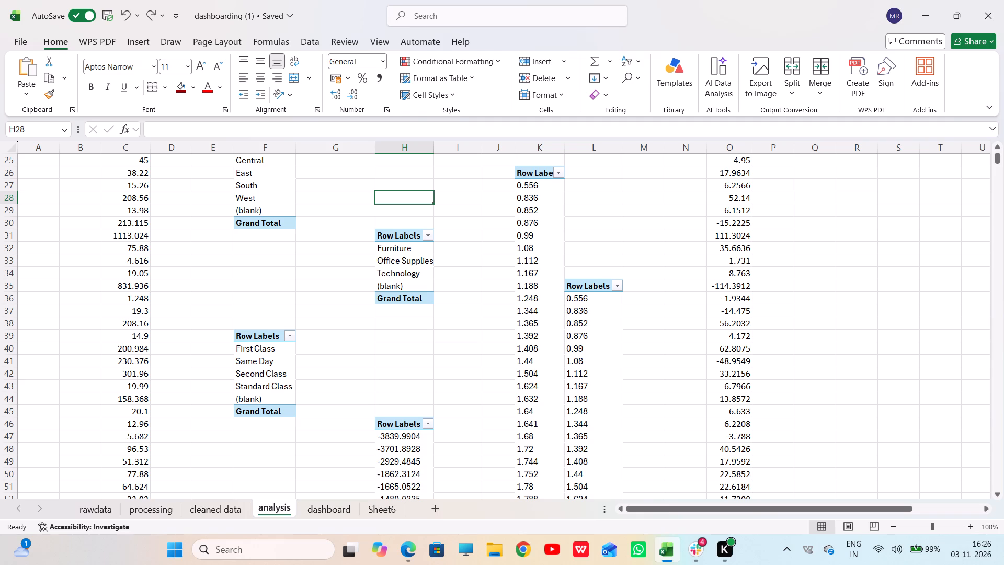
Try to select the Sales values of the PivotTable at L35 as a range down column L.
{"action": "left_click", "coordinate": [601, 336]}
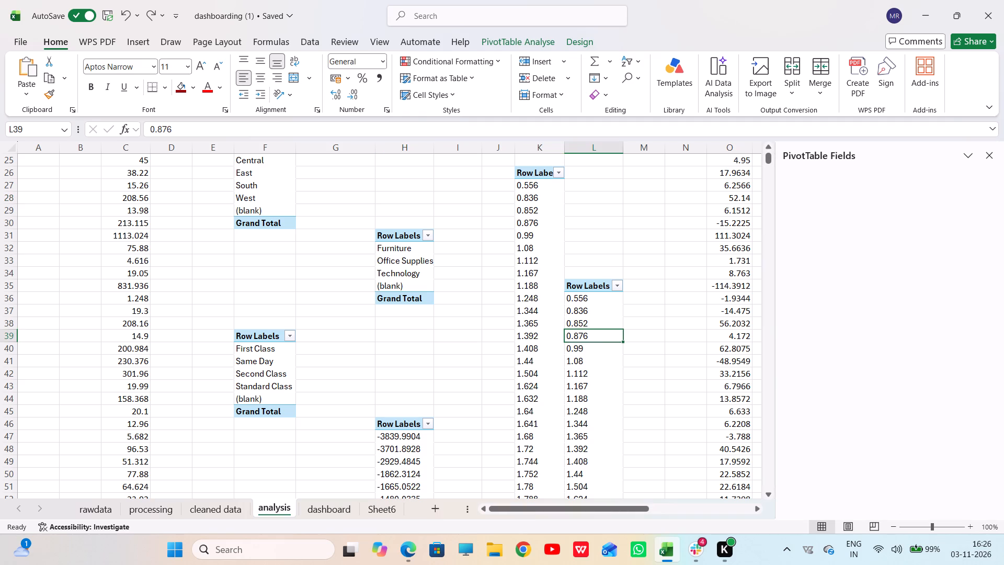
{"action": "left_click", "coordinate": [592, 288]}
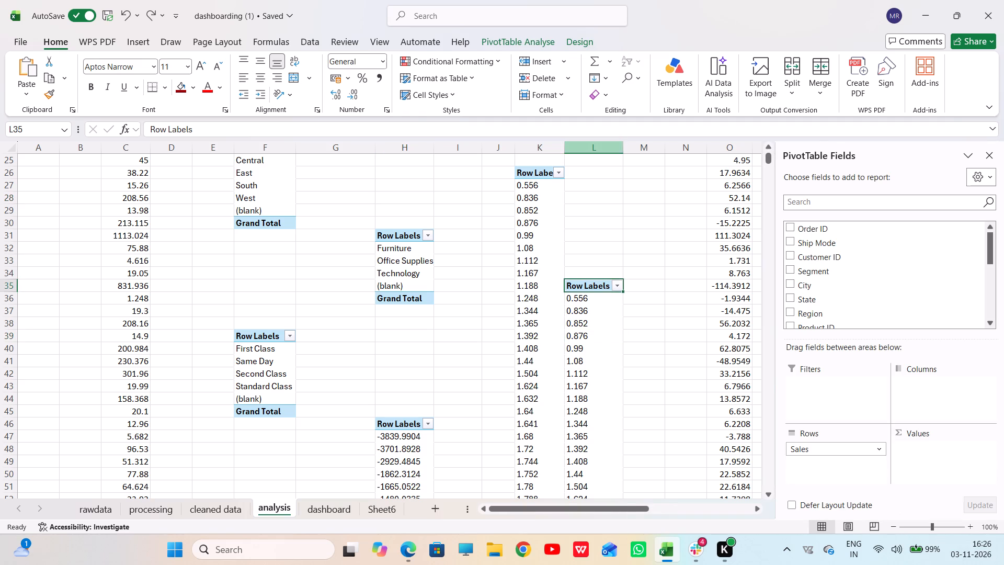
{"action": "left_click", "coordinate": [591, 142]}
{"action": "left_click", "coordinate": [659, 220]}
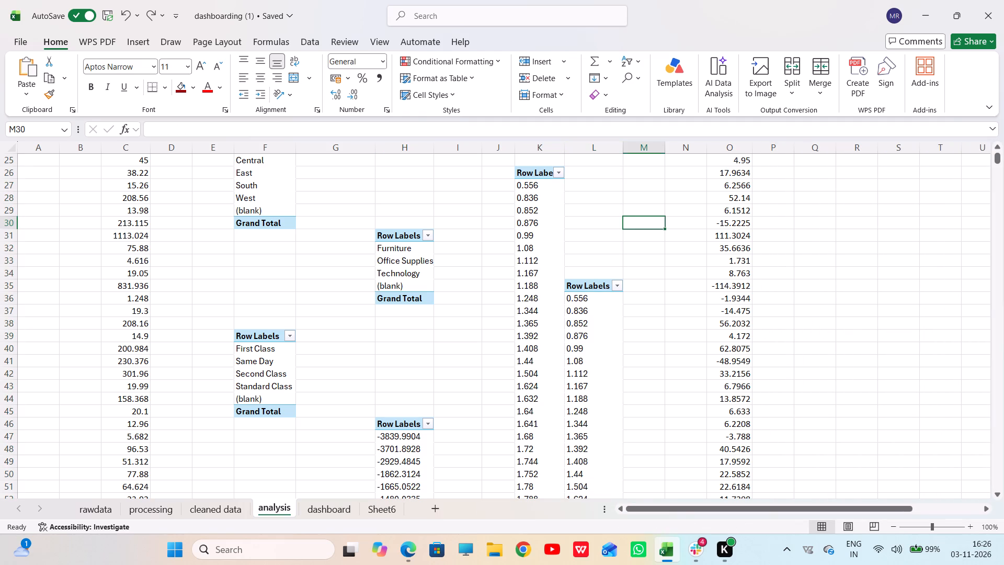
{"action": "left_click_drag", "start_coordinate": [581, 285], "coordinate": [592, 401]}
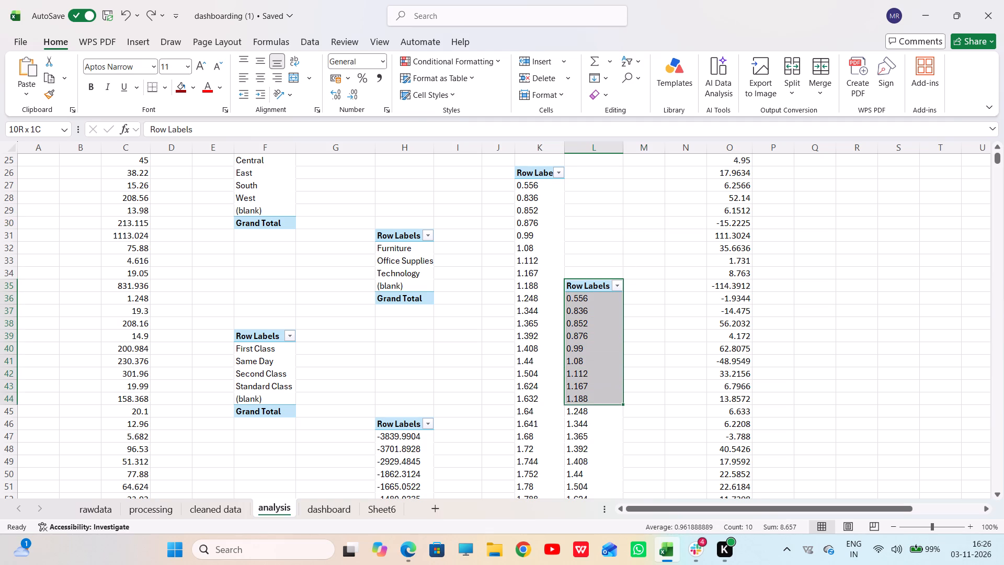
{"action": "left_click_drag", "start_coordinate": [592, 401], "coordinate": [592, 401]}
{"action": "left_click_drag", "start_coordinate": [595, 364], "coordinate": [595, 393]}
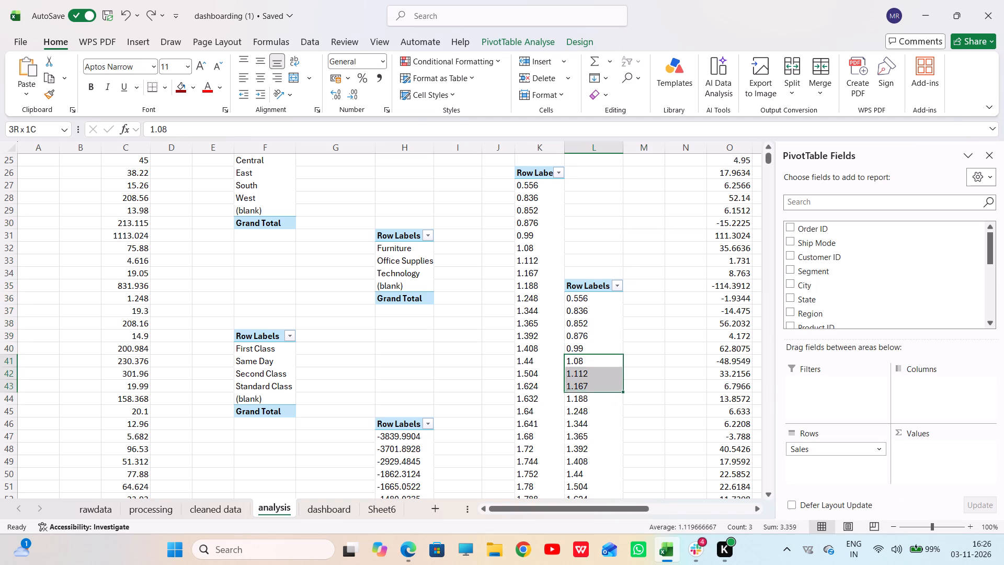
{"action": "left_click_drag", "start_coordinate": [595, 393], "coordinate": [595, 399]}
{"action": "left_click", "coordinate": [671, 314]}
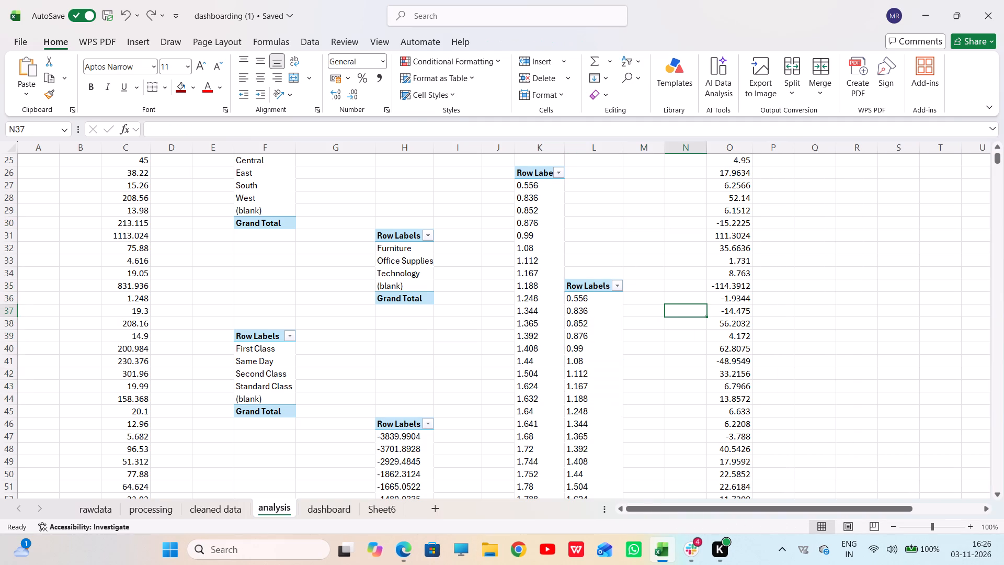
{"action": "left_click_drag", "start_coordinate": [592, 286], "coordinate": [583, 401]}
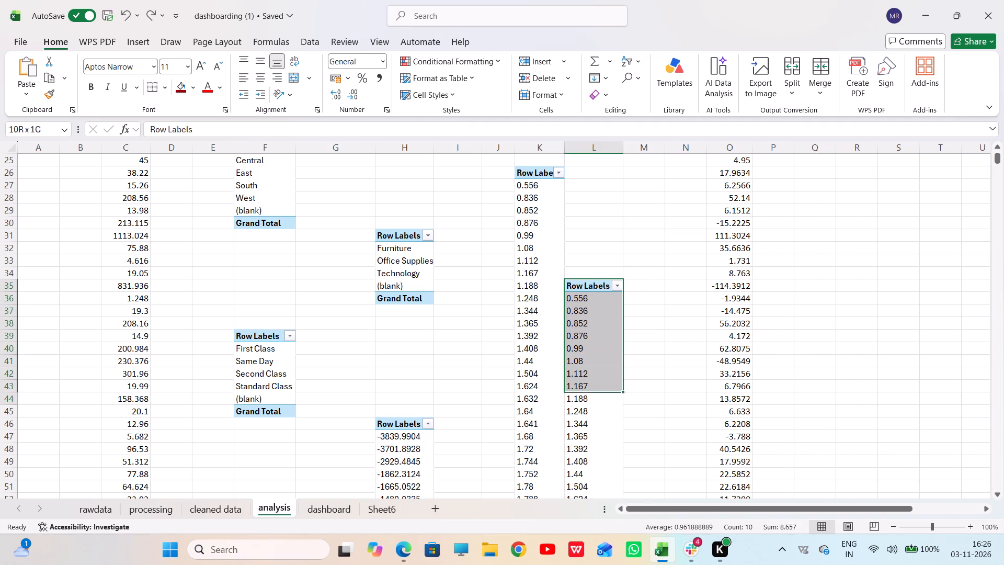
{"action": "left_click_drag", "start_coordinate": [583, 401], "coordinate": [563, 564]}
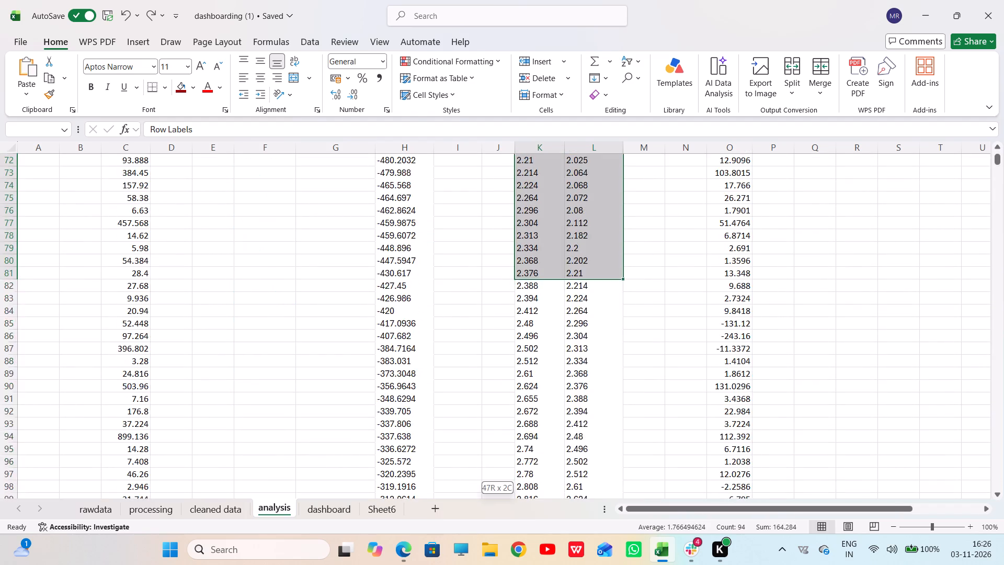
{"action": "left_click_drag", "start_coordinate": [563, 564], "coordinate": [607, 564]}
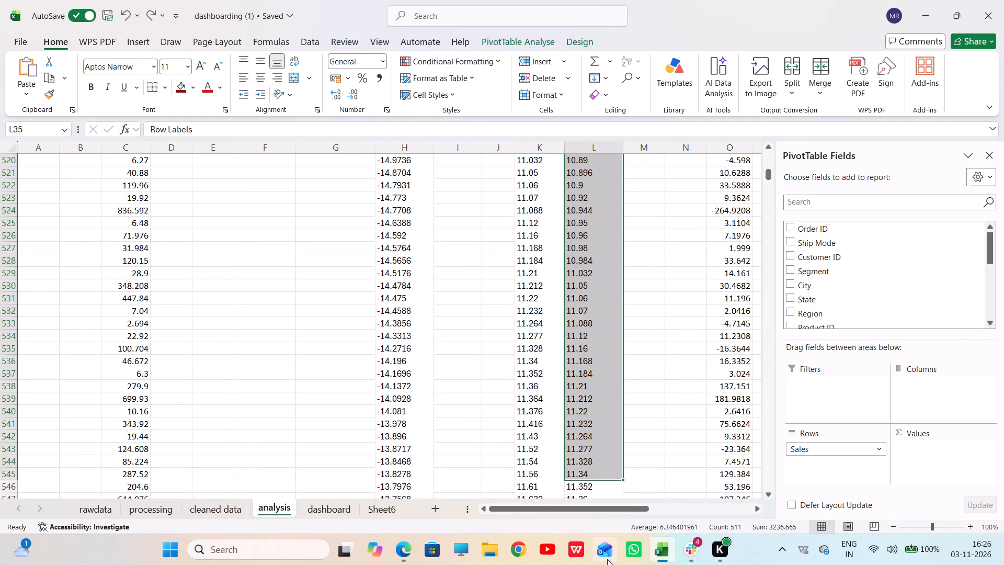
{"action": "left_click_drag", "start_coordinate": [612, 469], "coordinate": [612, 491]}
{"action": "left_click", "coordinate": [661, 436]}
Look over the analysis sheet's Sales row values, its Sales and Profit charts, and the PivotTable headers.
{"action": "scroll", "coordinate": [633, 377], "scroll_direction": "up", "scroll_amount": 7}
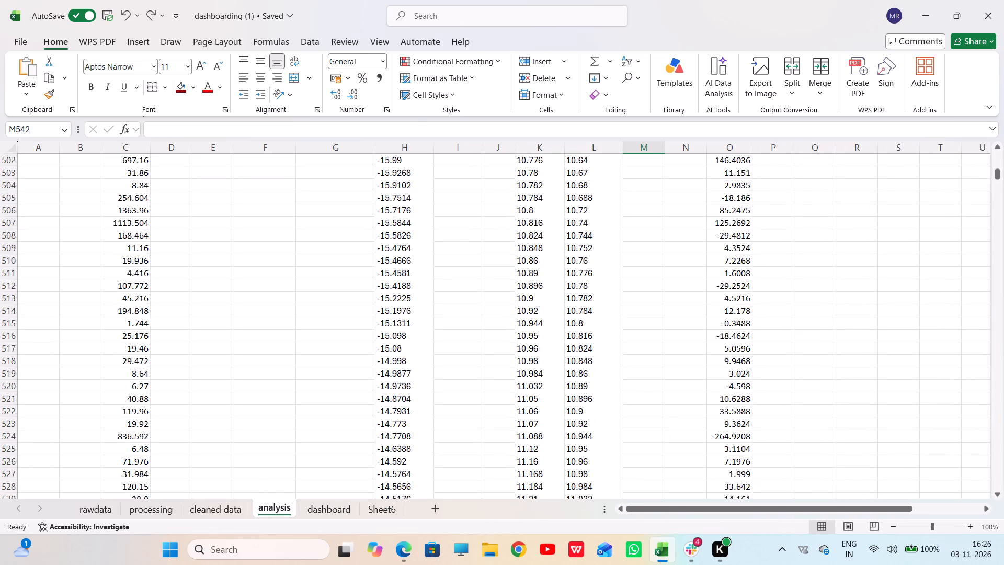
{"action": "scroll", "coordinate": [627, 367], "scroll_direction": "up", "scroll_amount": 12}
{"action": "scroll", "coordinate": [615, 353], "scroll_direction": "down", "scroll_amount": 1}
{"action": "scroll", "coordinate": [615, 353], "scroll_direction": "up", "scroll_amount": 12}
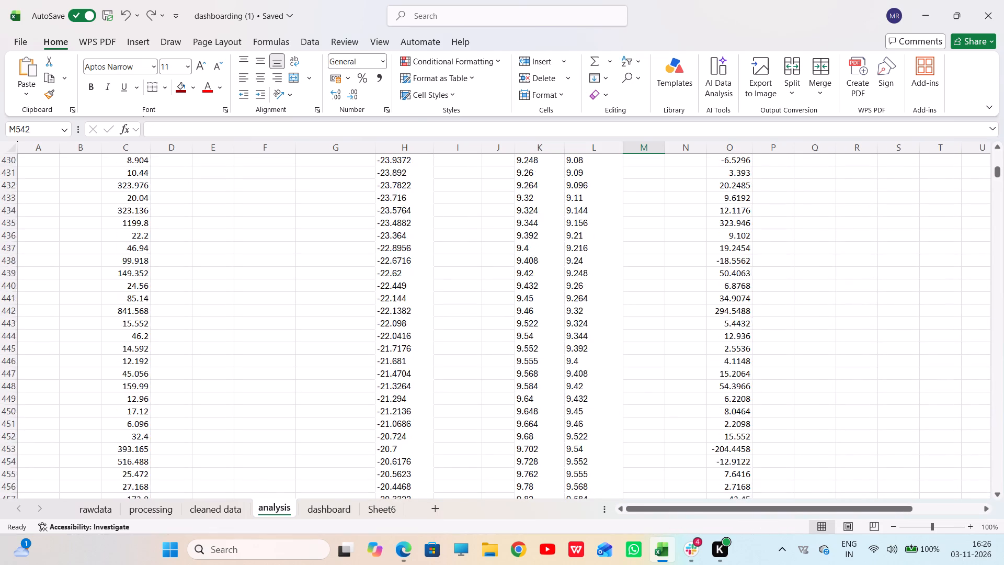
{"action": "scroll", "coordinate": [612, 348], "scroll_direction": "up", "scroll_amount": 1}
{"action": "scroll", "coordinate": [612, 348], "scroll_direction": "down", "scroll_amount": 1}
{"action": "scroll", "coordinate": [612, 348], "scroll_direction": "up", "scroll_amount": 4}
{"action": "left_click_drag", "start_coordinate": [999, 172], "coordinate": [997, 149]}
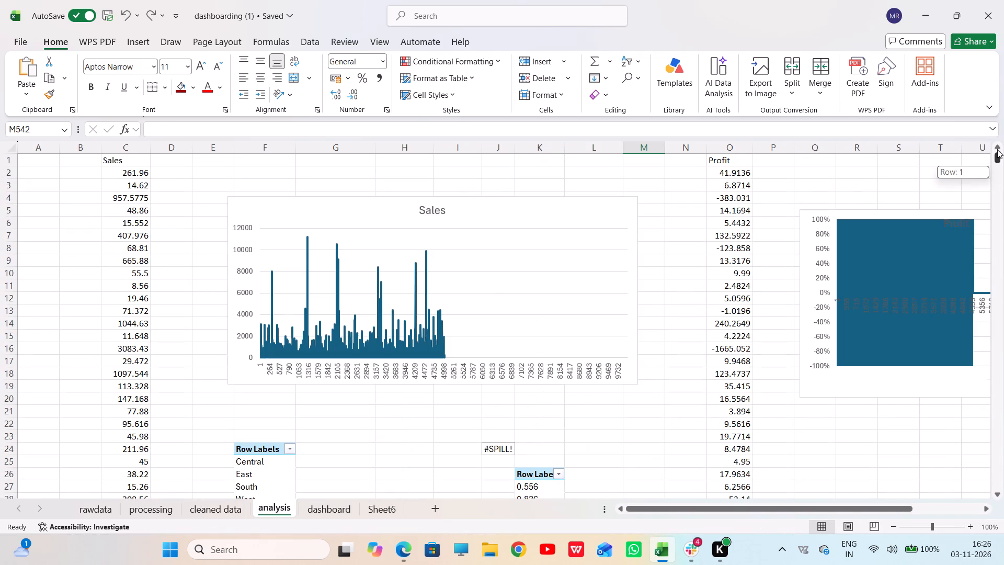
{"action": "left_click_drag", "start_coordinate": [997, 149], "coordinate": [997, 147]}
{"action": "scroll", "coordinate": [636, 340], "scroll_direction": "down", "scroll_amount": 8}
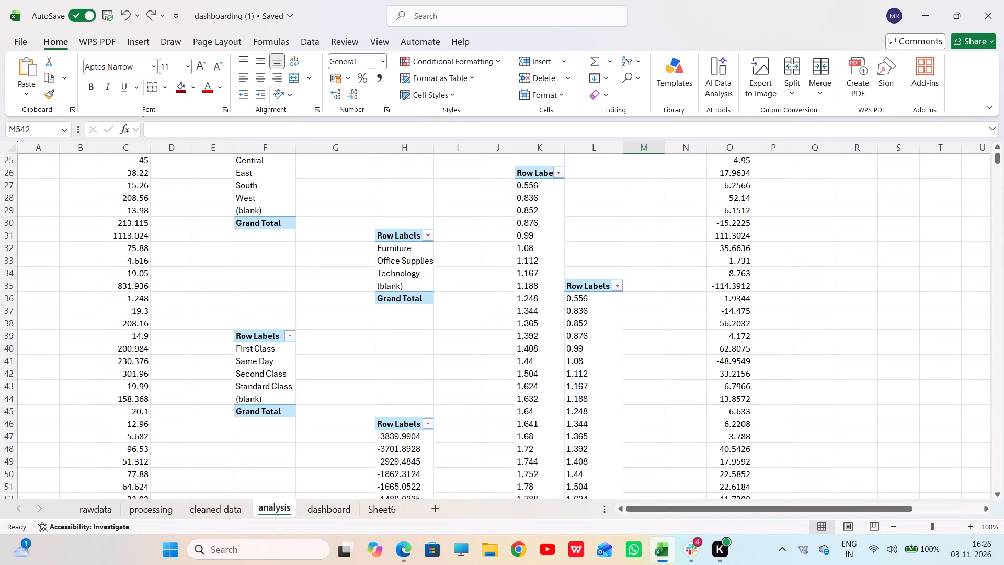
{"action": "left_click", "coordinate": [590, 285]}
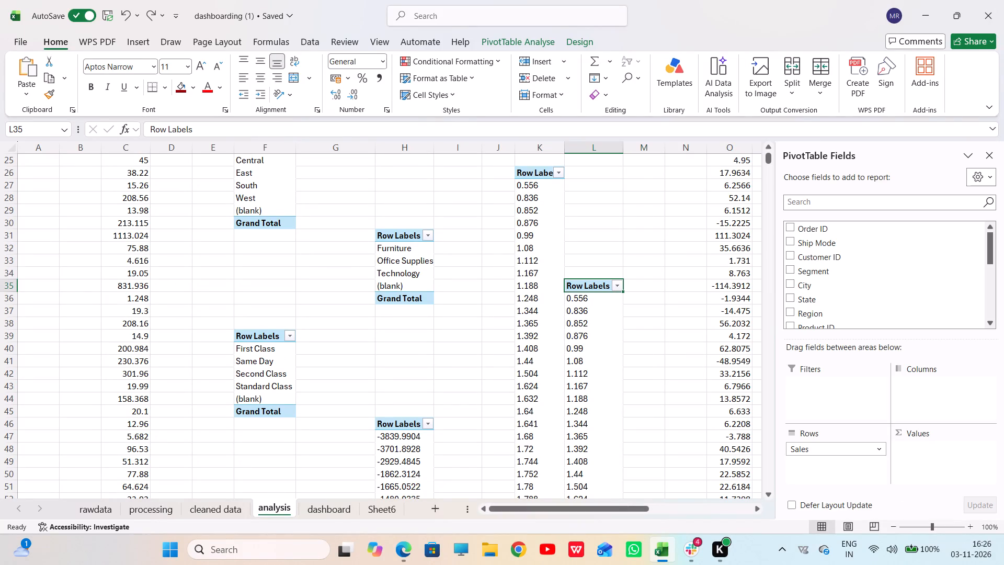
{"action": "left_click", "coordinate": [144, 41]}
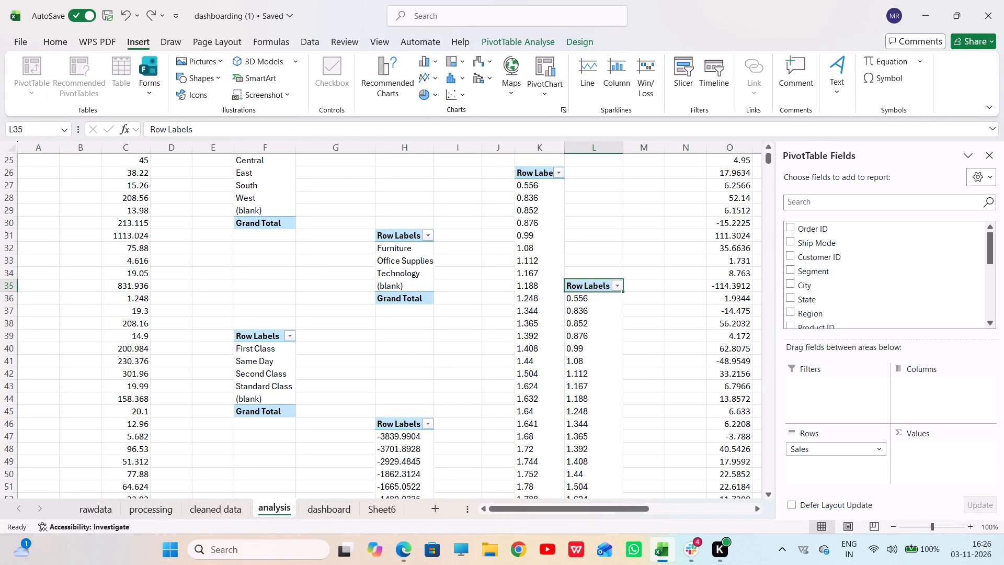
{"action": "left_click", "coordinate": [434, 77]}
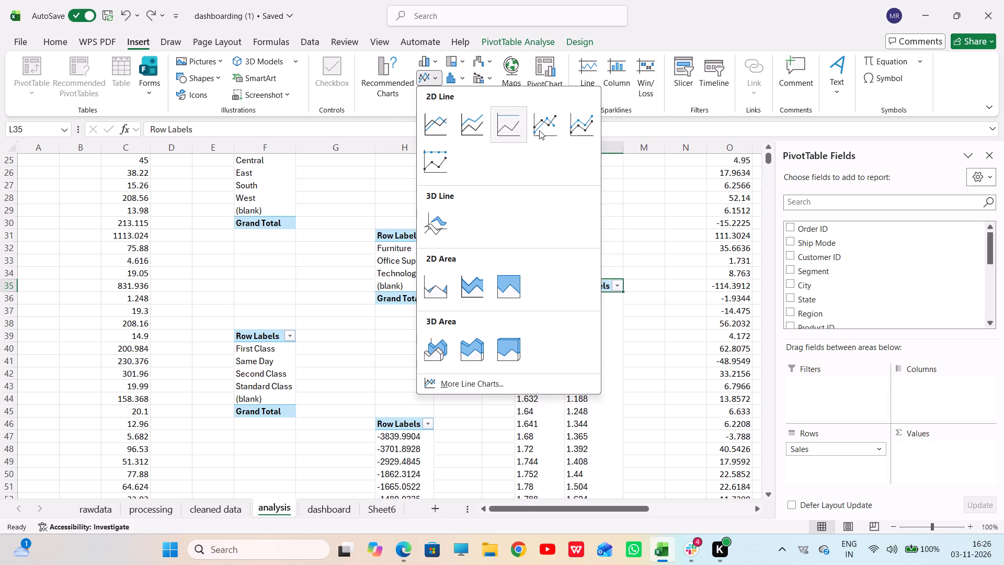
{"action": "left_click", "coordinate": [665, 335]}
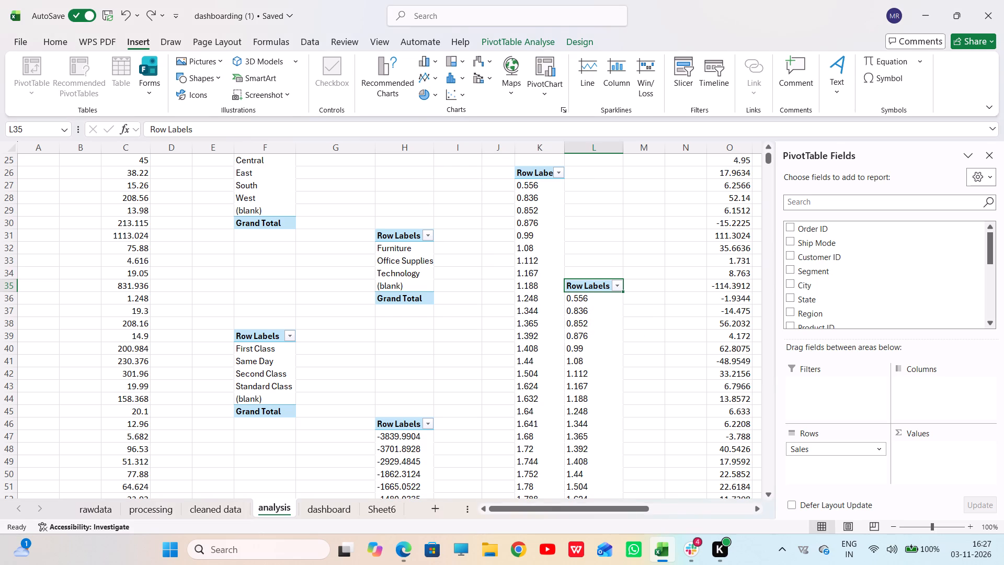
Select the Row Labels header cell L35 of the Sales PivotTable in column L.
{"action": "scroll", "coordinate": [488, 287], "scroll_direction": "down", "scroll_amount": 1}
{"action": "scroll", "coordinate": [487, 289], "scroll_direction": "up", "scroll_amount": 1}
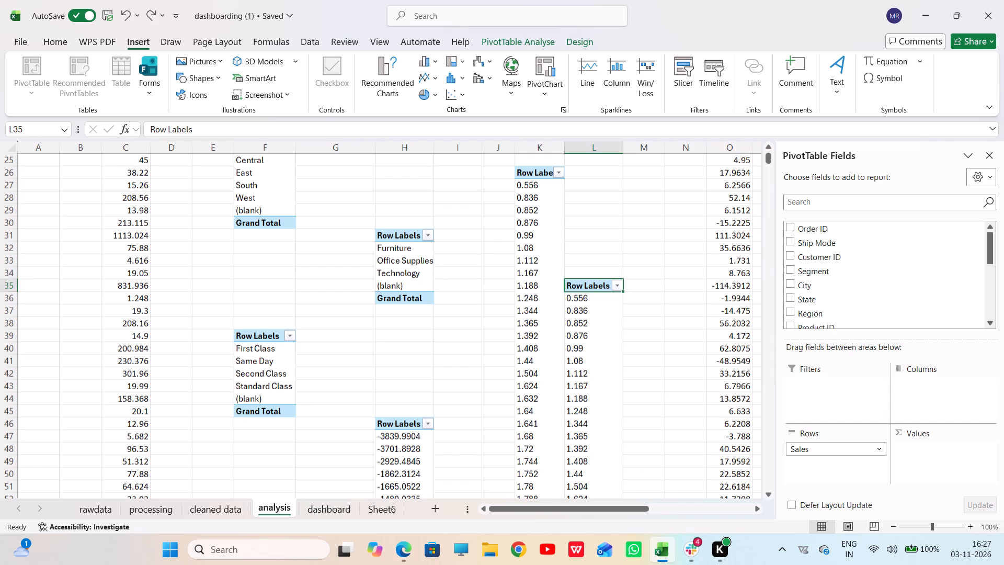
{"action": "left_click", "coordinate": [607, 150]}
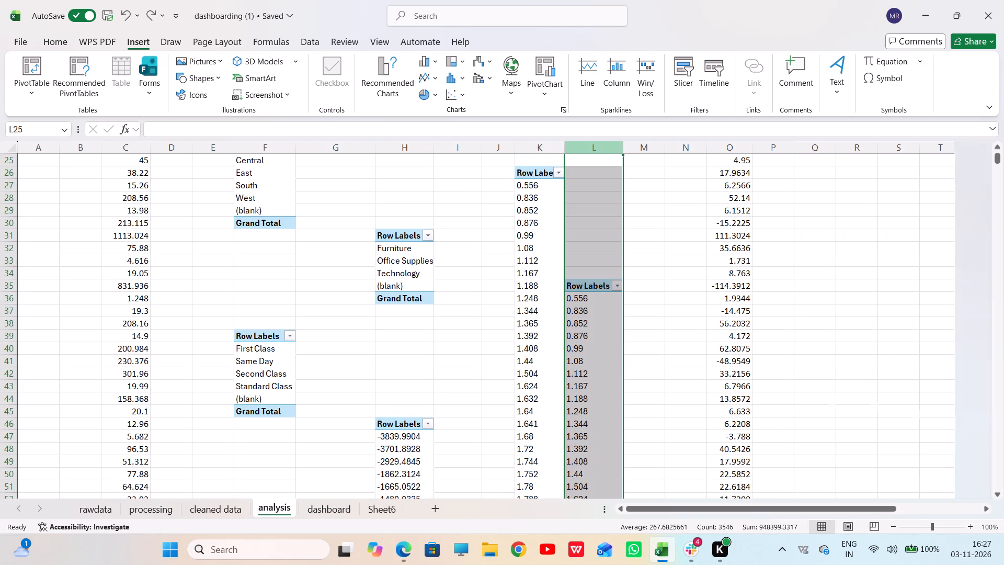
{"action": "left_click", "coordinate": [629, 314]}
{"action": "left_click", "coordinate": [590, 288]}
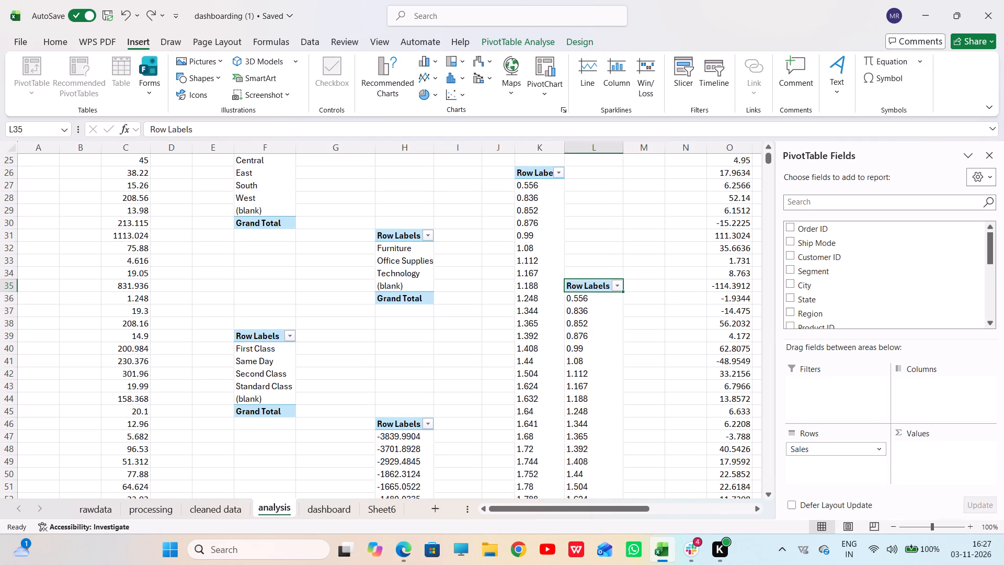
{"action": "left_click", "coordinate": [590, 288]}
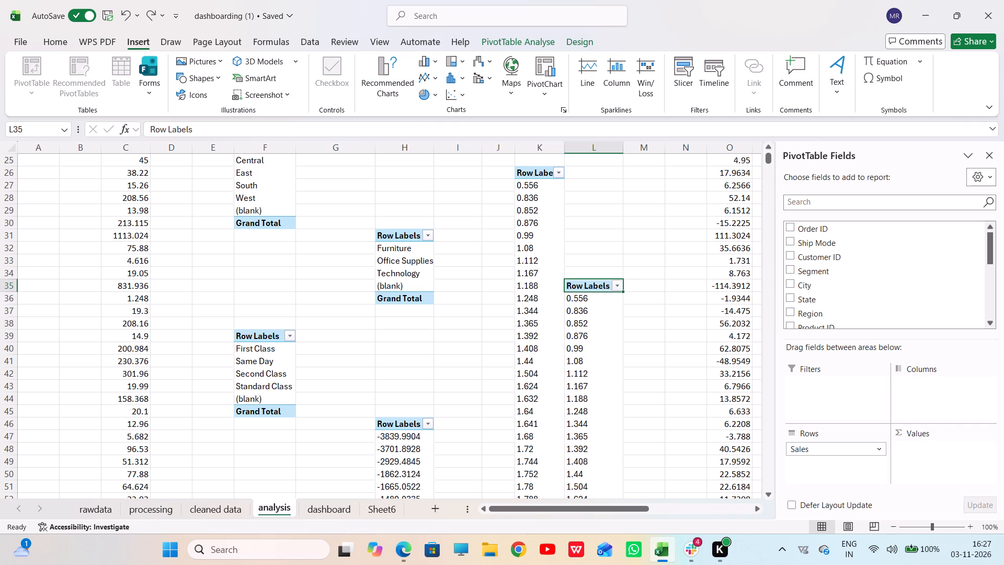
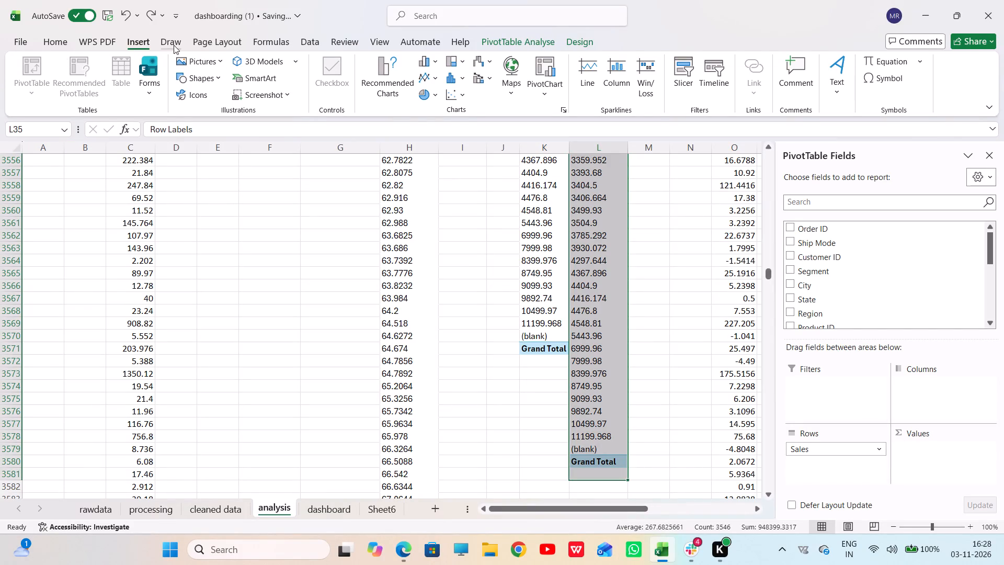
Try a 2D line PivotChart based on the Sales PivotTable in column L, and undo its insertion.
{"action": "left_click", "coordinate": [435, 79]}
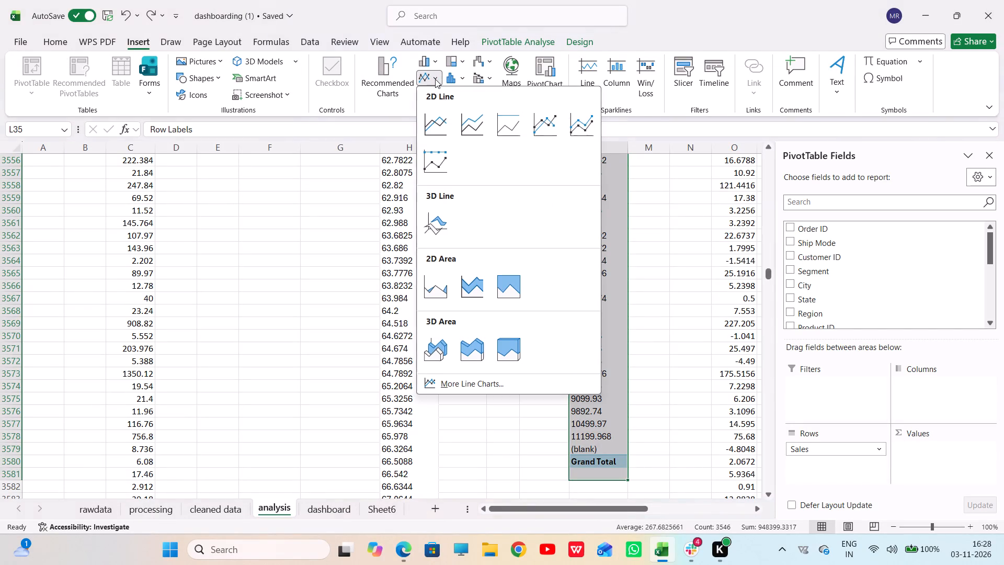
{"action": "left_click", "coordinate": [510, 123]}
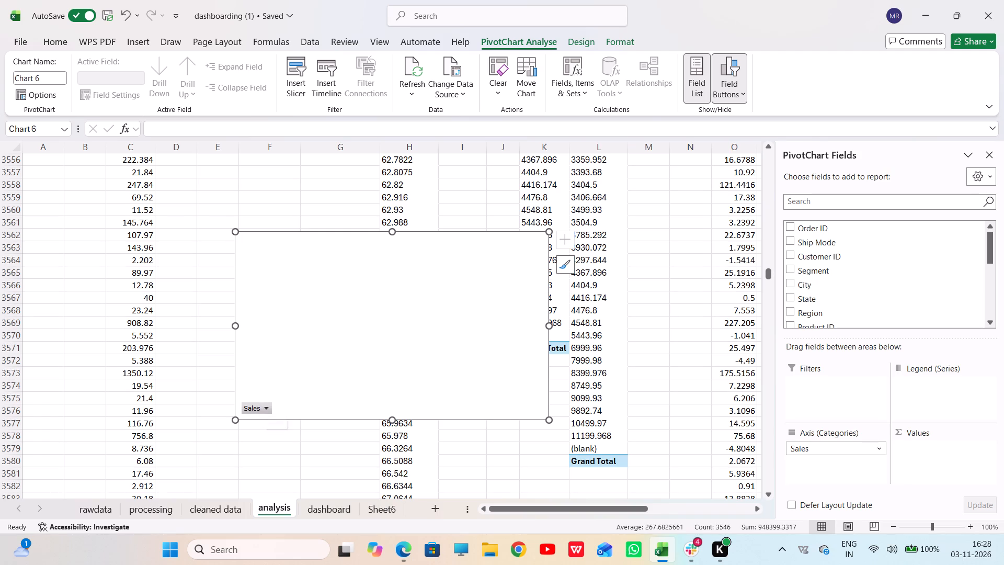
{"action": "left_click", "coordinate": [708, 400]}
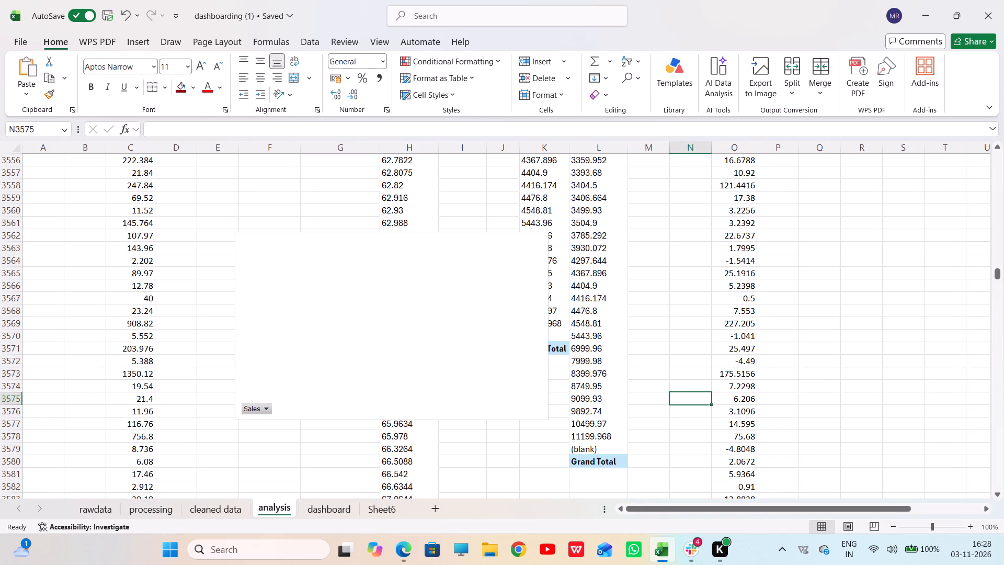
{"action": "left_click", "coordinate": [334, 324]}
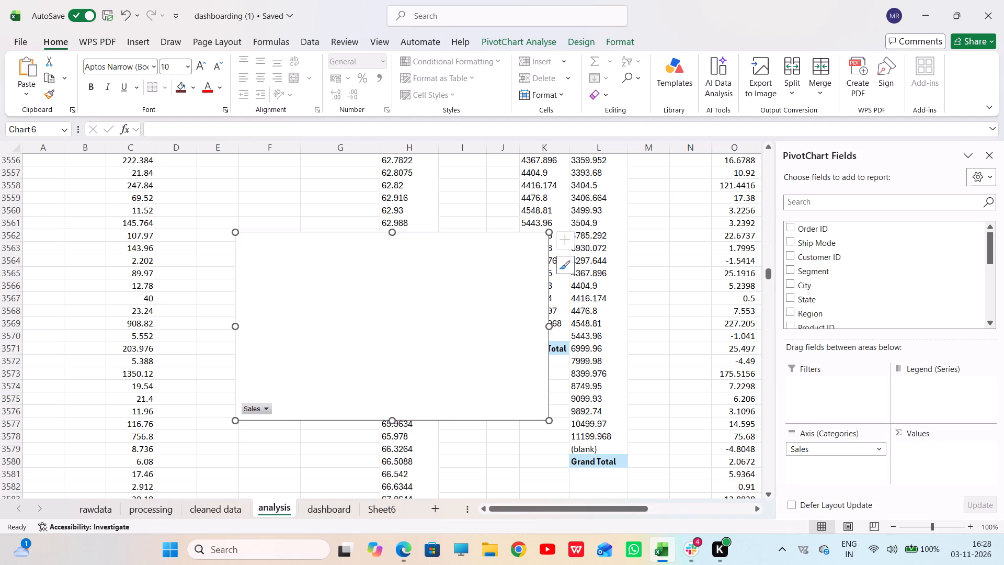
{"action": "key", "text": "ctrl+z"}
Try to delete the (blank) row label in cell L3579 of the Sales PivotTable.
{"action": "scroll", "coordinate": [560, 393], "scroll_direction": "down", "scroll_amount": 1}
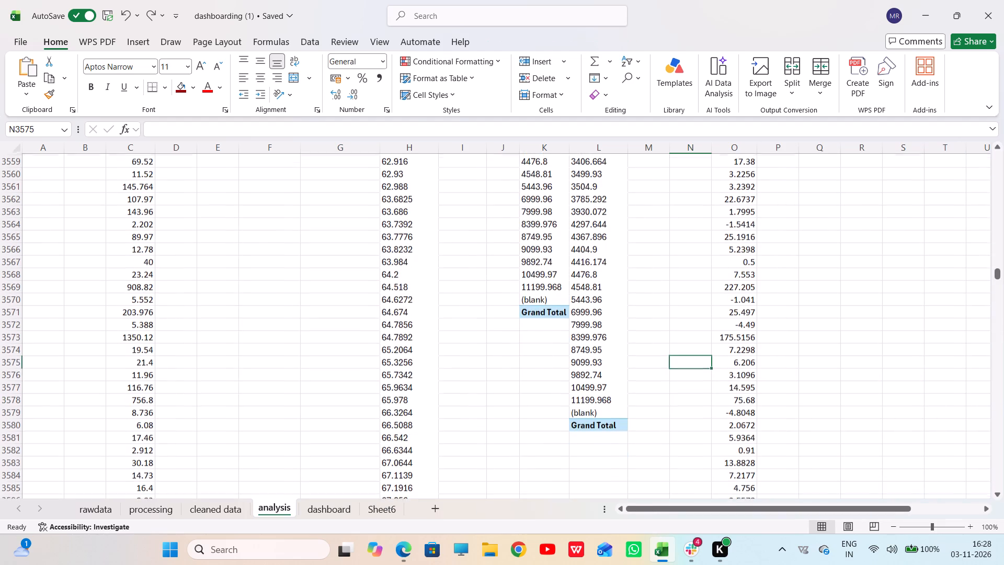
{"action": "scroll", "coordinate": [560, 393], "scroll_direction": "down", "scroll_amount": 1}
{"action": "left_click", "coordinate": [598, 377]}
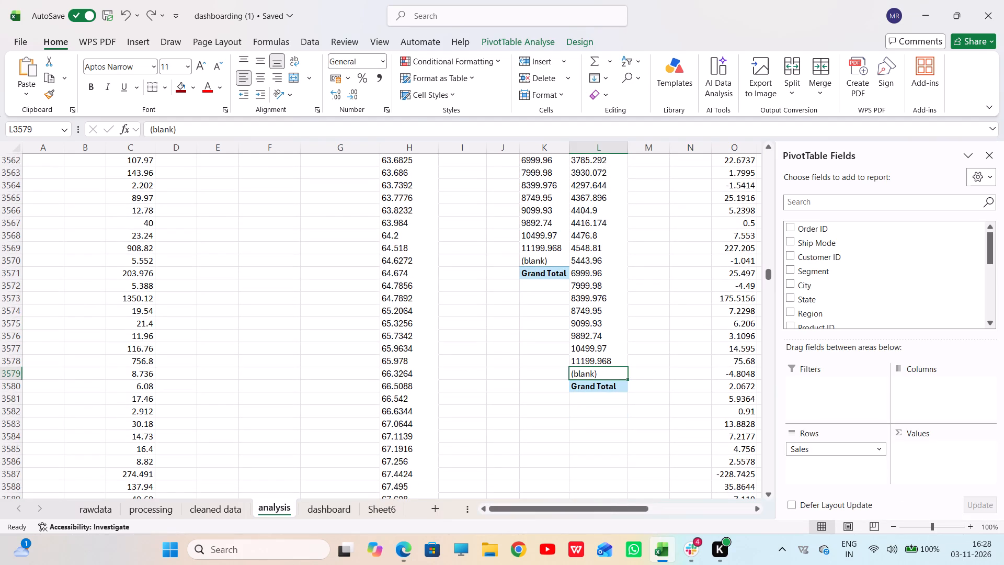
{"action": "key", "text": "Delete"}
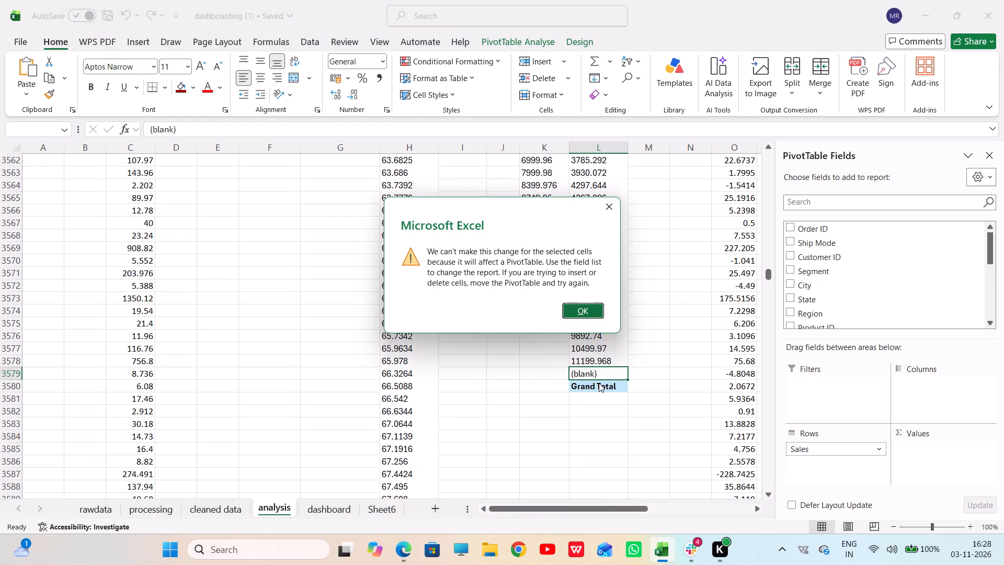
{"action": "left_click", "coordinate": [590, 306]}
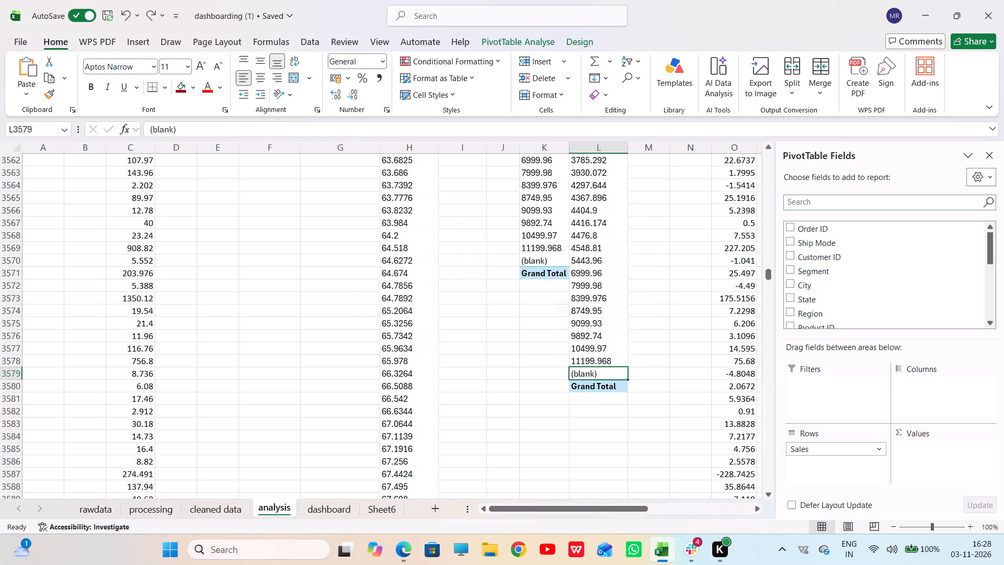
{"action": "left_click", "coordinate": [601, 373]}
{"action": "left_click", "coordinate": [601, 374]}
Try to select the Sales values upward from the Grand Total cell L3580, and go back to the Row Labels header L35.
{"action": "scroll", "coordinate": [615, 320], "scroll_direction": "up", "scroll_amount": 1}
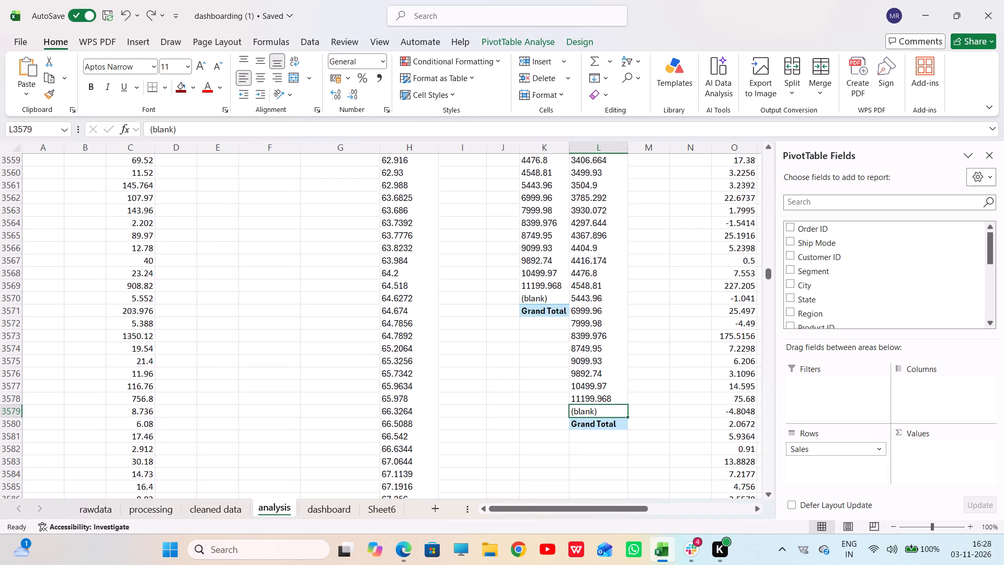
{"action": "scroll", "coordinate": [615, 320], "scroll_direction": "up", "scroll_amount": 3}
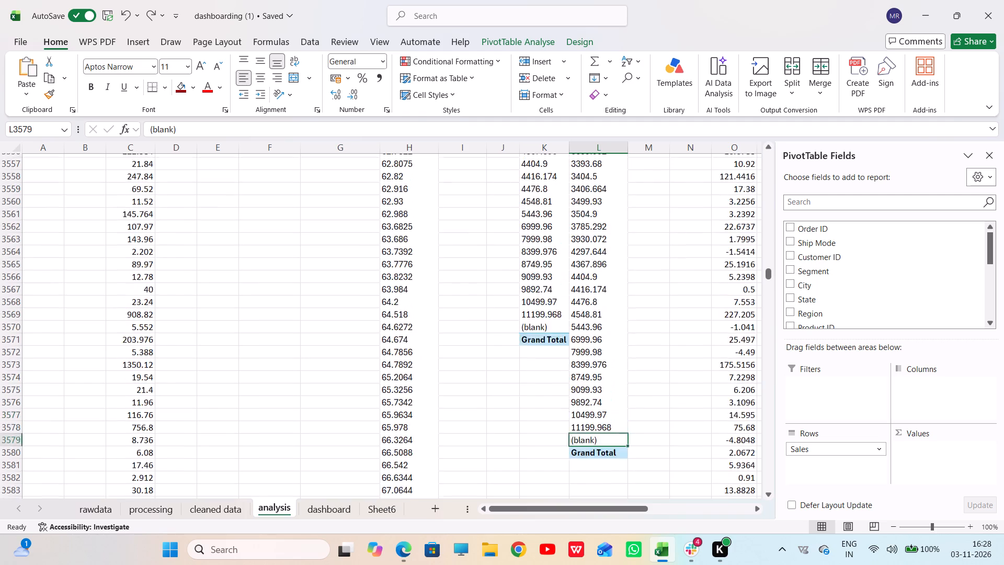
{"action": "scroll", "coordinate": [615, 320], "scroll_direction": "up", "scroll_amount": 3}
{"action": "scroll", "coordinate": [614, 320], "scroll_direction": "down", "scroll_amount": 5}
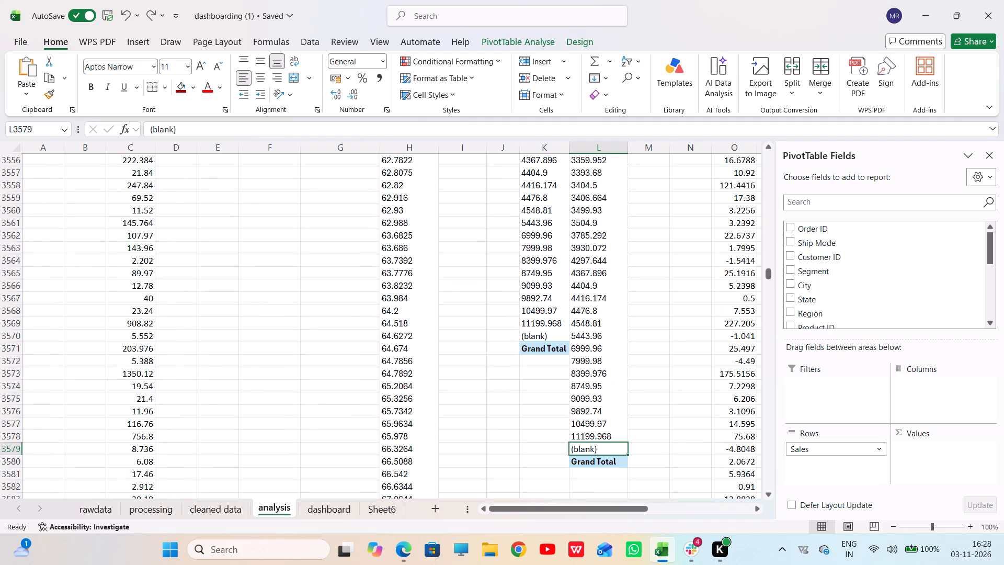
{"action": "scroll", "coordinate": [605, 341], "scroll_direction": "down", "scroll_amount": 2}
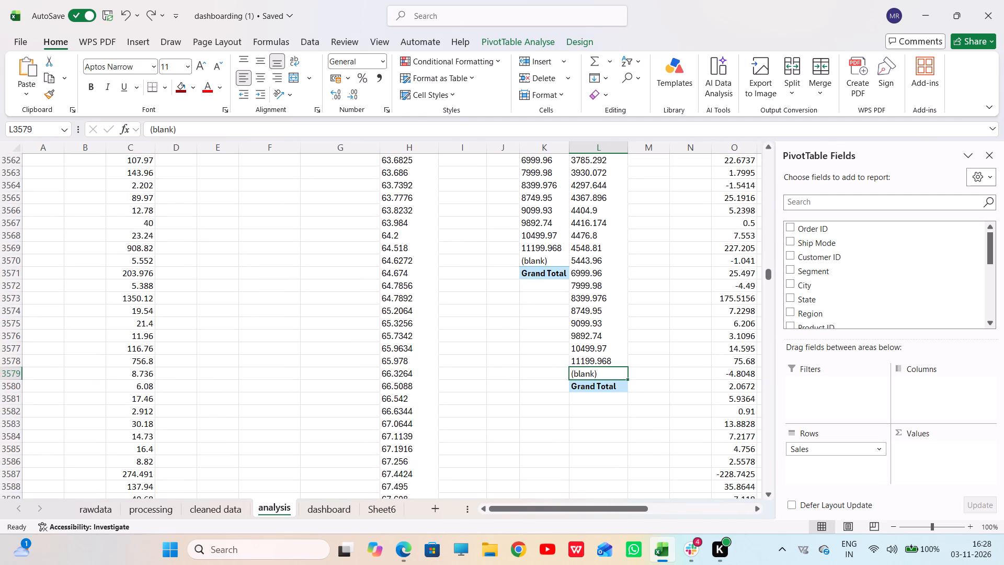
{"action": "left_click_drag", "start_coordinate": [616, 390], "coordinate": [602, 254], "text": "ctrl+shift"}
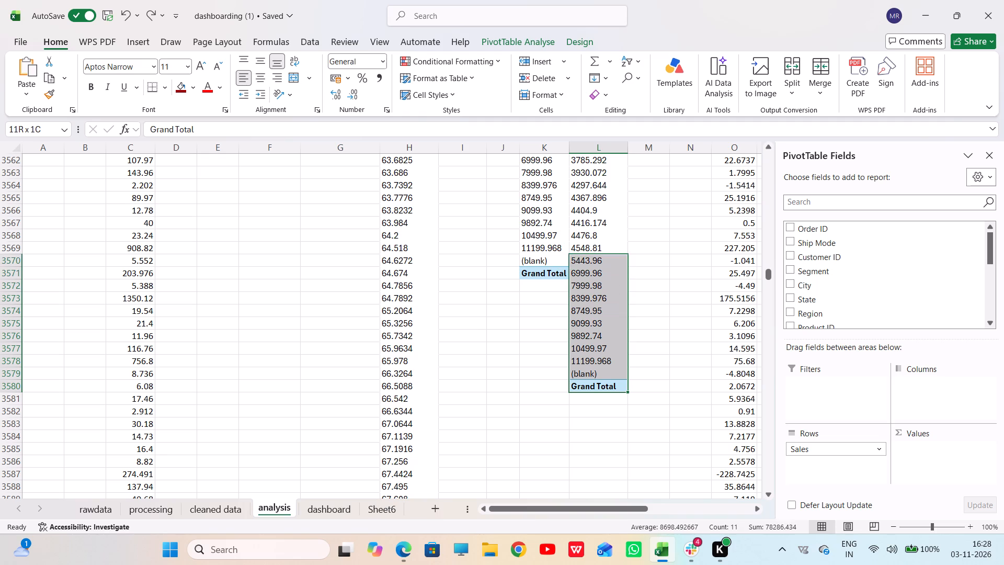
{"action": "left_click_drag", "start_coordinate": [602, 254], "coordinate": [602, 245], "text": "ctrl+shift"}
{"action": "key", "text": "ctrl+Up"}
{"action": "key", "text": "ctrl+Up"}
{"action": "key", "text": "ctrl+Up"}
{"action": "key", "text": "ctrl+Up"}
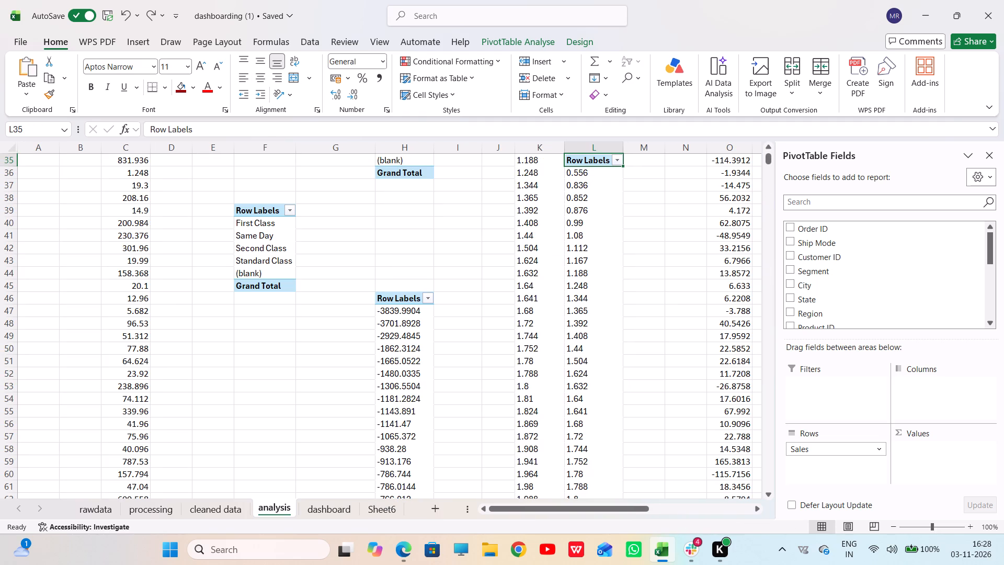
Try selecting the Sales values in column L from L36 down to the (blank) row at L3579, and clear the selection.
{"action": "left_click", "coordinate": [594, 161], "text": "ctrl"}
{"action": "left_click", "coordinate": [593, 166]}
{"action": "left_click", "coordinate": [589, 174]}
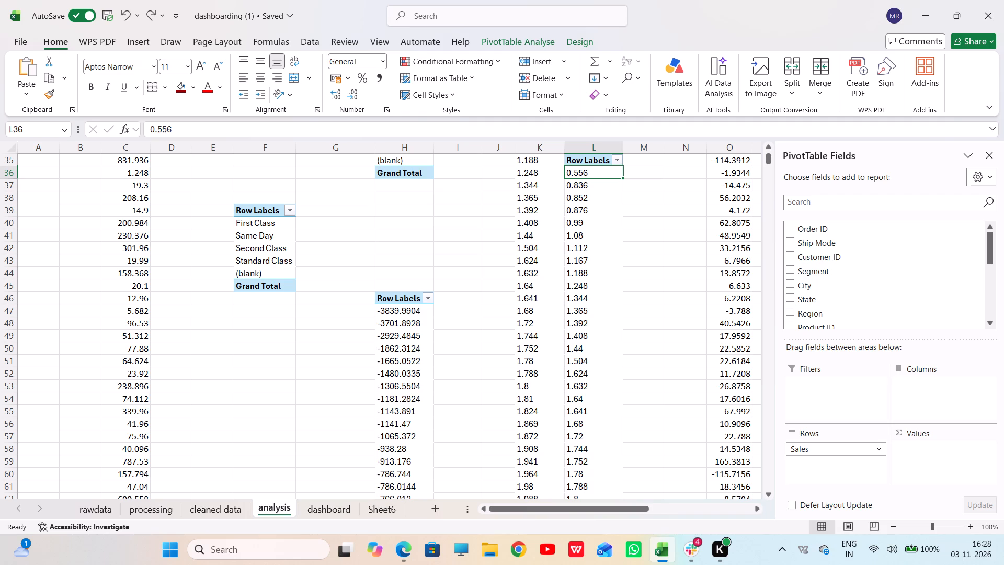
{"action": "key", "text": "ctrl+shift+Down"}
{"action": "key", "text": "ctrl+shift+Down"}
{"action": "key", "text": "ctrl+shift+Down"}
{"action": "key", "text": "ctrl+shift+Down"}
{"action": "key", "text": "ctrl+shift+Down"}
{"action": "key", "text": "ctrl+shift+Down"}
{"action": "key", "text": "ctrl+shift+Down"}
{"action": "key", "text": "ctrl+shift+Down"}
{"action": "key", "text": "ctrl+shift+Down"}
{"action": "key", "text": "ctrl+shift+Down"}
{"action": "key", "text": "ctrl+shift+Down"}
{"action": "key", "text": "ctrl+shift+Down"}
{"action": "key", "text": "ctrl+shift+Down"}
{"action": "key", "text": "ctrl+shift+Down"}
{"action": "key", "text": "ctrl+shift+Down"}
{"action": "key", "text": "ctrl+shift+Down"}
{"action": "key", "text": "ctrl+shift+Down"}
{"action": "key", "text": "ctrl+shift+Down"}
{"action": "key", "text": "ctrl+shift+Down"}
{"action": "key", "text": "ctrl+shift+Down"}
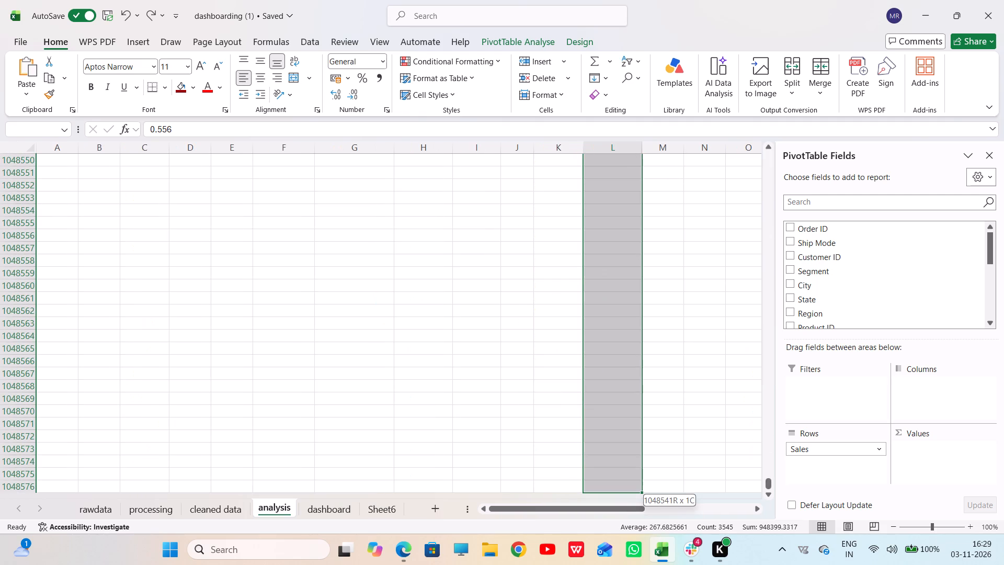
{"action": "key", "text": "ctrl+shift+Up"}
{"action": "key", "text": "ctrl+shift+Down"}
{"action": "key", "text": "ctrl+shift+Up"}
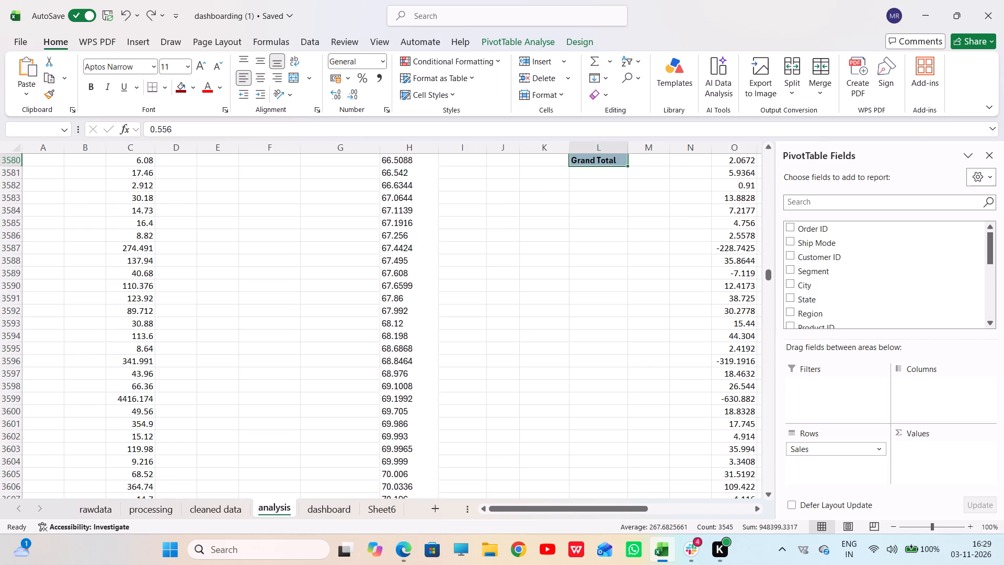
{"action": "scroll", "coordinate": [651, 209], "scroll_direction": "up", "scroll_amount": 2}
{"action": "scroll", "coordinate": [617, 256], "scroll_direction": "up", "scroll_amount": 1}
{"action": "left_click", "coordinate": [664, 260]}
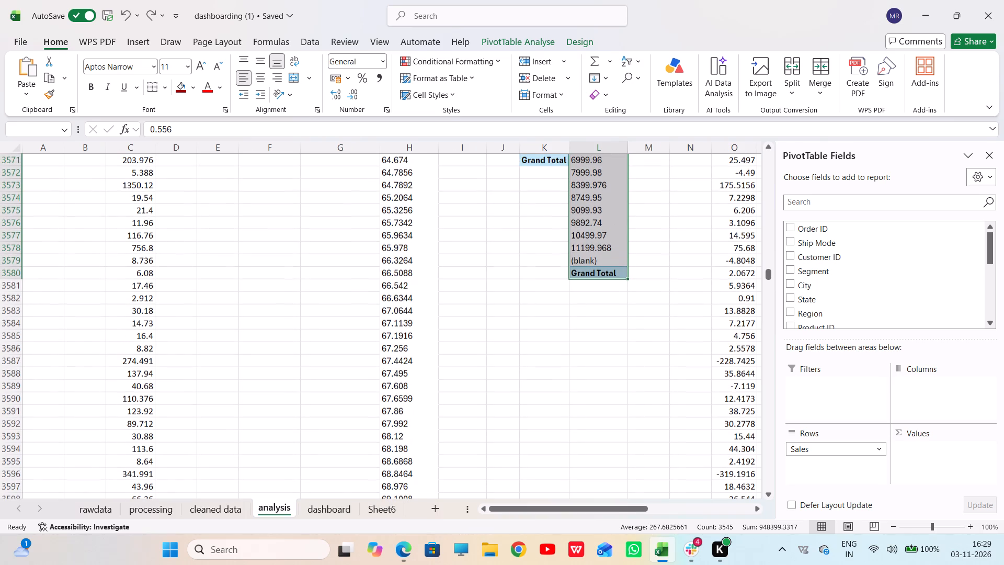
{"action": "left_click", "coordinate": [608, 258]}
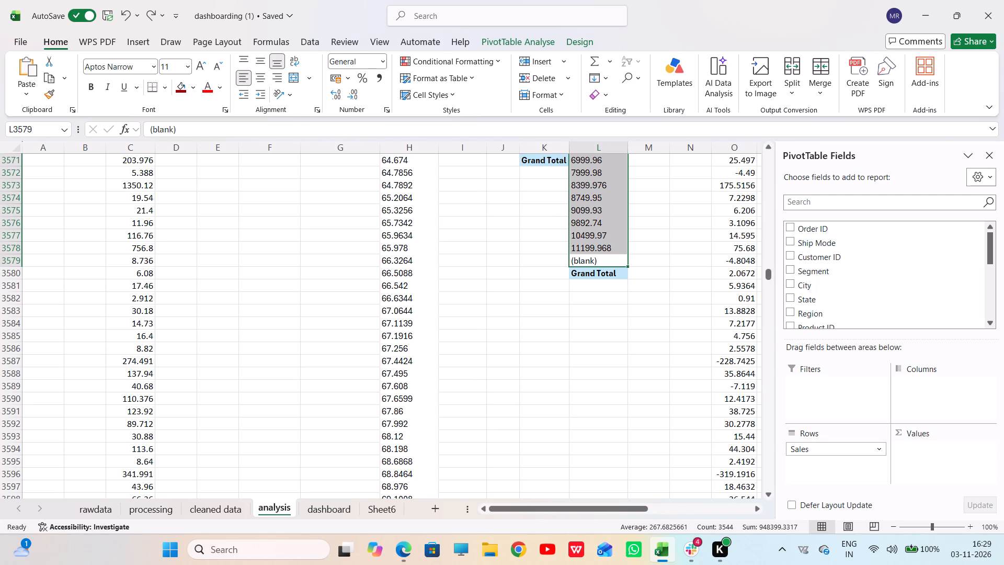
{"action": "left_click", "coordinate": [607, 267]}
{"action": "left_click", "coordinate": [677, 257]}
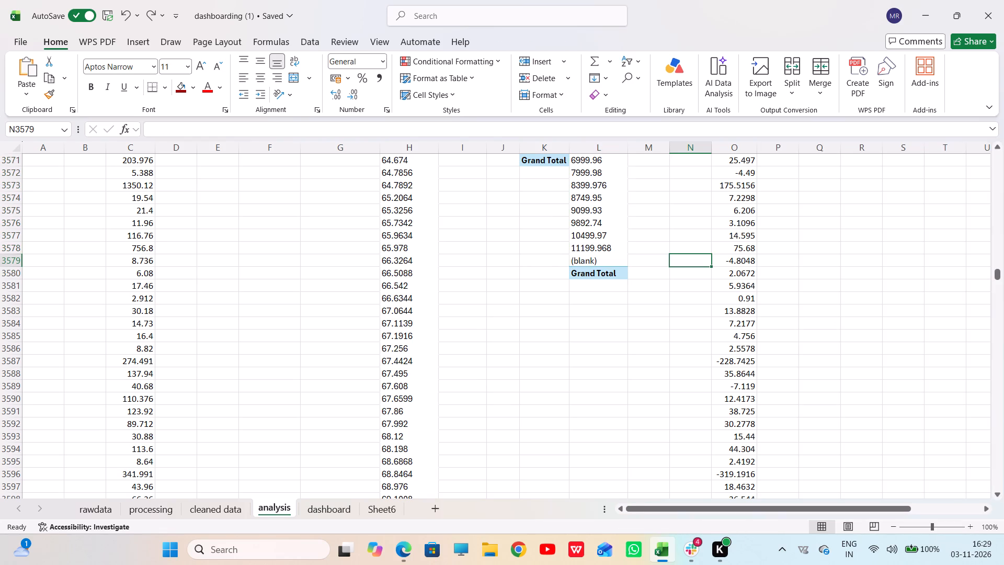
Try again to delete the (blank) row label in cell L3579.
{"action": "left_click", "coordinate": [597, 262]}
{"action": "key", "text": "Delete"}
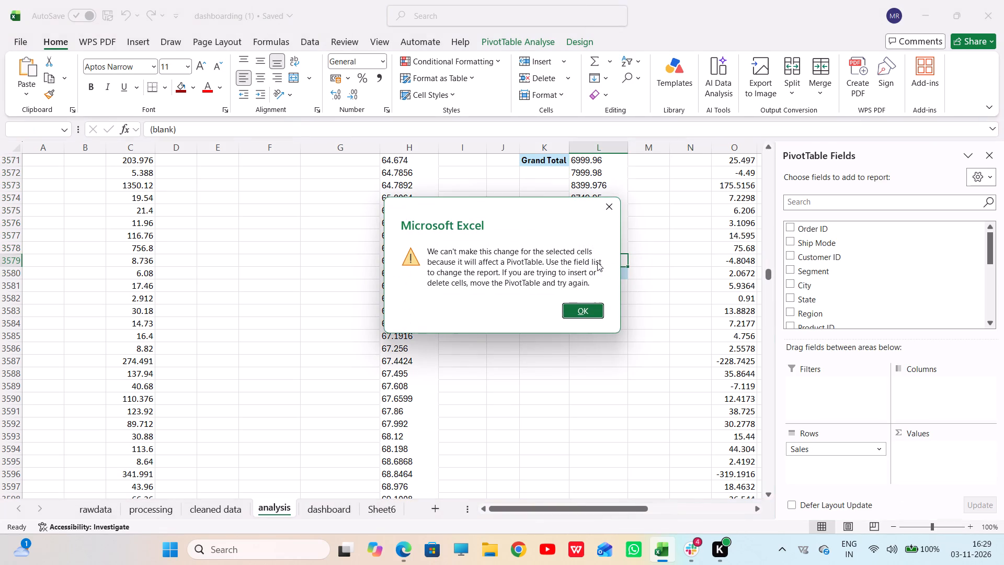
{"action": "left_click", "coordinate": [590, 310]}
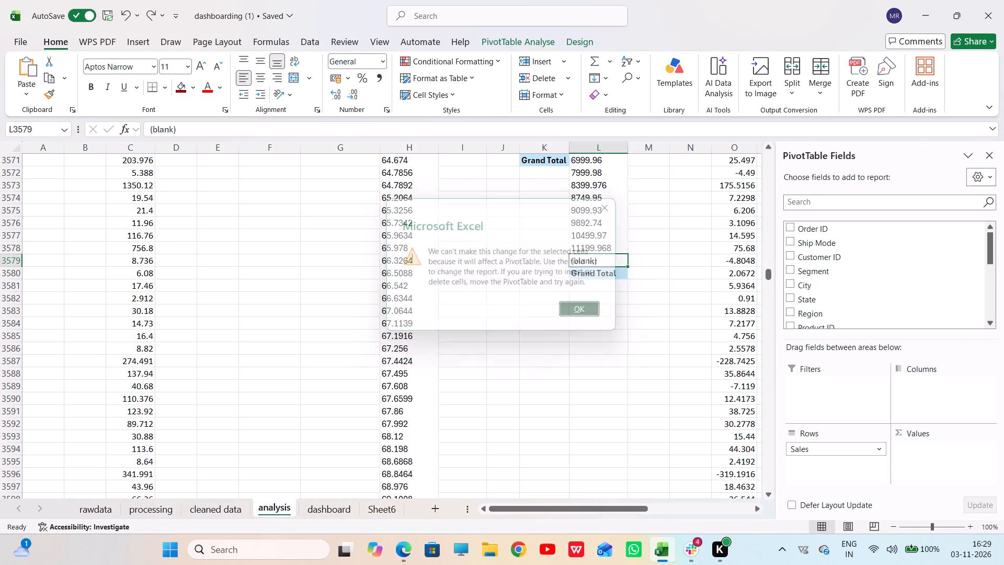
Look over the highest Sales values and the closing rows of the Sales PivotTables in columns K and L.
{"action": "scroll", "coordinate": [601, 257], "scroll_direction": "up", "scroll_amount": 2}
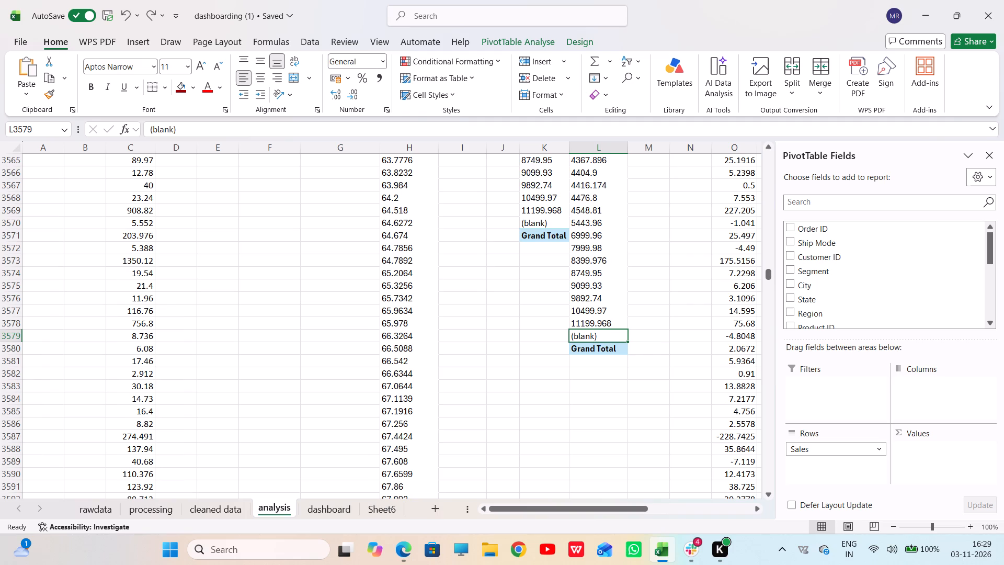
{"action": "scroll", "coordinate": [391, 293], "scroll_direction": "up", "scroll_amount": 5}
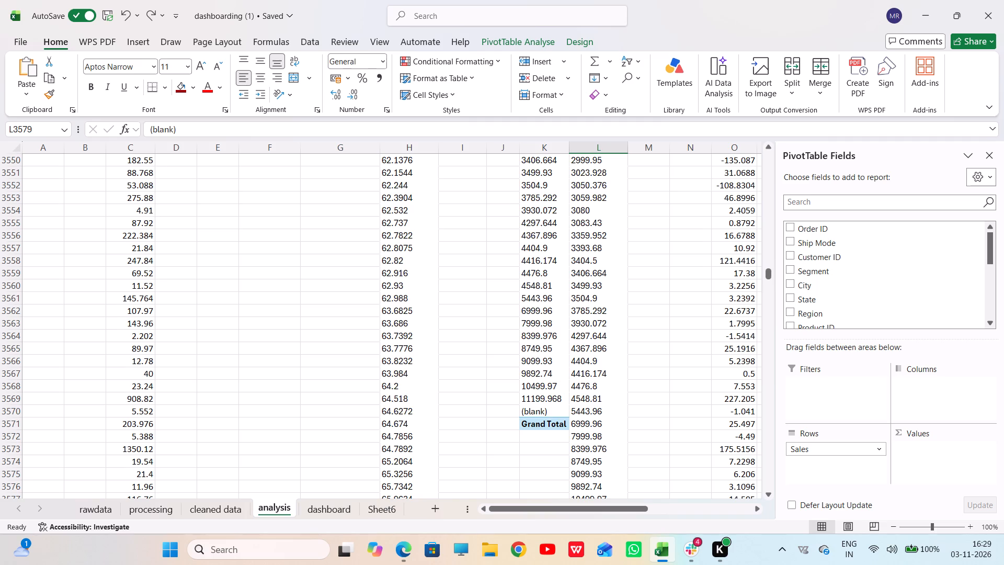
{"action": "scroll", "coordinate": [401, 281], "scroll_direction": "up", "scroll_amount": 3}
{"action": "scroll", "coordinate": [401, 281], "scroll_direction": "down", "scroll_amount": 1}
{"action": "scroll", "coordinate": [401, 281], "scroll_direction": "up", "scroll_amount": 11}
{"action": "scroll", "coordinate": [402, 277], "scroll_direction": "down", "scroll_amount": 9}
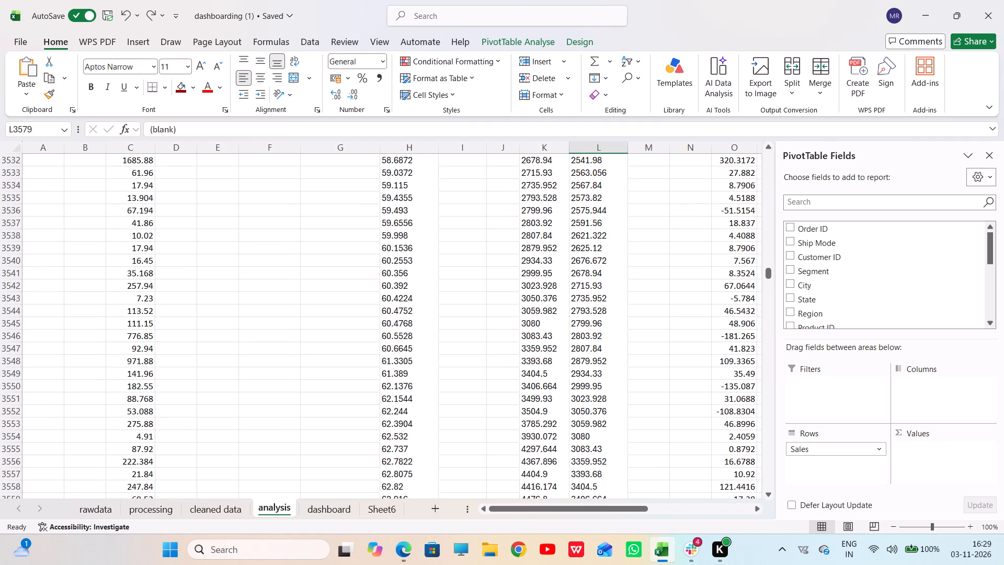
{"action": "scroll", "coordinate": [402, 277], "scroll_direction": "down", "scroll_amount": 1}
{"action": "scroll", "coordinate": [402, 277], "scroll_direction": "up", "scroll_amount": 1}
{"action": "scroll", "coordinate": [402, 277], "scroll_direction": "down", "scroll_amount": 15}
{"action": "scroll", "coordinate": [402, 277], "scroll_direction": "up", "scroll_amount": 8}
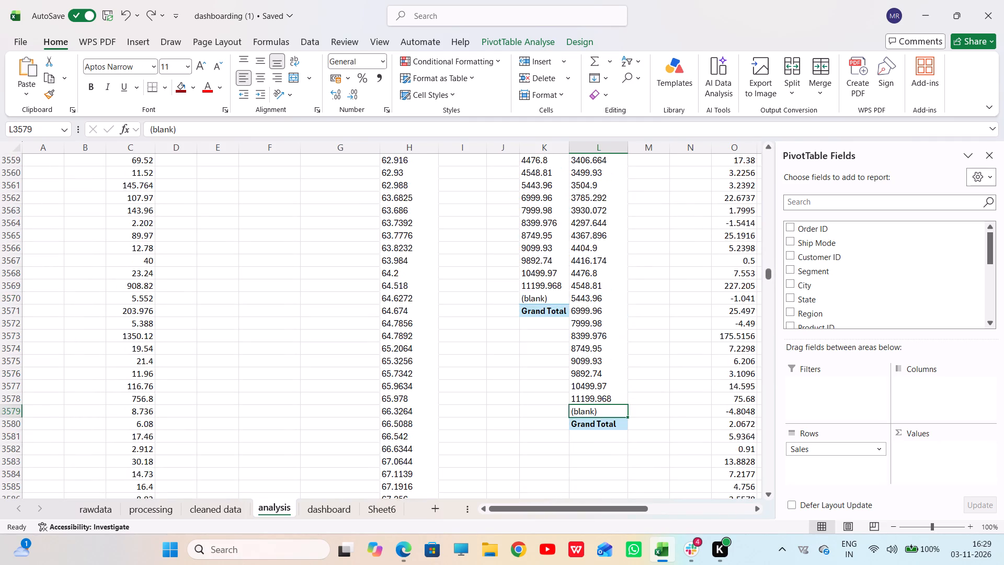
{"action": "scroll", "coordinate": [402, 277], "scroll_direction": "up", "scroll_amount": 1}
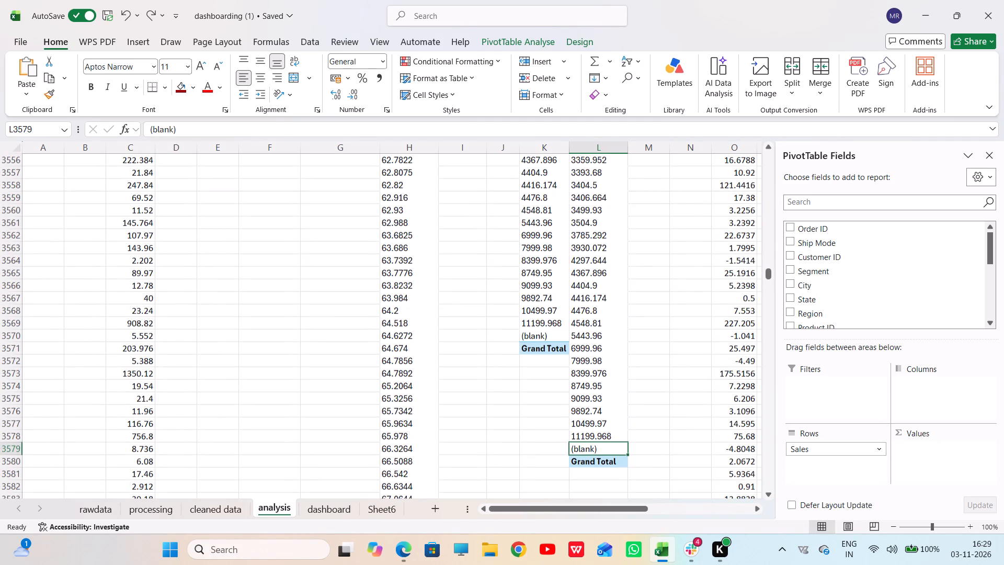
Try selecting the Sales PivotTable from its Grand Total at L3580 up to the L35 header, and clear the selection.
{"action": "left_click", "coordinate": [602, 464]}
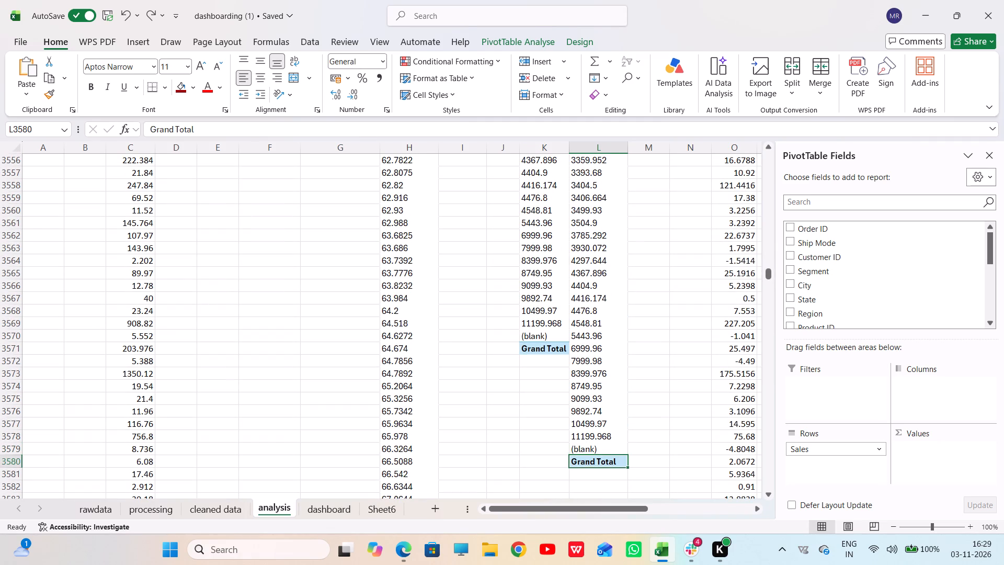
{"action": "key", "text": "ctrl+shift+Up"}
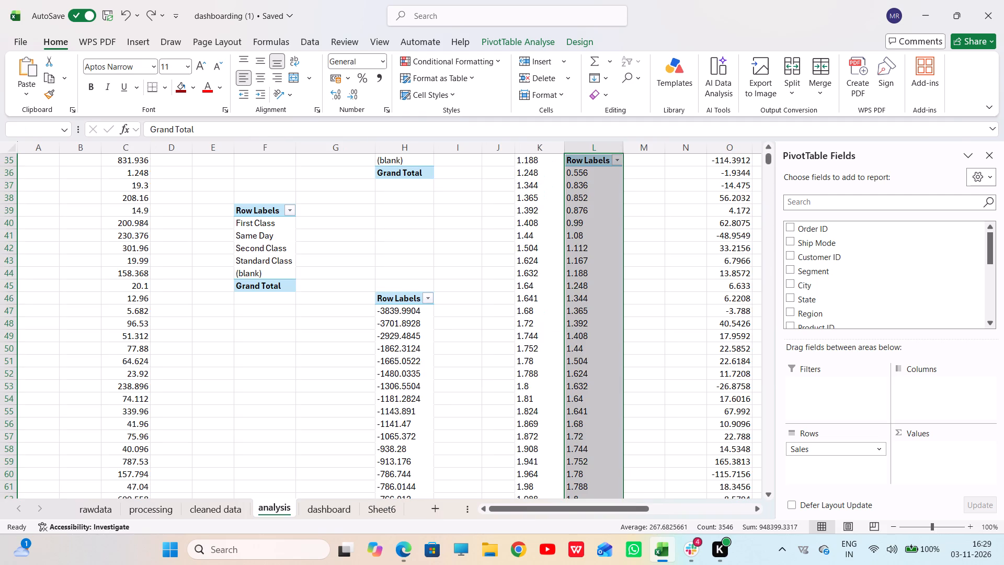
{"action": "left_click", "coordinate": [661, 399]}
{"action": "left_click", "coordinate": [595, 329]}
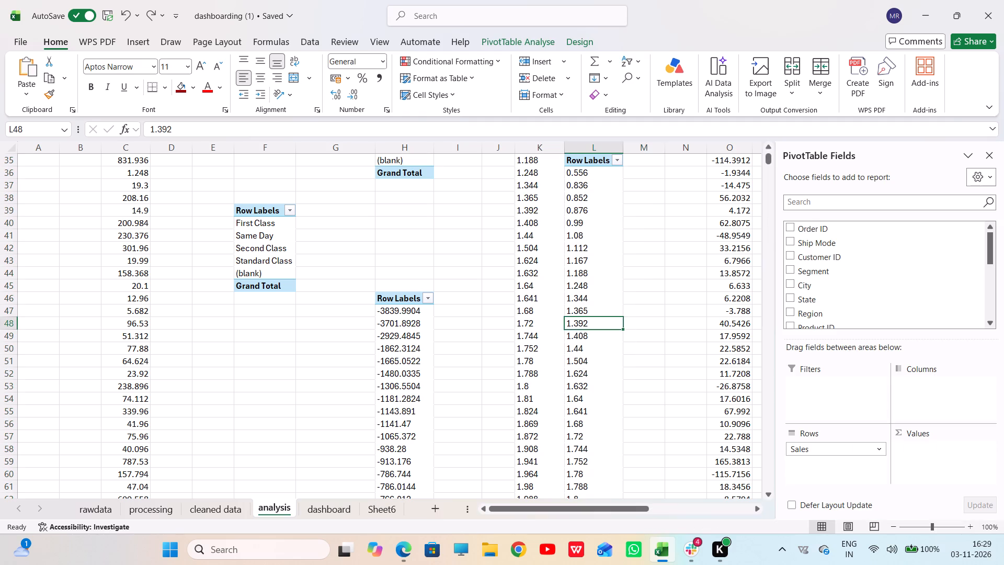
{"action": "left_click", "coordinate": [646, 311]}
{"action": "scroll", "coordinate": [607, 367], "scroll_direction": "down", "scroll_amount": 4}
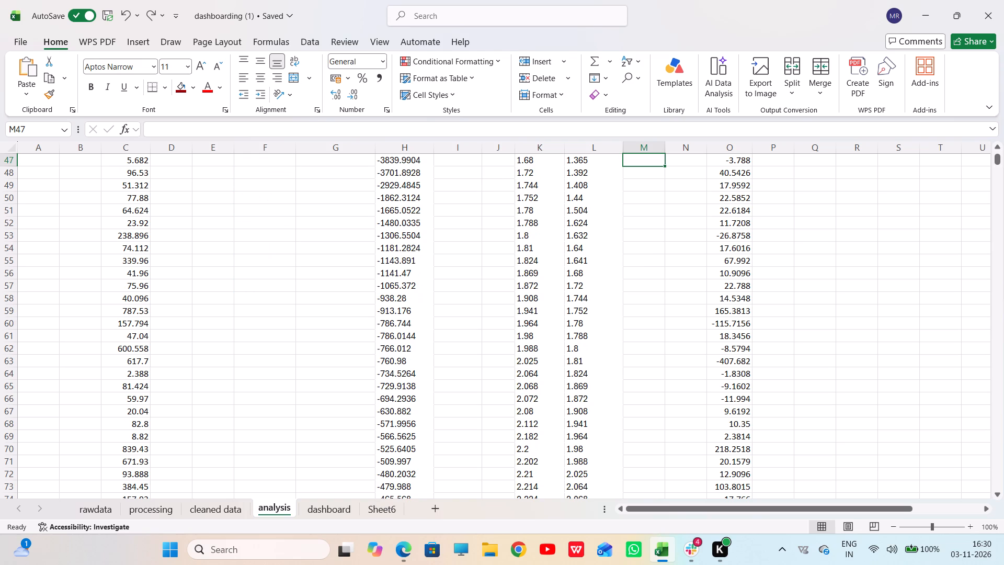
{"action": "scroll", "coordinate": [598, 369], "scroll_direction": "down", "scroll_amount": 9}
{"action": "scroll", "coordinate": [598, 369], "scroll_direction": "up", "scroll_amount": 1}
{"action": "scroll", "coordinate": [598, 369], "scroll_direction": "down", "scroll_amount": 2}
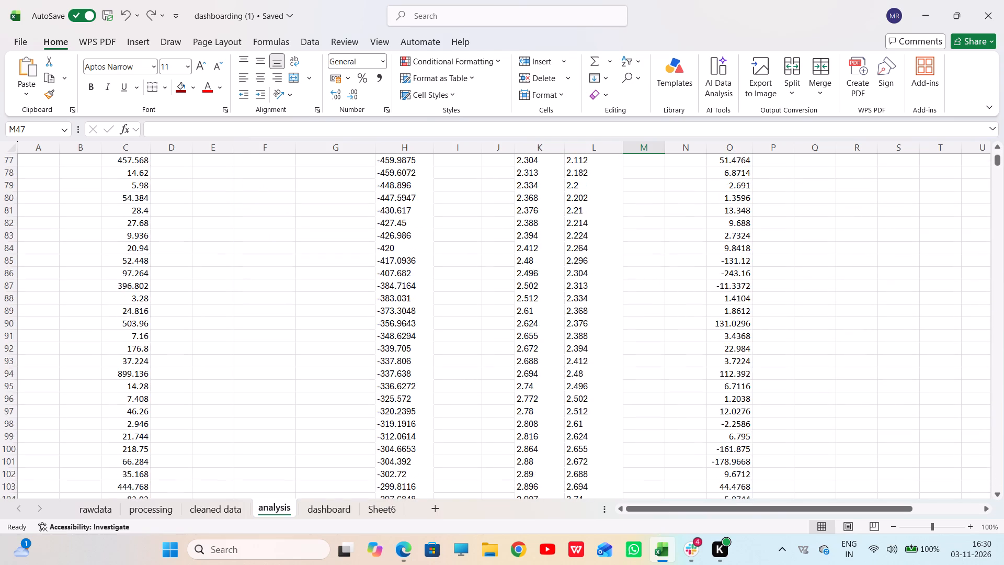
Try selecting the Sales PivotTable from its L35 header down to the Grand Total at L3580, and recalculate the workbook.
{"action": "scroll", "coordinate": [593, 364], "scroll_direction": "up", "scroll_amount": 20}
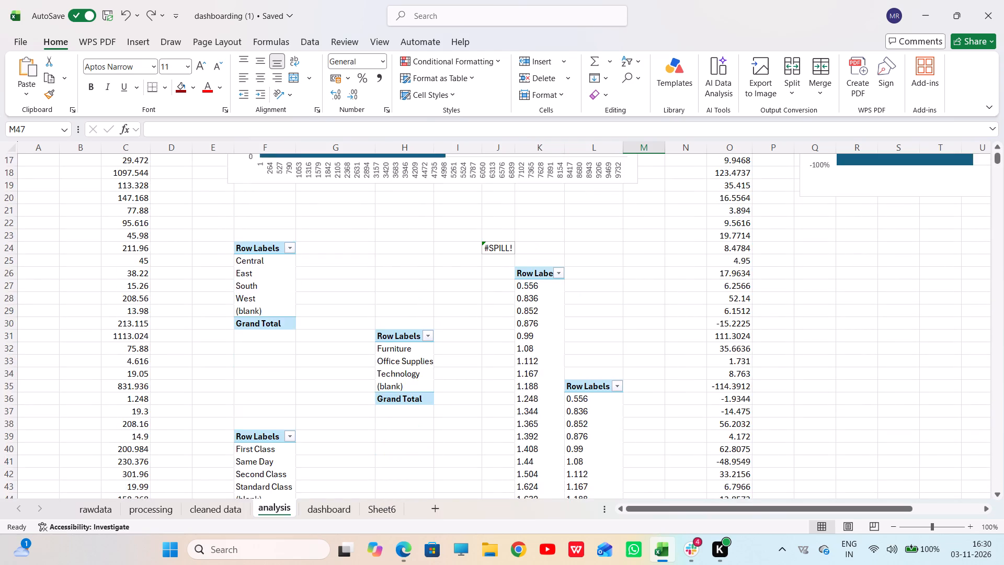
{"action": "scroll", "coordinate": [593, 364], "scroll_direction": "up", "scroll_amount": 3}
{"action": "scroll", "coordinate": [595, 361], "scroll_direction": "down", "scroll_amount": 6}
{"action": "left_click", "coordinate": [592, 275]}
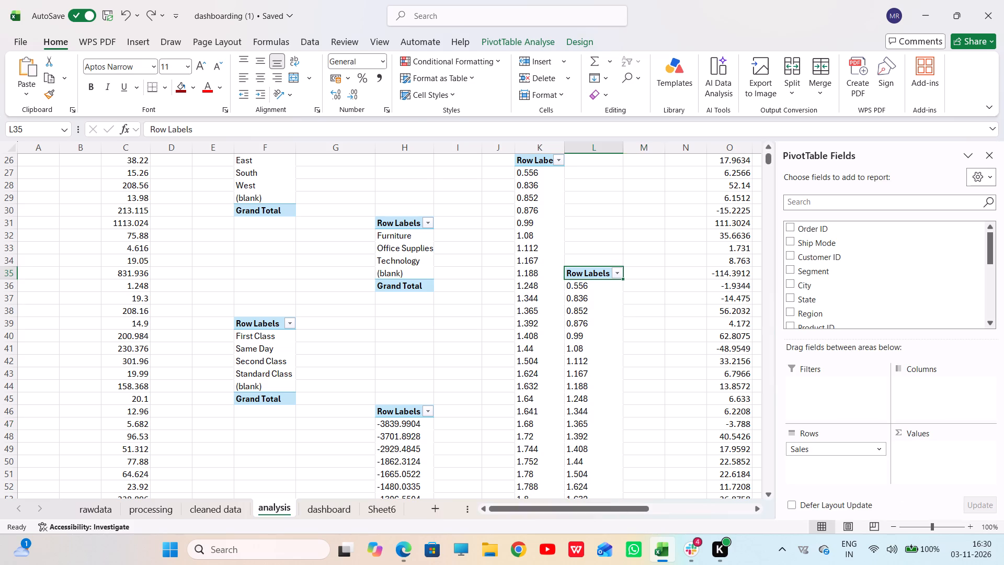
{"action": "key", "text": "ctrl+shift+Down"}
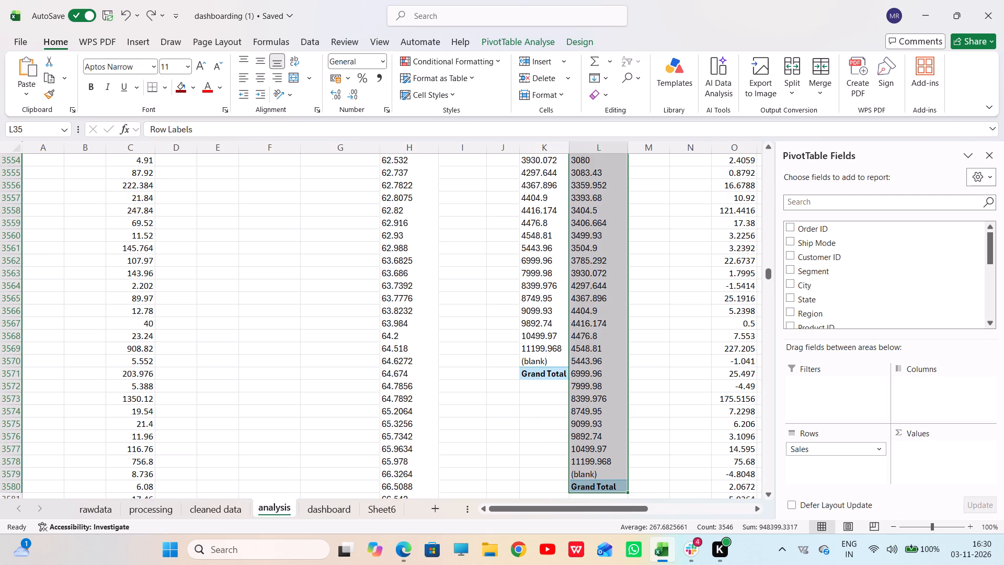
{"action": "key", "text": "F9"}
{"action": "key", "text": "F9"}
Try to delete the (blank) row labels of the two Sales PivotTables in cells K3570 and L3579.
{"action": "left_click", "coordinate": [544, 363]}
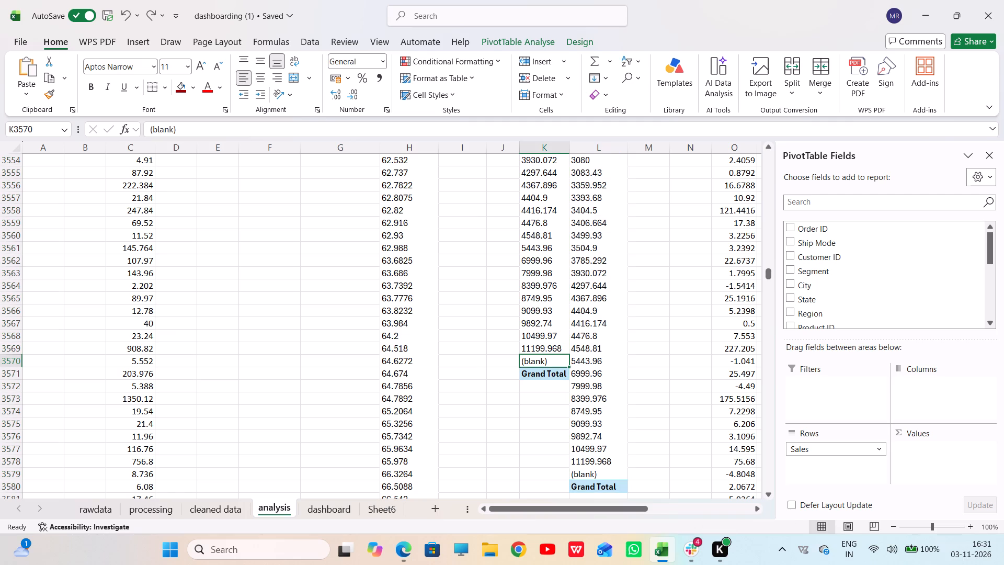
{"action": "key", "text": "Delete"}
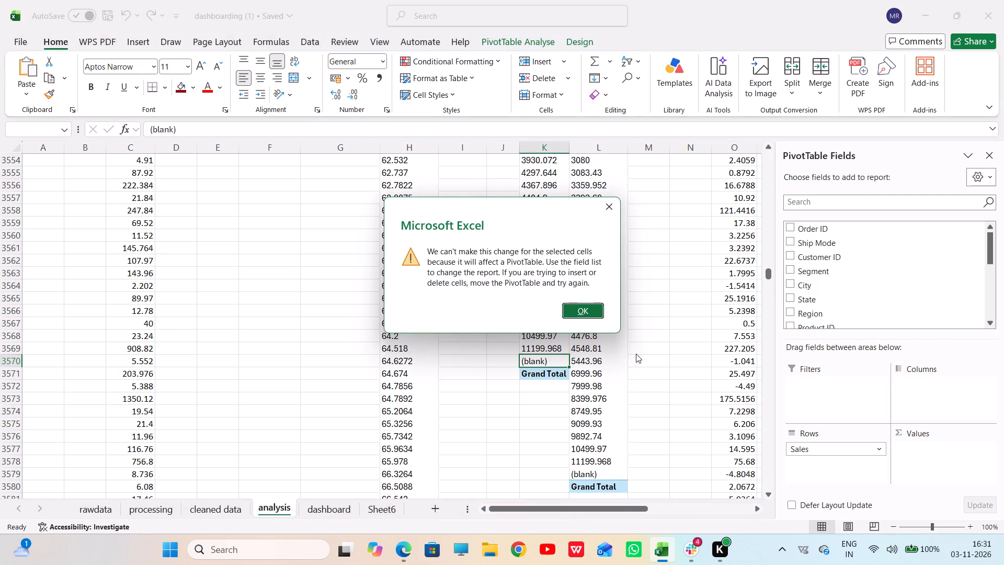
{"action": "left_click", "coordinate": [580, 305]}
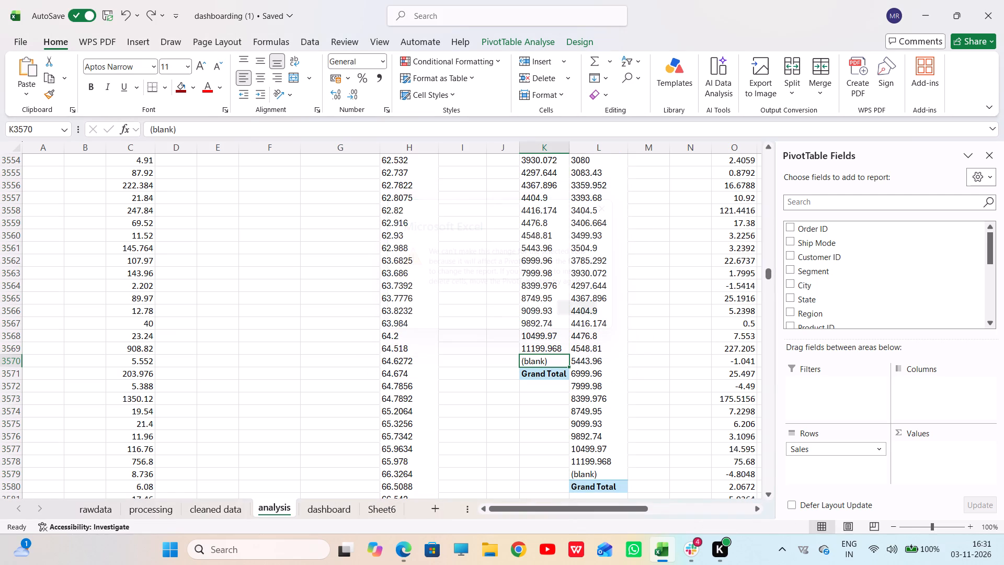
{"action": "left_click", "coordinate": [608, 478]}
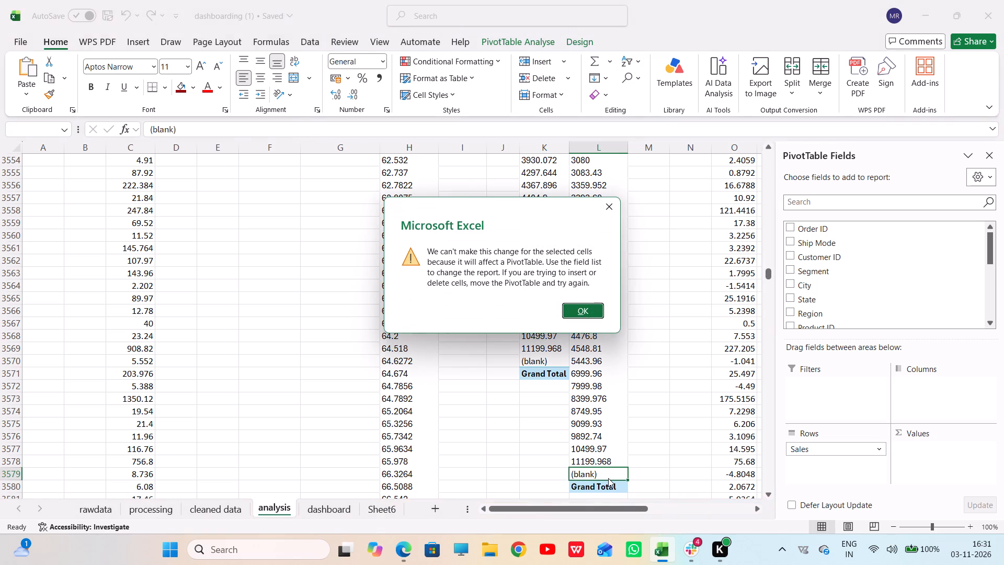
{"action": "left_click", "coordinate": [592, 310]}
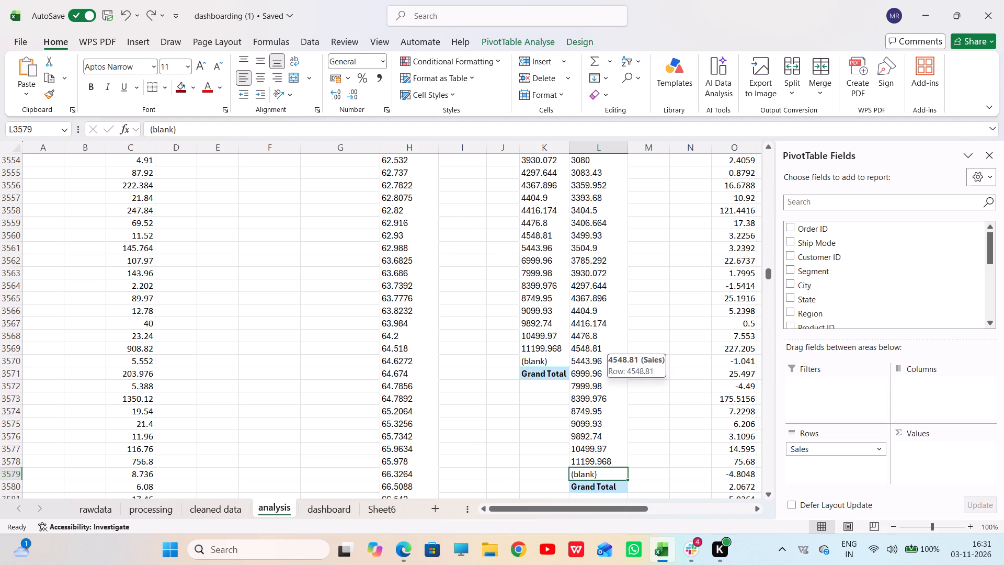
Select the Sales values from L36 to L3579, look over their closing rows, and clear the selection.
{"action": "scroll", "coordinate": [612, 324], "scroll_direction": "down", "scroll_amount": 1}
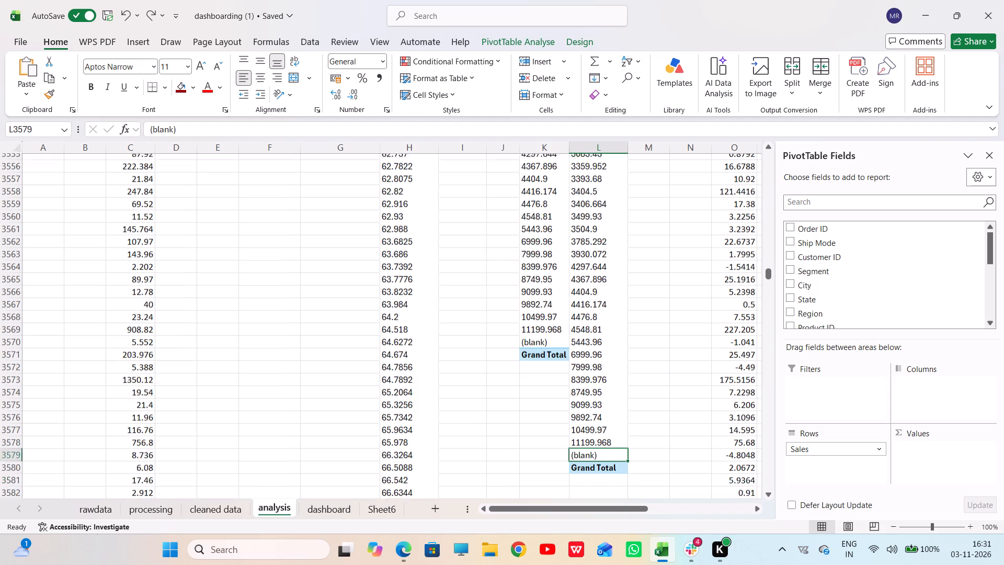
{"action": "left_click", "coordinate": [606, 445]}
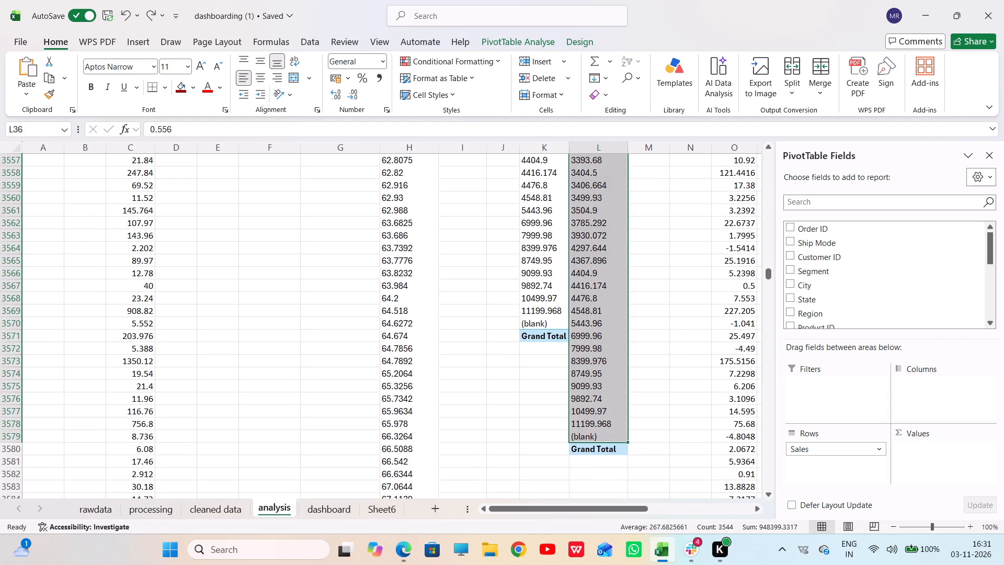
{"action": "scroll", "coordinate": [616, 402], "scroll_direction": "up", "scroll_amount": 4}
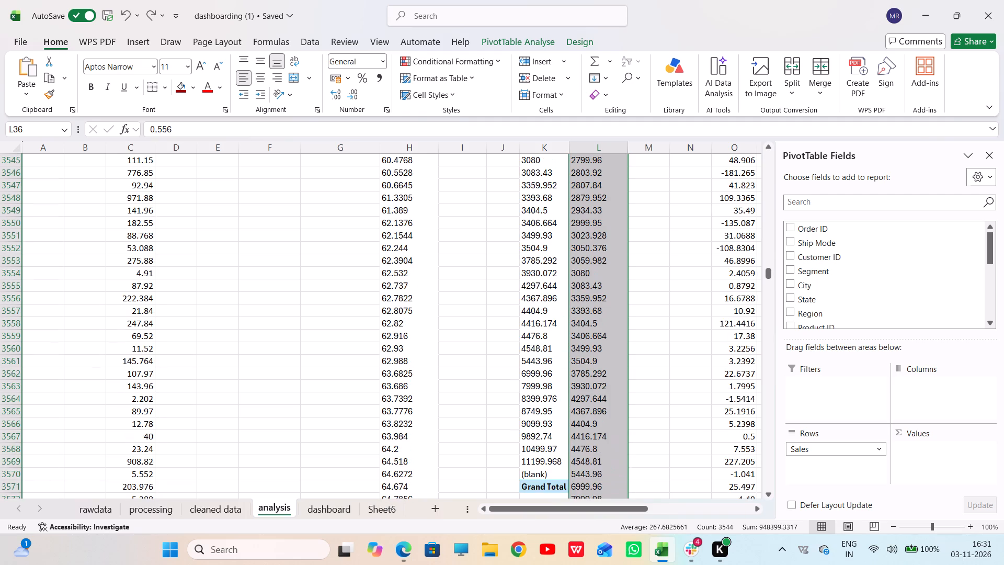
{"action": "scroll", "coordinate": [614, 400], "scroll_direction": "up", "scroll_amount": 1}
{"action": "scroll", "coordinate": [614, 400], "scroll_direction": "down", "scroll_amount": 1}
{"action": "scroll", "coordinate": [614, 400], "scroll_direction": "up", "scroll_amount": 2}
{"action": "scroll", "coordinate": [614, 400], "scroll_direction": "down", "scroll_amount": 6}
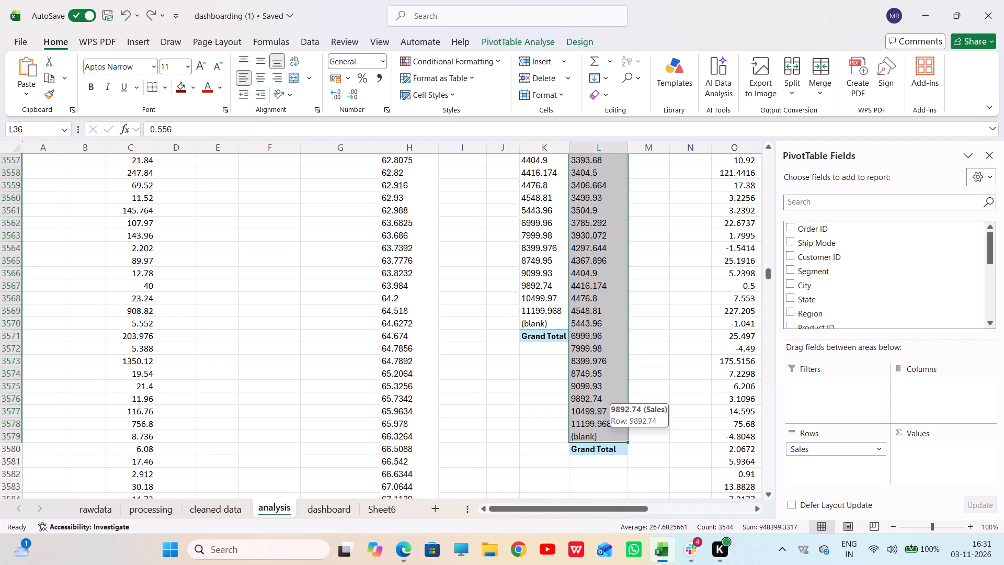
{"action": "left_click", "coordinate": [638, 388]}
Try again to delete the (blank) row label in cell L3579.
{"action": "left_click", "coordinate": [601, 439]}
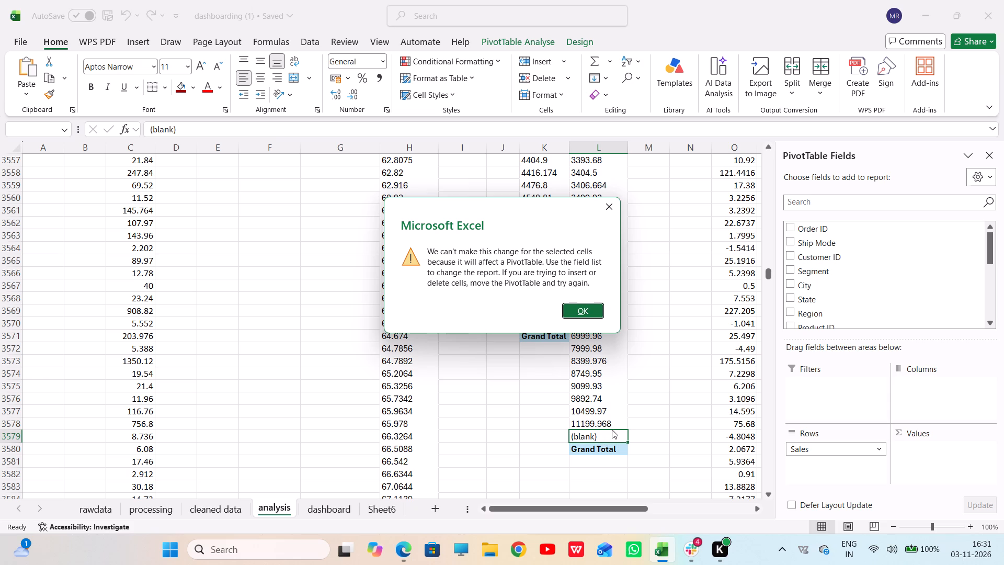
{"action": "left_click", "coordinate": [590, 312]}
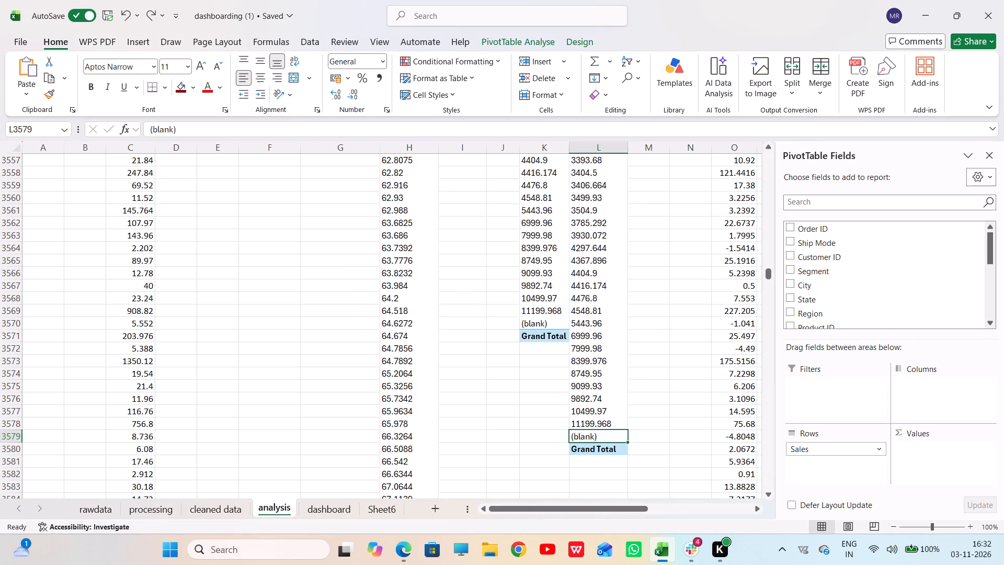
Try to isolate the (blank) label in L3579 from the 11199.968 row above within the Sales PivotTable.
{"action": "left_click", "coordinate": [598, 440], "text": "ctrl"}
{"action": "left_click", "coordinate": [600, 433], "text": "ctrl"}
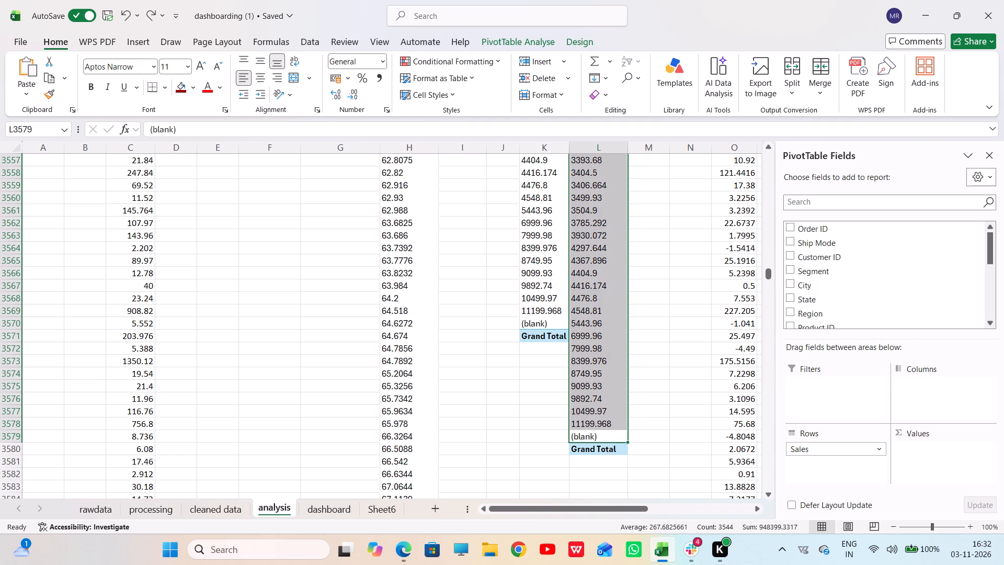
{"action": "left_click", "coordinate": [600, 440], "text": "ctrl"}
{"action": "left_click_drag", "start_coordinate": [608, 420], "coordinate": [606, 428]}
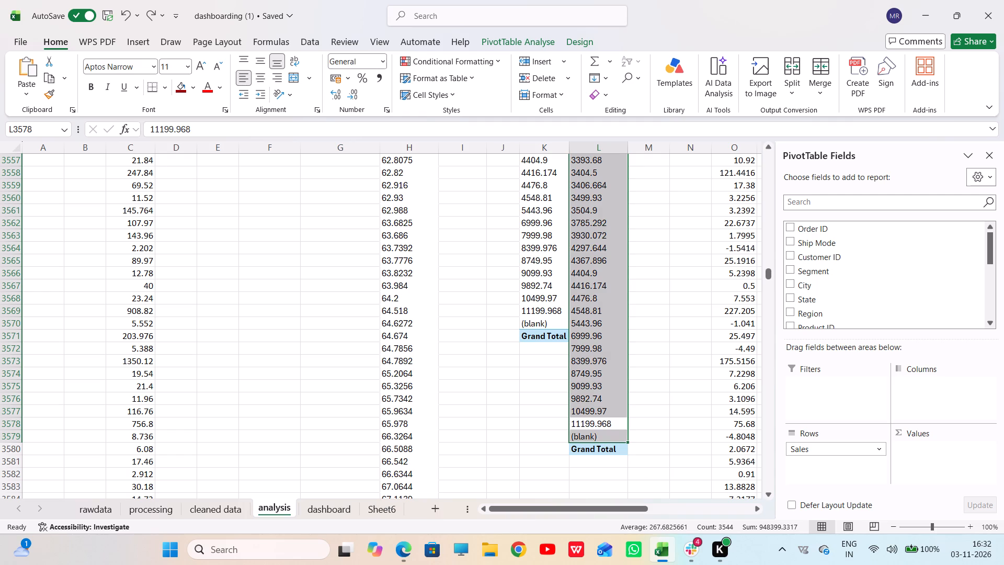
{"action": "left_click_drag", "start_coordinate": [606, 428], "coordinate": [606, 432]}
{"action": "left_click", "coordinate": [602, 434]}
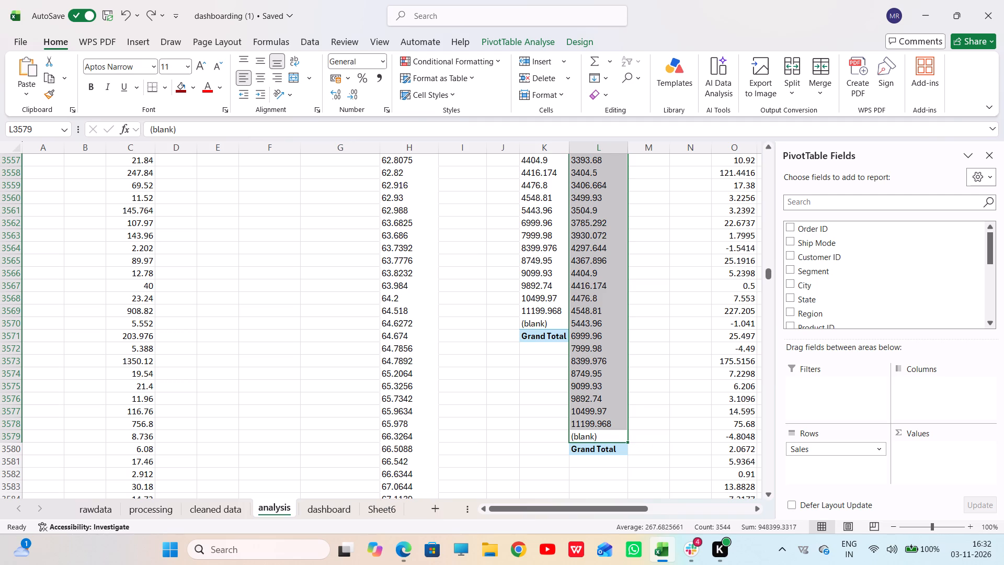
View the executive sales dashboard layout on the dashboard sheet, and return to the analysis sheet.
{"action": "left_click", "coordinate": [342, 508]}
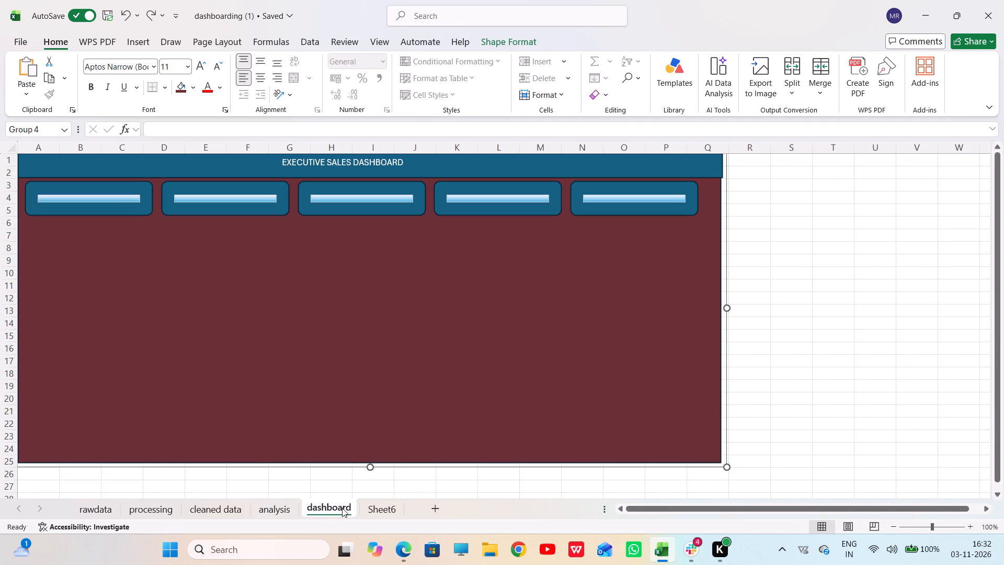
{"action": "left_click", "coordinate": [275, 504]}
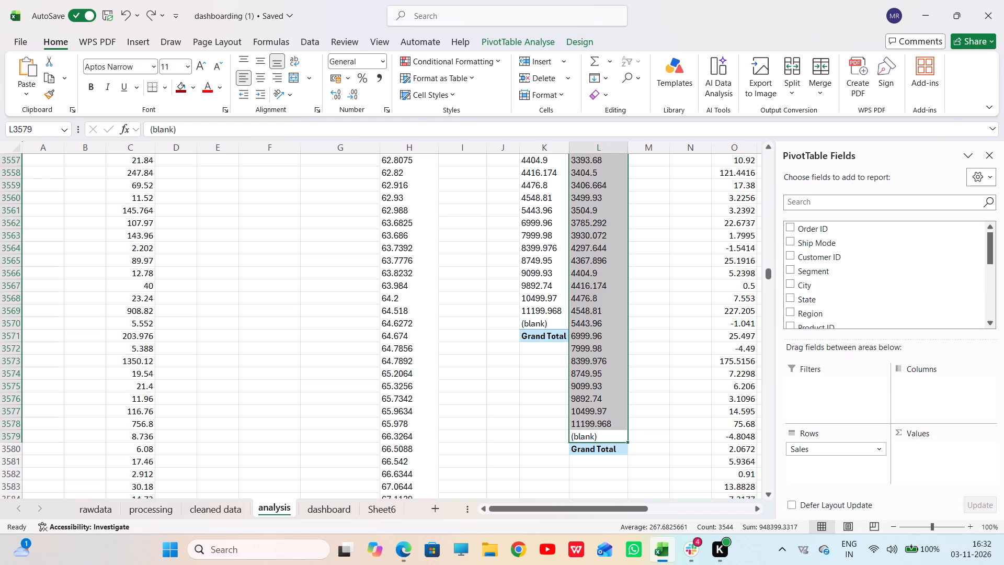
Look over the analysis sheet from the Sales PivotTables' closing rows back up to the Region, Category and Ship Mode PivotTables.
{"action": "left_click", "coordinate": [499, 390]}
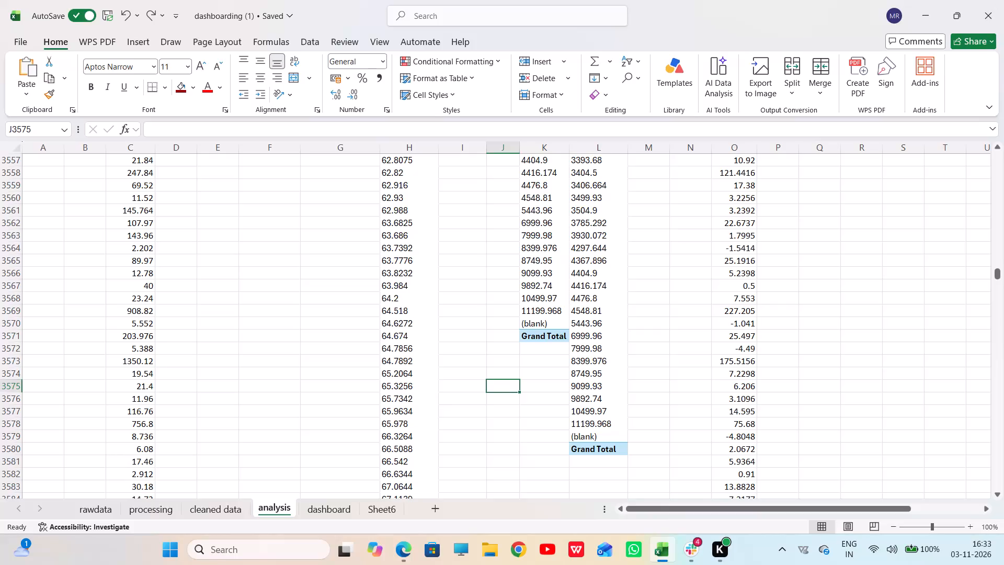
{"action": "scroll", "coordinate": [576, 388], "scroll_direction": "up", "scroll_amount": 3}
{"action": "left_click", "coordinate": [653, 325]}
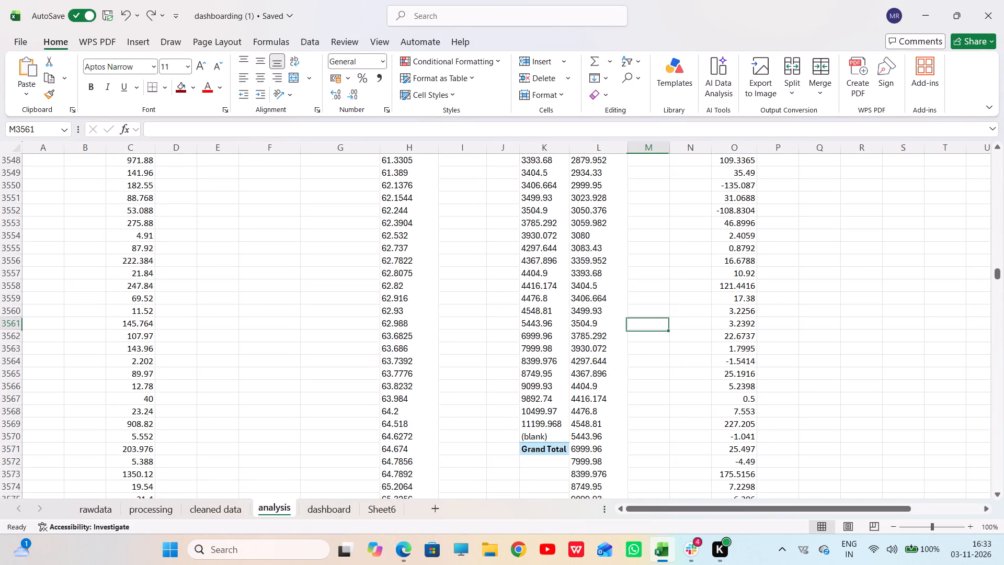
{"action": "scroll", "coordinate": [637, 318], "scroll_direction": "up", "scroll_amount": 10}
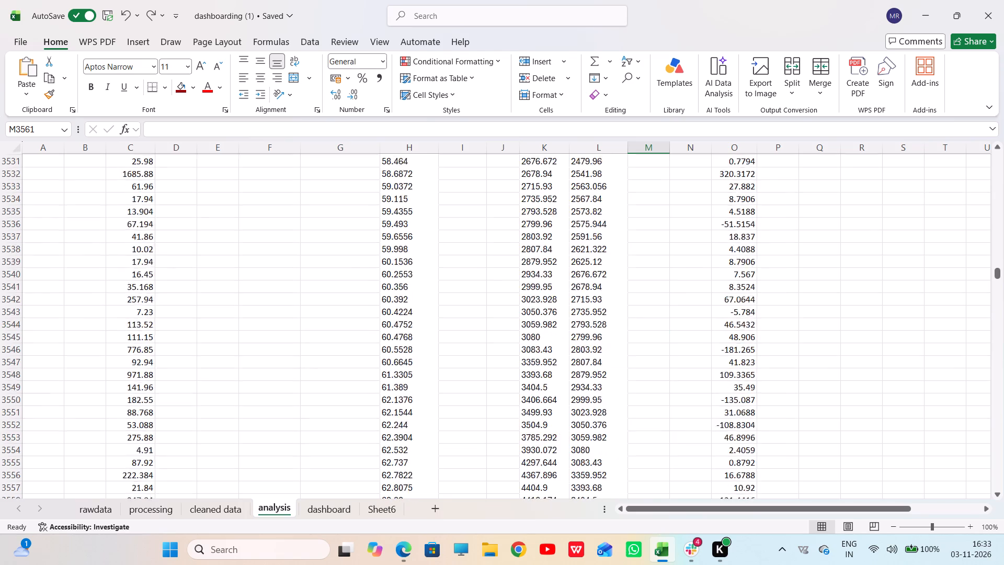
{"action": "scroll", "coordinate": [612, 303], "scroll_direction": "up", "scroll_amount": 17}
{"action": "scroll", "coordinate": [589, 298], "scroll_direction": "up", "scroll_amount": 11}
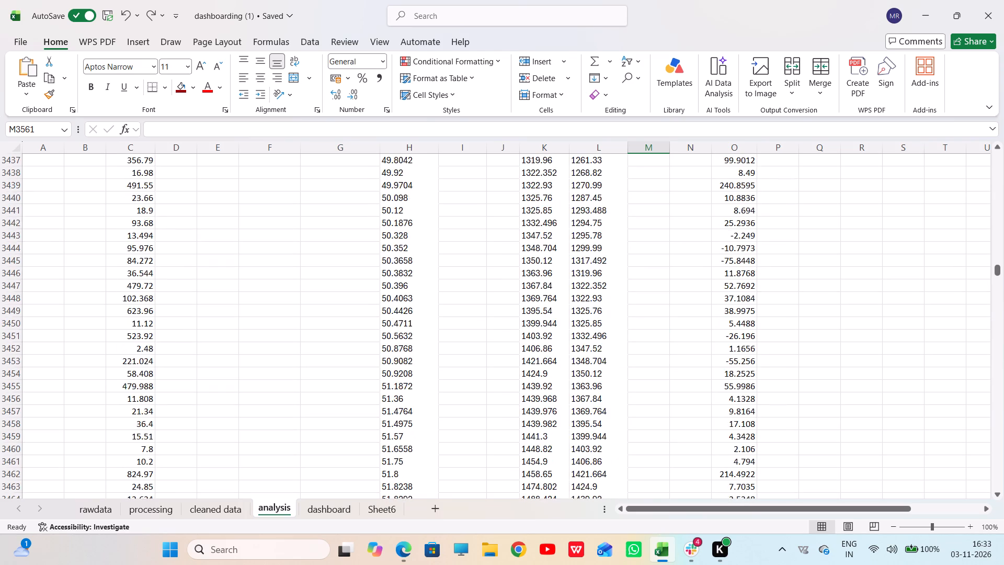
{"action": "left_click_drag", "start_coordinate": [1000, 268], "coordinate": [999, 244]}
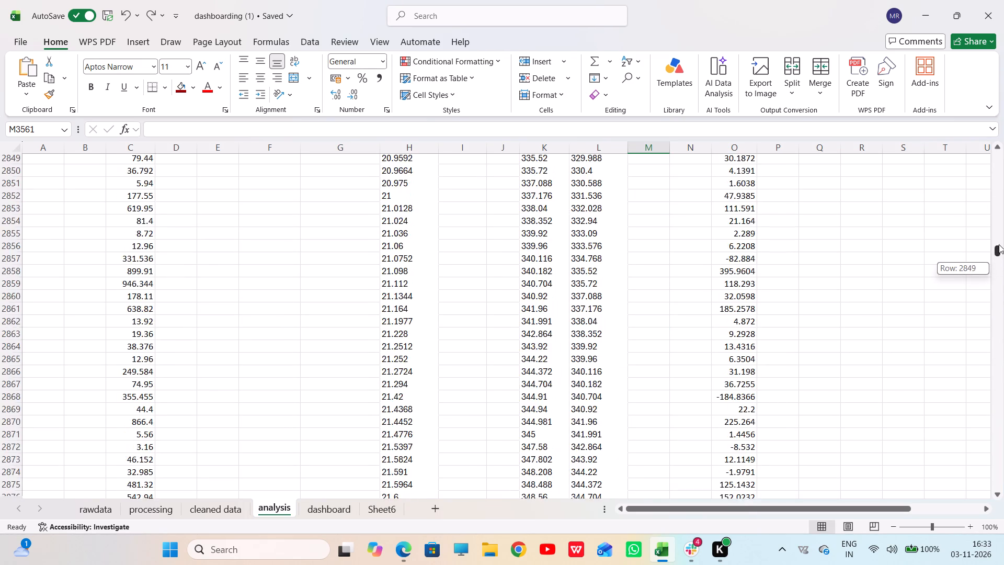
{"action": "left_click_drag", "start_coordinate": [999, 244], "coordinate": [1003, 170]}
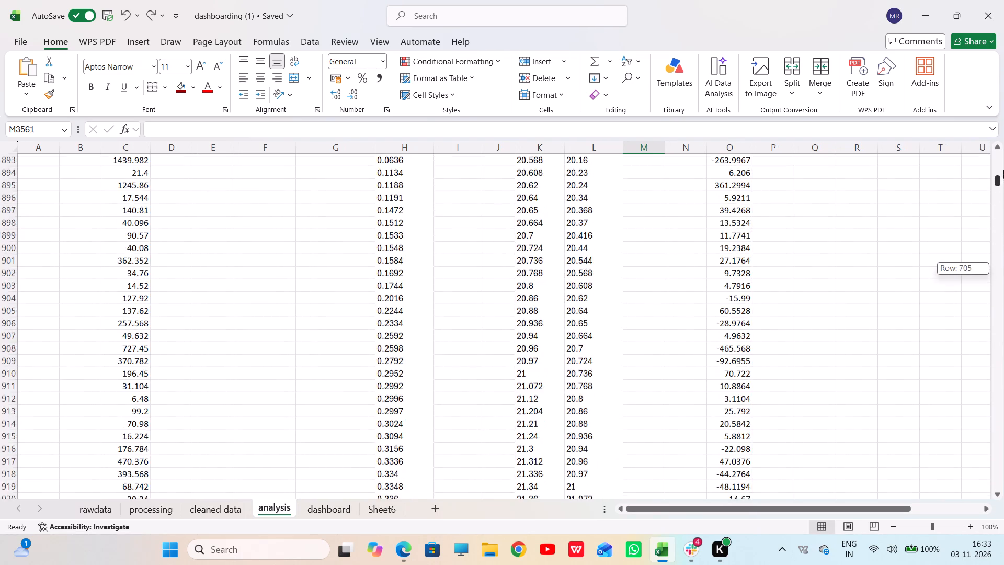
{"action": "left_click_drag", "start_coordinate": [1003, 170], "coordinate": [1003, 149]}
{"action": "scroll", "coordinate": [662, 339], "scroll_direction": "down", "scroll_amount": 5}
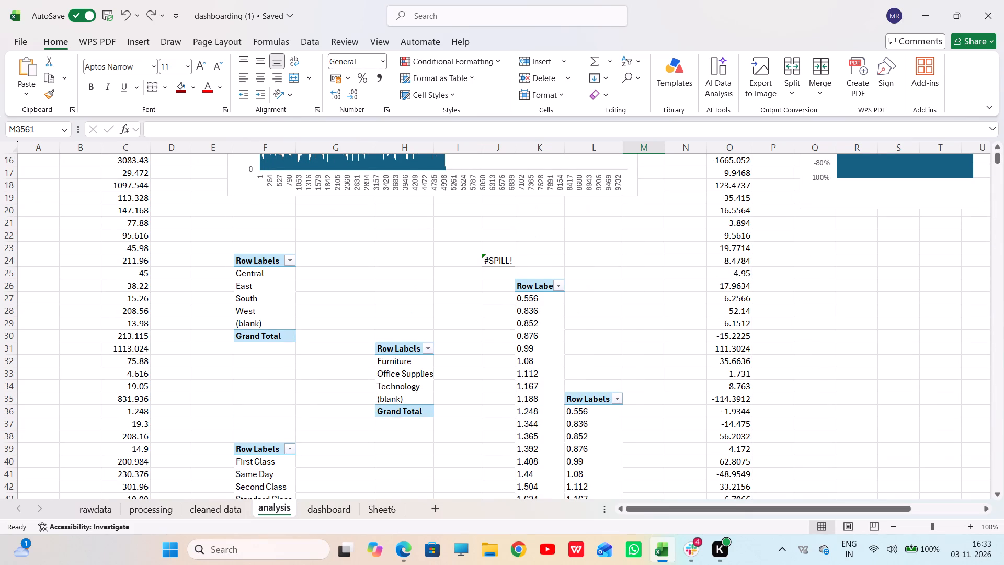
{"action": "scroll", "coordinate": [375, 320], "scroll_direction": "down", "scroll_amount": 2}
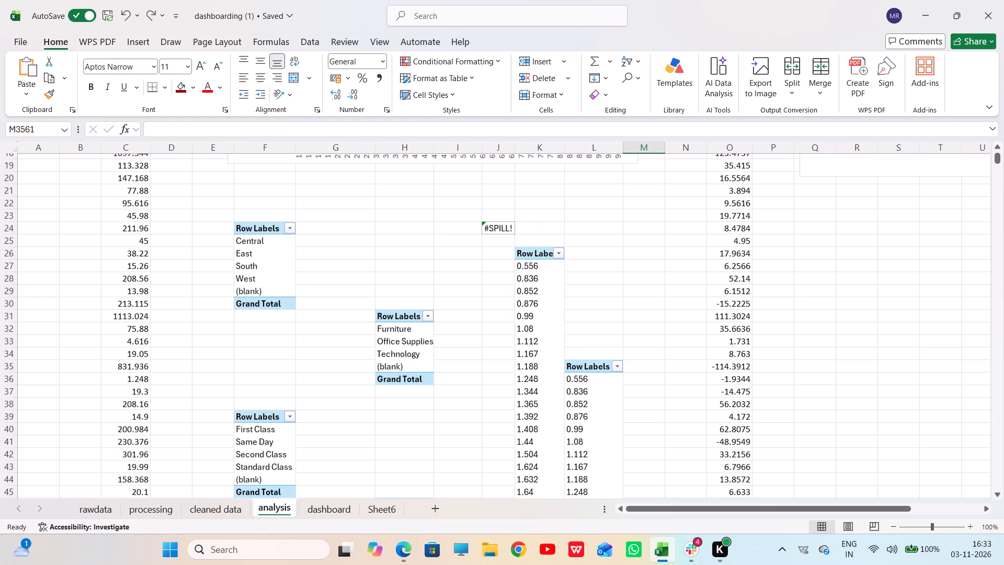
Insert a PivotTable from columns A:P of the cleaned data sheet at cell M27 of the analysis sheet.
{"action": "left_click", "coordinate": [216, 503]}
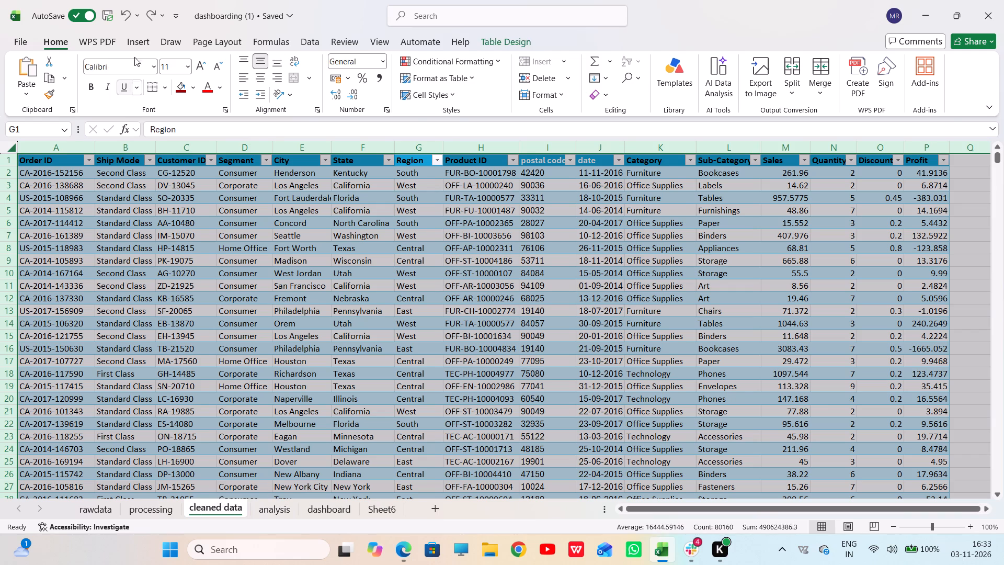
{"action": "left_click", "coordinate": [145, 36]}
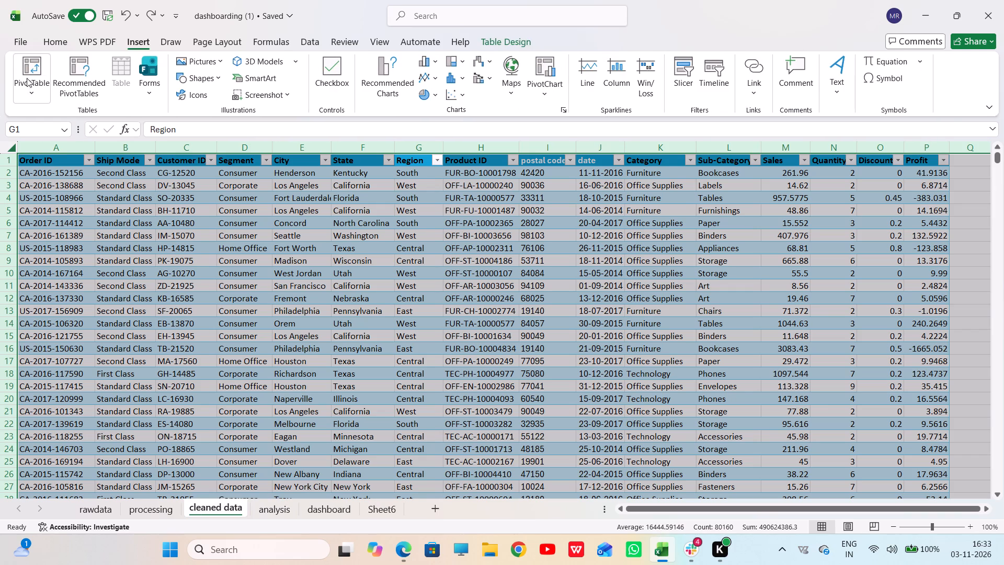
{"action": "left_click", "coordinate": [33, 69]}
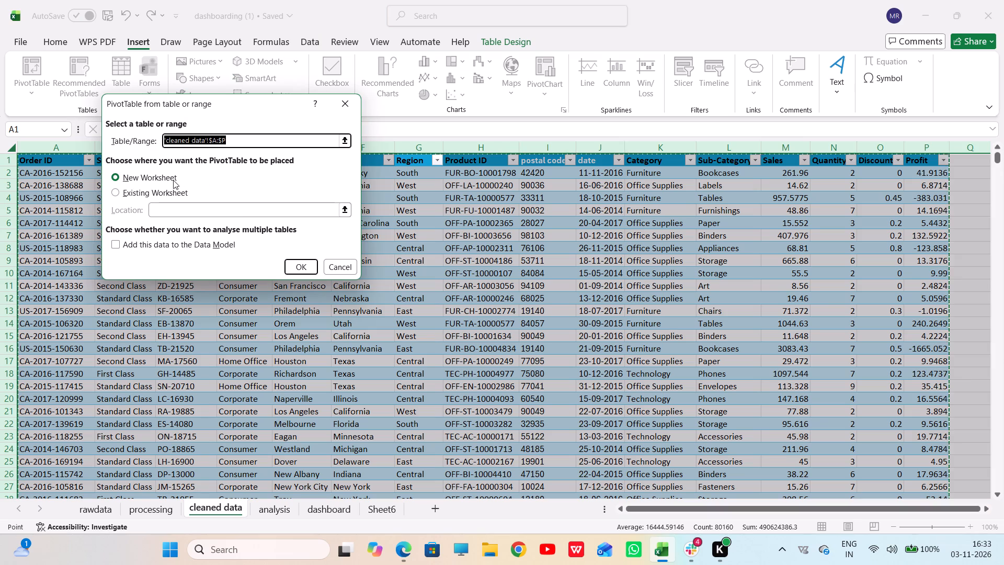
{"action": "left_click", "coordinate": [165, 185]}
{"action": "left_click", "coordinate": [153, 192]}
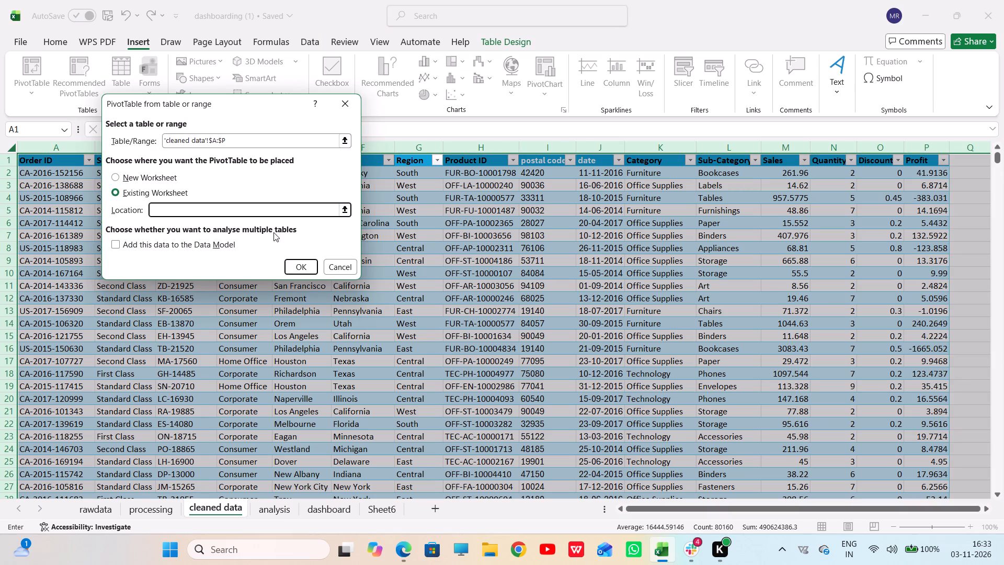
{"action": "left_click", "coordinate": [284, 512]}
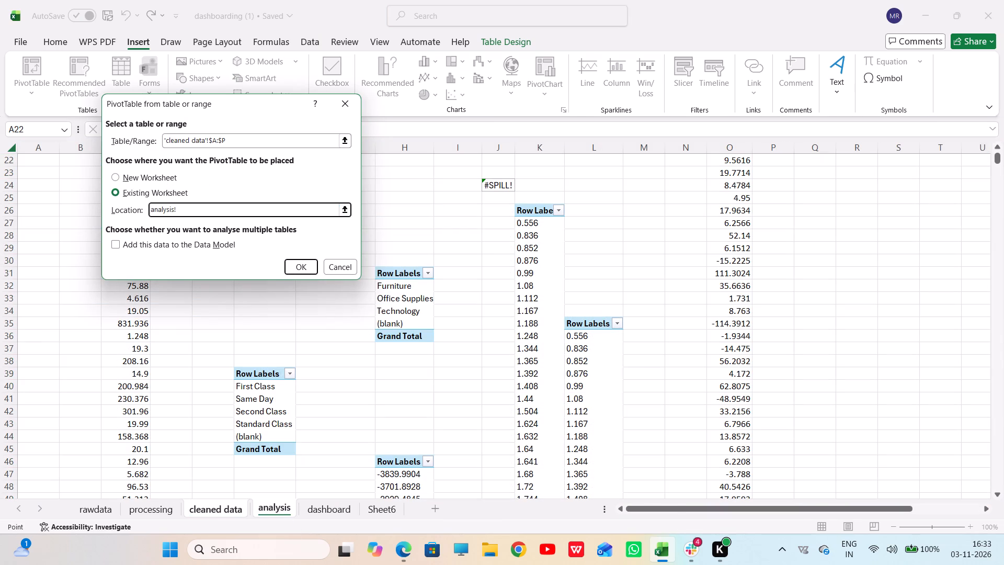
{"action": "left_click", "coordinate": [651, 228]}
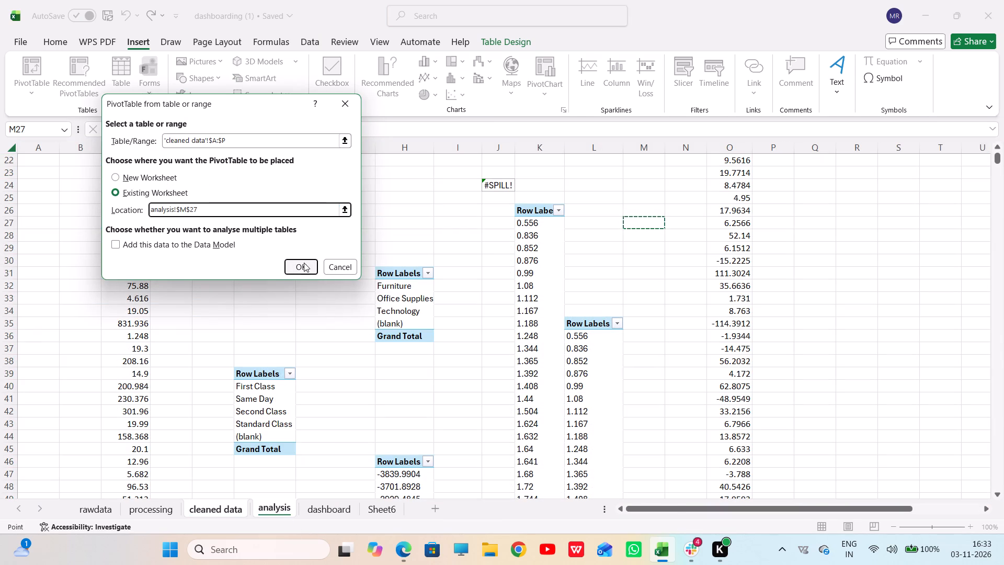
{"action": "left_click", "coordinate": [298, 265]}
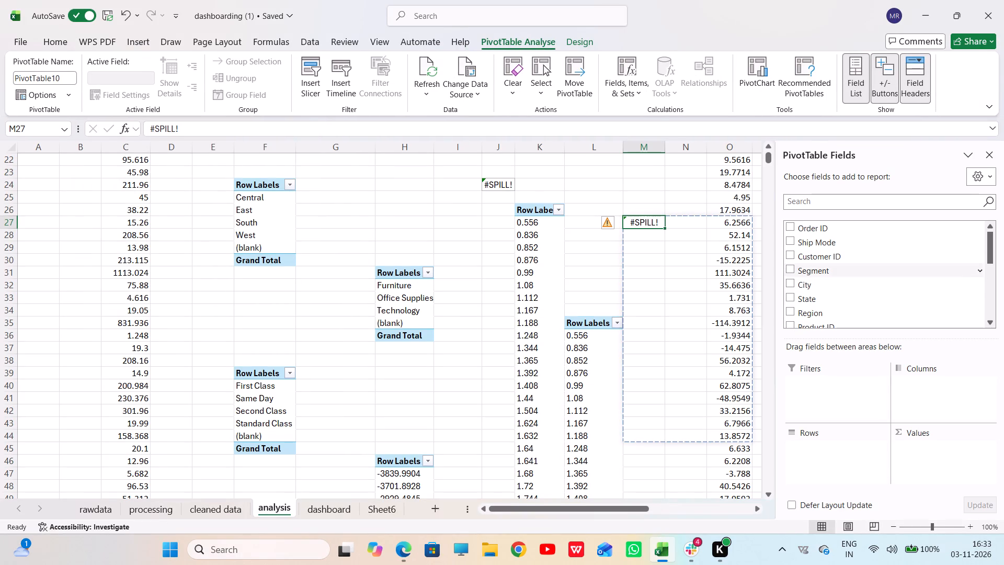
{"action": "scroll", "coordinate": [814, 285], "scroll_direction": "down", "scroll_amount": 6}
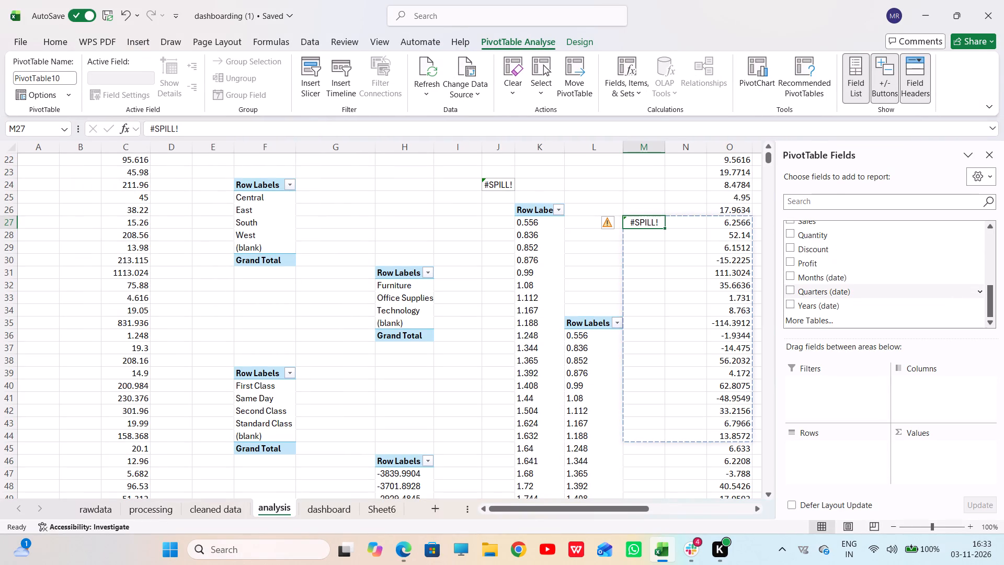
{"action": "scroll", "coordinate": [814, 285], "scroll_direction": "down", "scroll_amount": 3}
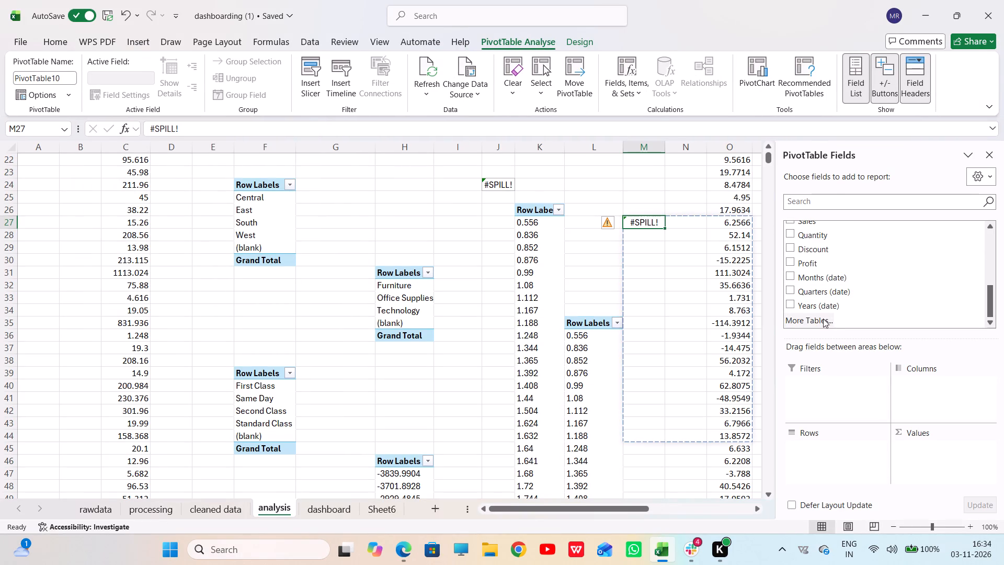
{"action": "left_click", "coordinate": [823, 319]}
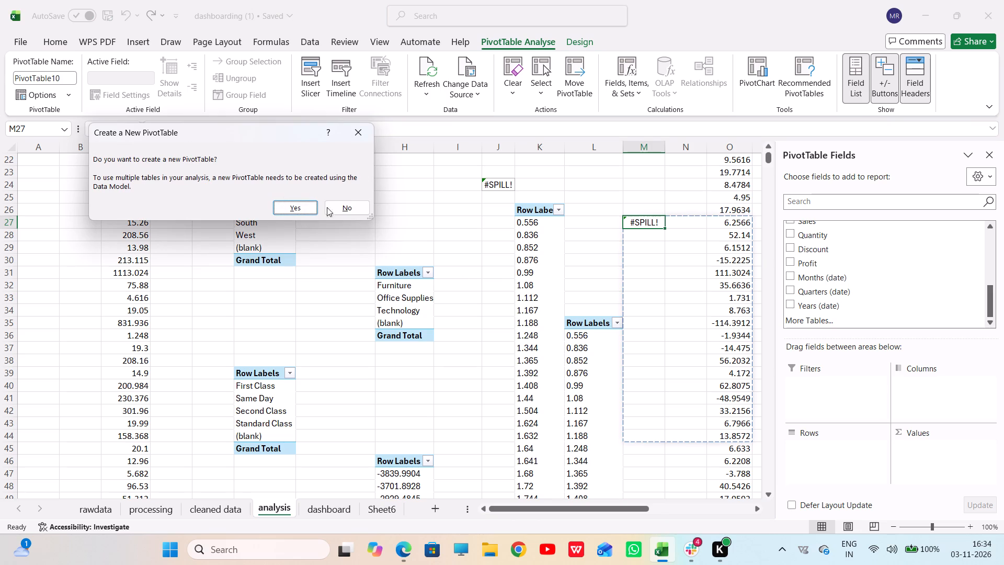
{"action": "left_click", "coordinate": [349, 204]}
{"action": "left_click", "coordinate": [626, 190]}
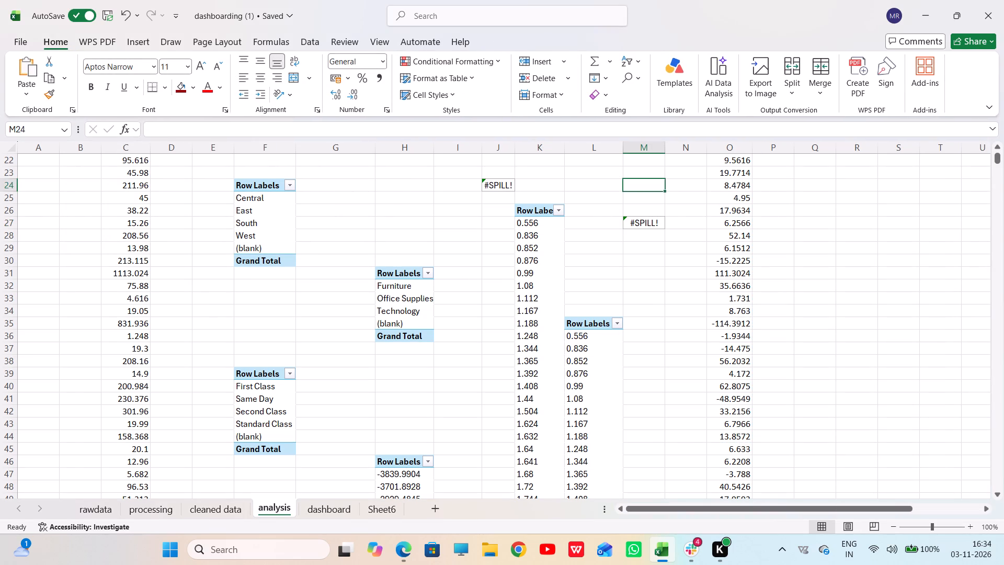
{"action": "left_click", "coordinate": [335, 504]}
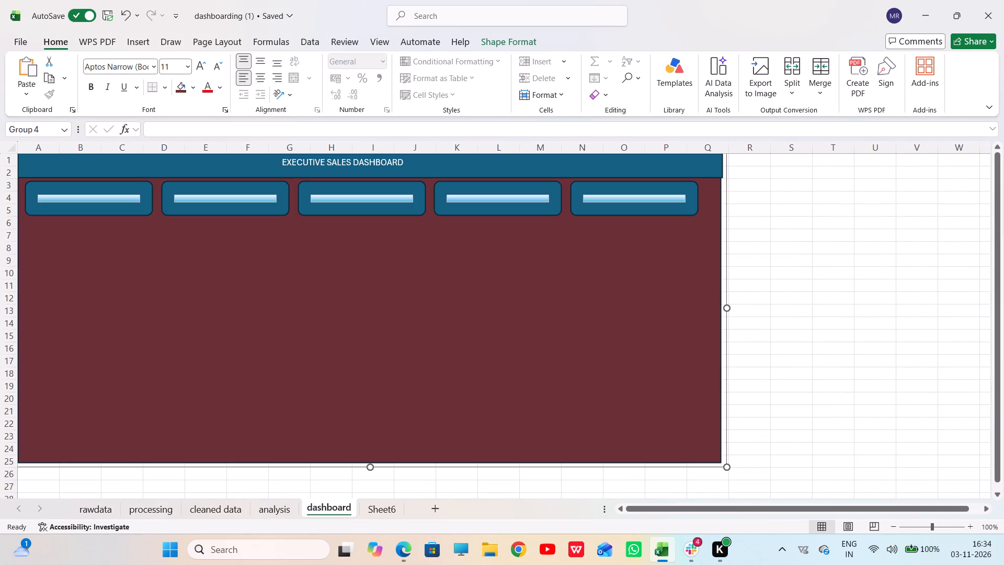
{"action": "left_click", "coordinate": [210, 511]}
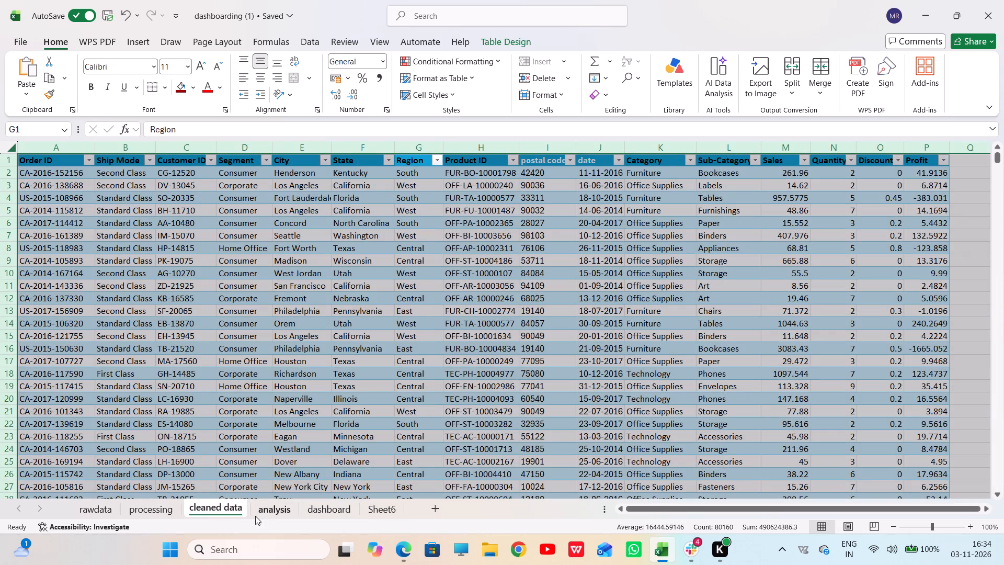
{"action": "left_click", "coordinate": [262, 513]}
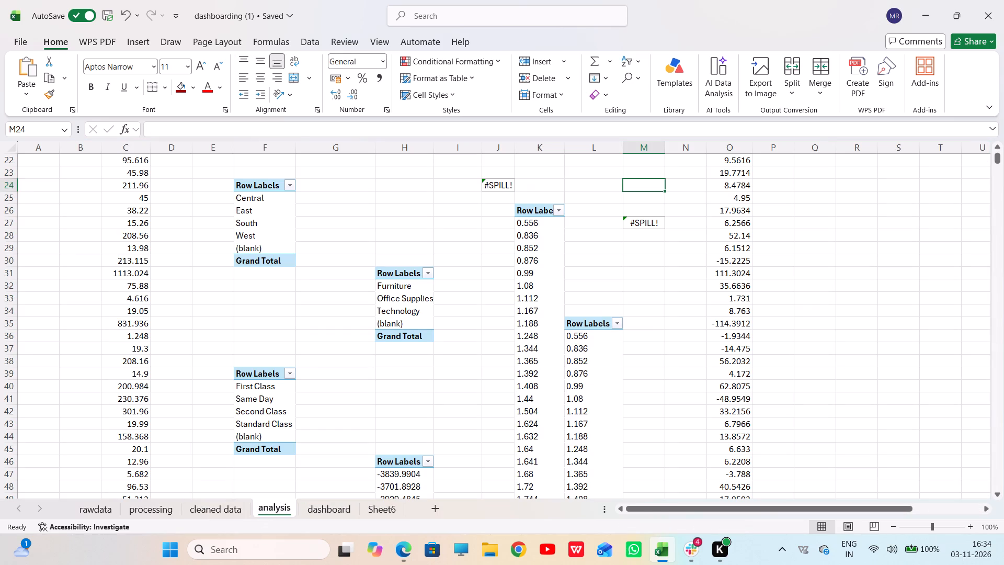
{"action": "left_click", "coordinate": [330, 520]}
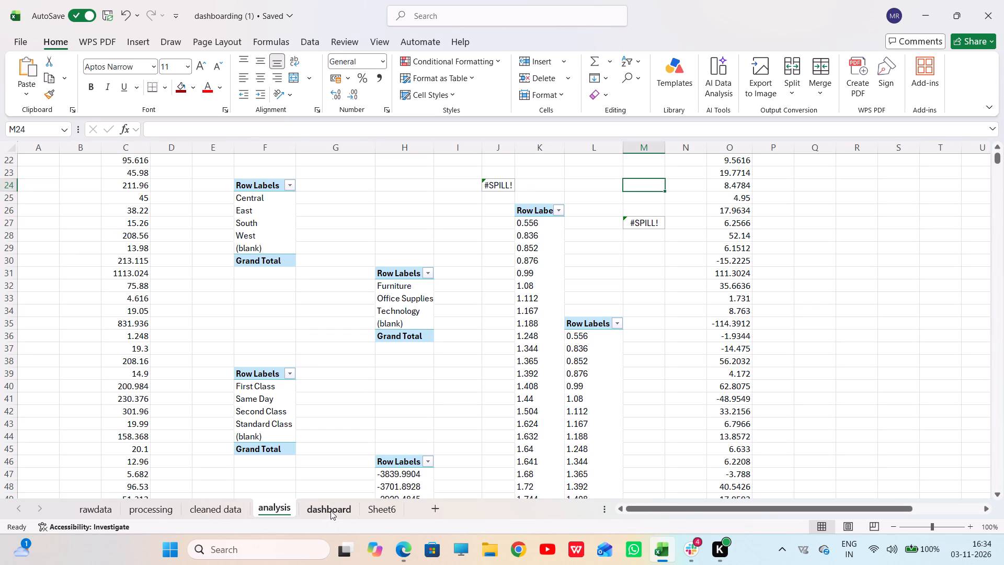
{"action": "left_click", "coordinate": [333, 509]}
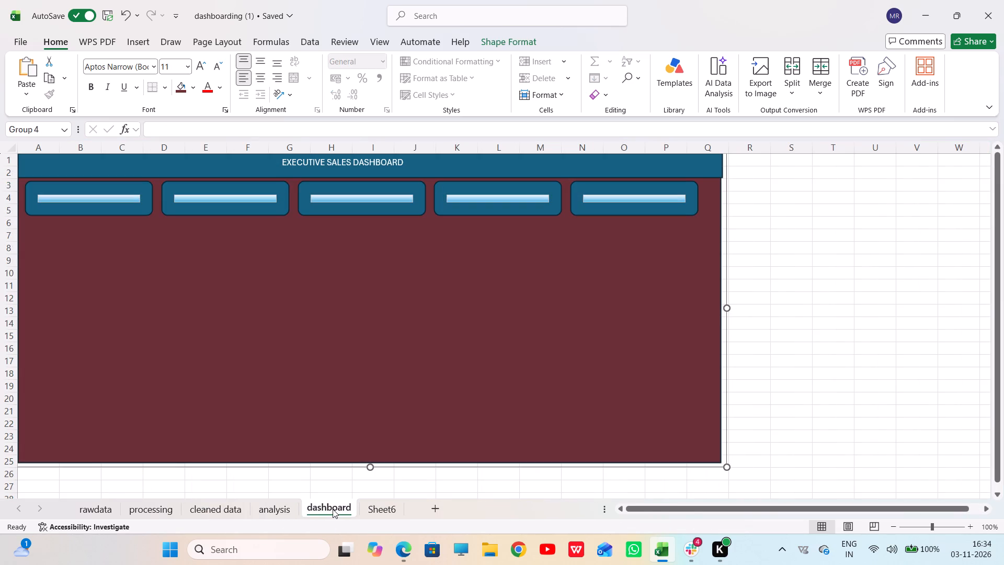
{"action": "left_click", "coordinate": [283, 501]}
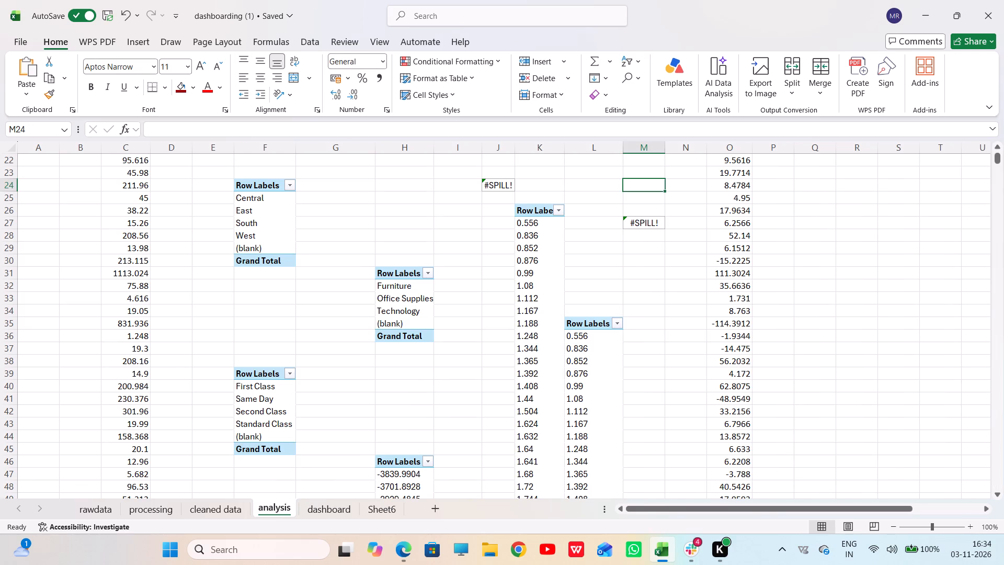
Insert another PivotTable from columns A:P of the cleaned data sheet at cell E33 of the analysis sheet.
{"action": "left_click", "coordinate": [226, 516]}
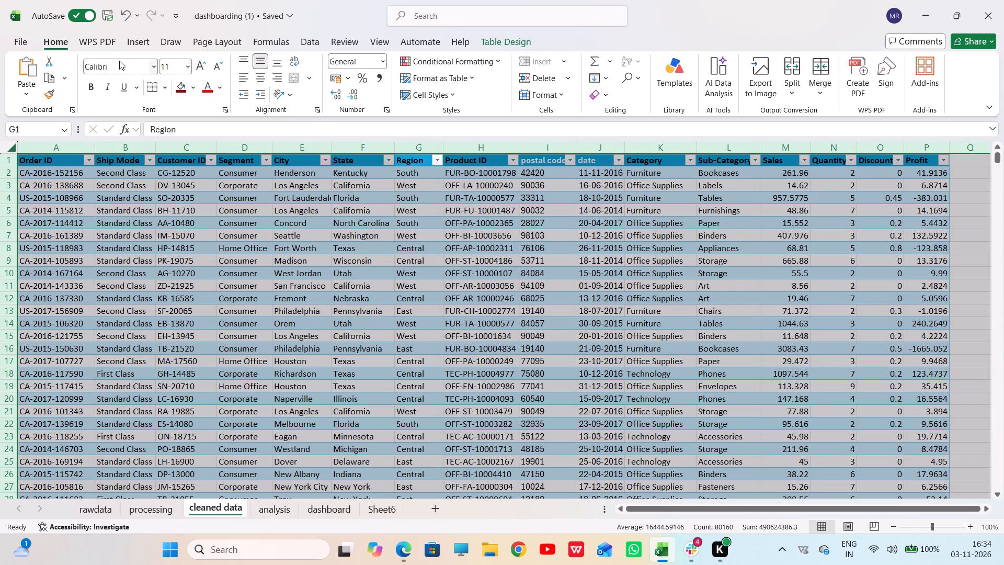
{"action": "left_click", "coordinate": [147, 40]}
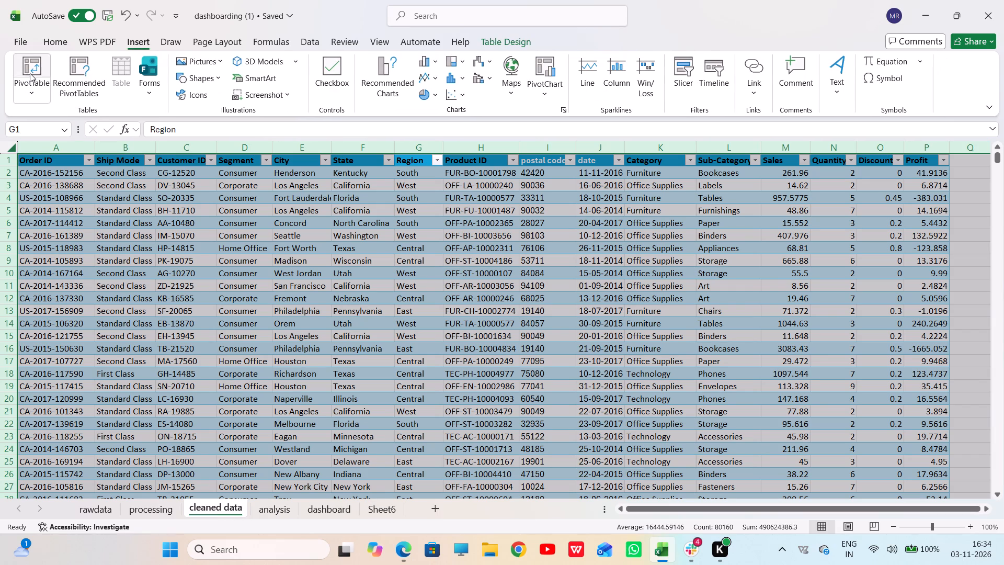
{"action": "left_click", "coordinate": [30, 73]}
{"action": "left_click", "coordinate": [140, 190]}
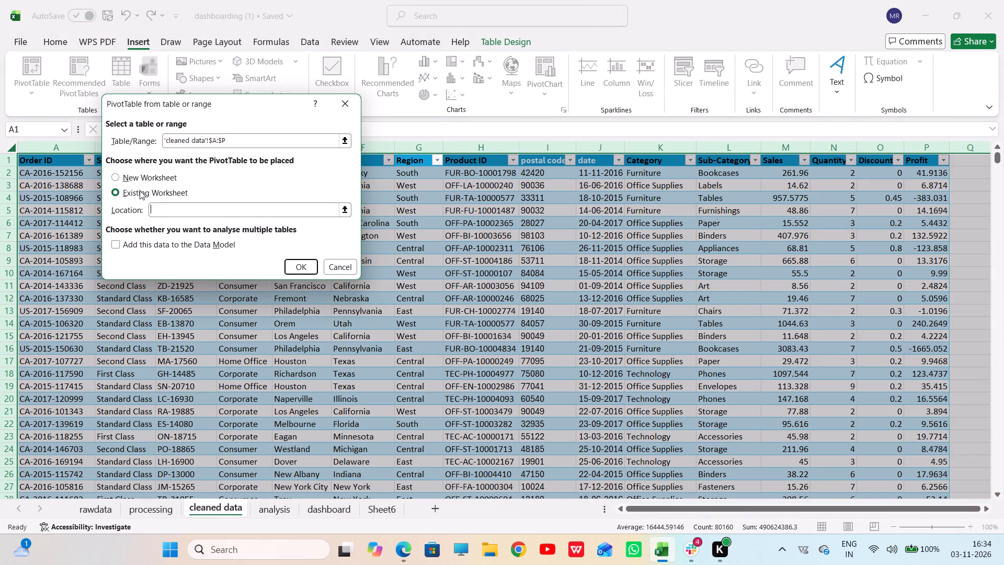
{"action": "left_click", "coordinate": [300, 268]}
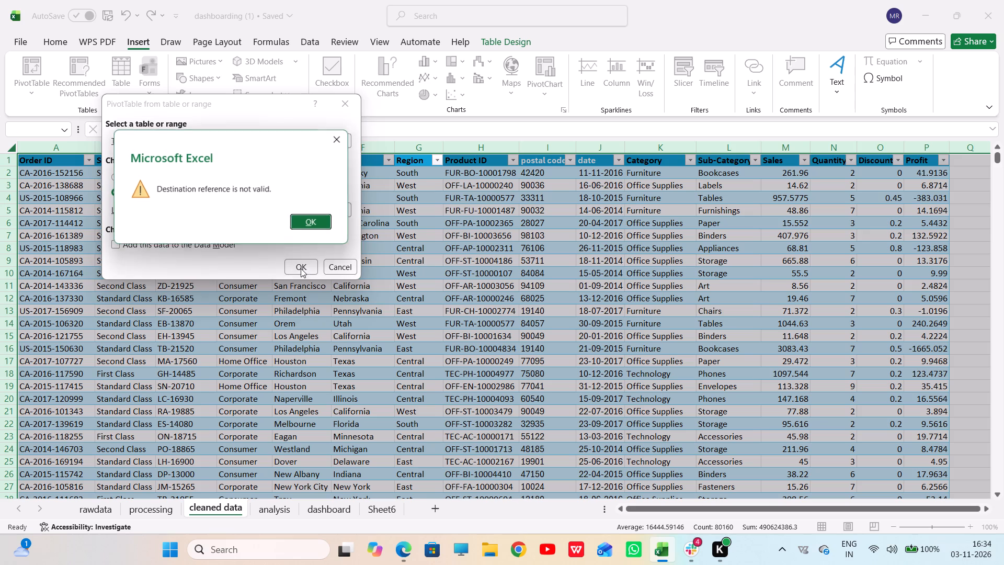
{"action": "left_click", "coordinate": [320, 219]}
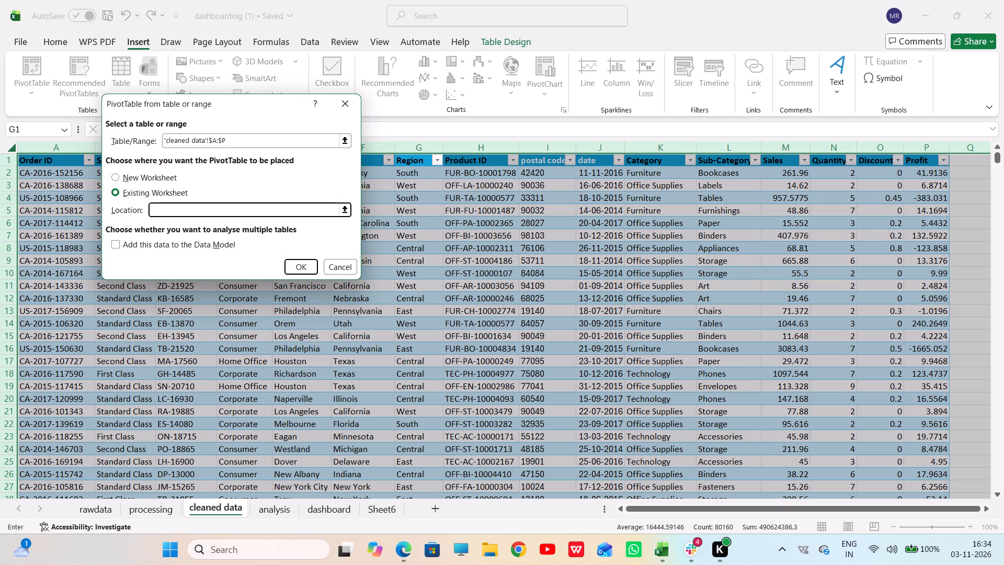
{"action": "left_click", "coordinate": [287, 507]}
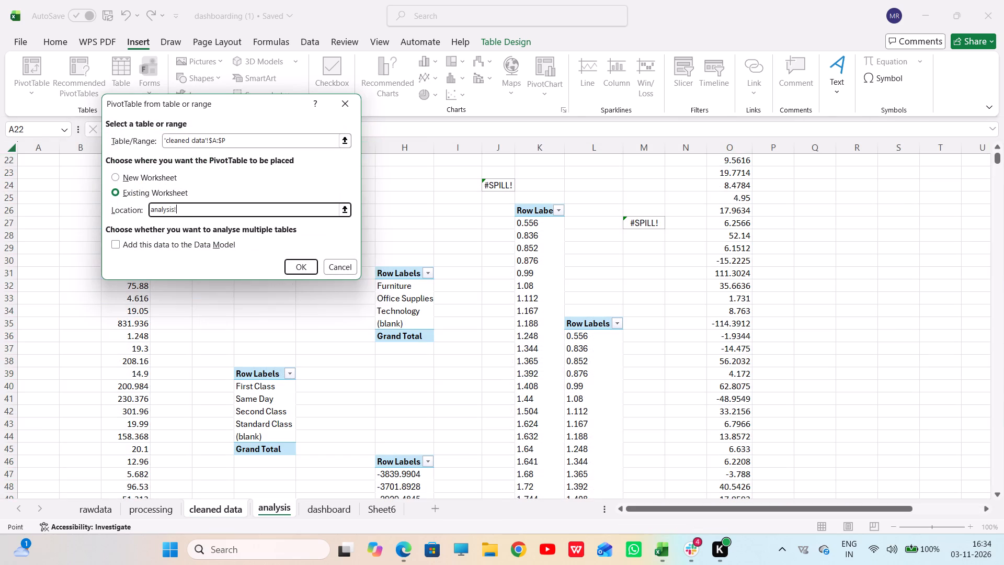
{"action": "left_click", "coordinate": [204, 299]}
{"action": "left_click", "coordinate": [307, 269]}
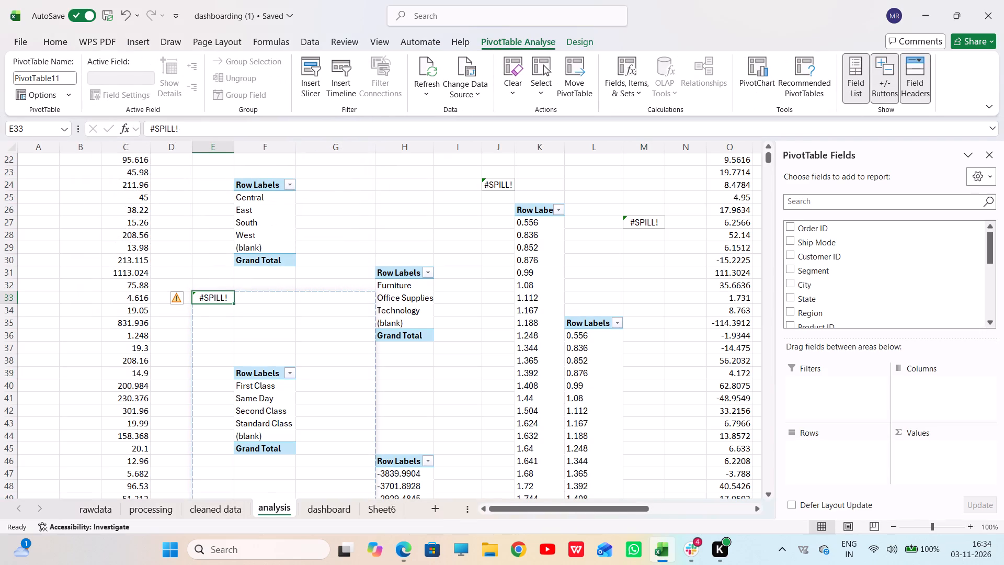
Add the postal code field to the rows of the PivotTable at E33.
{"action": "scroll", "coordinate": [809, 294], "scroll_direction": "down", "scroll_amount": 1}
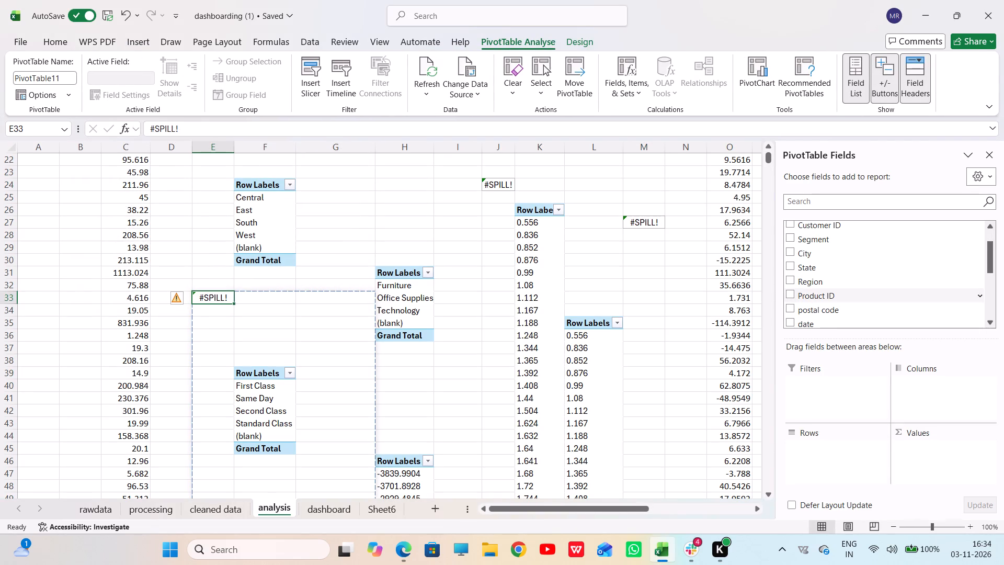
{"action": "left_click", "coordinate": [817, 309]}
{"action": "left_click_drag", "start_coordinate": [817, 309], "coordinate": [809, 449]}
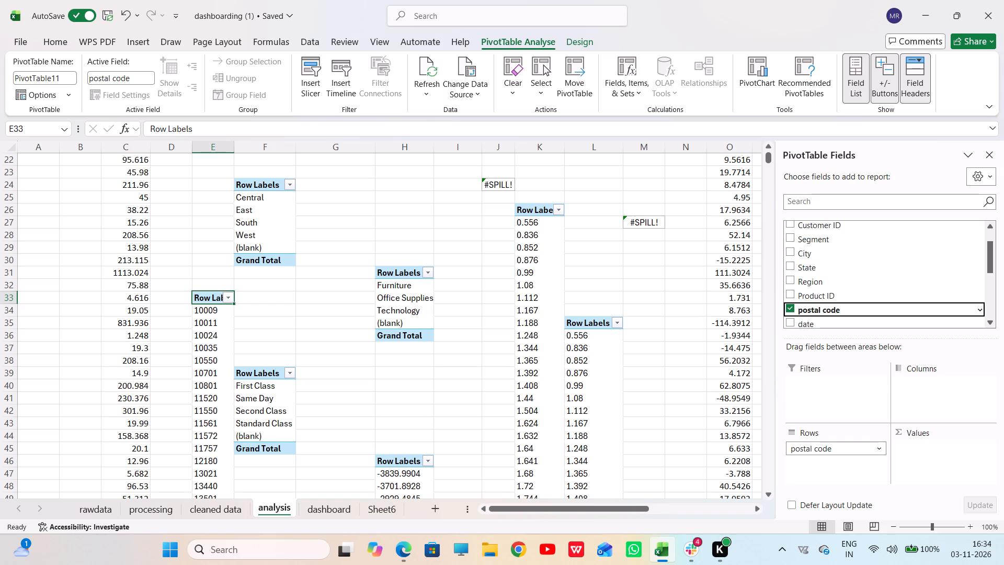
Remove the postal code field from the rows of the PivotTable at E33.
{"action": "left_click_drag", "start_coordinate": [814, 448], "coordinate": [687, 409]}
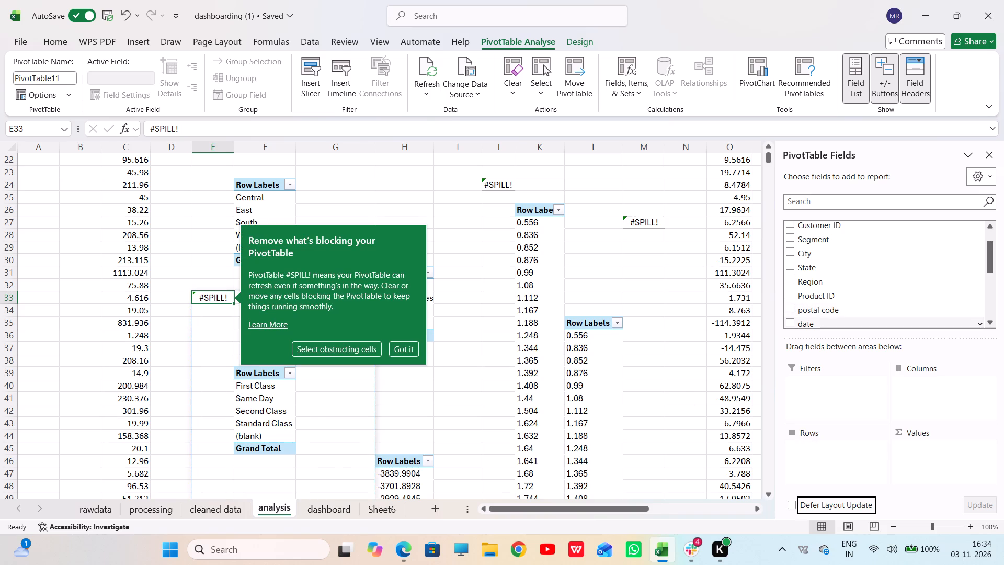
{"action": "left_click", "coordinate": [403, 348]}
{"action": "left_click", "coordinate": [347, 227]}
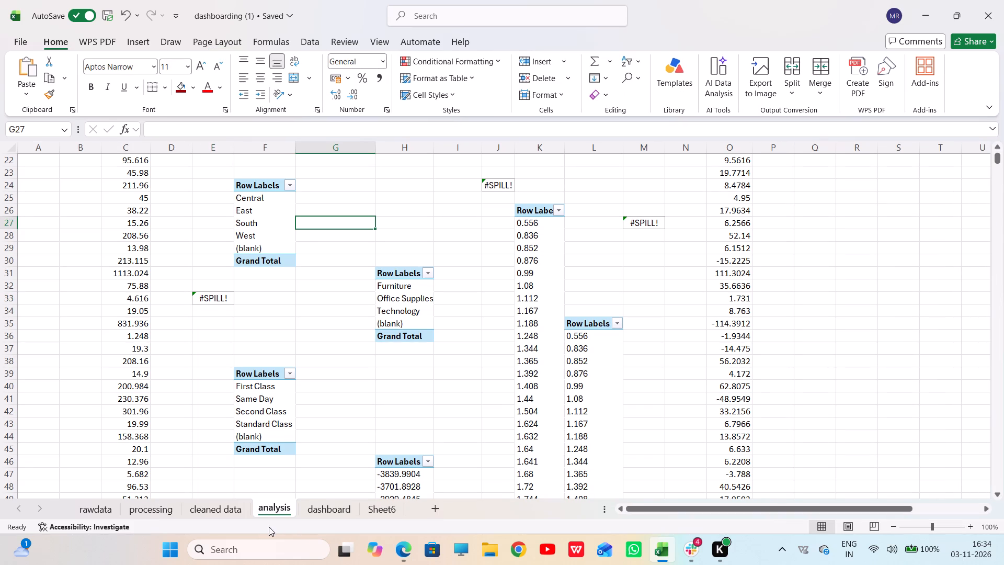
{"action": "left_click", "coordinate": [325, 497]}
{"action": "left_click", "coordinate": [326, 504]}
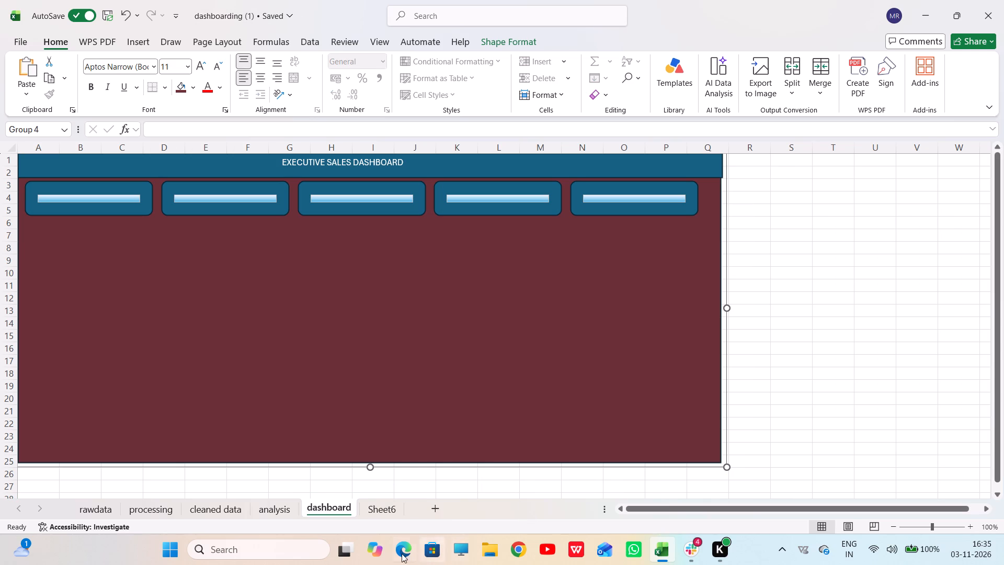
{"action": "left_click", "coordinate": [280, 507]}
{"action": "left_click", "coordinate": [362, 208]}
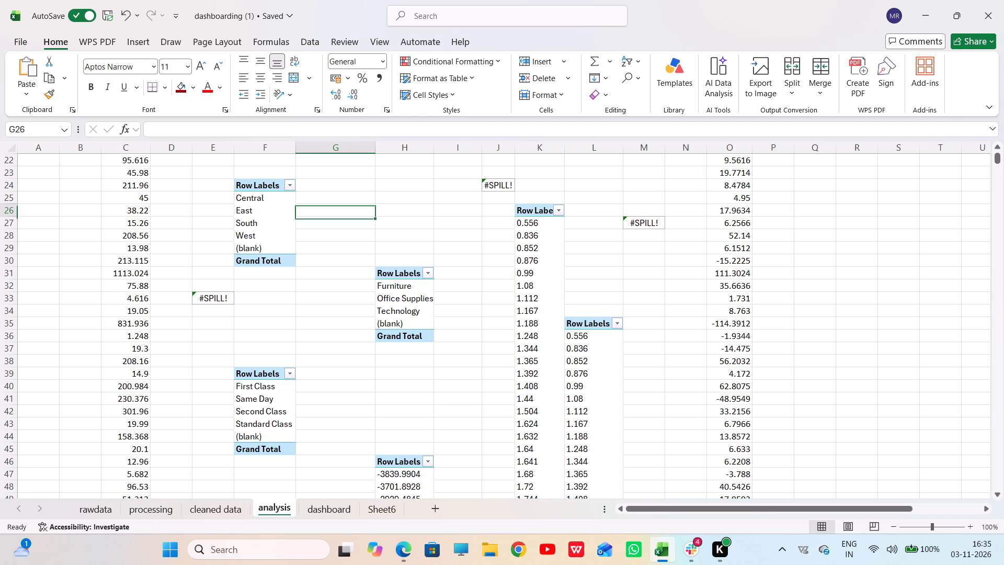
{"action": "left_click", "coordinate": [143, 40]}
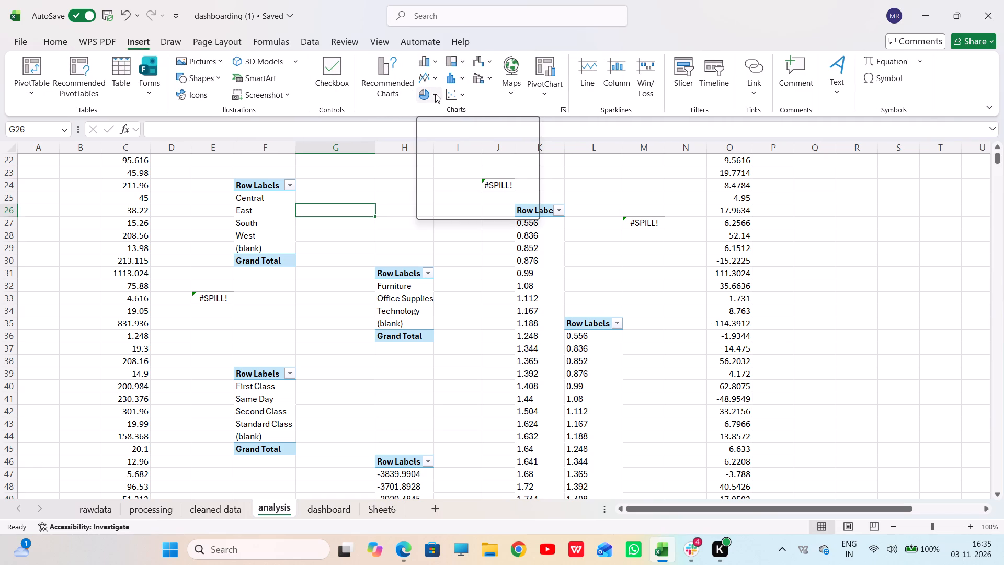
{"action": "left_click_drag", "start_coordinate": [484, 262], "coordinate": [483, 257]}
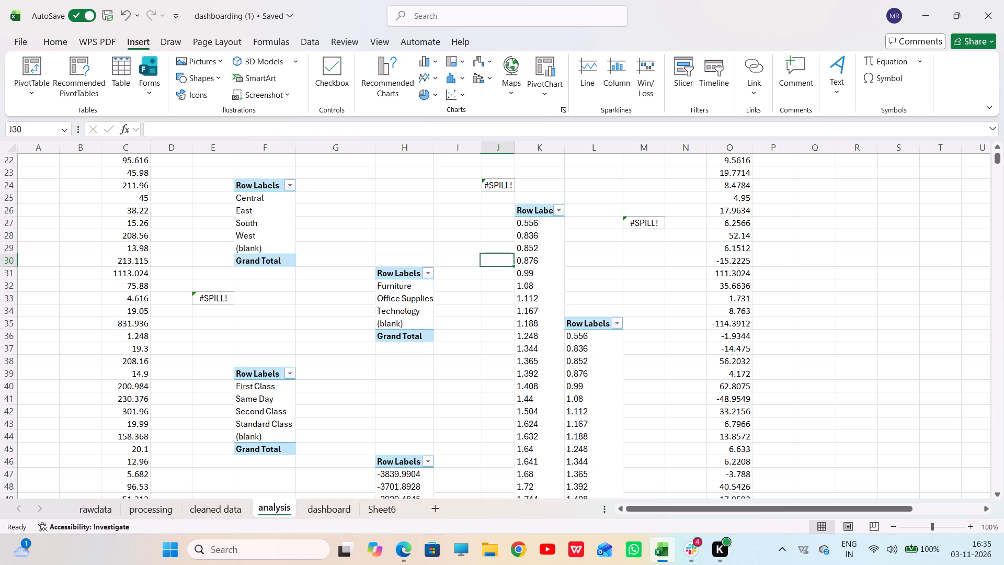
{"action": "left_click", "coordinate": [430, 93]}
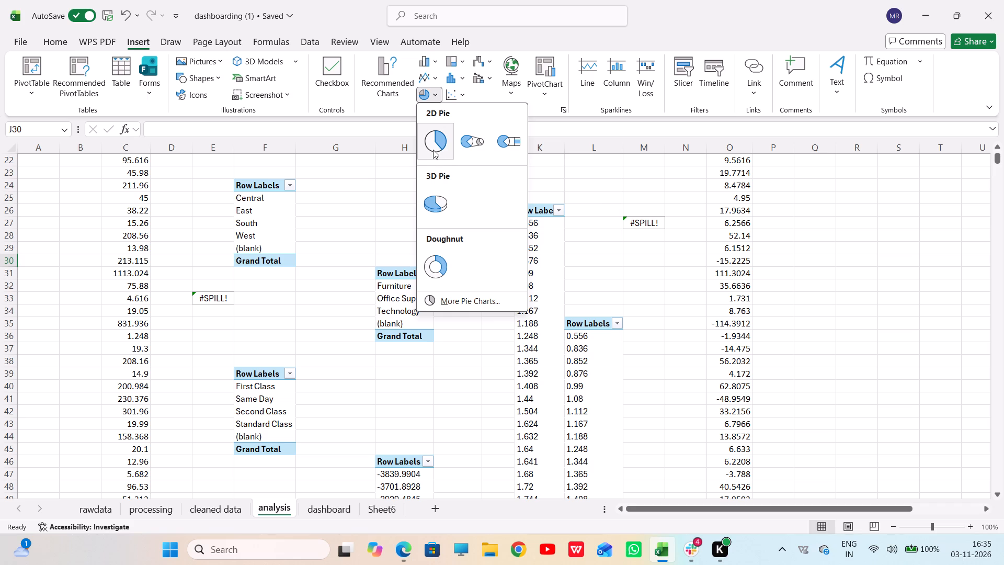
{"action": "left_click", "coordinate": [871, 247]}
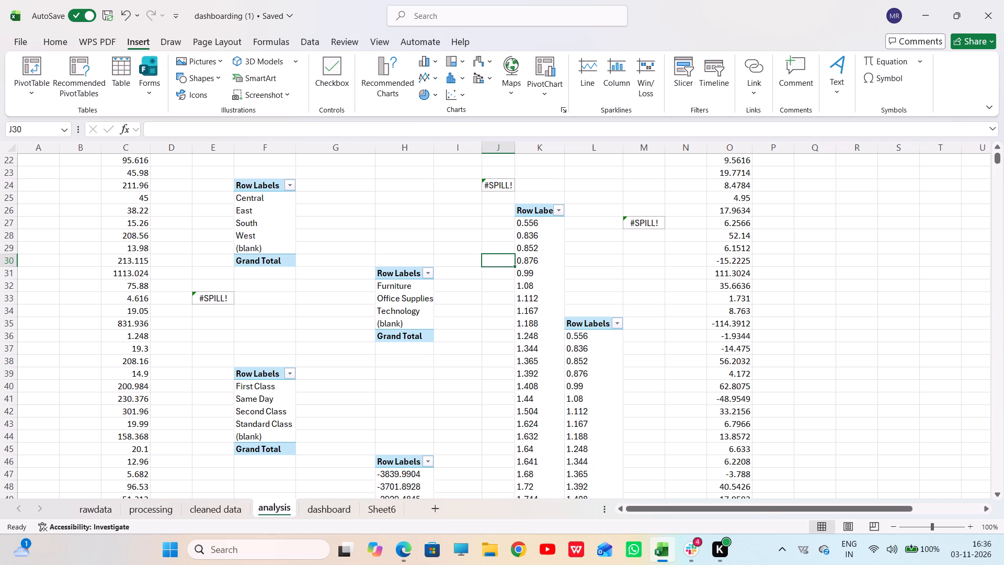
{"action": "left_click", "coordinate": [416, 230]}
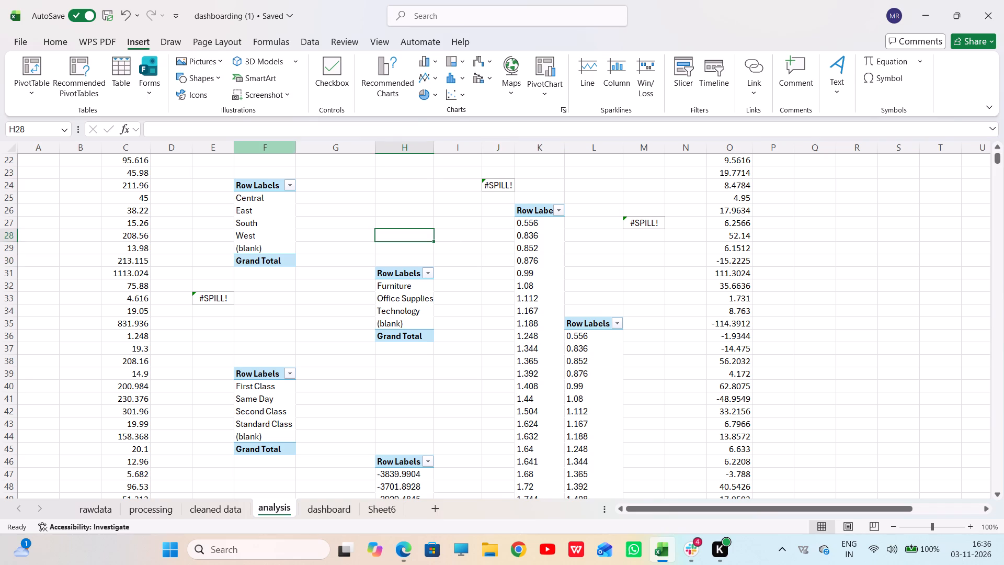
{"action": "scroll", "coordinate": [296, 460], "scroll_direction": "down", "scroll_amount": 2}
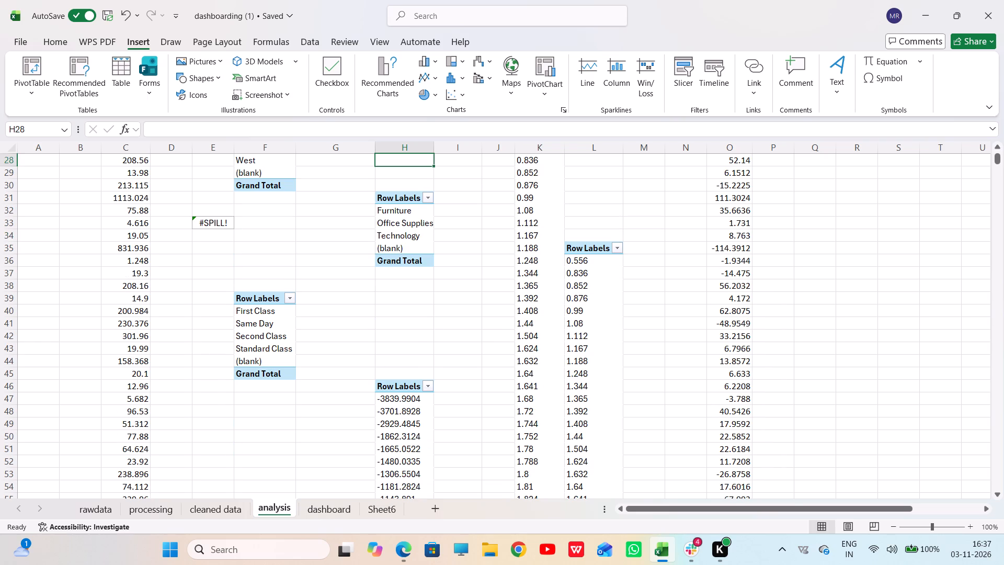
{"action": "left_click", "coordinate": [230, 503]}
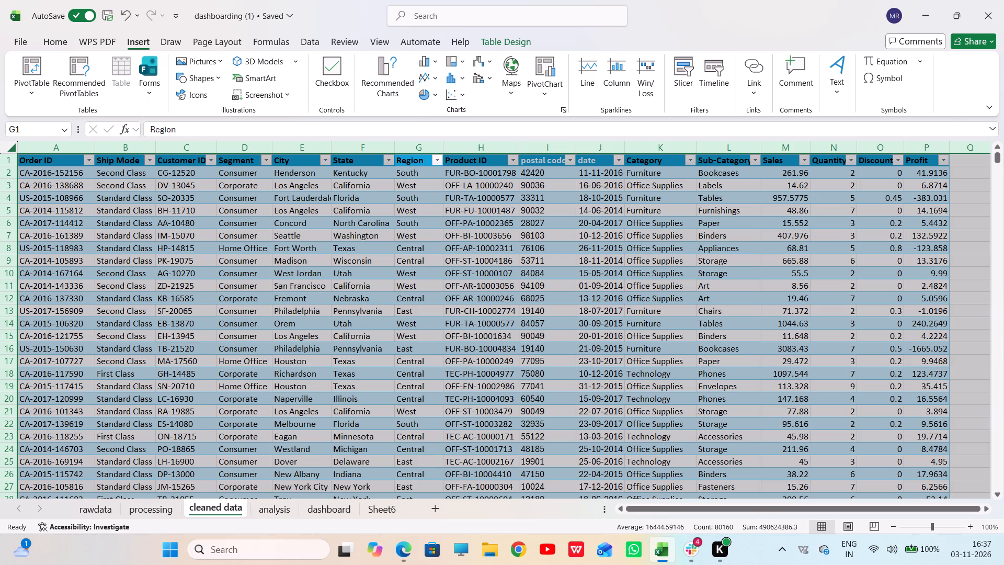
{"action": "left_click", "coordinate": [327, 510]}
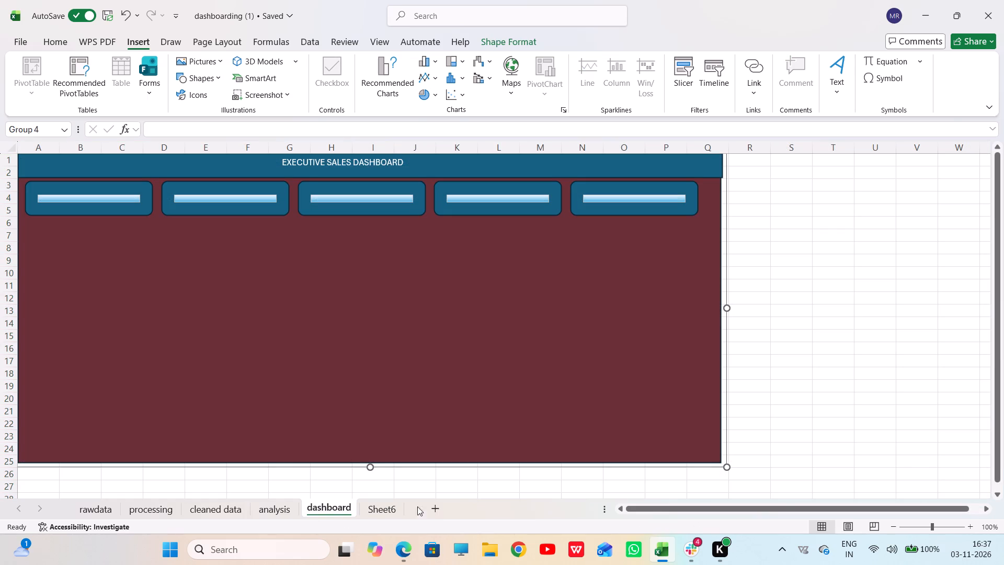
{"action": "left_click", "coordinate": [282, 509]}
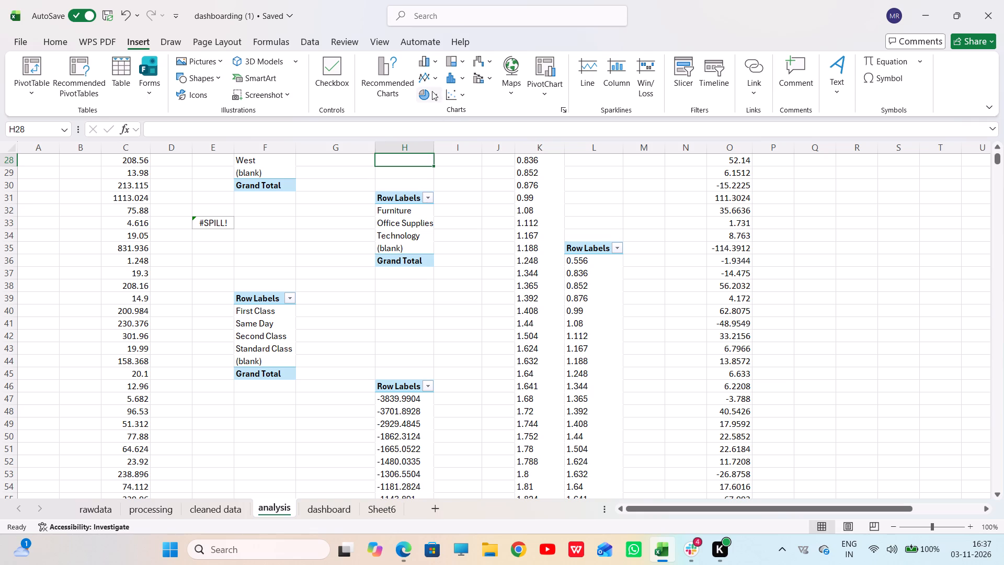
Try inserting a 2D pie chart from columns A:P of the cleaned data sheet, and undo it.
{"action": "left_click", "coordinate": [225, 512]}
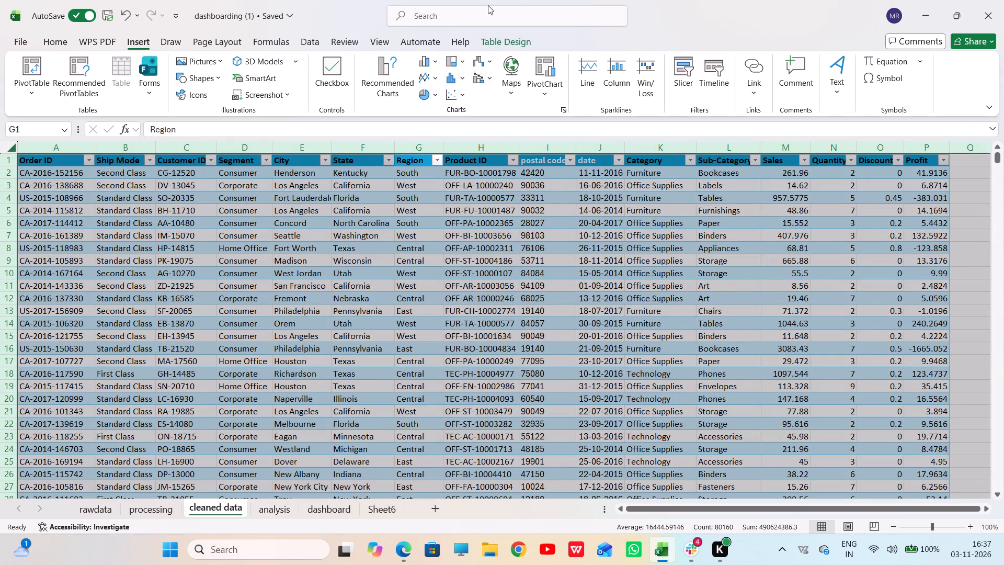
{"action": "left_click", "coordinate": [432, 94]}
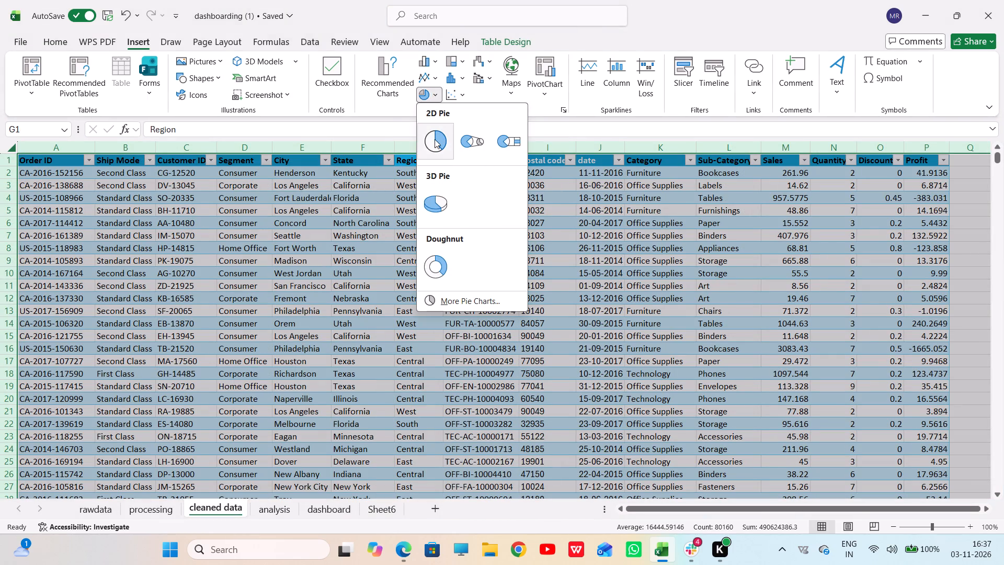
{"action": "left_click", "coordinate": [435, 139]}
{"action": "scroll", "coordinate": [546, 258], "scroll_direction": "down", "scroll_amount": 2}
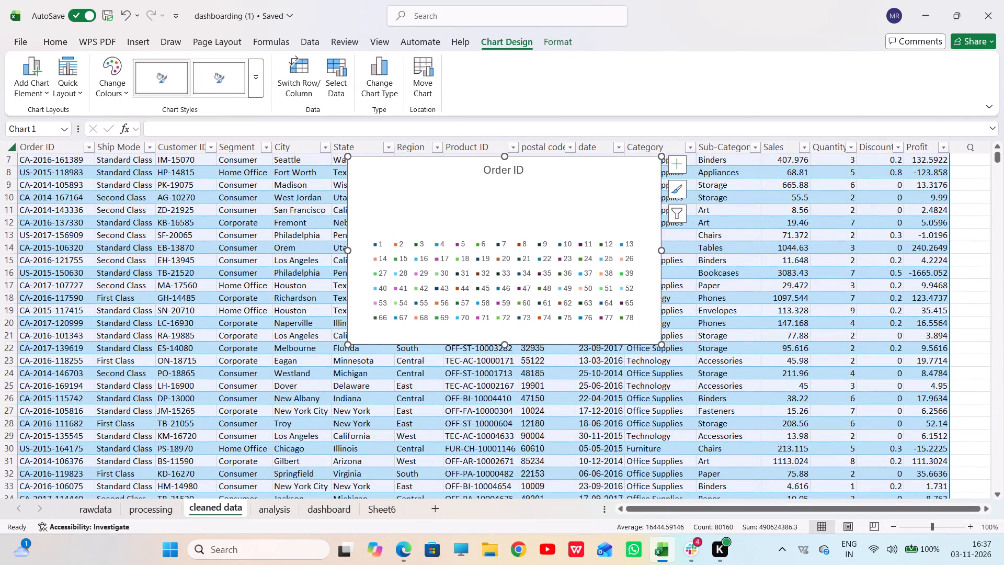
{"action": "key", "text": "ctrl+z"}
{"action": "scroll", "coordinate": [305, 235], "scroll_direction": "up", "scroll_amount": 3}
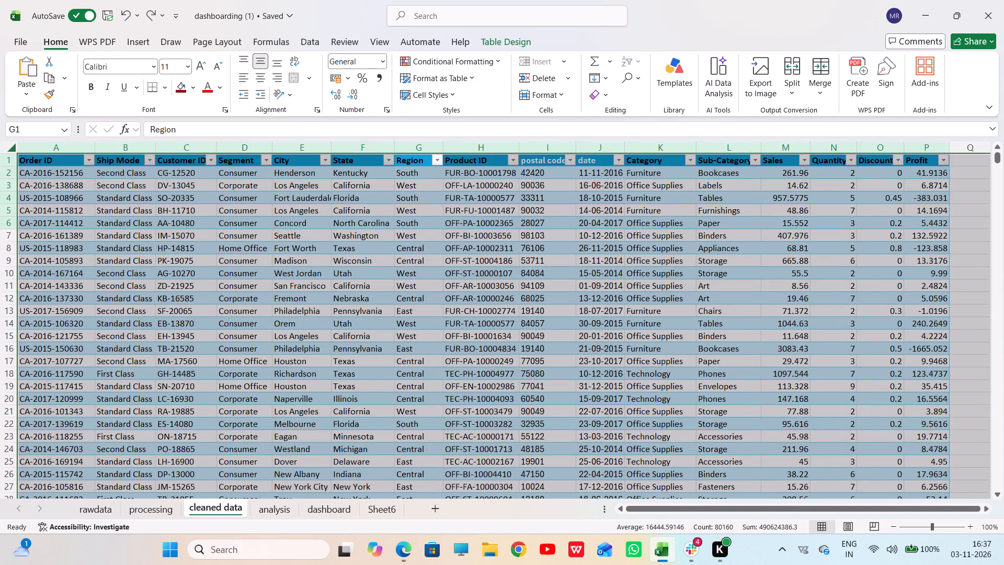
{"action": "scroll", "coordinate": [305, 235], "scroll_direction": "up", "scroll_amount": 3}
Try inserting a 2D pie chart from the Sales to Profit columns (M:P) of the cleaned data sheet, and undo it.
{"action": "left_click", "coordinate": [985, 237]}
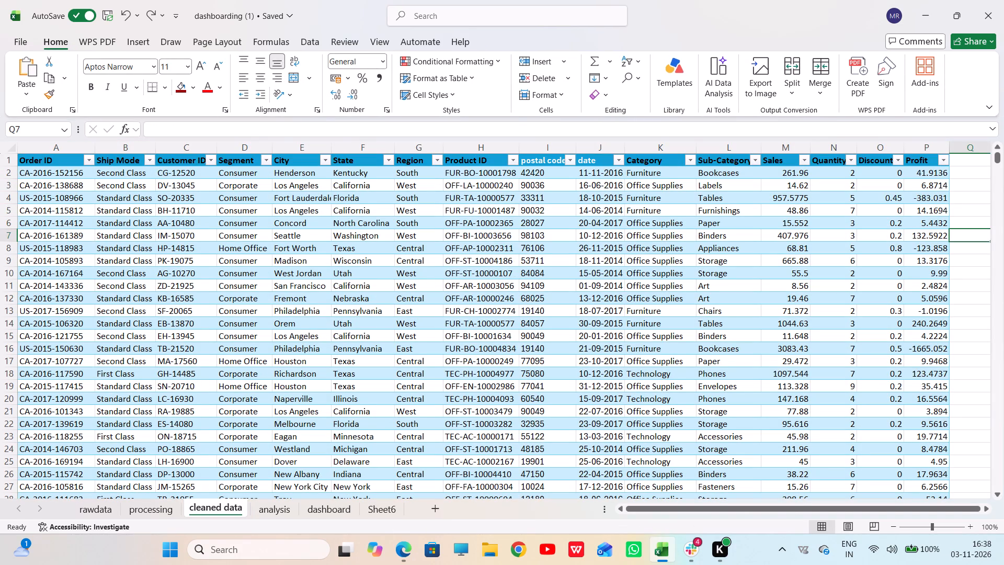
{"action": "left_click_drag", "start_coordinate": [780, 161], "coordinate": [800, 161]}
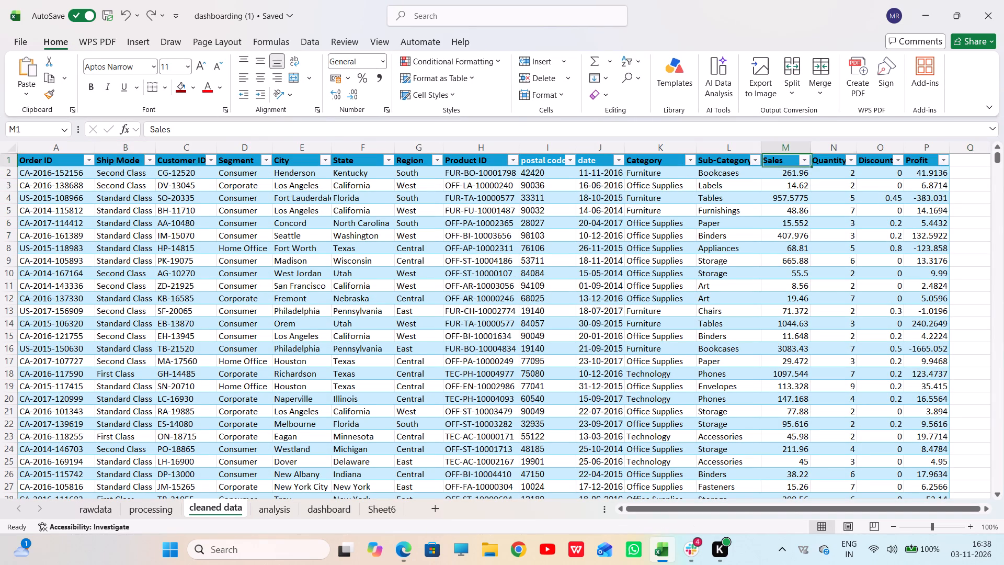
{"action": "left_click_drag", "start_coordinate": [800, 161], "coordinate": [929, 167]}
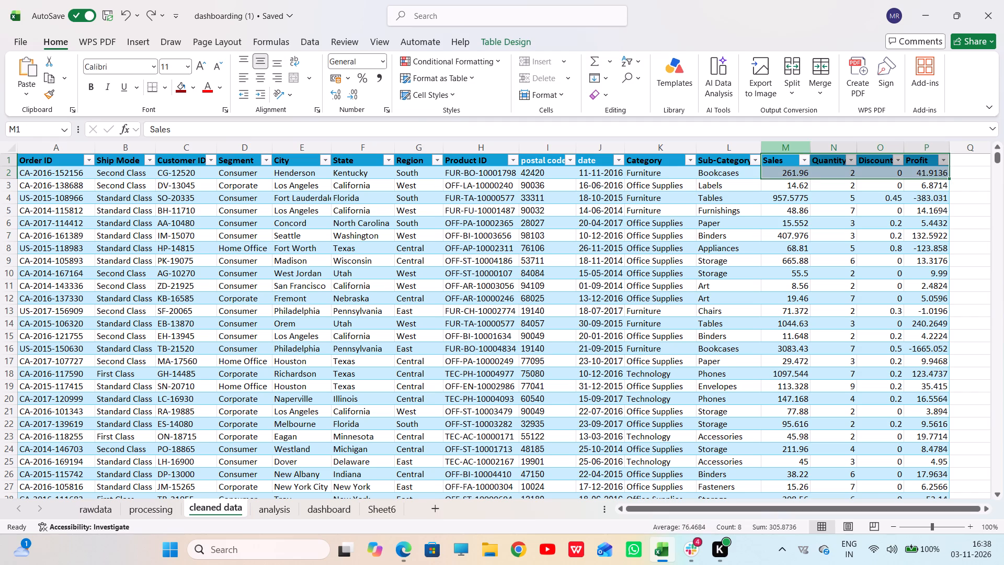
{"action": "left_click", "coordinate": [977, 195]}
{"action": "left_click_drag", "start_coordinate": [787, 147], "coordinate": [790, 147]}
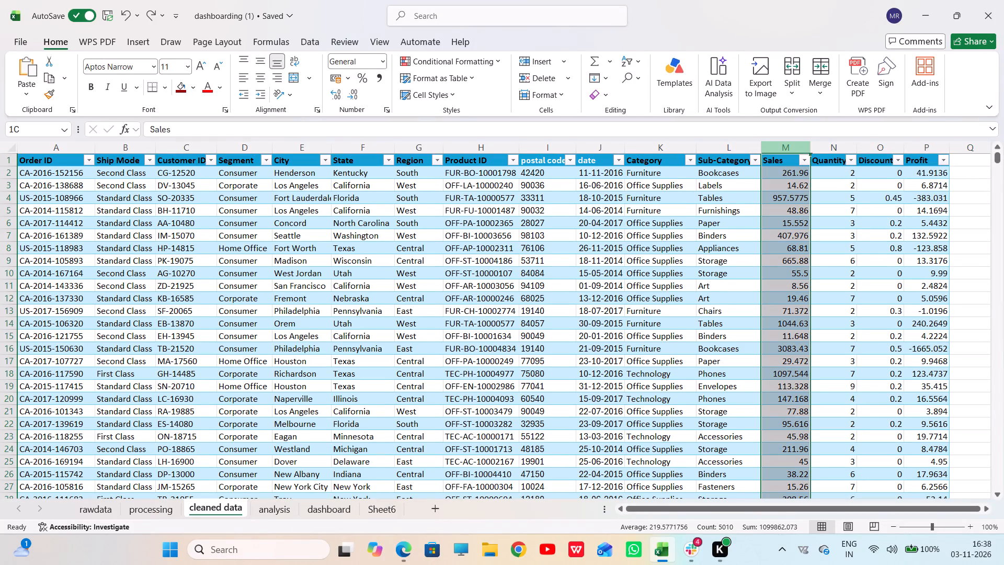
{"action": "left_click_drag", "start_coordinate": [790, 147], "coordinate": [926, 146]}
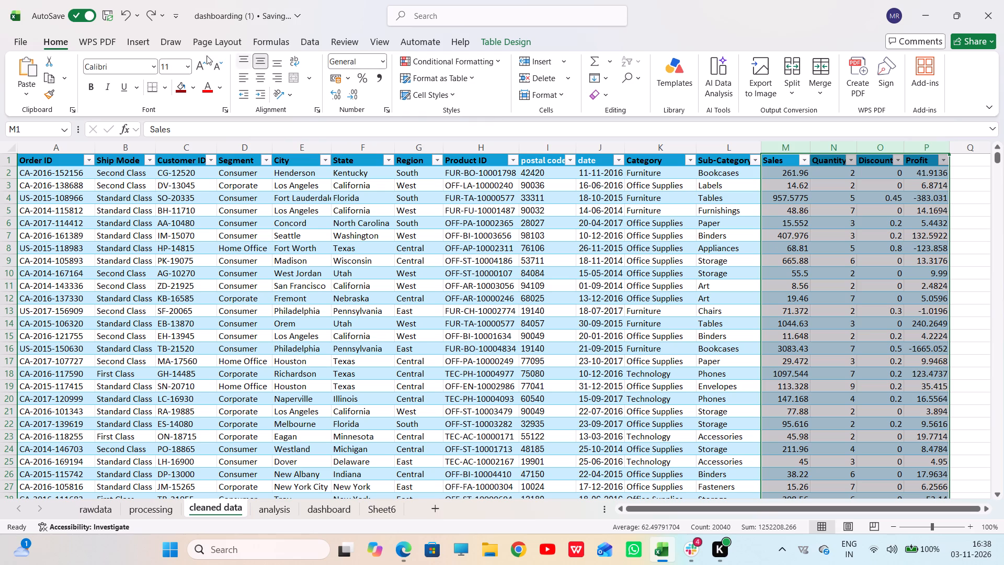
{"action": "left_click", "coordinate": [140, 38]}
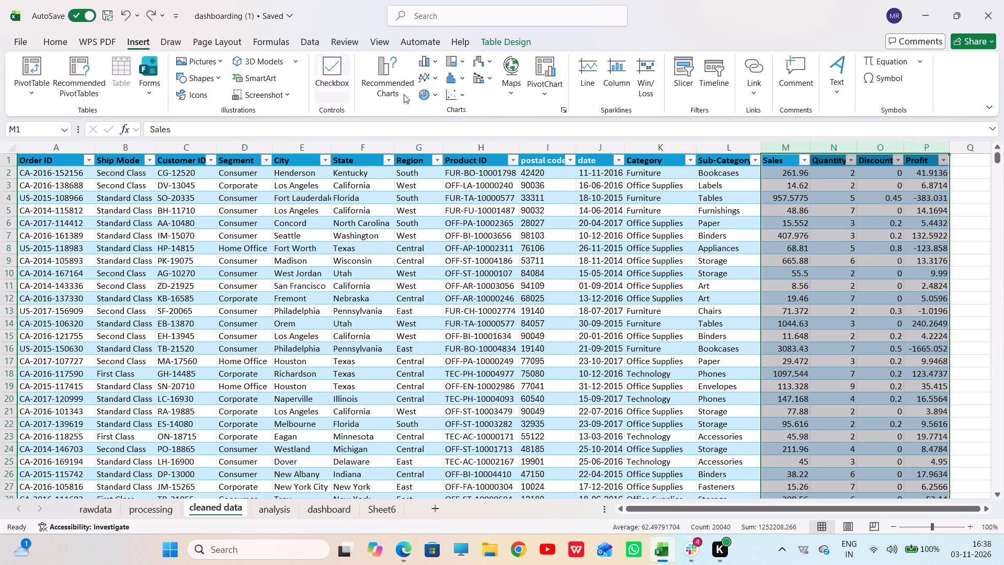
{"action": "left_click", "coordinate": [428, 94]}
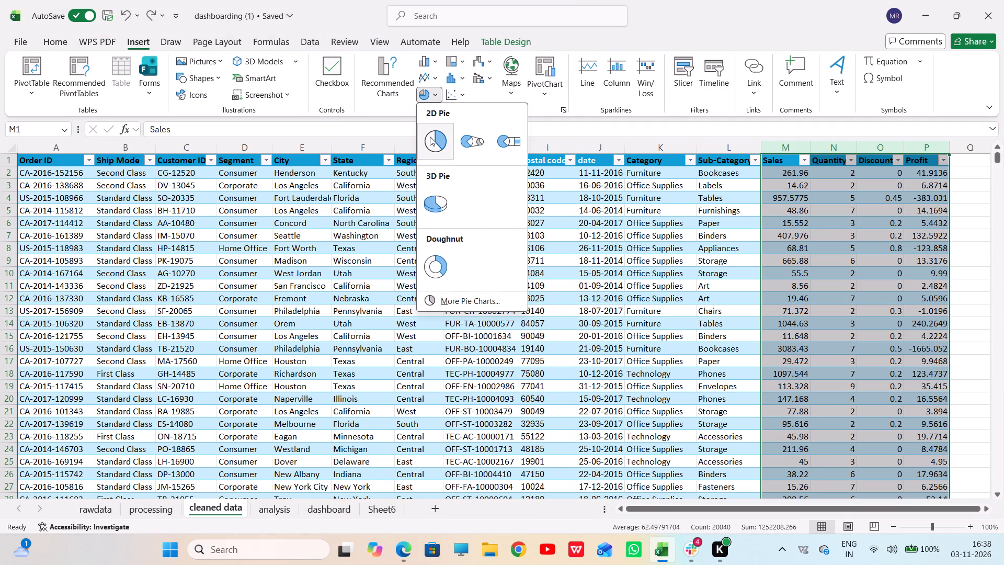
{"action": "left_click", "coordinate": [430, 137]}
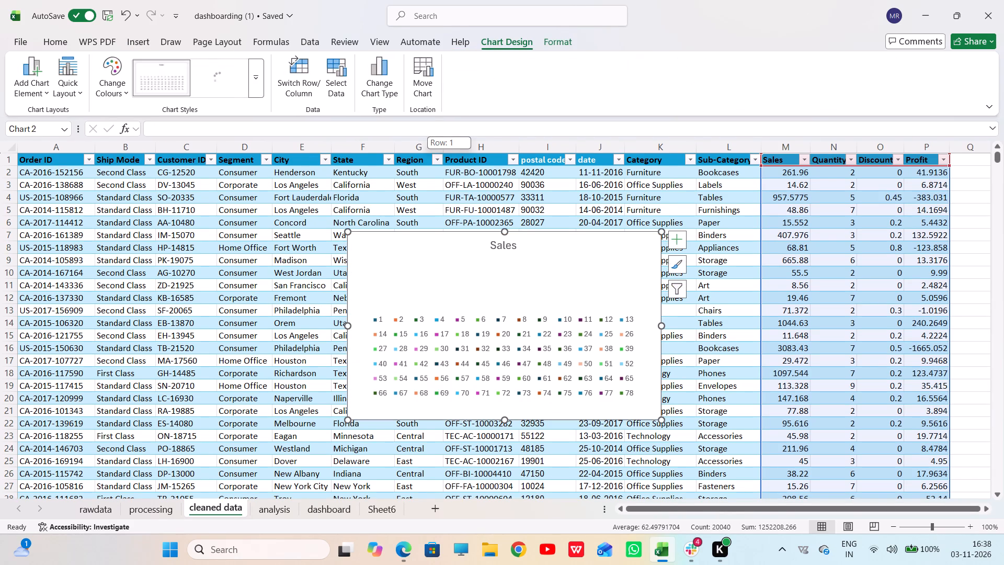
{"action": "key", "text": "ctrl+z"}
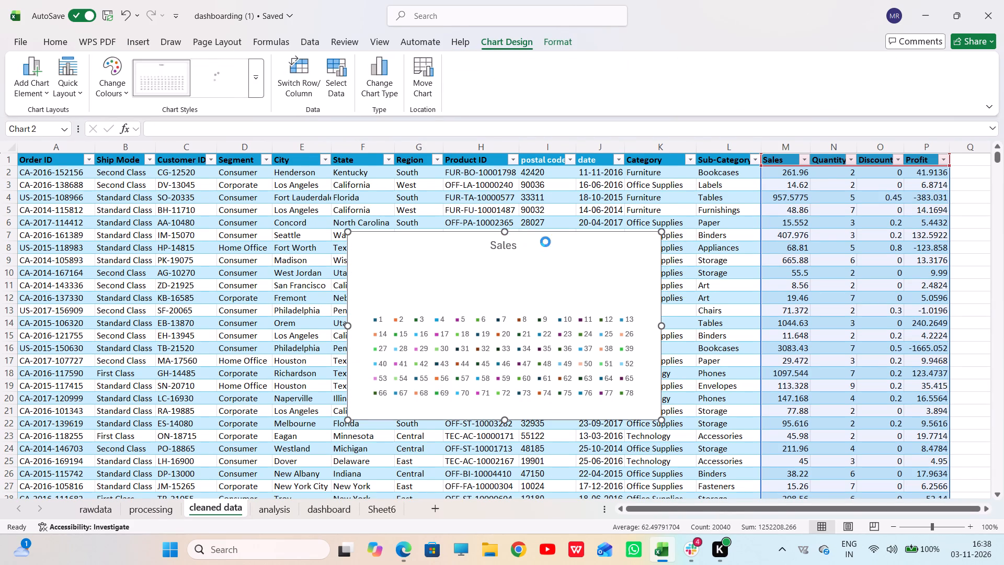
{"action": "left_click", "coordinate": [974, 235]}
Undo the removal of the postal code field from the rows of the PivotTable at E33 on the analysis sheet.
{"action": "key", "text": "ctrl+z"}
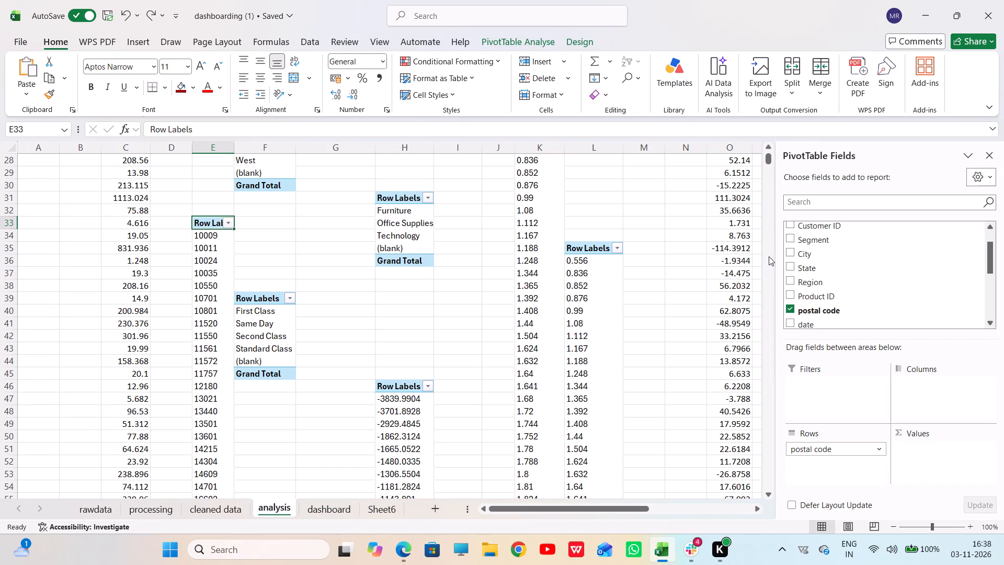
{"action": "left_click", "coordinate": [657, 252]}
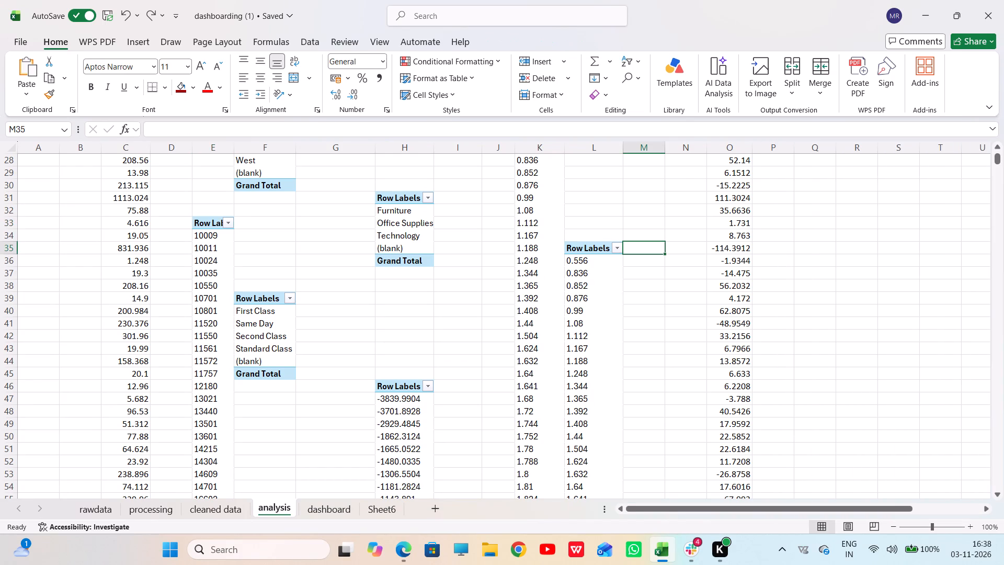
{"action": "left_click", "coordinate": [635, 211]}
{"action": "left_click", "coordinate": [642, 263]}
Look over the dashboard sheet's layout, including the title banner, card shapes and the area below them.
{"action": "left_click", "coordinate": [322, 506]}
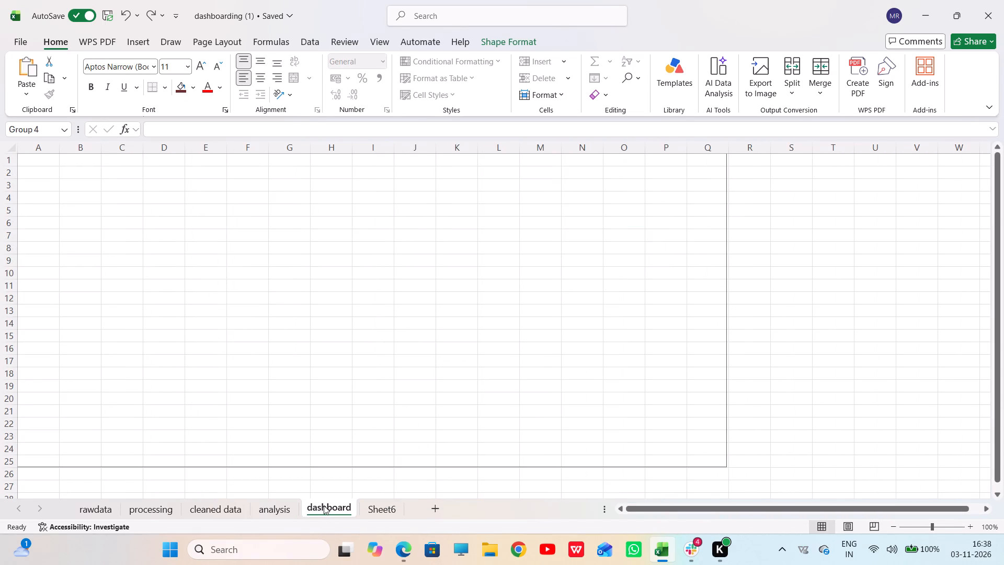
{"action": "scroll", "coordinate": [360, 476], "scroll_direction": "up", "scroll_amount": 1}
{"action": "scroll", "coordinate": [360, 476], "scroll_direction": "down", "scroll_amount": 1}
{"action": "scroll", "coordinate": [360, 476], "scroll_direction": "up", "scroll_amount": 7}
{"action": "scroll", "coordinate": [359, 469], "scroll_direction": "down", "scroll_amount": 1}
{"action": "scroll", "coordinate": [359, 469], "scroll_direction": "up", "scroll_amount": 8}
{"action": "scroll", "coordinate": [359, 469], "scroll_direction": "down", "scroll_amount": 10}
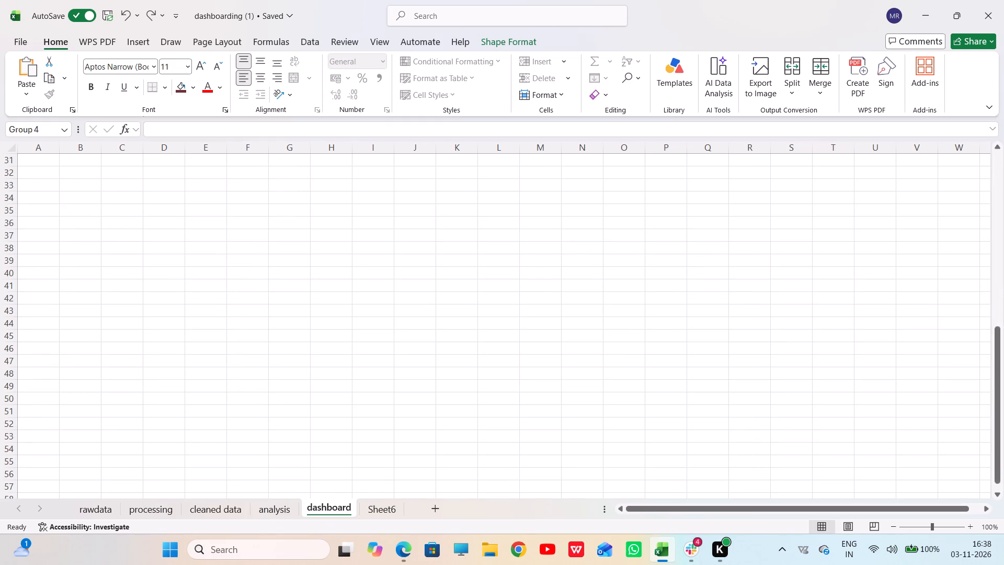
{"action": "scroll", "coordinate": [359, 464], "scroll_direction": "up", "scroll_amount": 15}
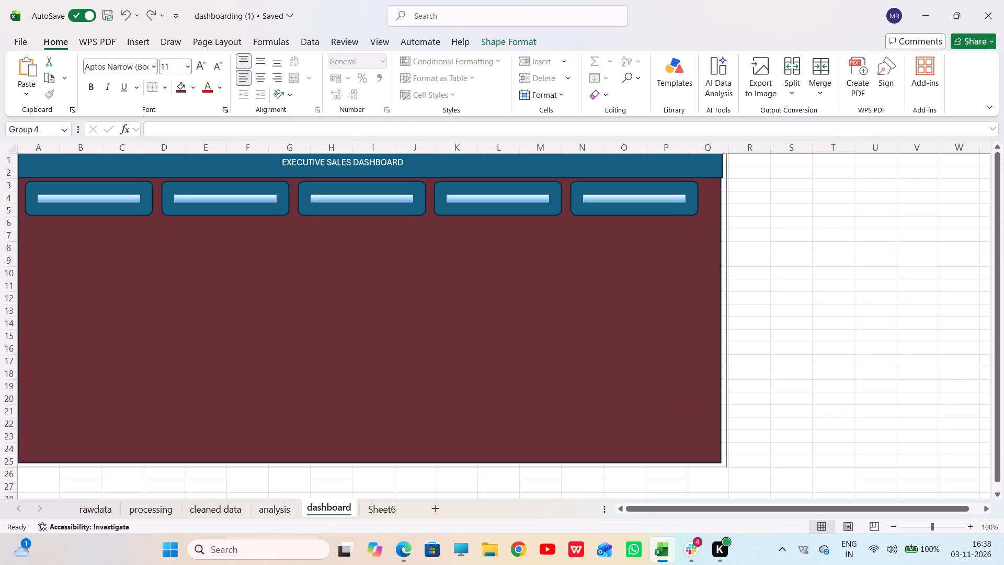
{"action": "scroll", "coordinate": [764, 337], "scroll_direction": "up", "scroll_amount": 3}
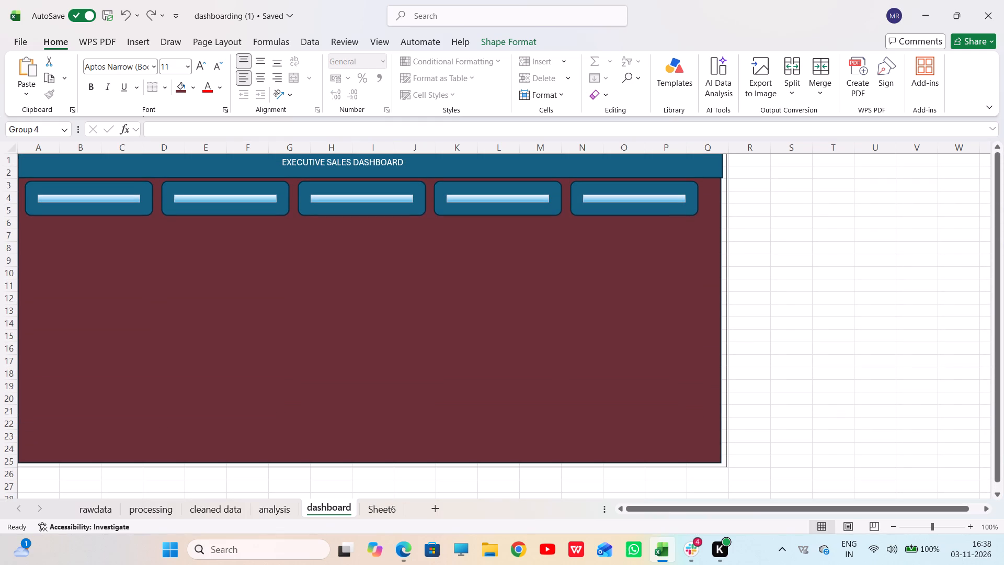
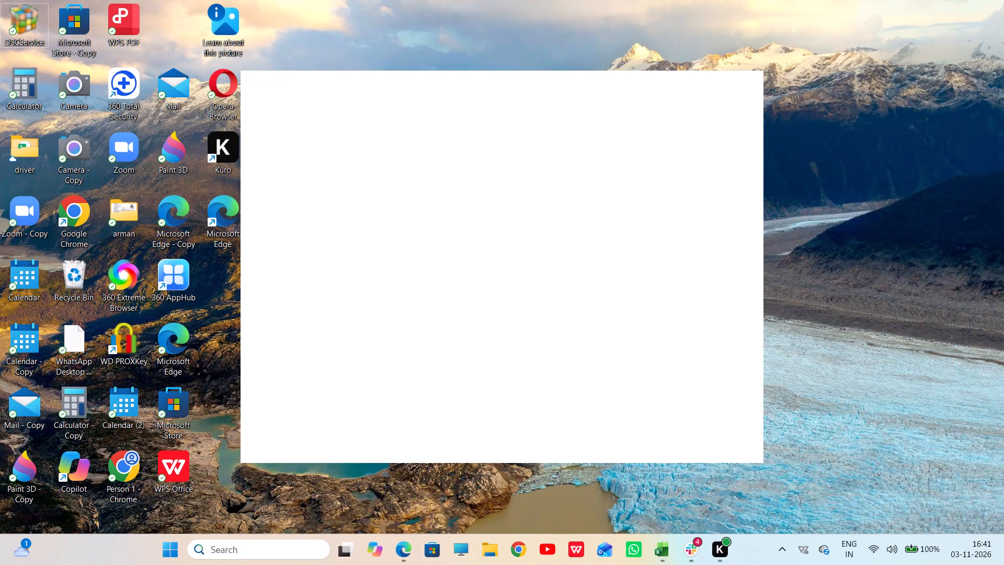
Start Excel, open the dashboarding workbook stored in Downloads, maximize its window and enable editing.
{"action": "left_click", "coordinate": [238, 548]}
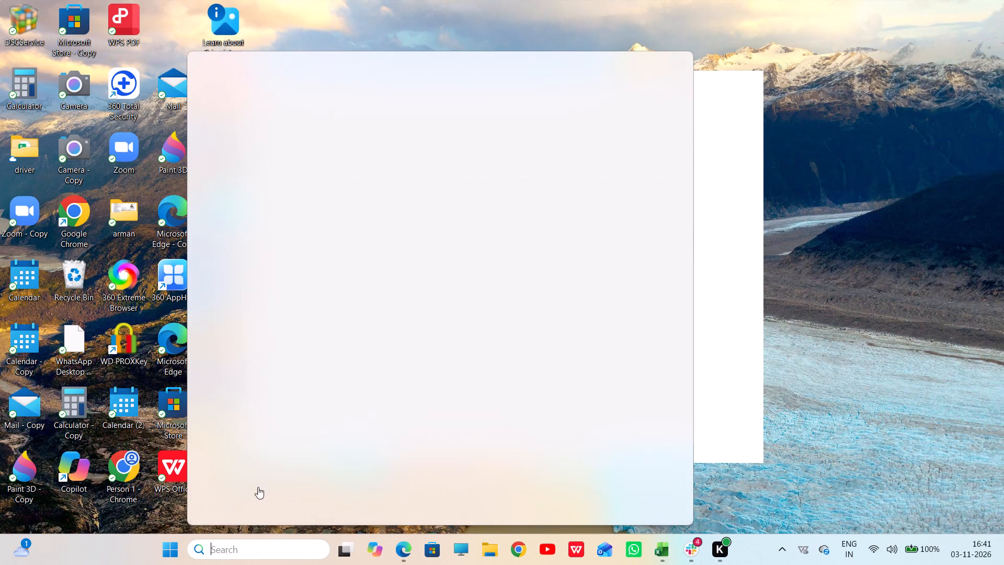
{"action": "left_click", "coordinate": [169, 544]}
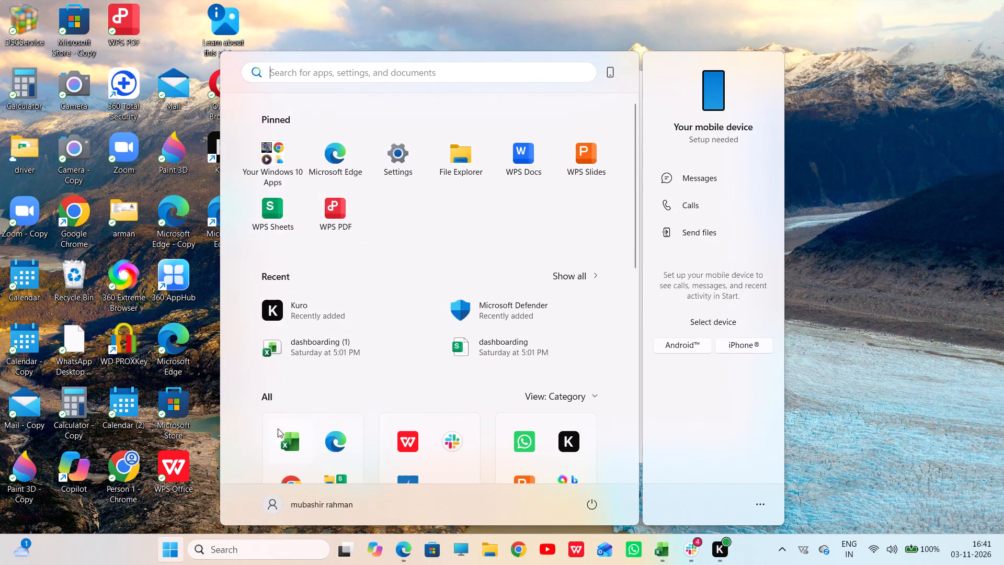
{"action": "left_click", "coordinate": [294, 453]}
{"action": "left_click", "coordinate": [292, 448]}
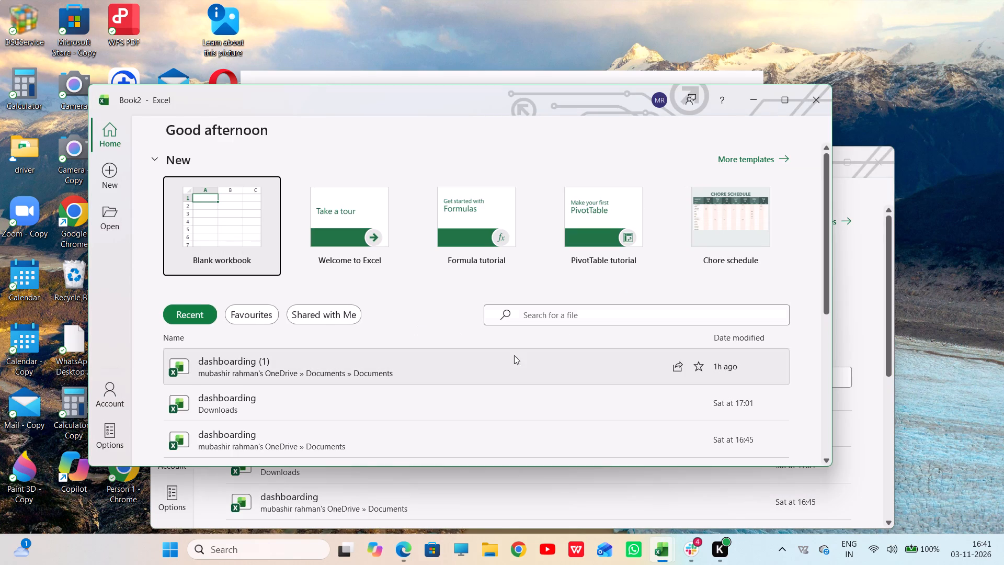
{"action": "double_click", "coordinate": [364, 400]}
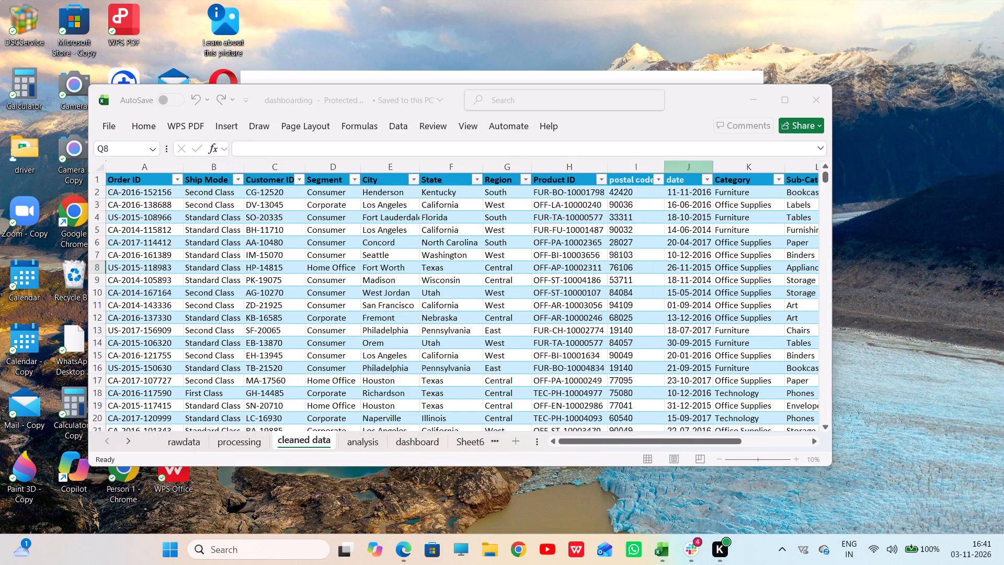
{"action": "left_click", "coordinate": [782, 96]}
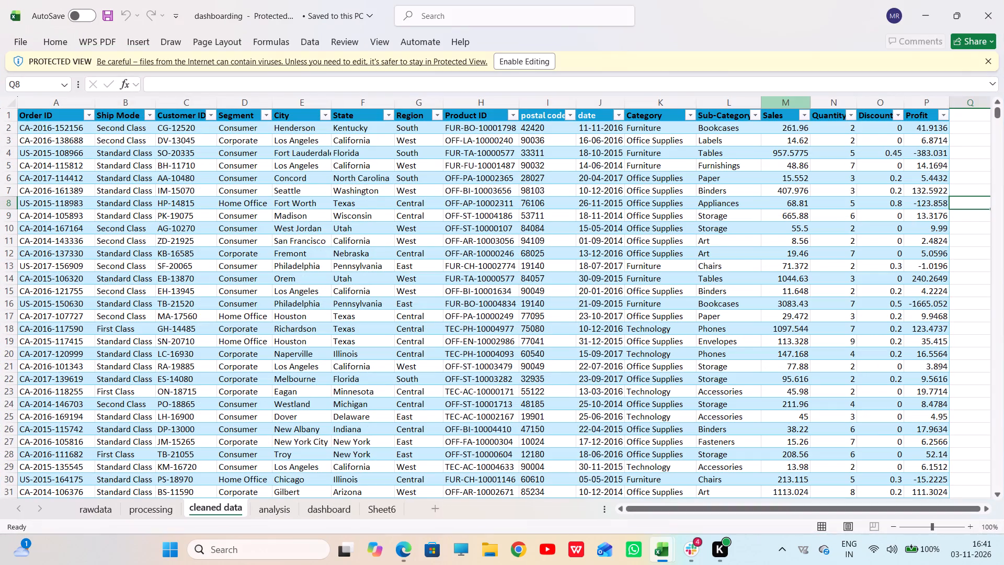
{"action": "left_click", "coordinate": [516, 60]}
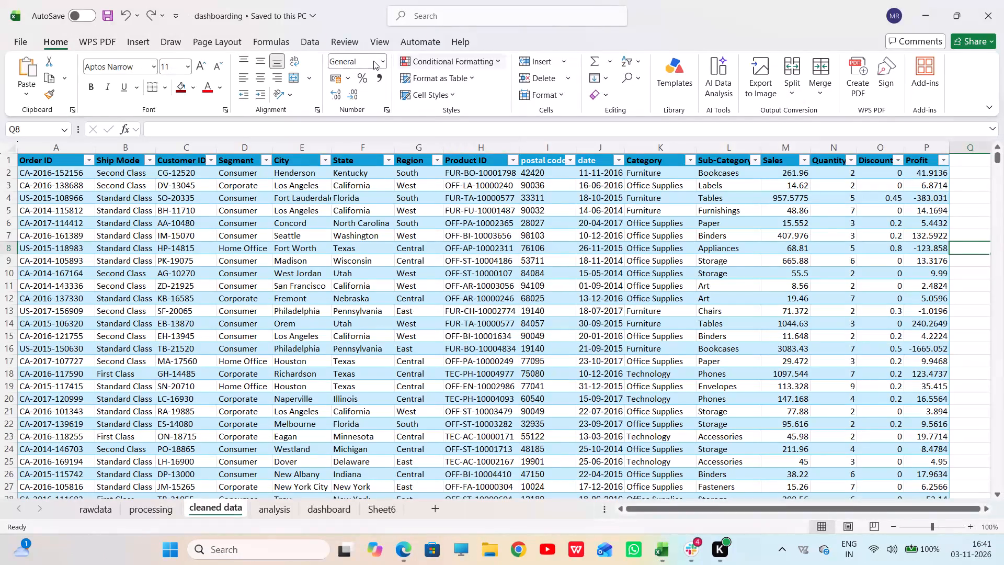
Check the dashboard, cleaned data, analysis and processing sheets of the Downloads copy, and close the workbook.
{"action": "left_click", "coordinate": [338, 512]}
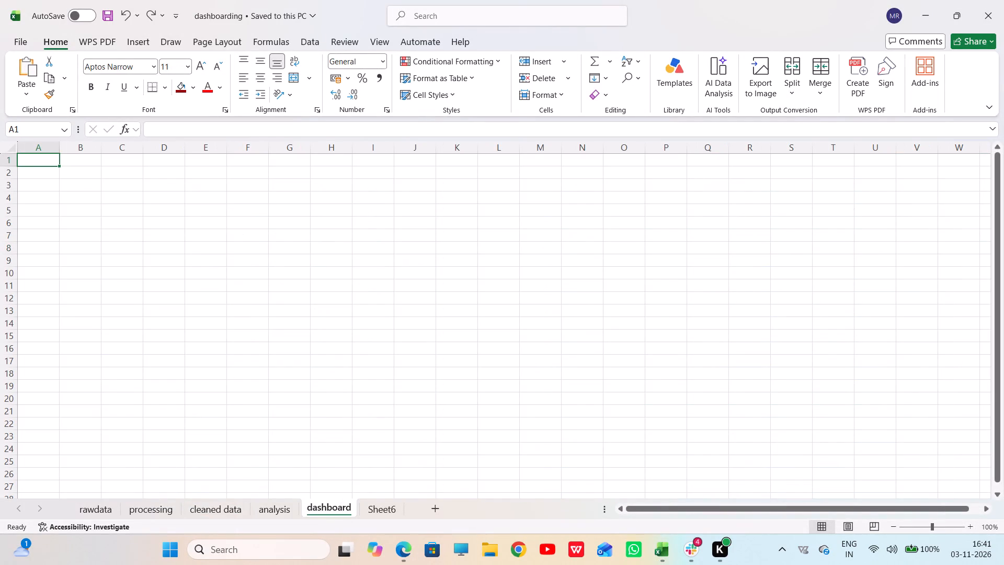
{"action": "left_click", "coordinate": [219, 510]}
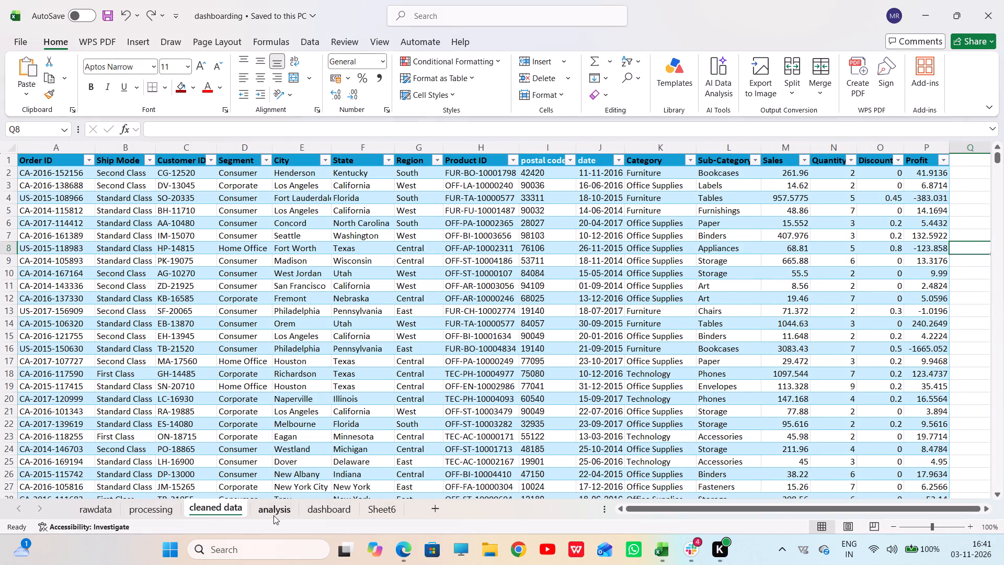
{"action": "left_click", "coordinate": [273, 515]}
{"action": "left_click", "coordinate": [165, 508]}
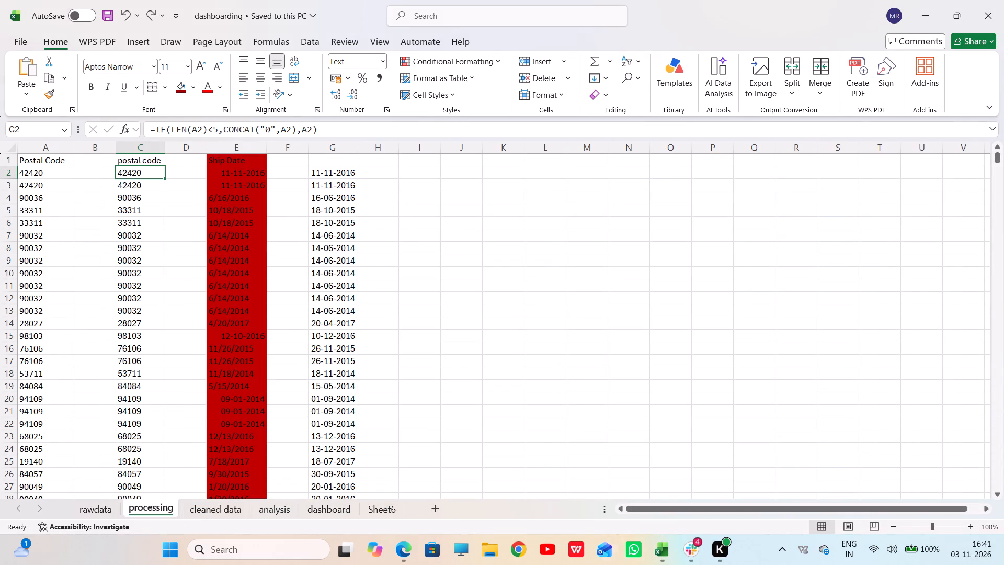
{"action": "left_click", "coordinate": [987, 11]}
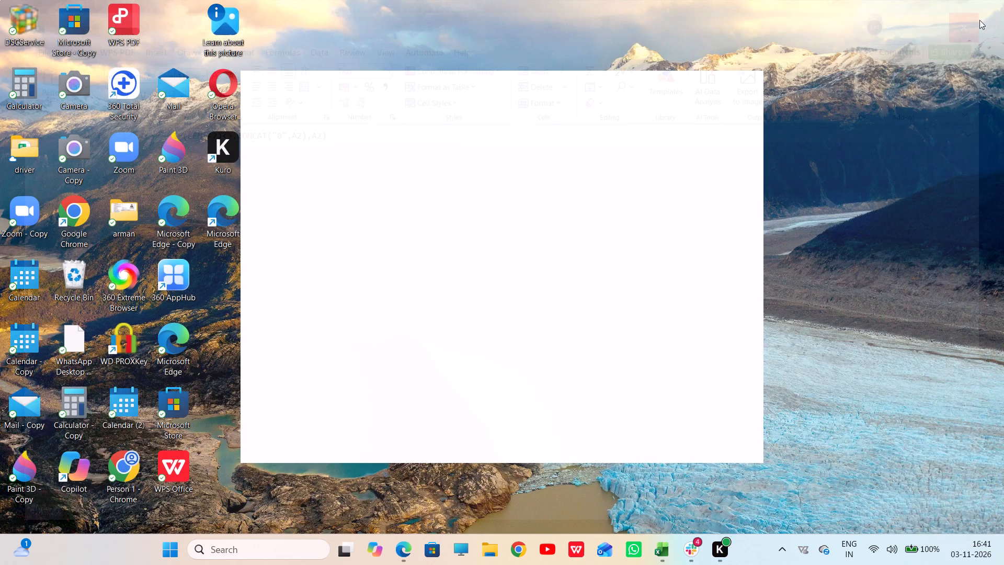
{"action": "left_click", "coordinate": [843, 93]}
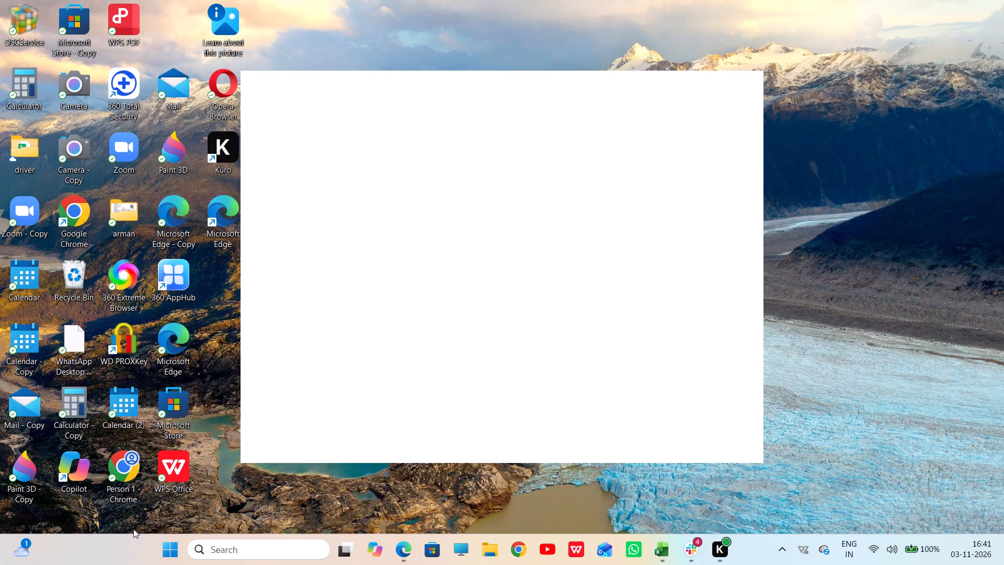
Start Excel again and browse the This PC and OneDrive - Personal locations for the workbook to open.
{"action": "left_click", "coordinate": [176, 549]}
{"action": "scroll", "coordinate": [329, 347], "scroll_direction": "down", "scroll_amount": 1}
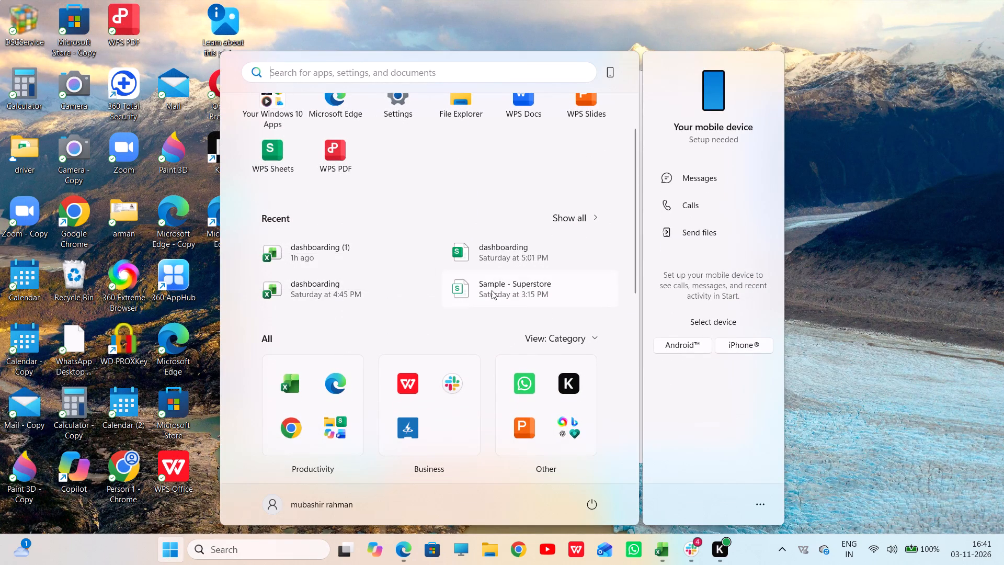
{"action": "left_click", "coordinate": [291, 386]}
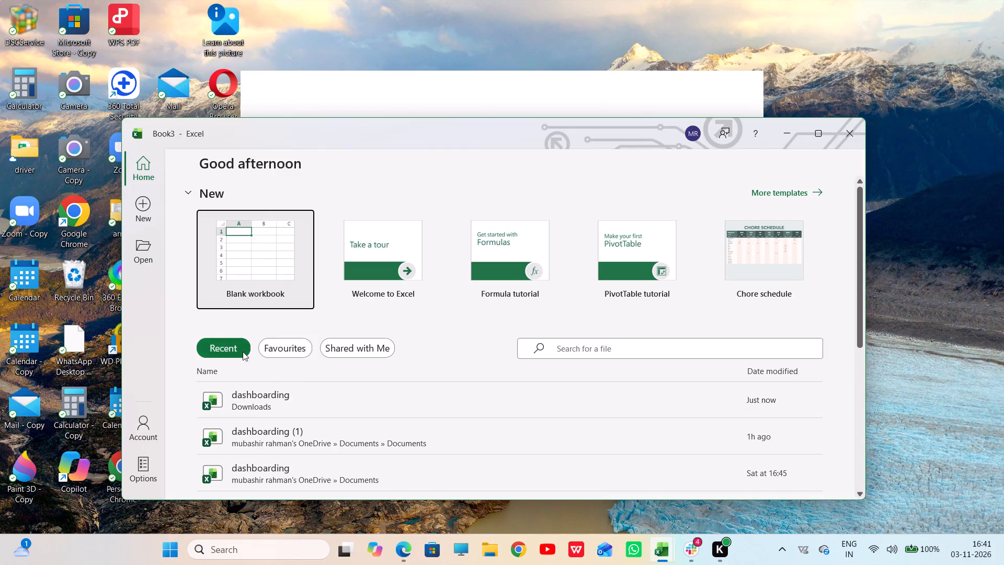
{"action": "left_click", "coordinate": [141, 246]}
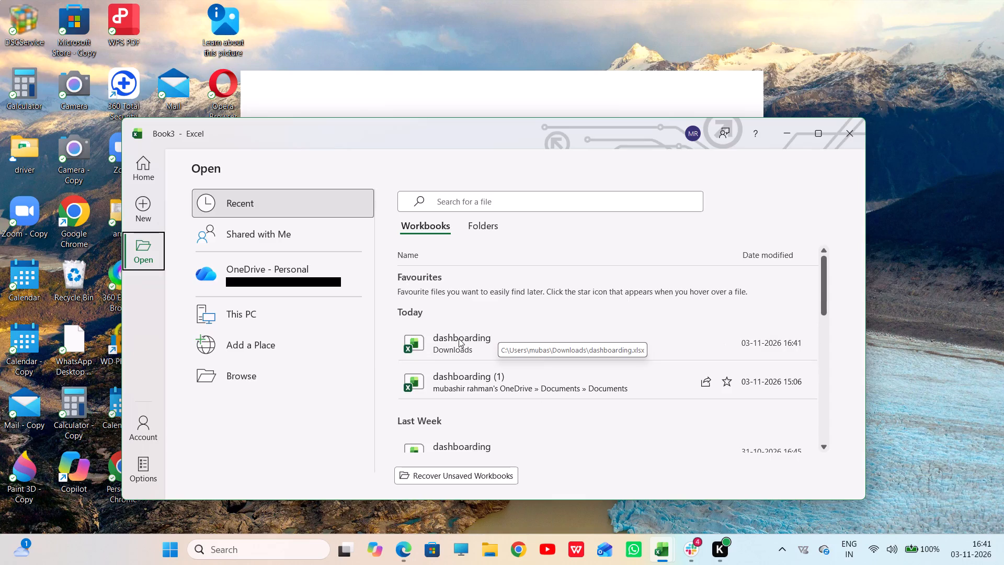
{"action": "left_click", "coordinate": [287, 310]}
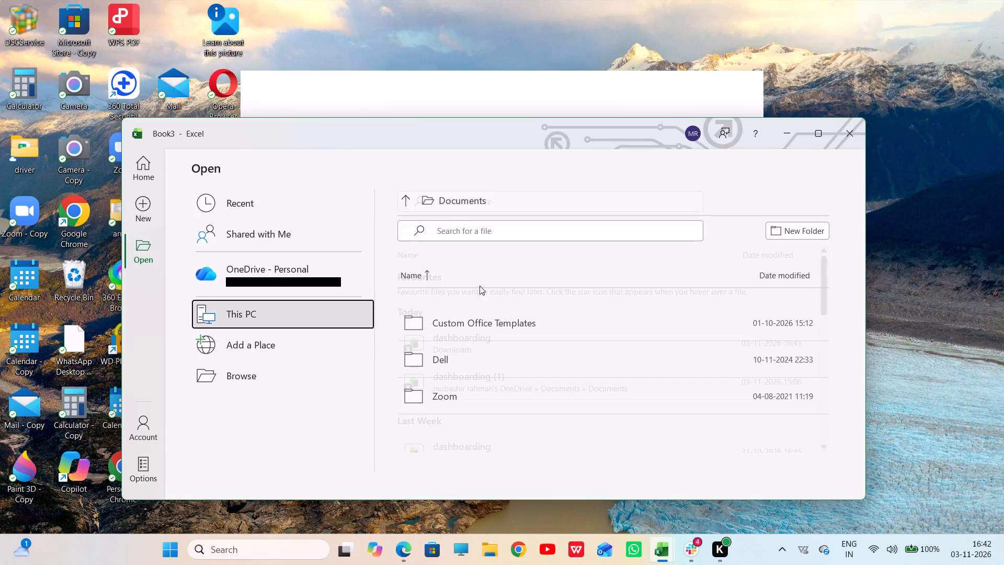
{"action": "left_click", "coordinate": [288, 274]}
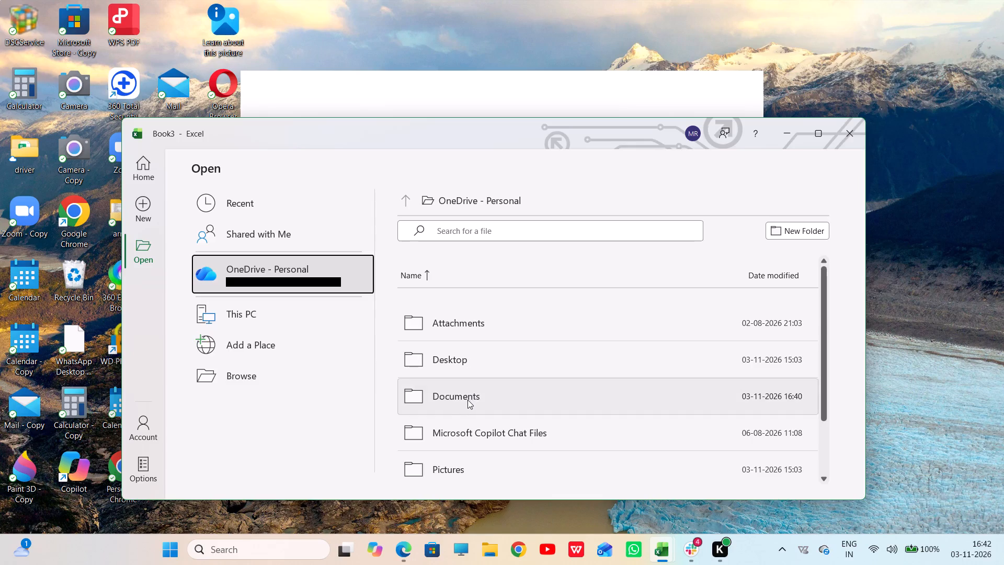
{"action": "scroll", "coordinate": [467, 400], "scroll_direction": "down", "scroll_amount": 6}
{"action": "scroll", "coordinate": [467, 400], "scroll_direction": "up", "scroll_amount": 8}
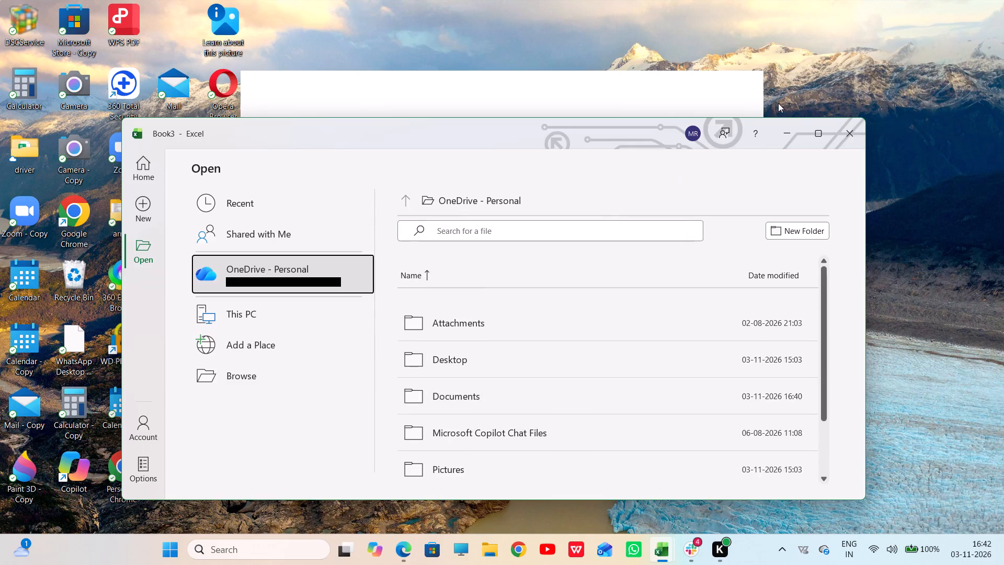
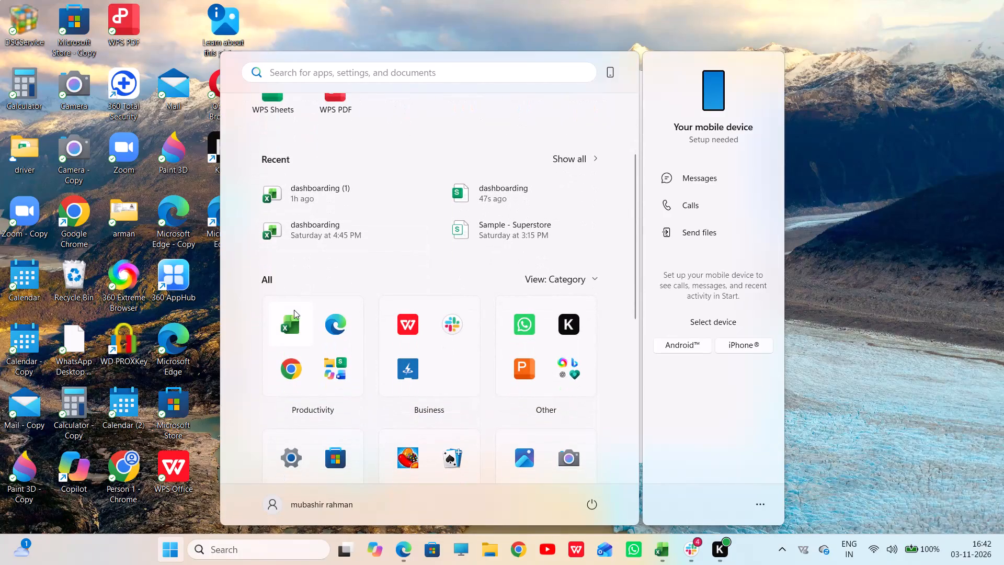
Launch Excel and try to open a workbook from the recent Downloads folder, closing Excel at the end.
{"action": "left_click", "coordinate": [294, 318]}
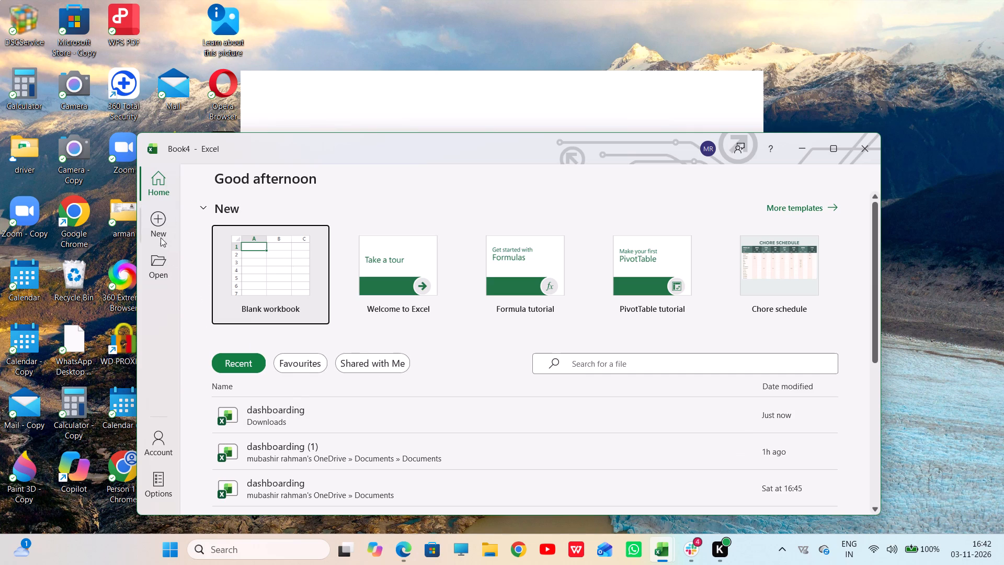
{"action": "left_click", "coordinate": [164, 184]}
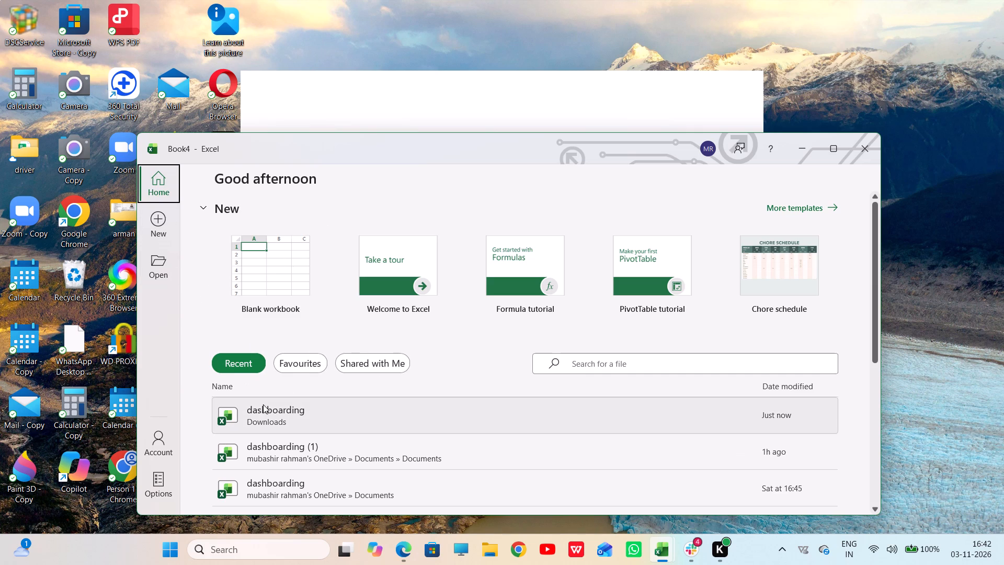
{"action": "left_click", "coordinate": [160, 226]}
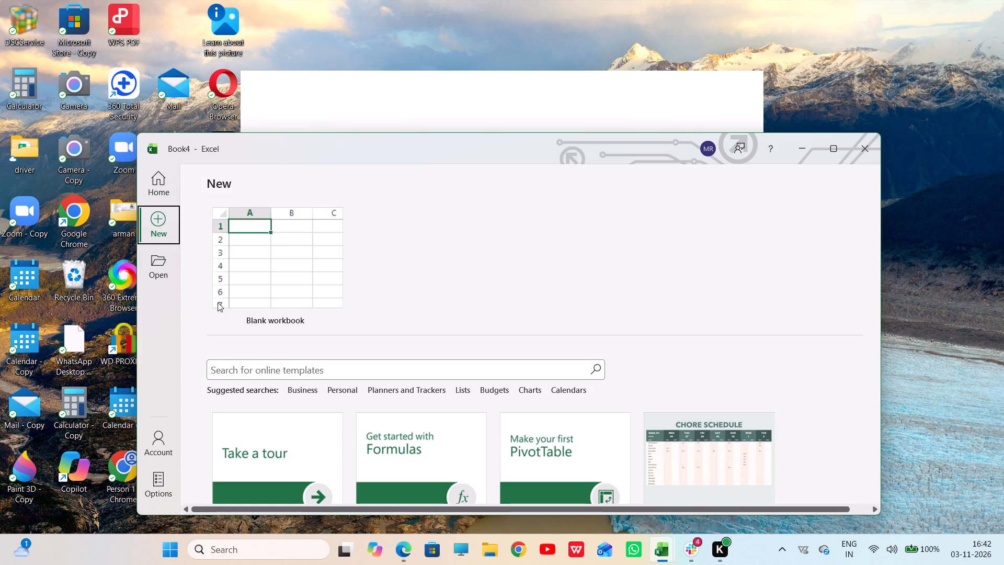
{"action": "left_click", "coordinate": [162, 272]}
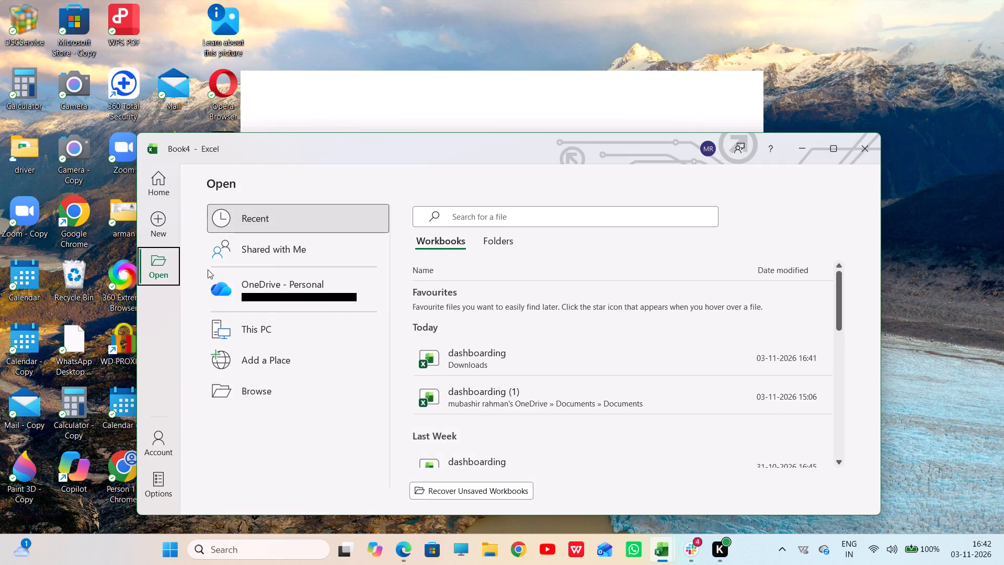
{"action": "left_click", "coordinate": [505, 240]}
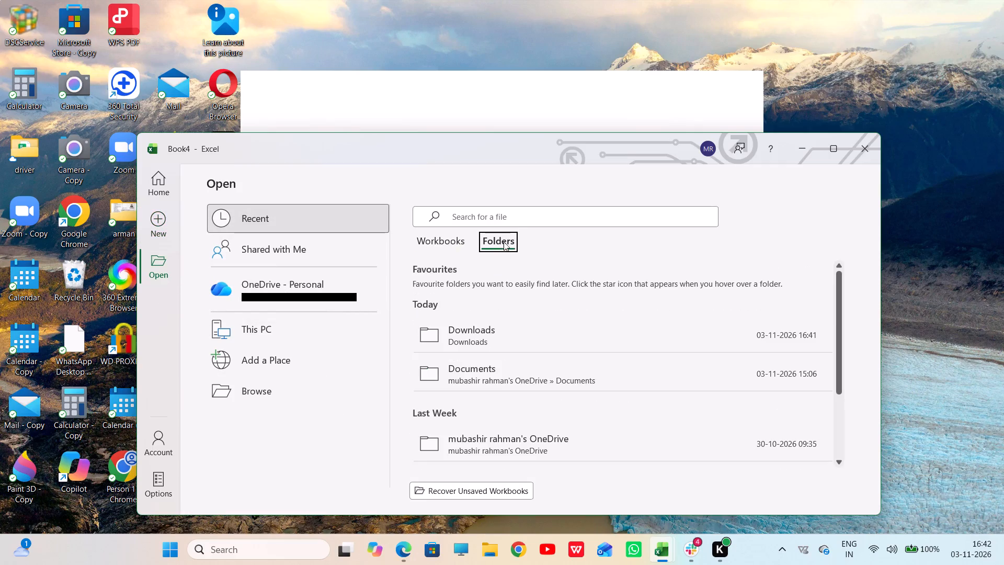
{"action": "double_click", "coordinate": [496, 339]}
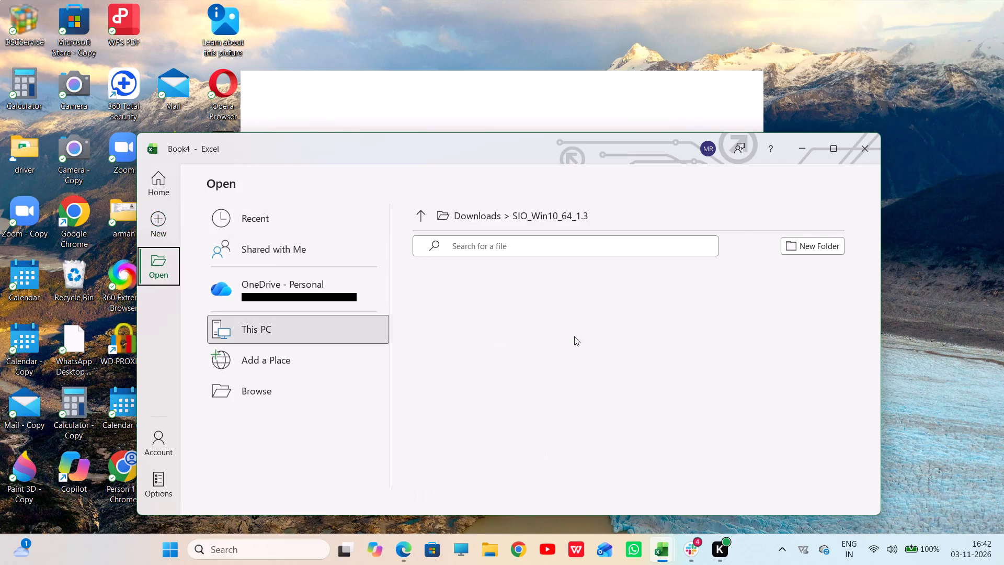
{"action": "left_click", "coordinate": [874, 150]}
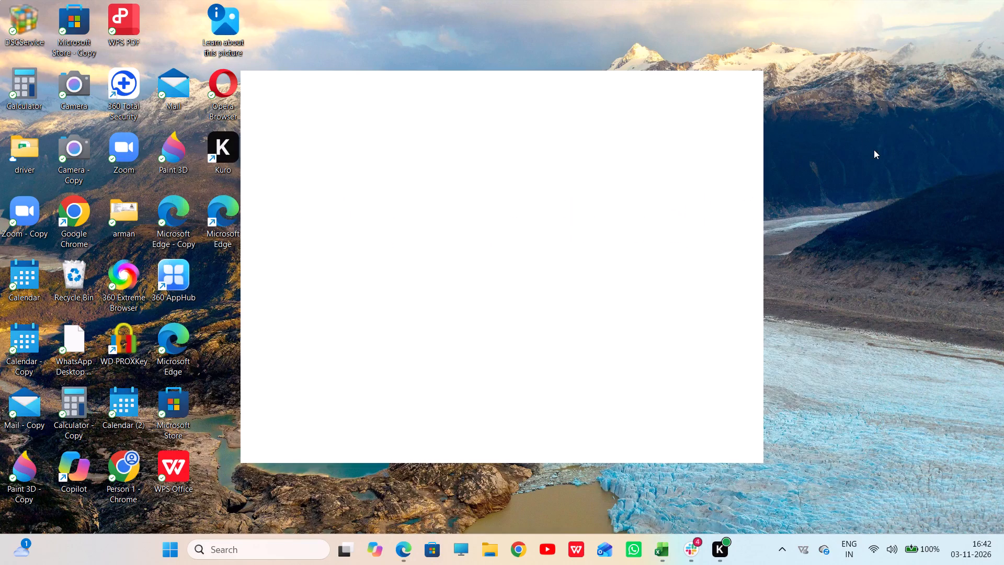
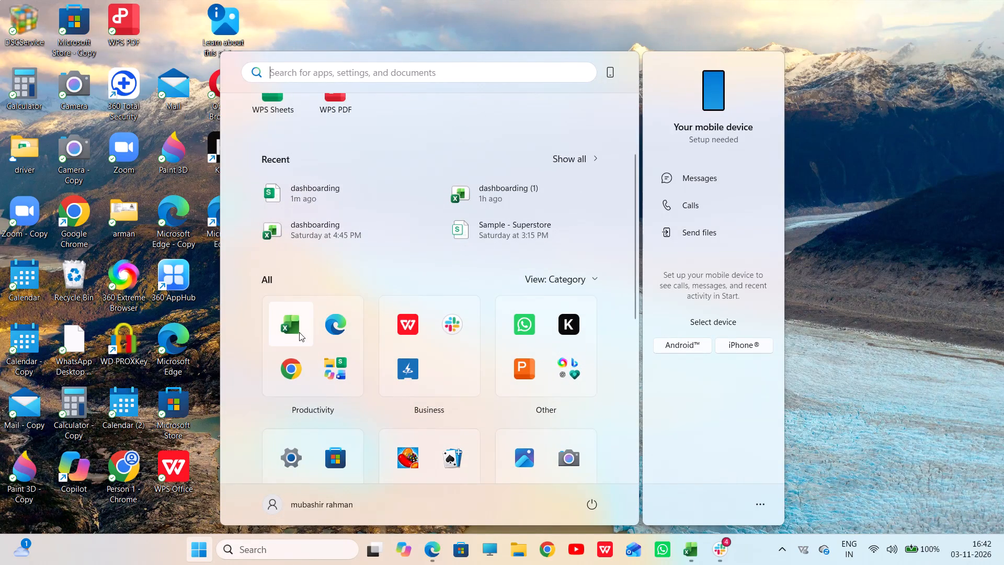
Launch Excel, open the recent workbook dashboarding (1) from the OneDrive Documents folder, and minimise its window.
{"action": "double_click", "coordinate": [292, 324]}
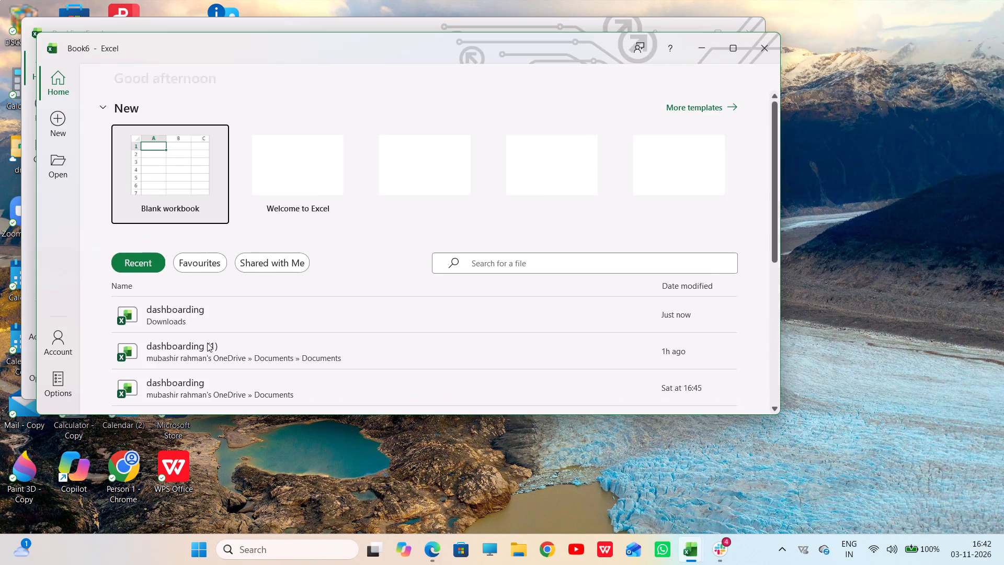
{"action": "scroll", "coordinate": [207, 344], "scroll_direction": "down", "scroll_amount": 1}
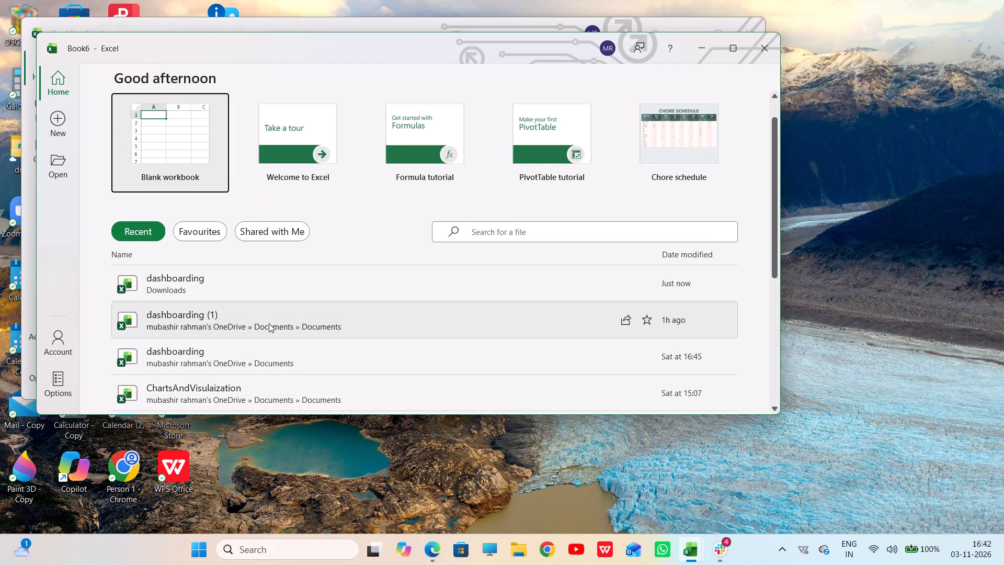
{"action": "double_click", "coordinate": [269, 323]}
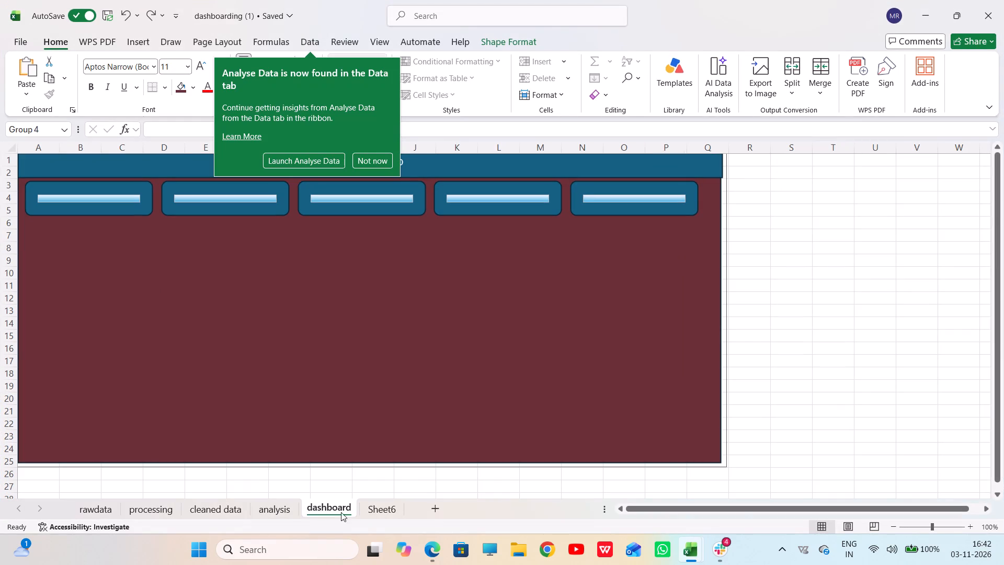
{"action": "left_click", "coordinate": [928, 14]}
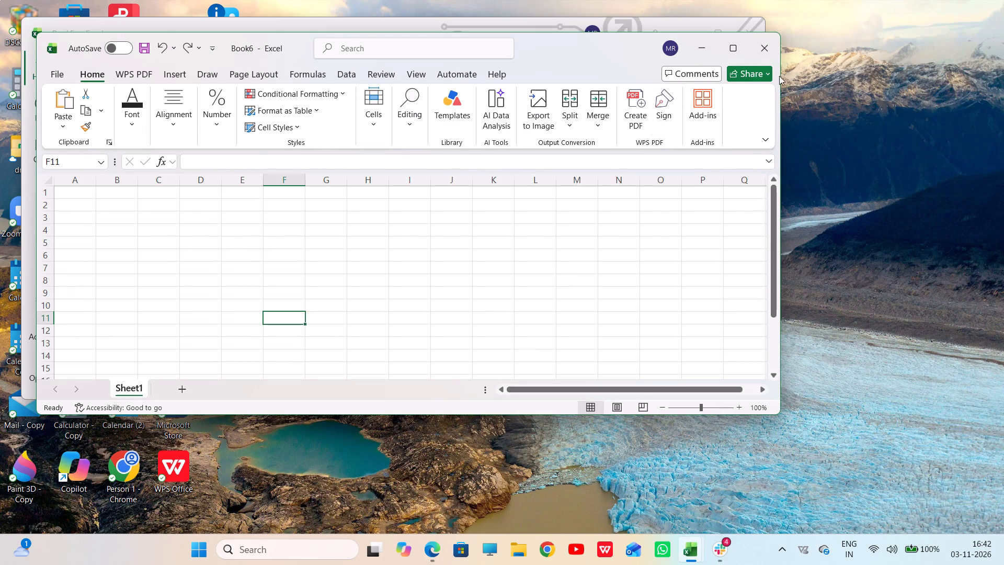
Close the empty Book6 workbook and open the recent dashboarding workbook stored in Downloads.
{"action": "left_click", "coordinate": [765, 46]}
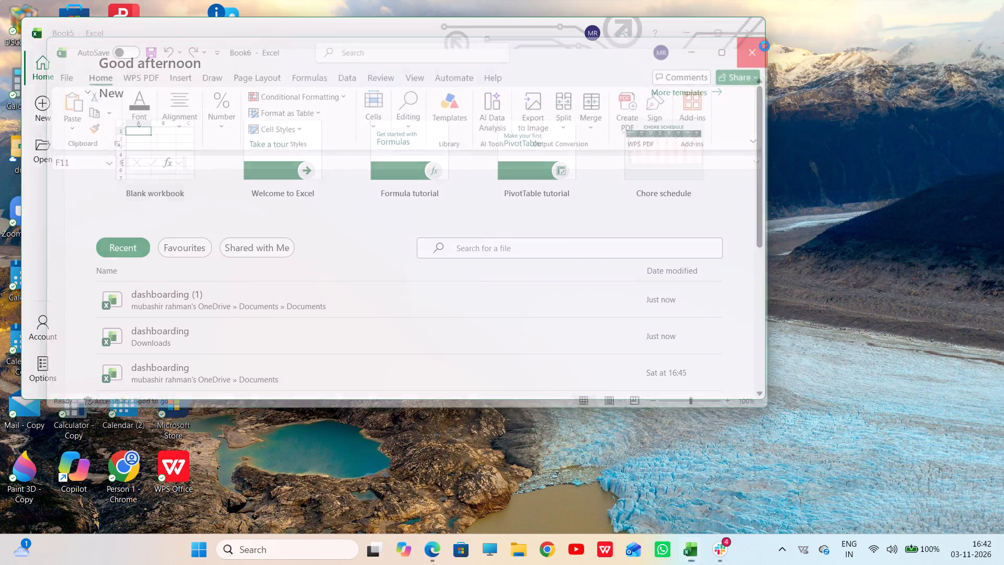
{"action": "left_click", "coordinate": [712, 26]}
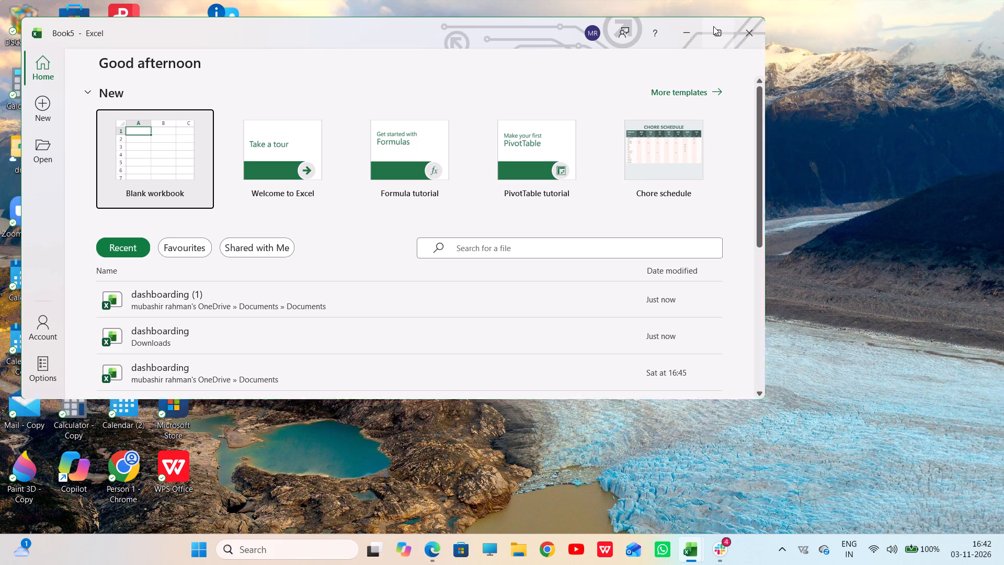
{"action": "double_click", "coordinate": [173, 322]}
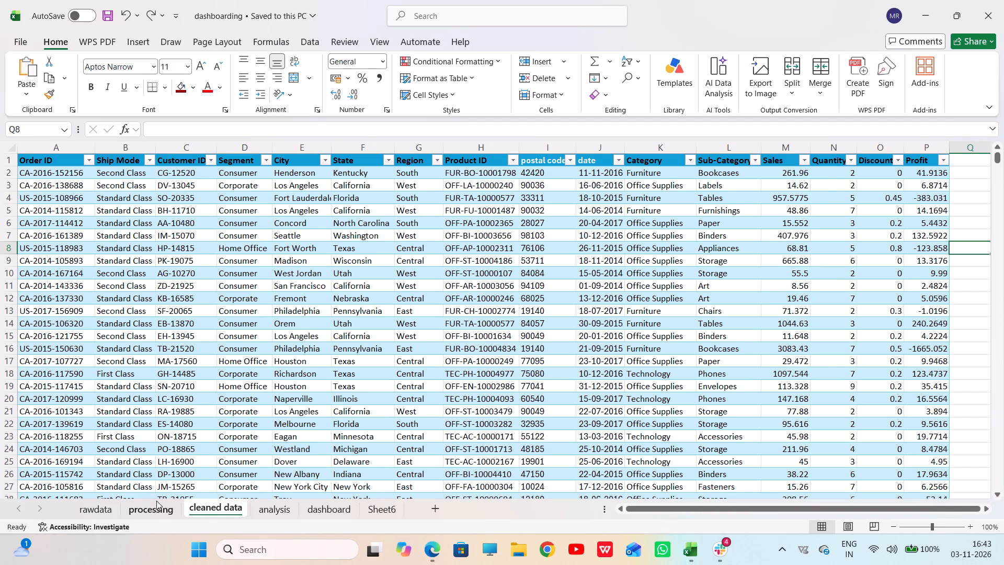
Look through the processing, rawdata and cleaned data sheets, ending on the dashboard sheet.
{"action": "left_click", "coordinate": [156, 502]}
{"action": "left_click", "coordinate": [119, 505]}
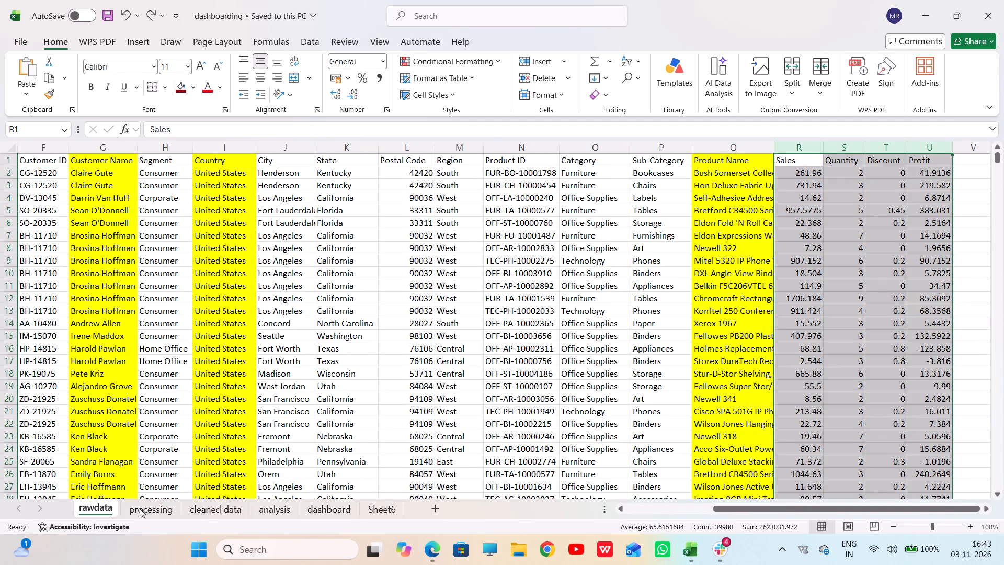
{"action": "left_click", "coordinate": [238, 514]}
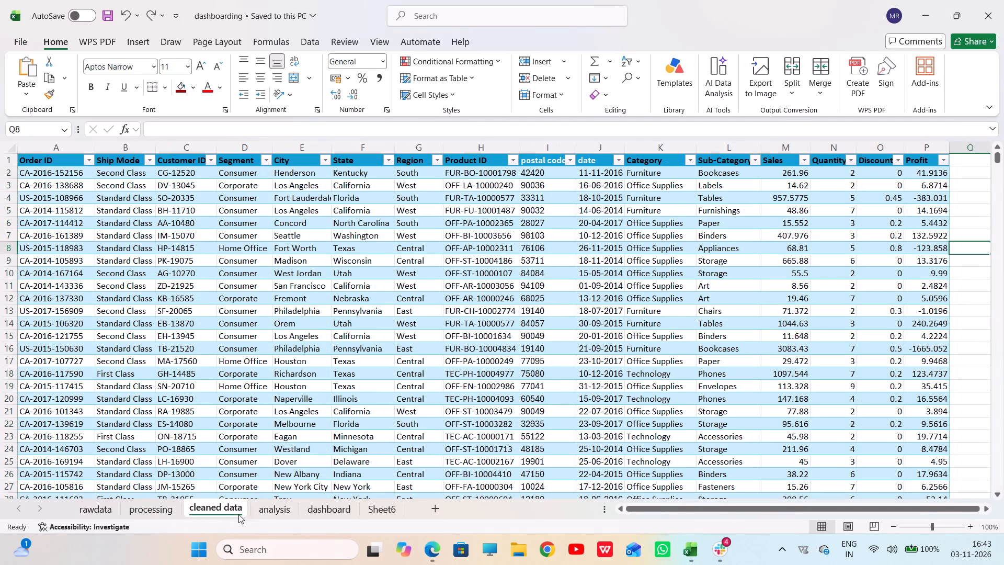
{"action": "left_click", "coordinate": [326, 511]}
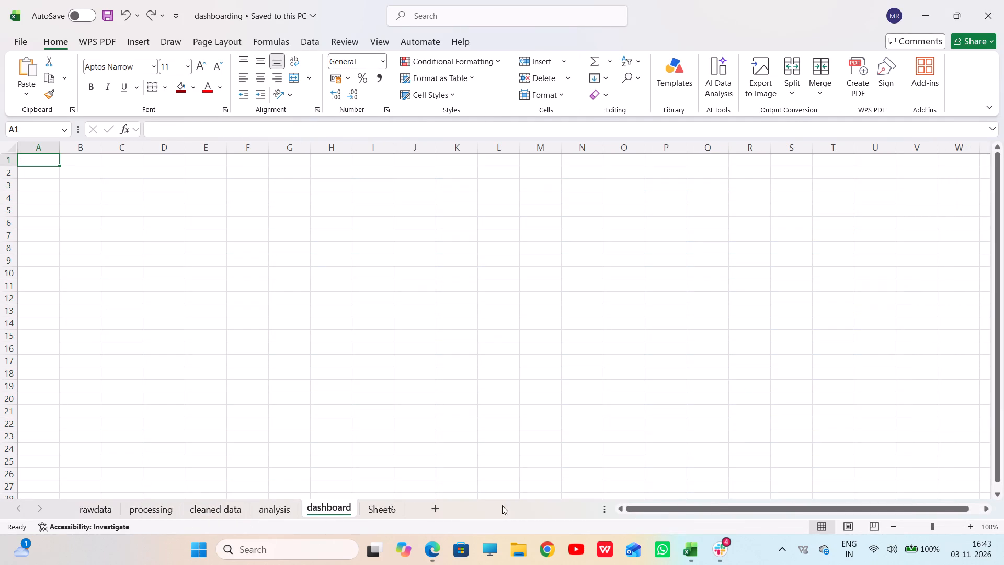
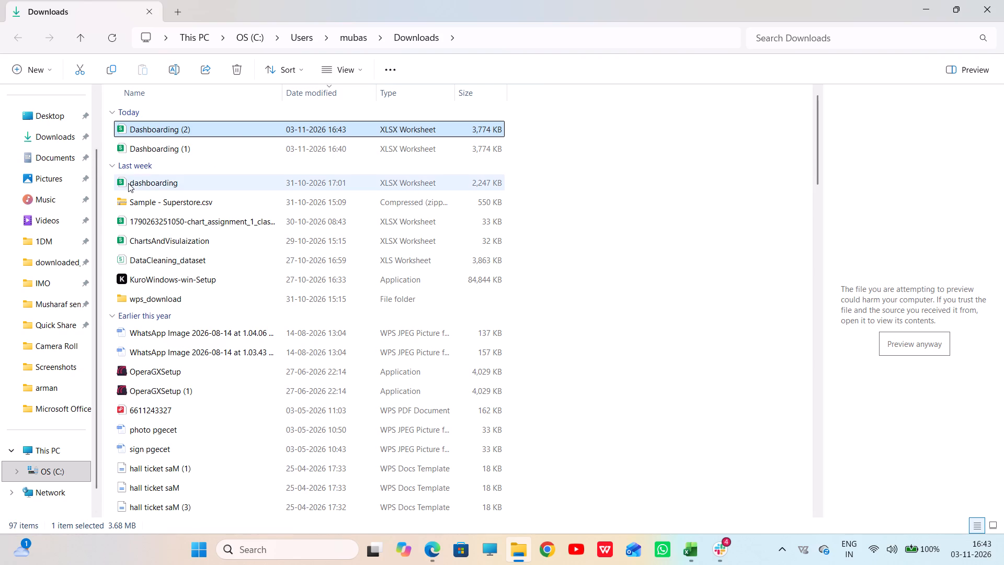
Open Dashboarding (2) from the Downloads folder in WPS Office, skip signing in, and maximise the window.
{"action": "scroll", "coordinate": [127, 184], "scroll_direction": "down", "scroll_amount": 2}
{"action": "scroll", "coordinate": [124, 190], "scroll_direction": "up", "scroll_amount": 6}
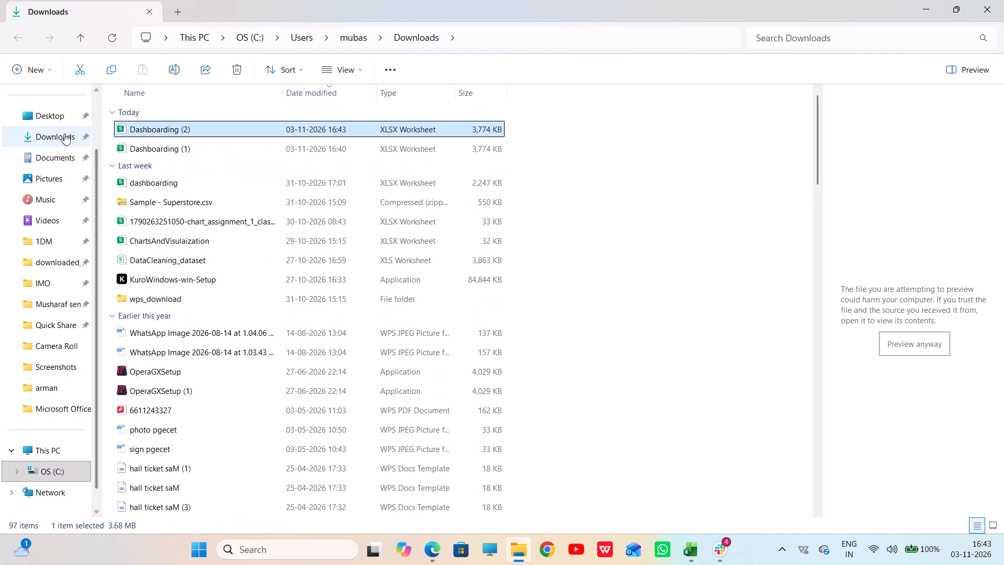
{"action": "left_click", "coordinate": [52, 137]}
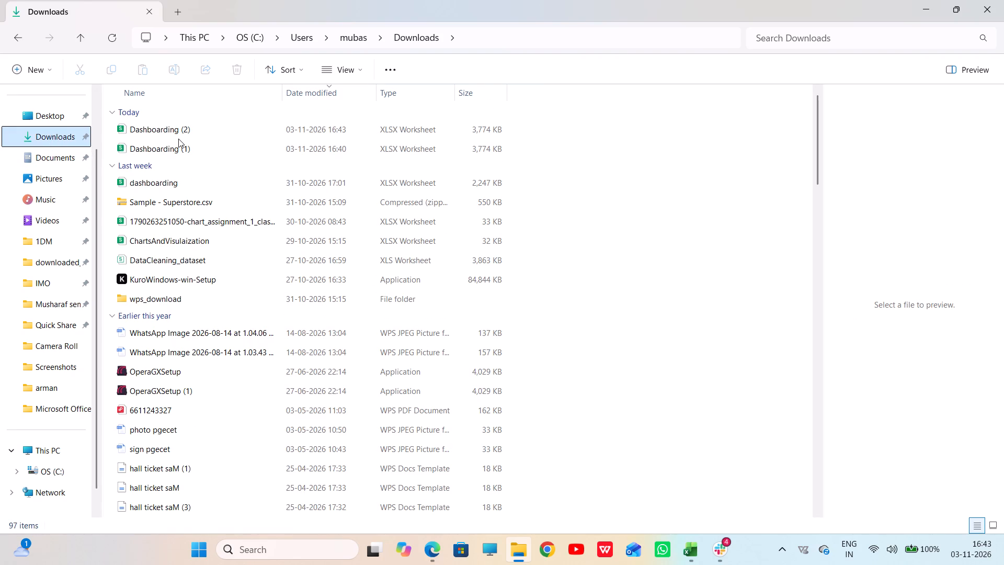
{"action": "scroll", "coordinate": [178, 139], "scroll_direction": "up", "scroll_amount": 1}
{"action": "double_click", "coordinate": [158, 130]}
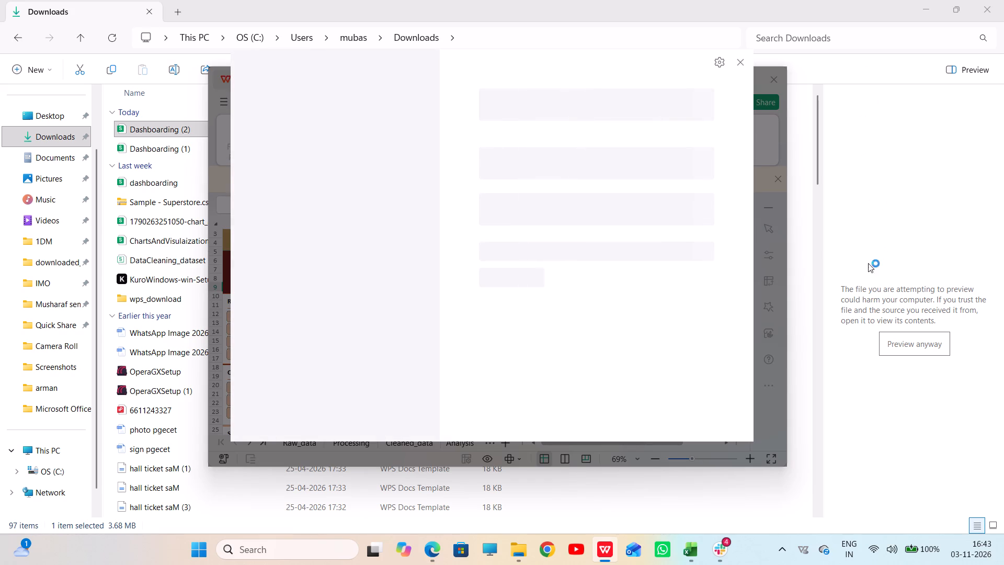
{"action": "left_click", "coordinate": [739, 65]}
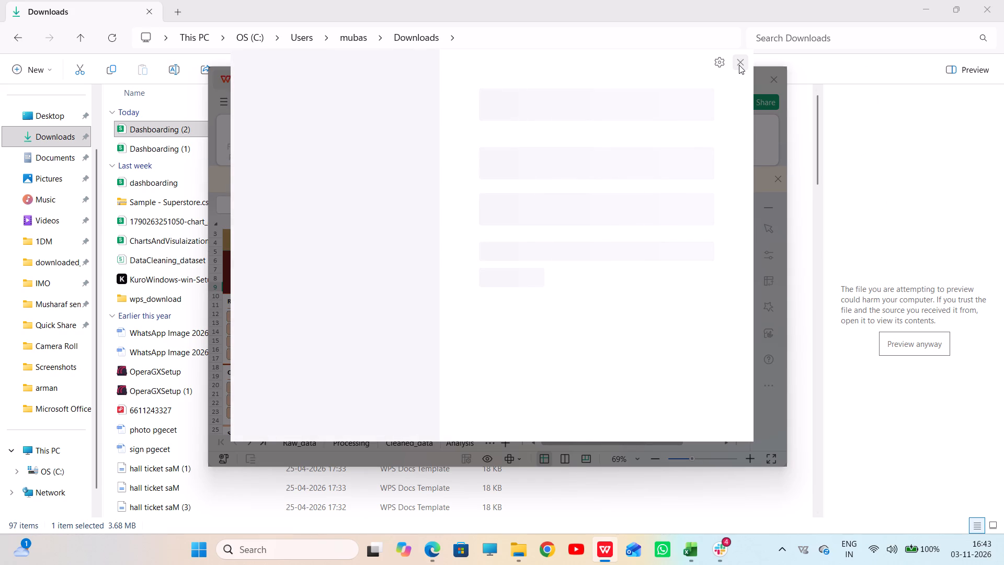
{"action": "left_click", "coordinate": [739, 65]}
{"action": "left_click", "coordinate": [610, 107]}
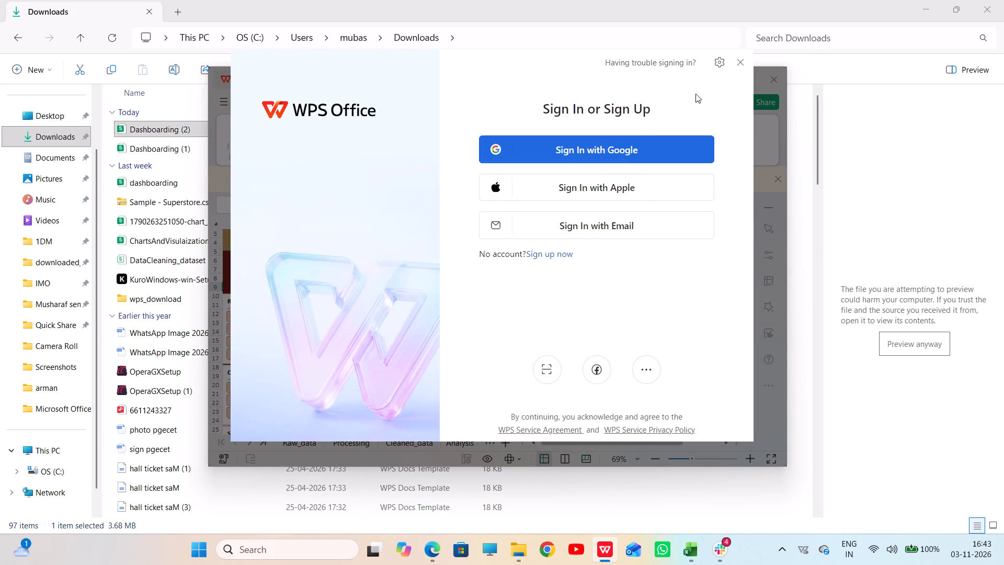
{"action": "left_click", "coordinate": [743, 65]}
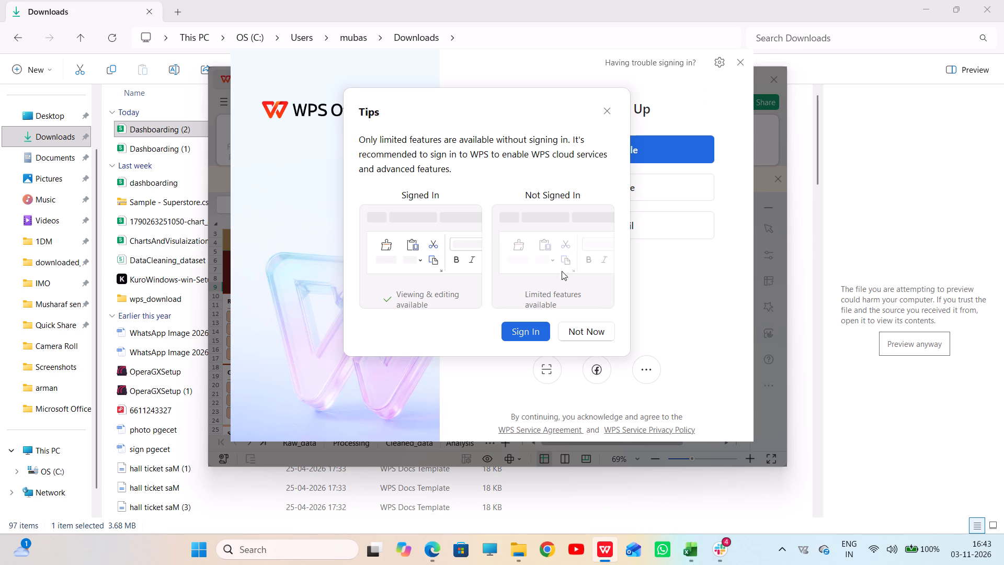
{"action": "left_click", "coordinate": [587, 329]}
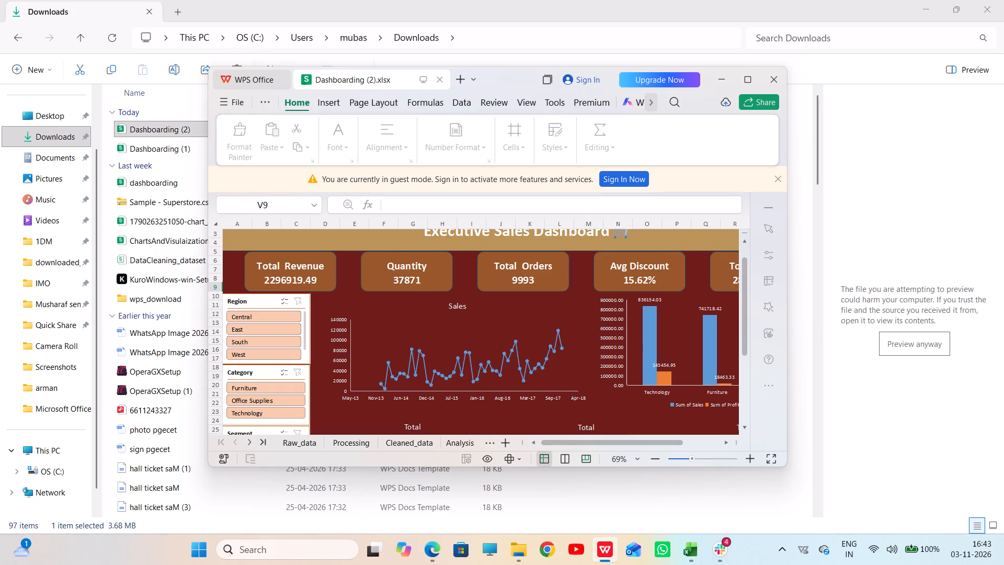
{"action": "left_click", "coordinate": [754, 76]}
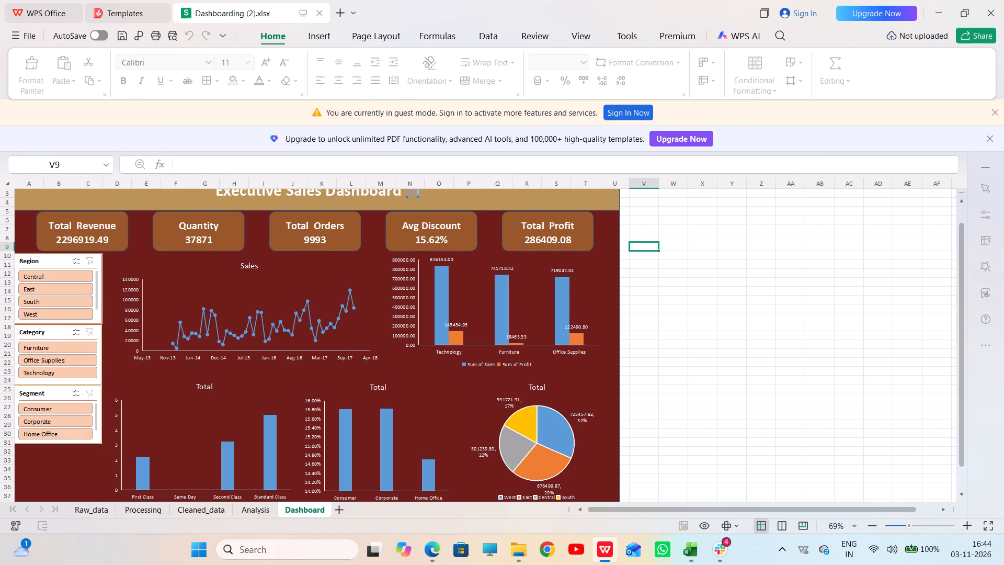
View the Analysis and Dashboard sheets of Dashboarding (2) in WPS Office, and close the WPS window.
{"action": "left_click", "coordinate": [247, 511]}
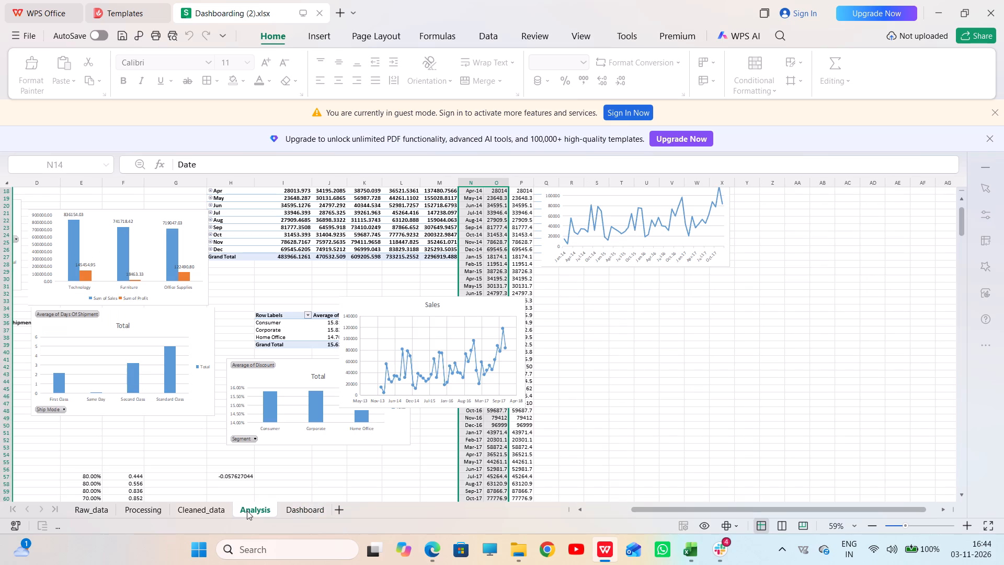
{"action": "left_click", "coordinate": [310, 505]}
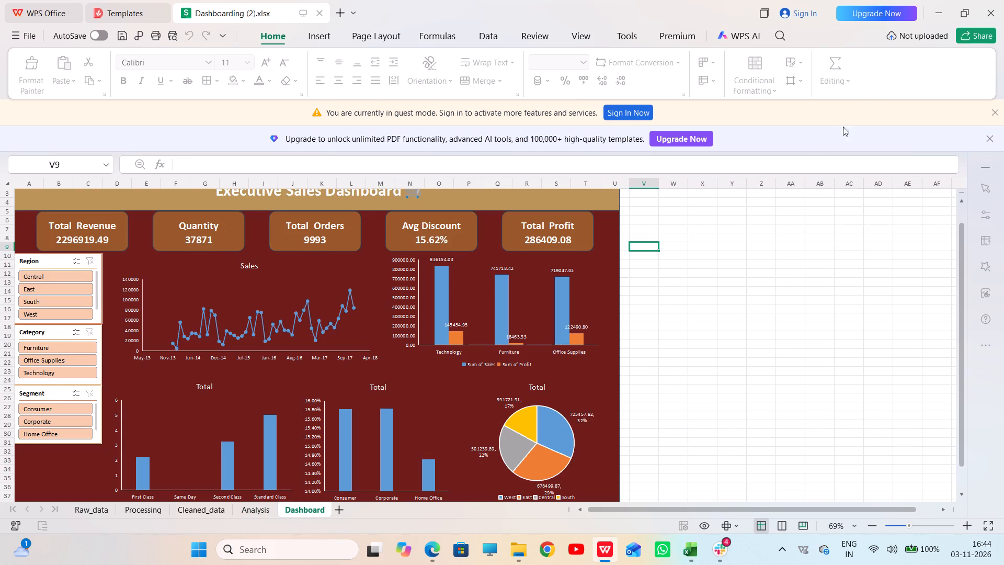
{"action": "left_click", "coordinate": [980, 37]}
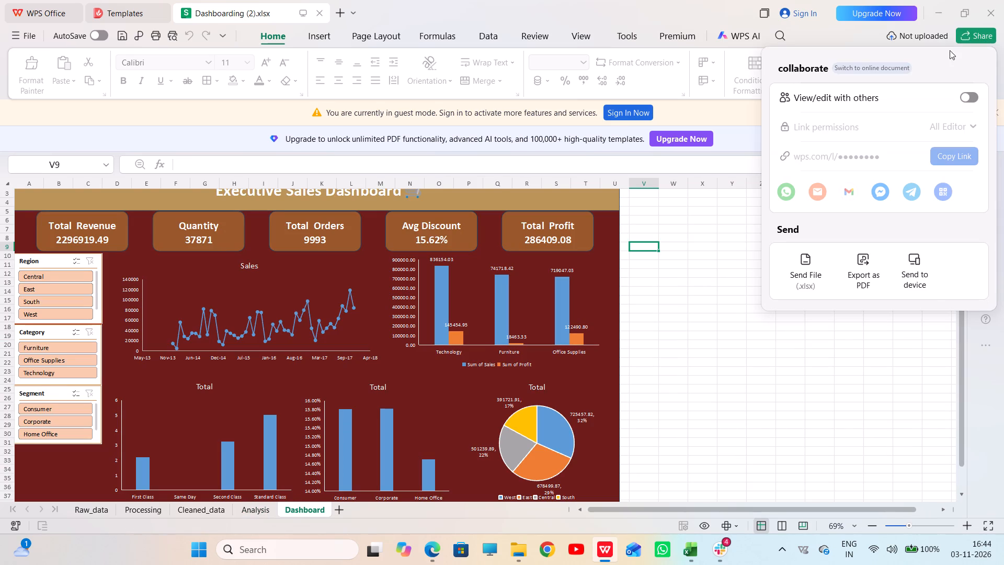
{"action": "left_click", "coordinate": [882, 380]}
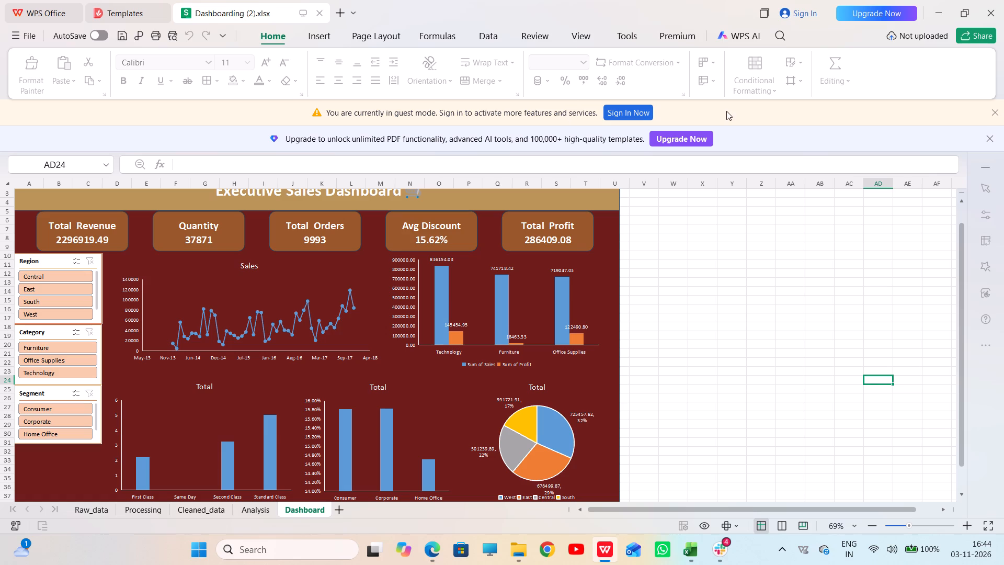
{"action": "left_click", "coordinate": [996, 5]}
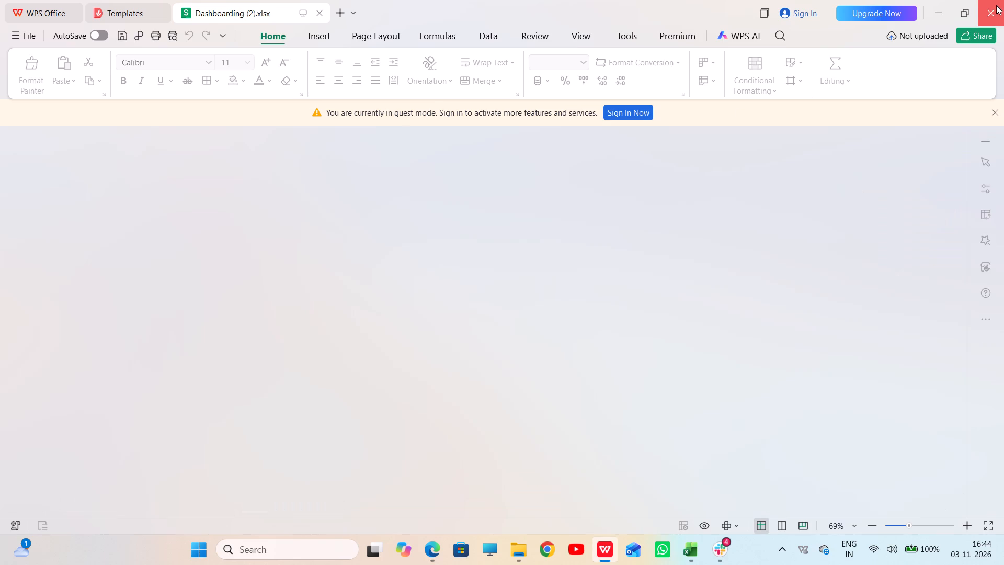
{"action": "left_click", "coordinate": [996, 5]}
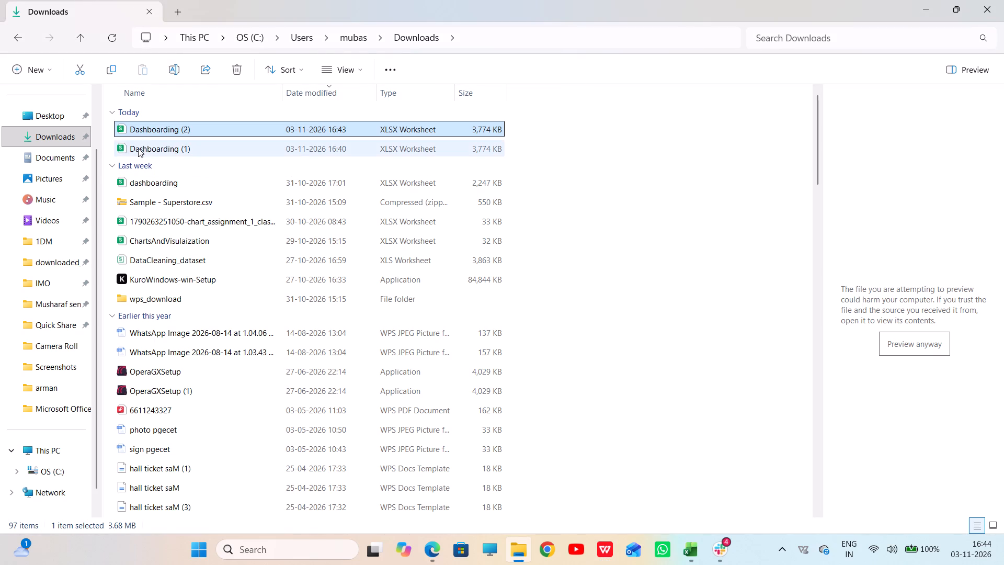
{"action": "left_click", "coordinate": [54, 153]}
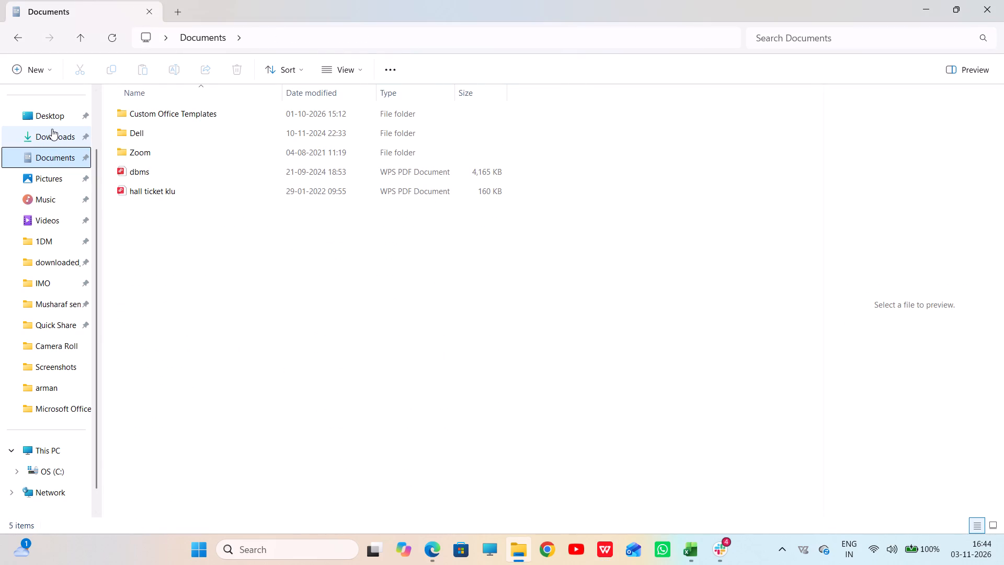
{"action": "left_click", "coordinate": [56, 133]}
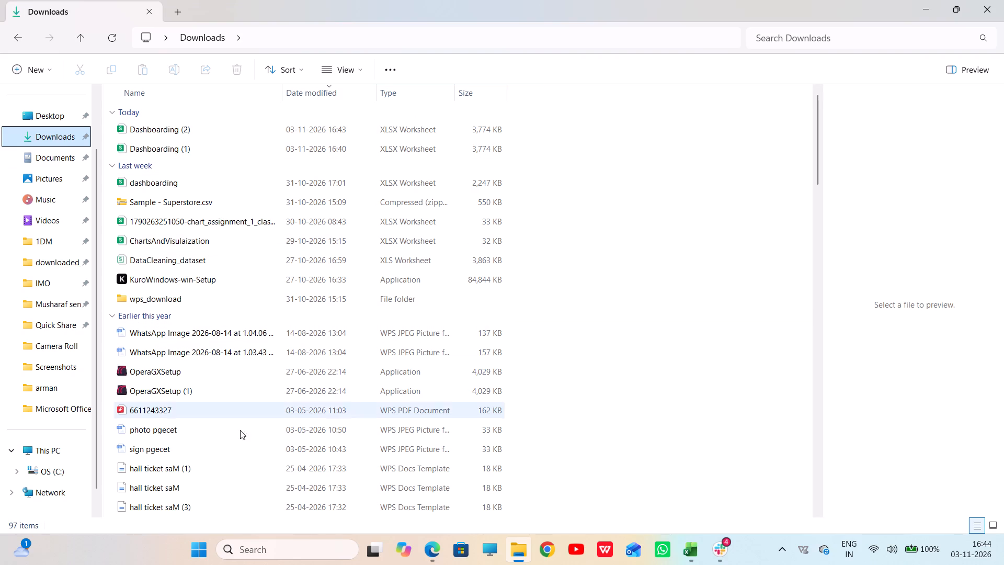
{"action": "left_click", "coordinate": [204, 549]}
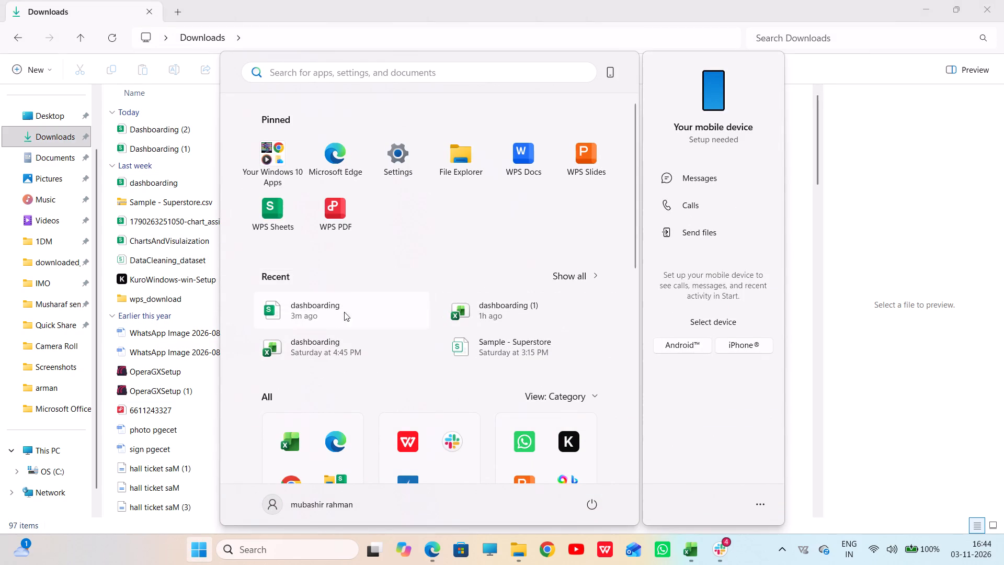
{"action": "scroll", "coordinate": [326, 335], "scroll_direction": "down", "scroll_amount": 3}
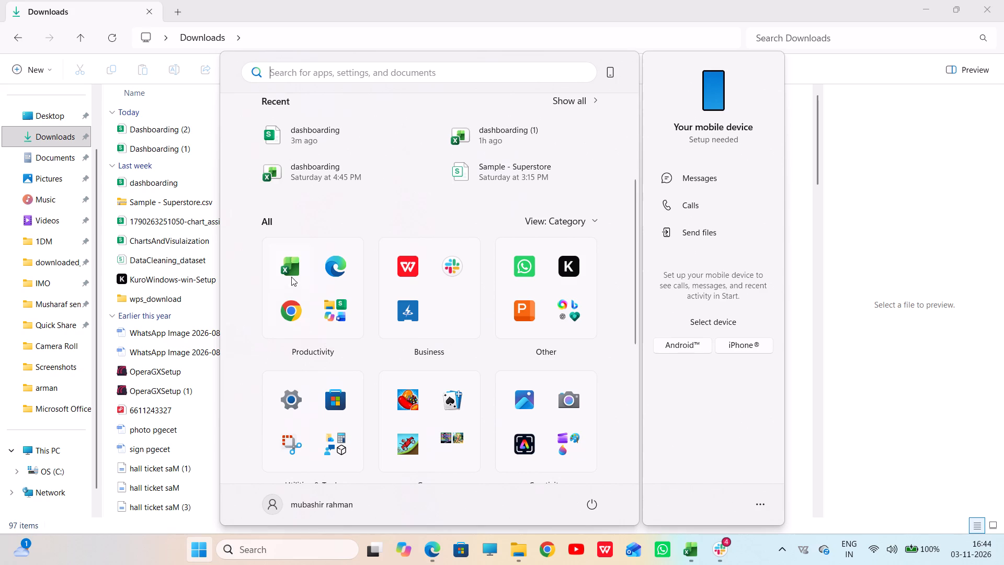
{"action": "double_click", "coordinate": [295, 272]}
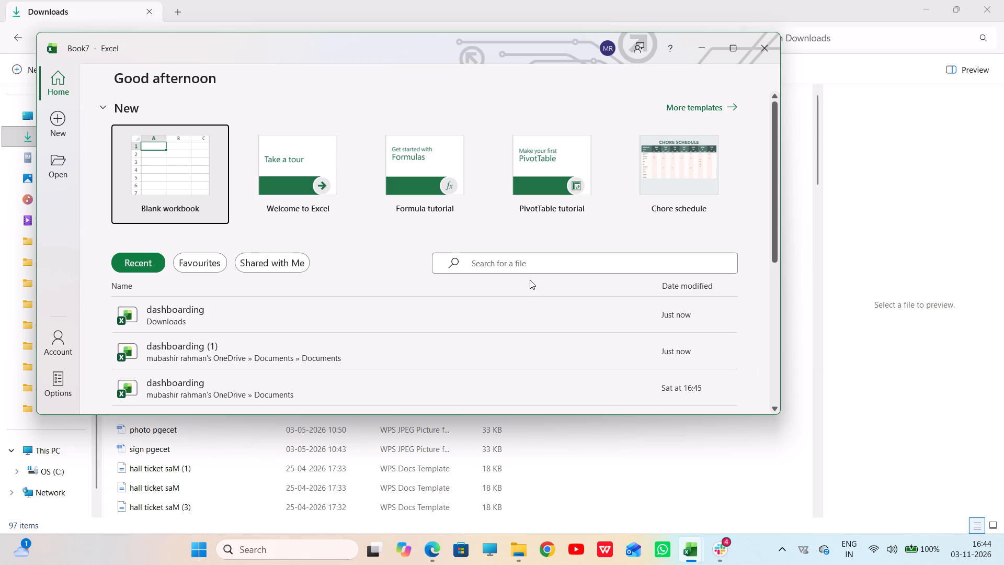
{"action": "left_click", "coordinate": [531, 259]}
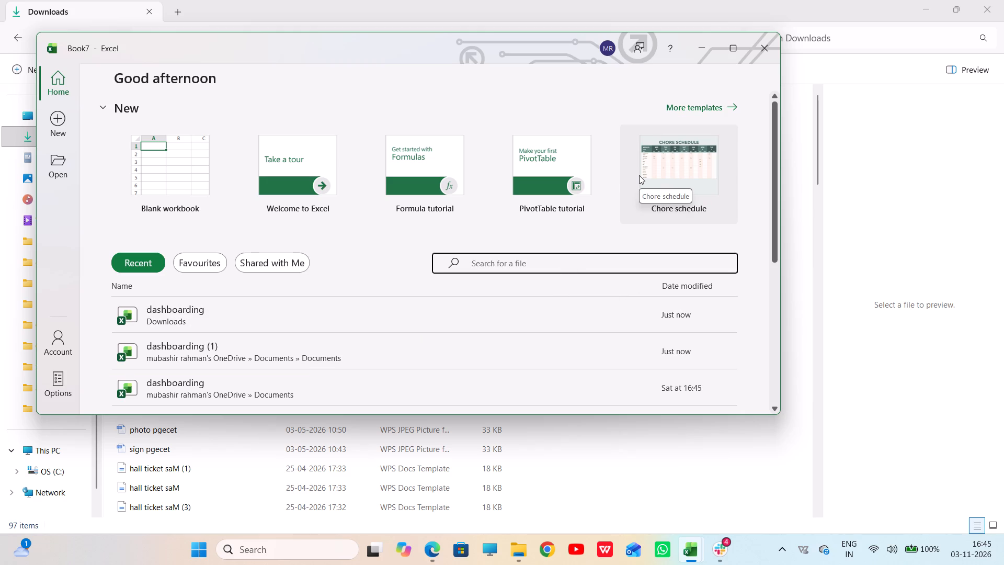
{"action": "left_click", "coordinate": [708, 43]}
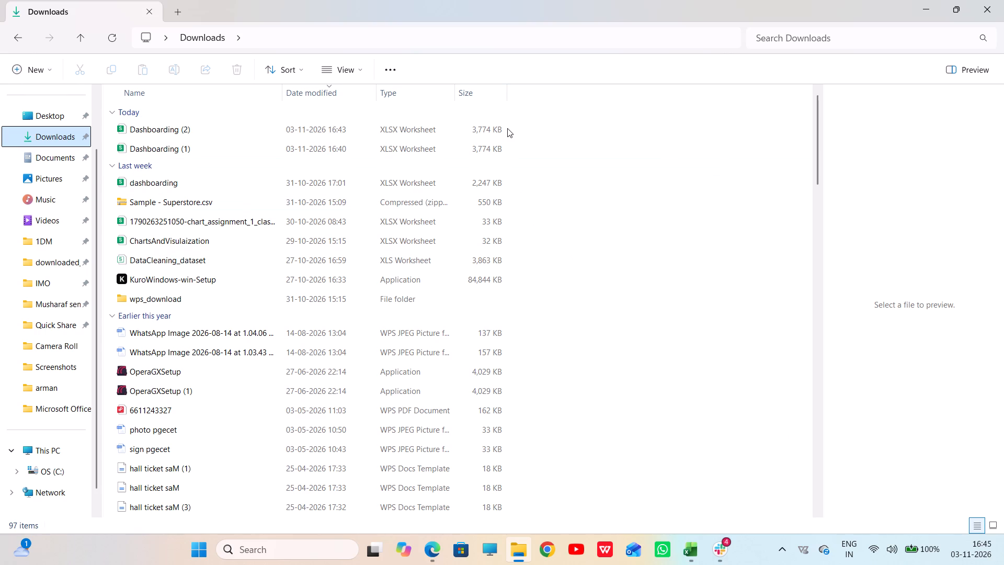
Open Dashboarding (2) from Downloads with Excel instead of the default app, and maximise its window.
{"action": "right_click", "coordinate": [479, 133]}
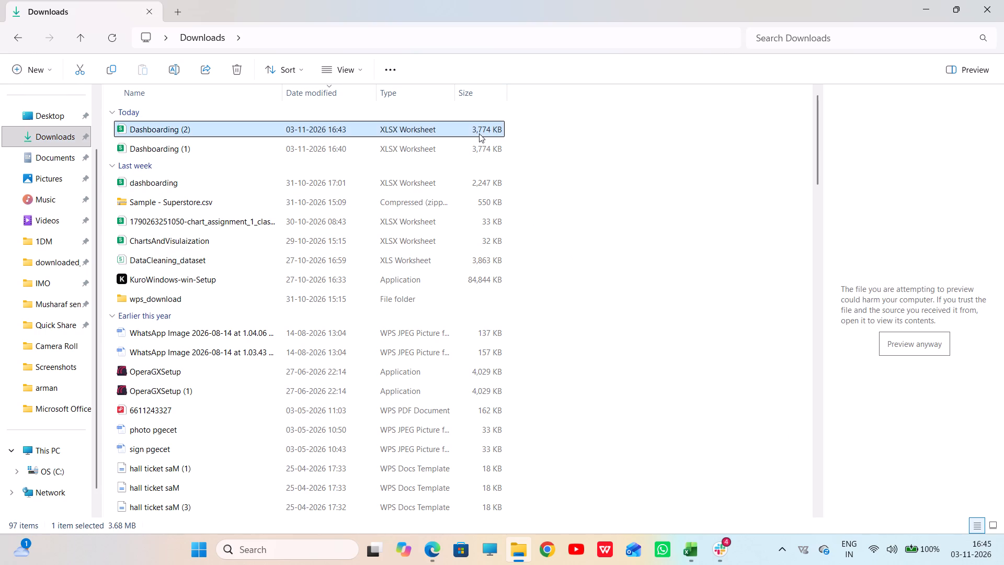
{"action": "right_click", "coordinate": [479, 133]}
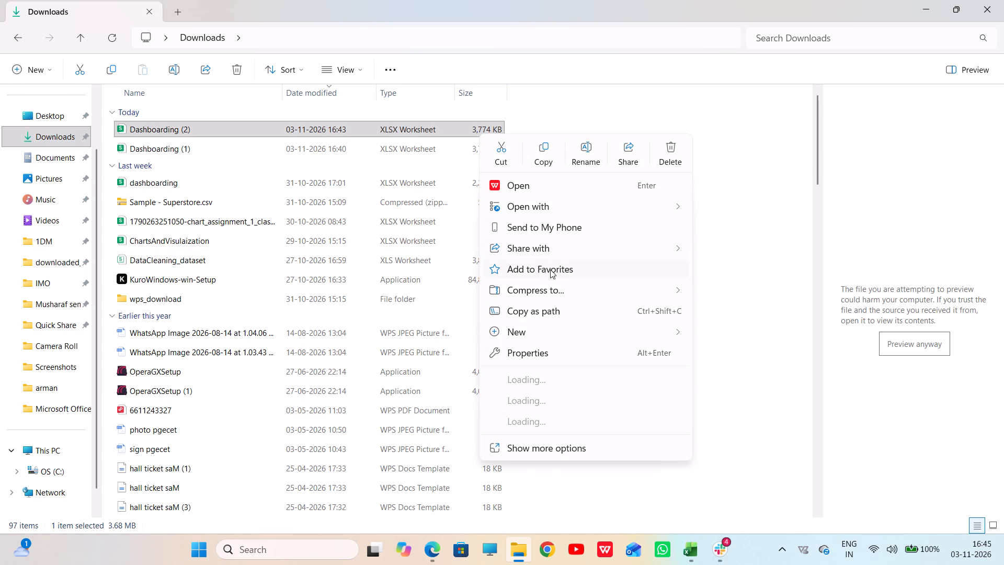
{"action": "left_click", "coordinate": [549, 200]}
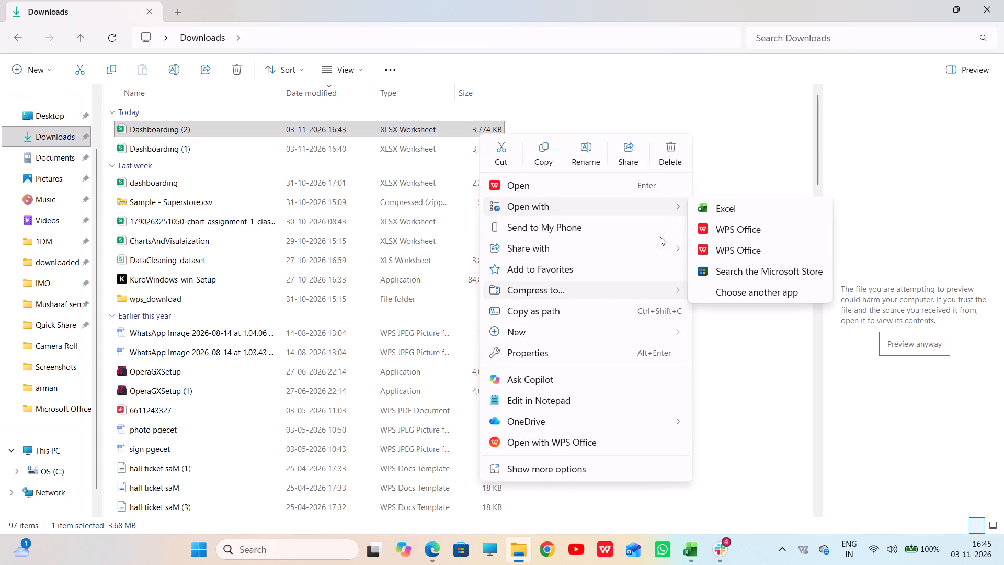
{"action": "left_click", "coordinate": [737, 210]}
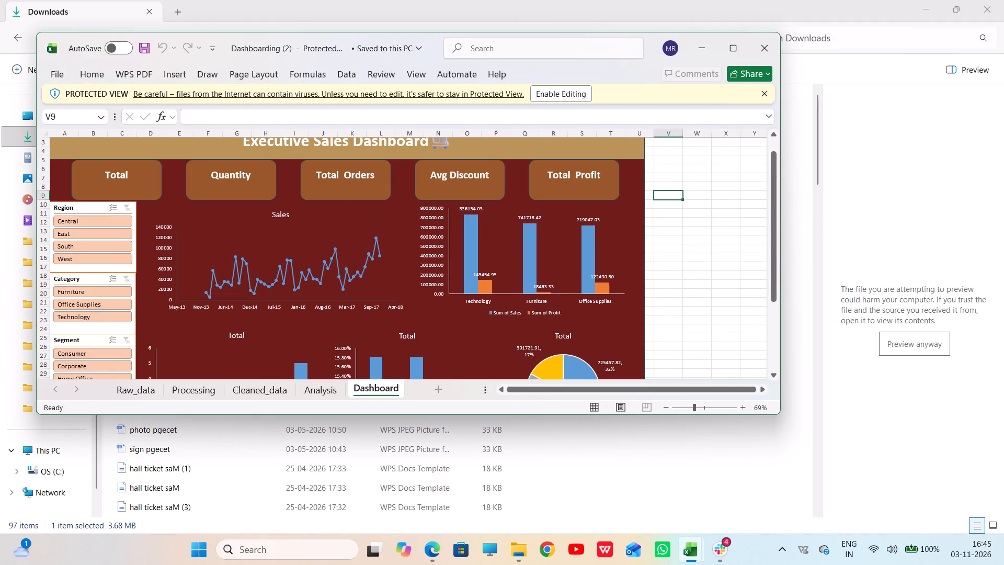
{"action": "left_click", "coordinate": [738, 48]}
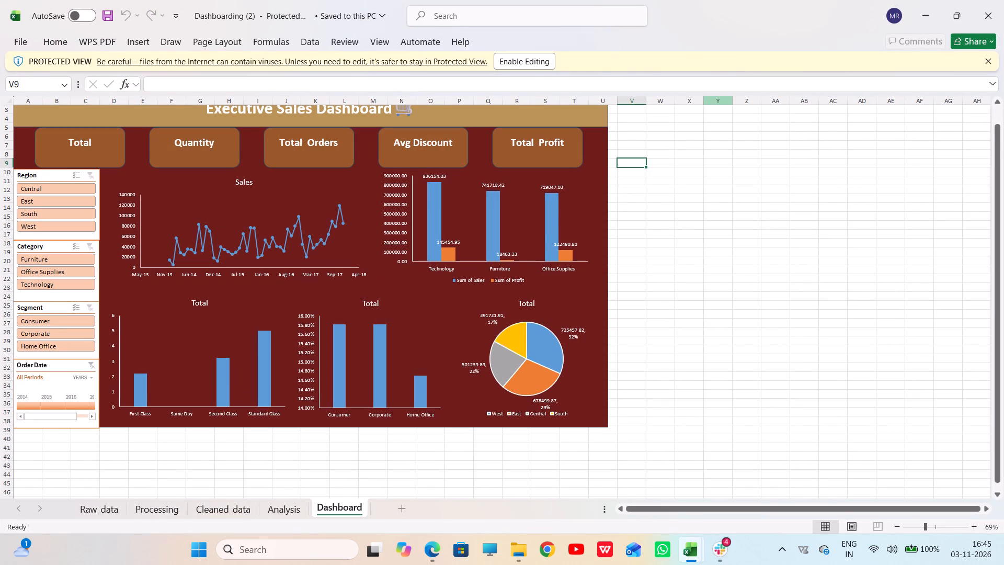
Enable editing of the protected workbook and turn on AutoSave by uploading it to OneDrive - Personal.
{"action": "left_click", "coordinate": [76, 16]}
{"action": "left_click", "coordinate": [77, 19]}
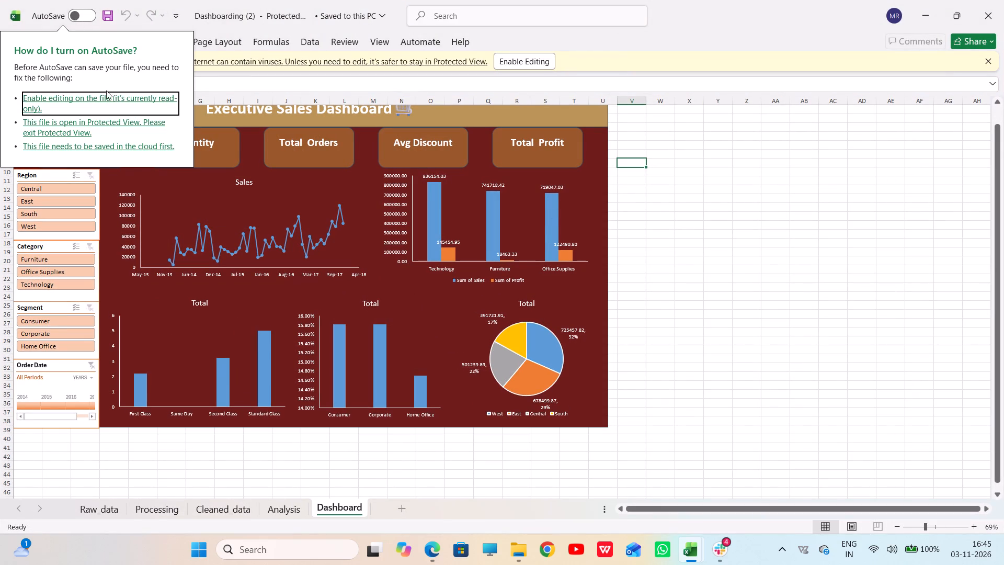
{"action": "left_click", "coordinate": [523, 65]}
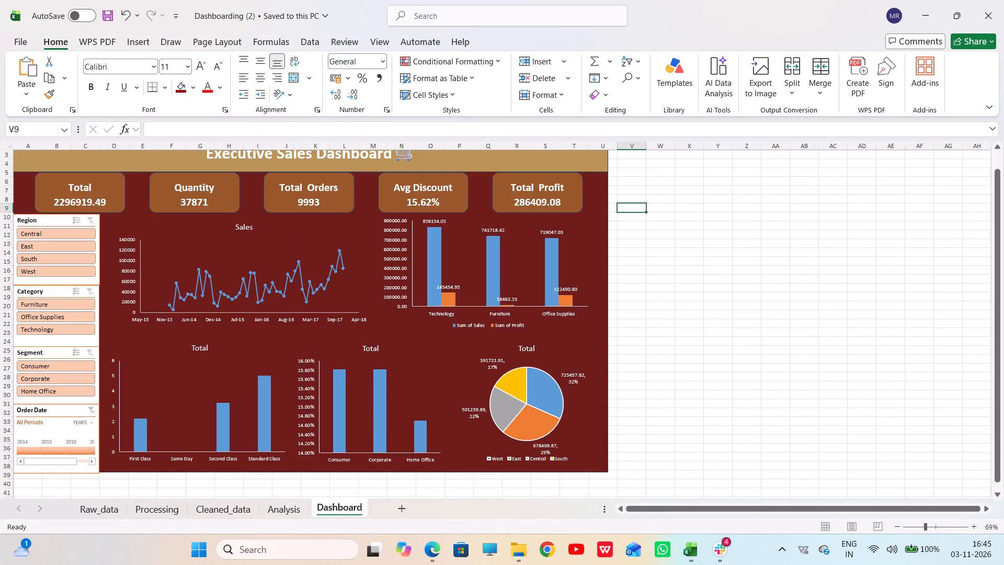
{"action": "left_click", "coordinate": [75, 14]}
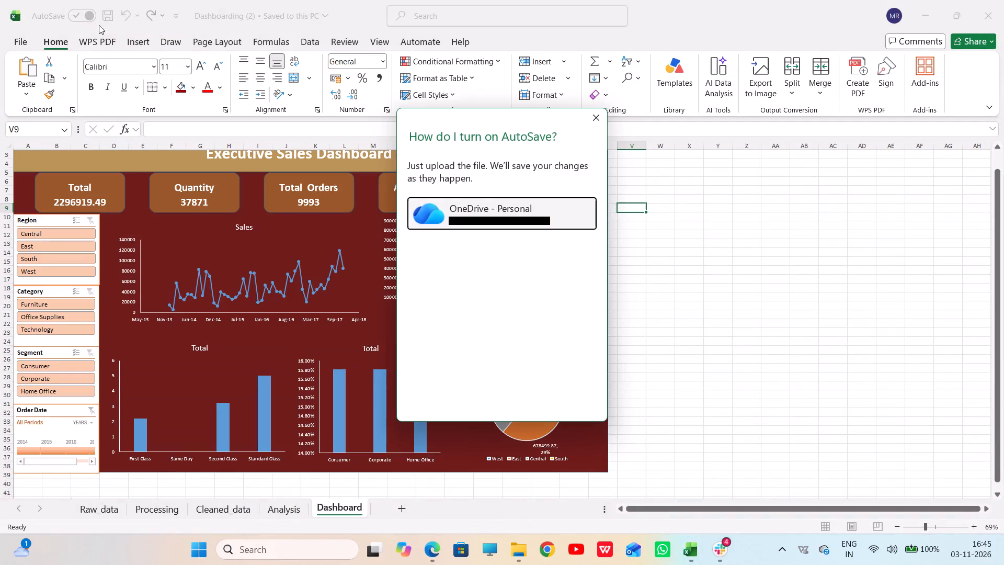
{"action": "left_click", "coordinate": [518, 206]}
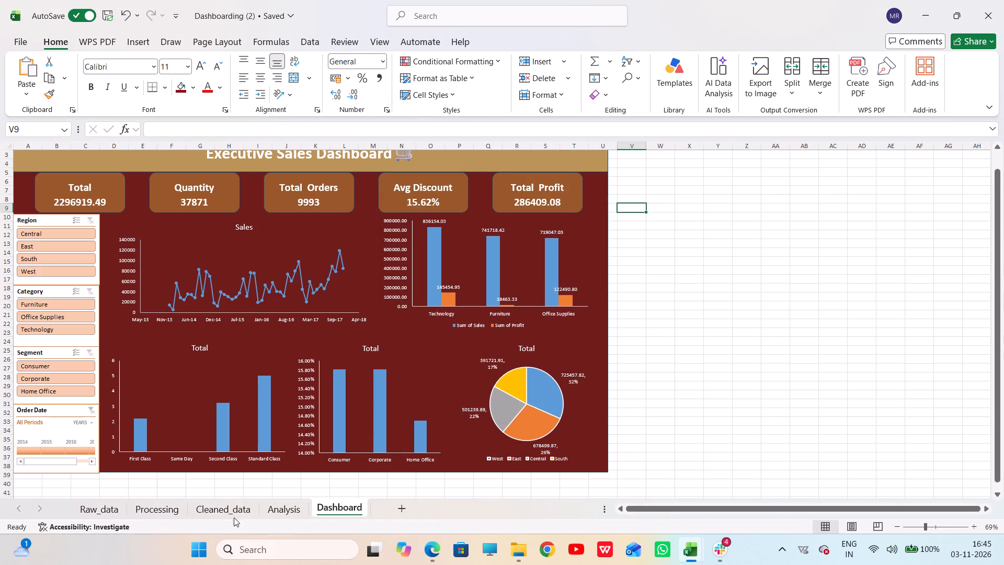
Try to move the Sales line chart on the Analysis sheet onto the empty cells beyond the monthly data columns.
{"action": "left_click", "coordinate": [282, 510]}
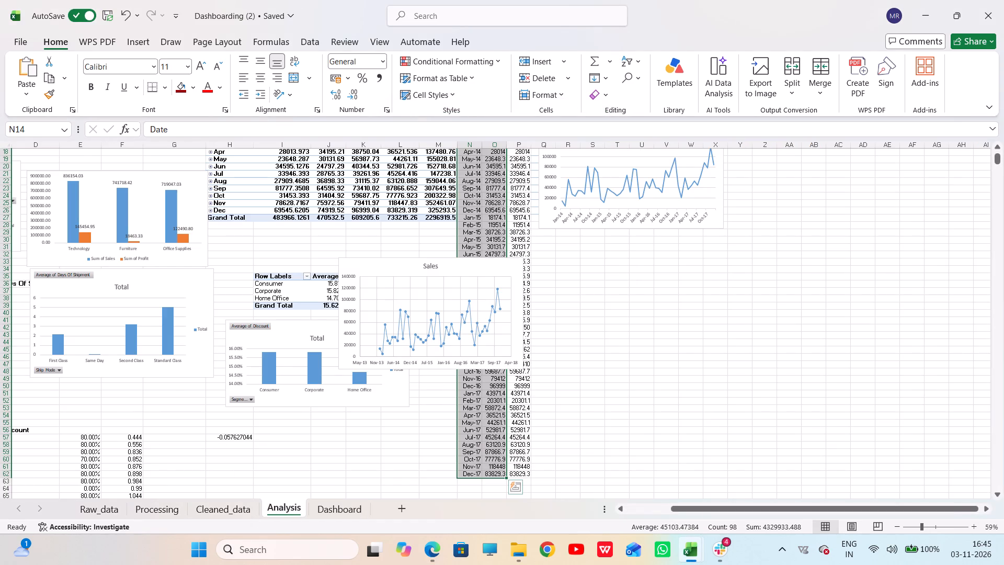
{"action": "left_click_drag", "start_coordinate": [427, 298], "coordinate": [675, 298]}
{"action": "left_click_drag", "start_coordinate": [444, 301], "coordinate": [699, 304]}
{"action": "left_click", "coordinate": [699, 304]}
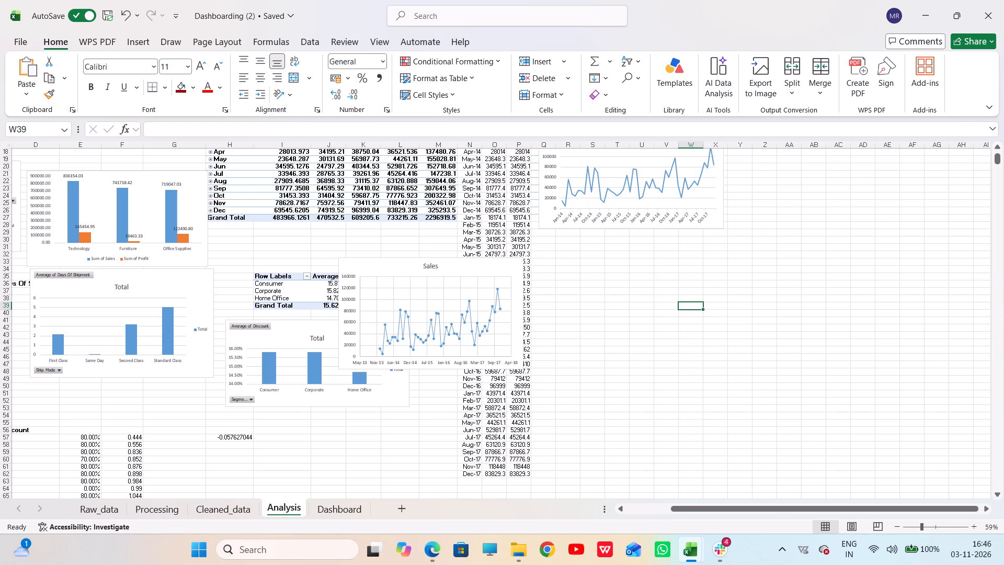
Examine the Sales, category and region charts on the Dashboard sheet, including the region pie chart's PivotChart fields.
{"action": "left_click", "coordinate": [346, 508]}
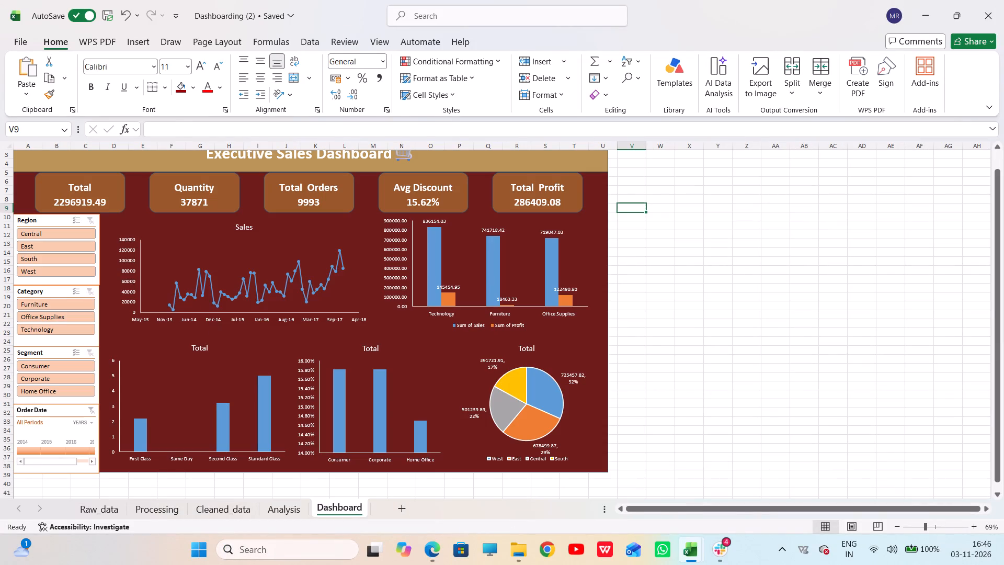
{"action": "left_click", "coordinate": [211, 277]}
{"action": "left_click", "coordinate": [430, 268]}
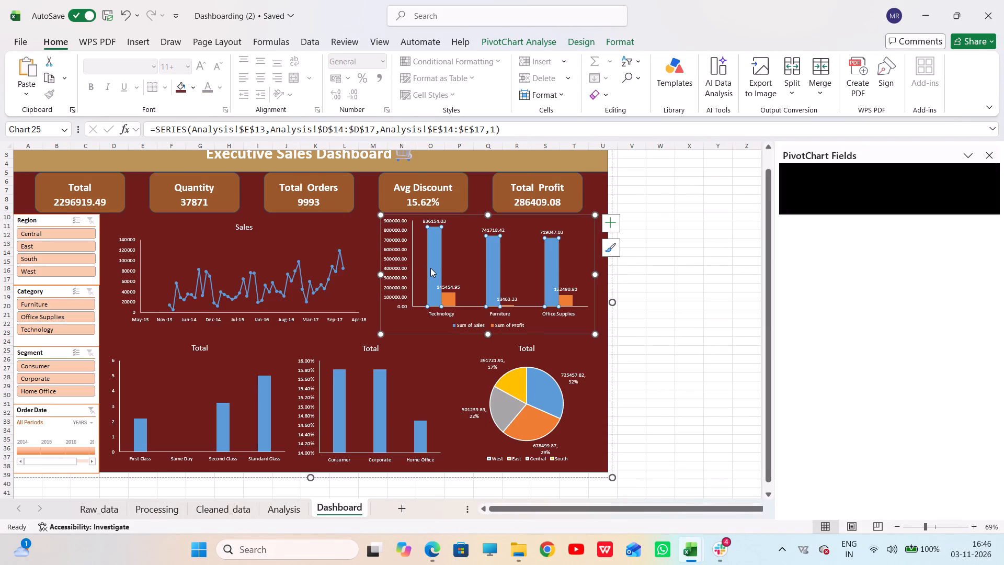
{"action": "left_click", "coordinate": [273, 287]}
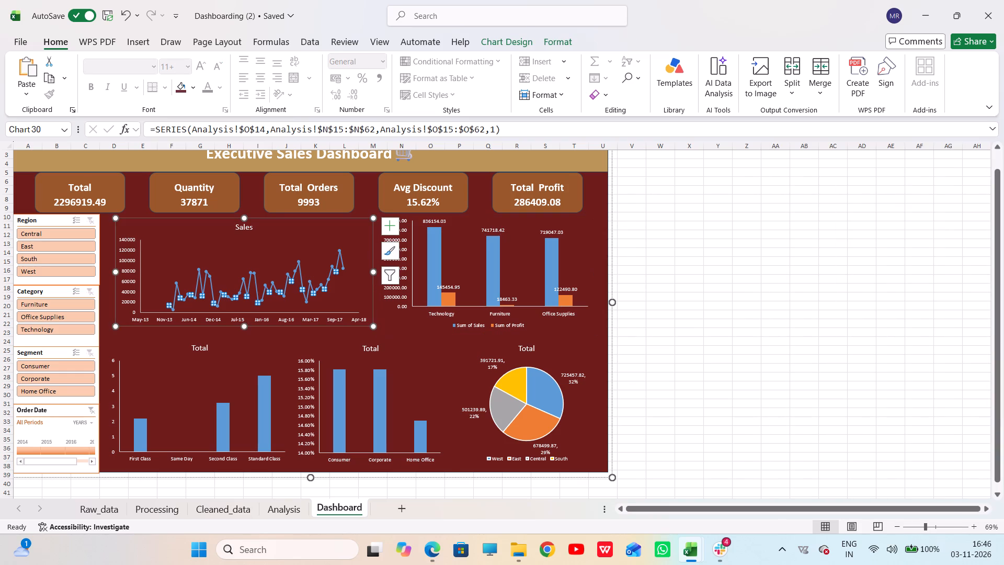
{"action": "left_click", "coordinate": [533, 387]}
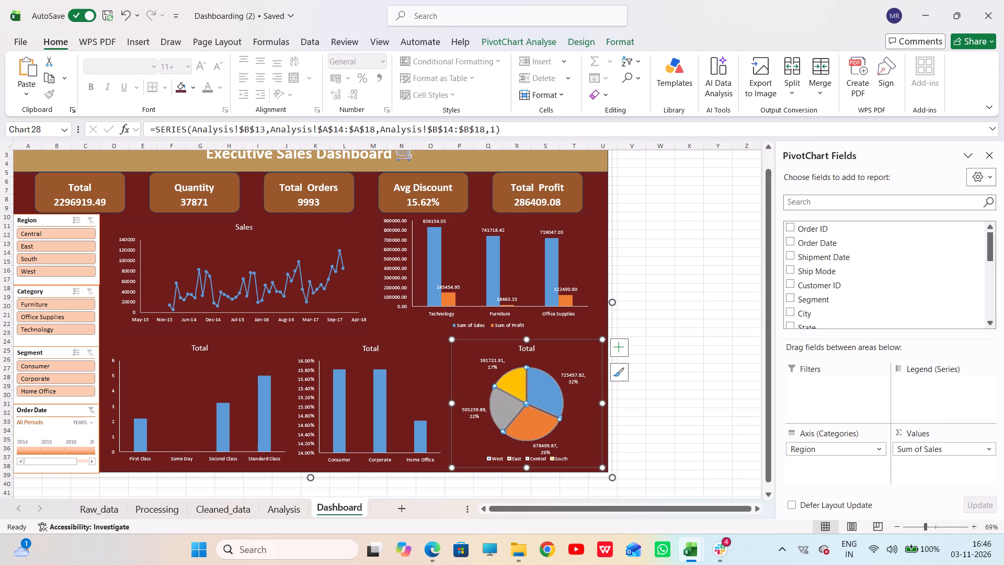
{"action": "scroll", "coordinate": [839, 292], "scroll_direction": "up", "scroll_amount": 6}
{"action": "scroll", "coordinate": [833, 290], "scroll_direction": "down", "scroll_amount": 8}
{"action": "scroll", "coordinate": [829, 276], "scroll_direction": "up", "scroll_amount": 4}
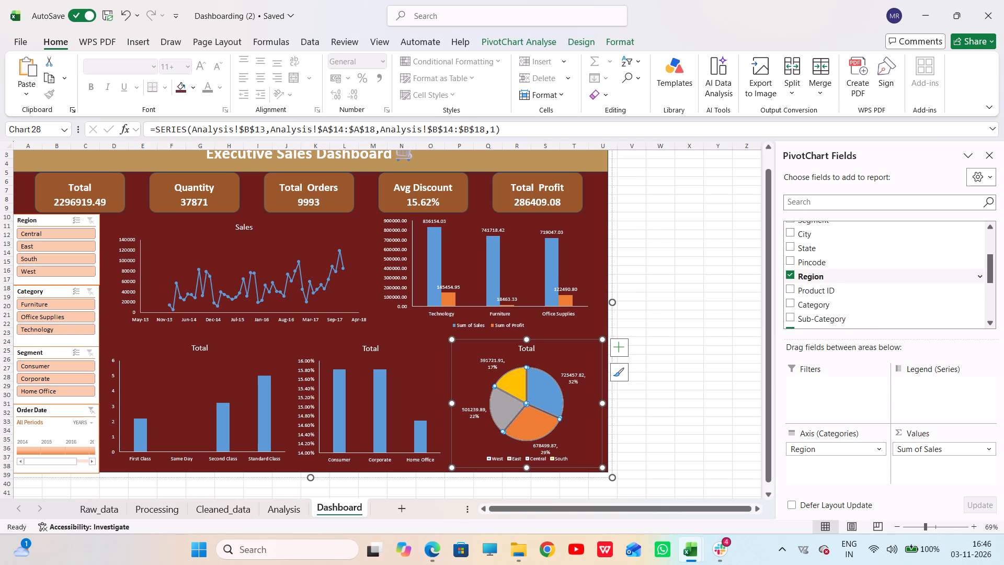
{"action": "scroll", "coordinate": [820, 282], "scroll_direction": "down", "scroll_amount": 1}
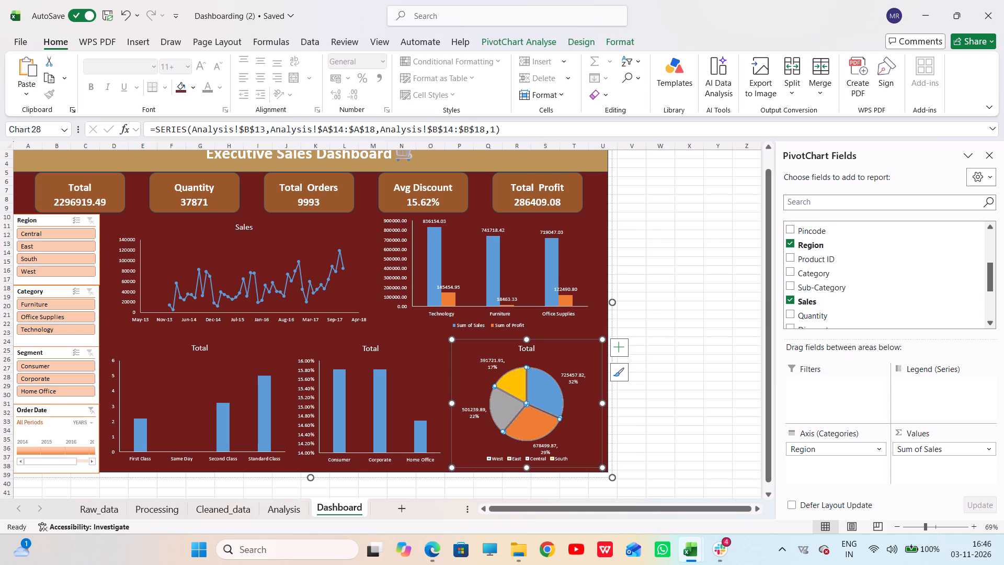
Copy the category PivotTable of sales and profit, D13:F18, on the Analysis sheet.
{"action": "left_click", "coordinate": [284, 514]}
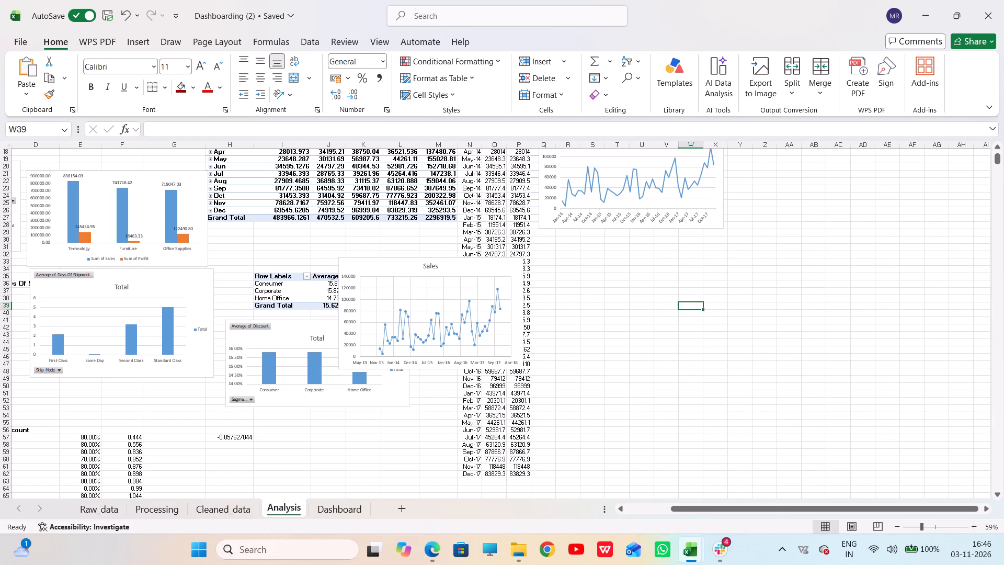
{"action": "scroll", "coordinate": [403, 233], "scroll_direction": "up", "scroll_amount": 4}
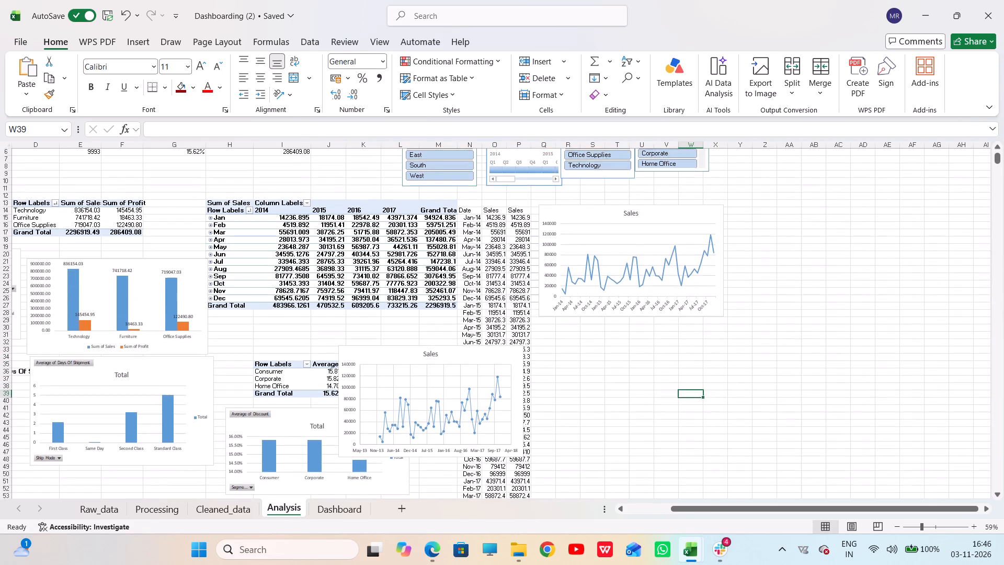
{"action": "scroll", "coordinate": [360, 260], "scroll_direction": "up", "scroll_amount": 6}
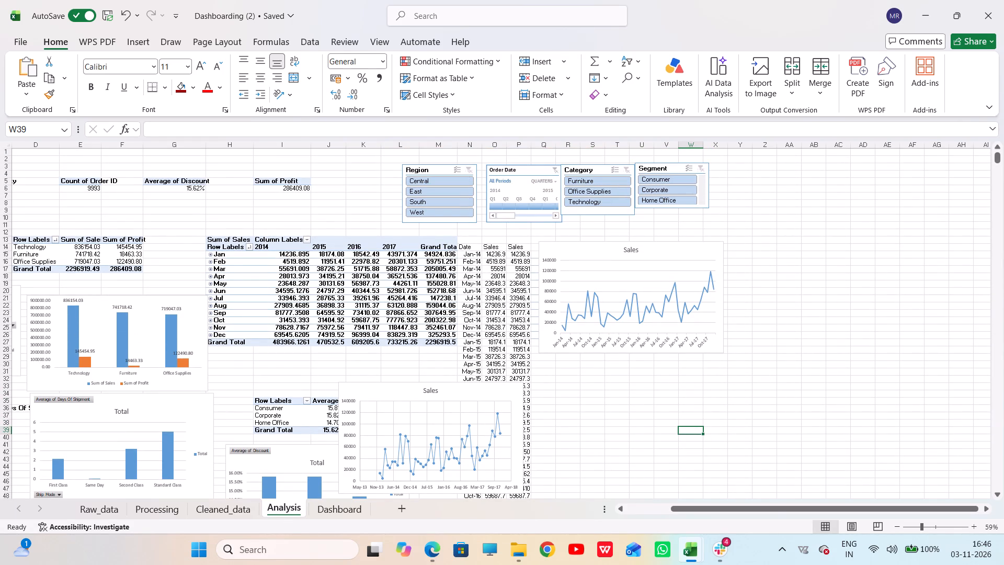
{"action": "scroll", "coordinate": [228, 273], "scroll_direction": "down", "scroll_amount": 3}
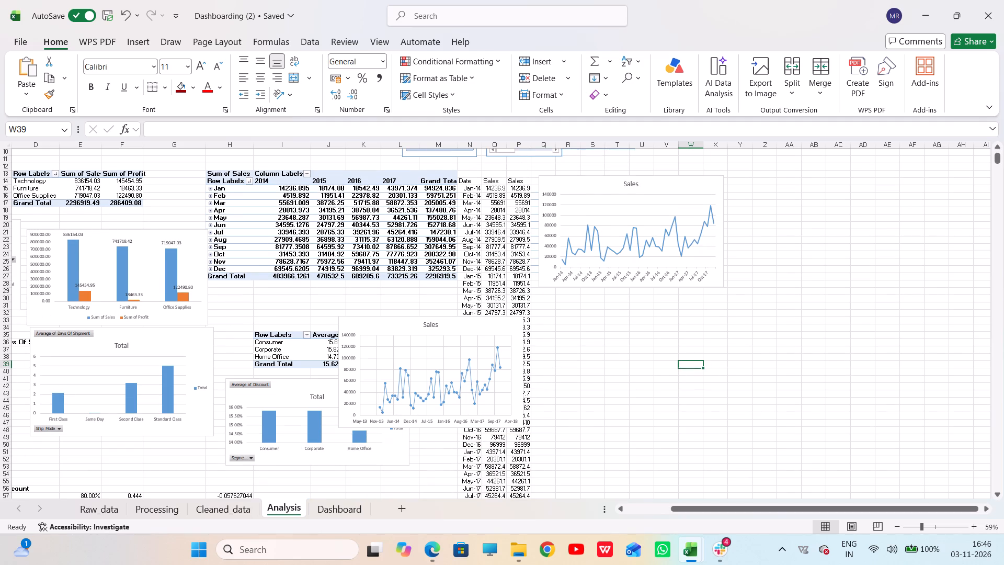
{"action": "scroll", "coordinate": [220, 276], "scroll_direction": "up", "scroll_amount": 3}
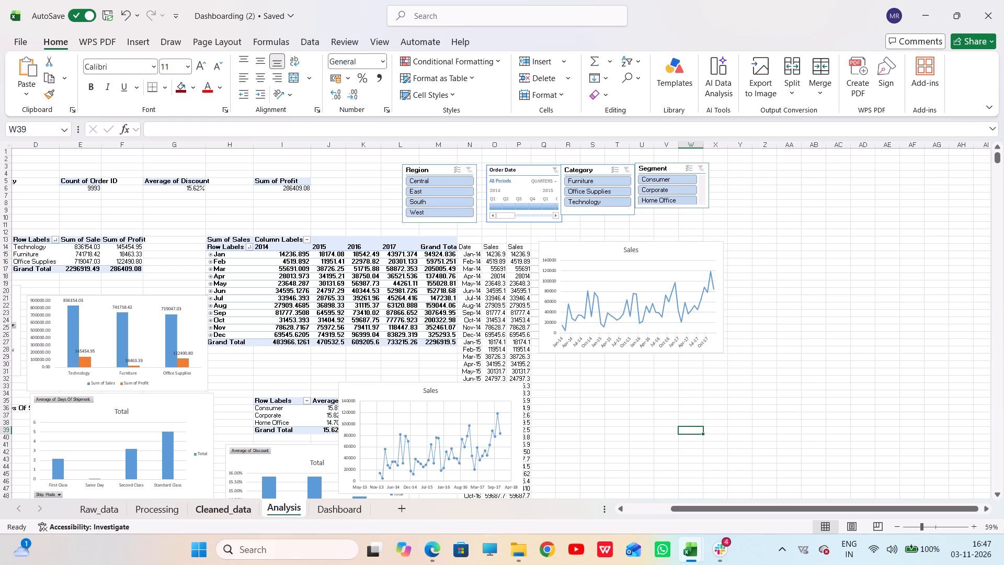
{"action": "left_click_drag", "start_coordinate": [17, 240], "coordinate": [65, 264]}
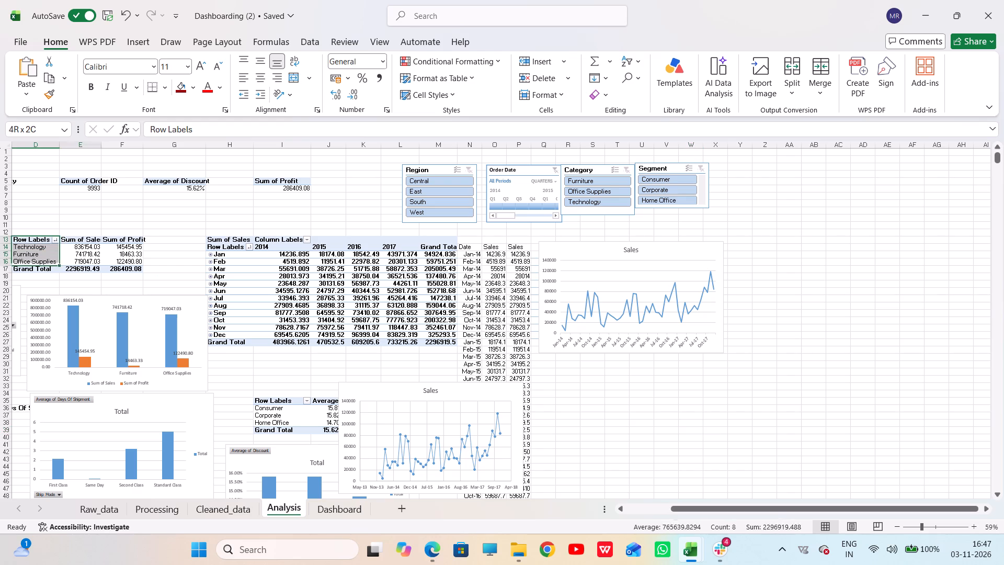
{"action": "left_click_drag", "start_coordinate": [65, 264], "coordinate": [133, 275]}
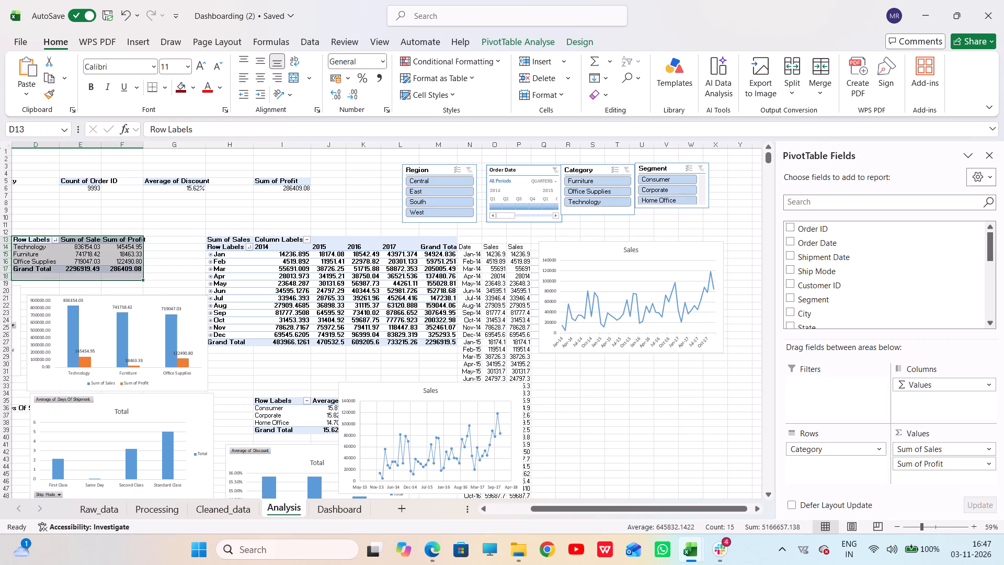
{"action": "key", "text": "ctrl+c"}
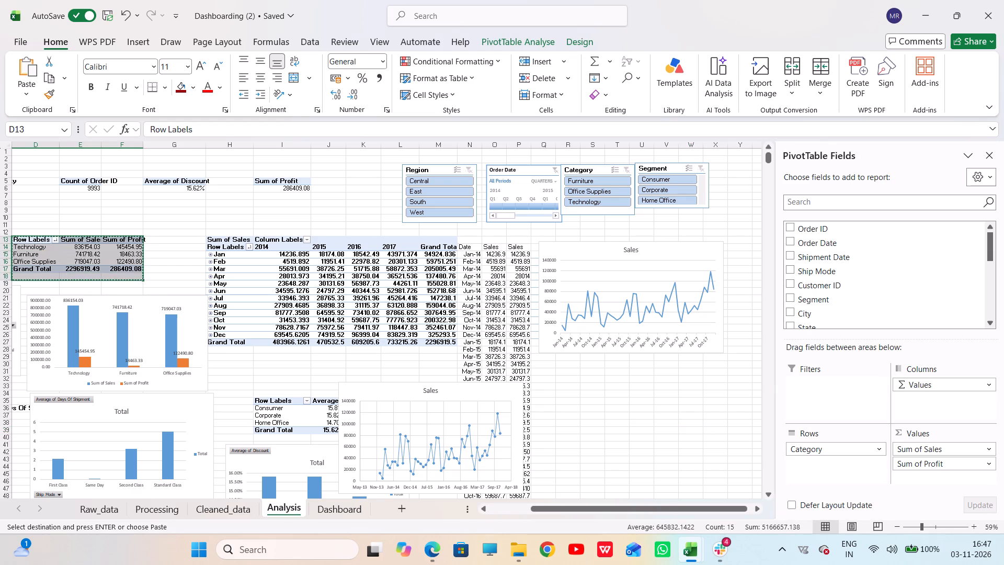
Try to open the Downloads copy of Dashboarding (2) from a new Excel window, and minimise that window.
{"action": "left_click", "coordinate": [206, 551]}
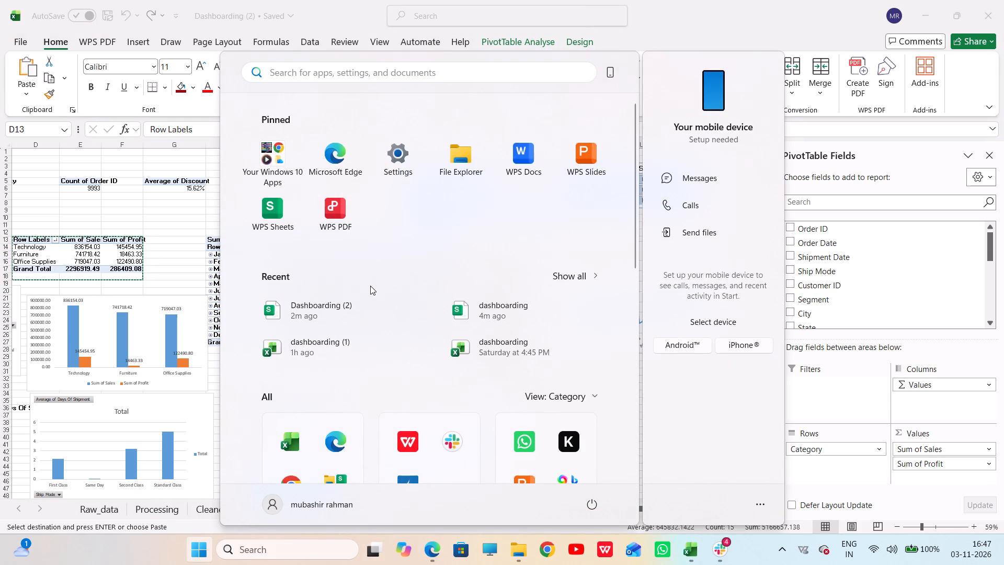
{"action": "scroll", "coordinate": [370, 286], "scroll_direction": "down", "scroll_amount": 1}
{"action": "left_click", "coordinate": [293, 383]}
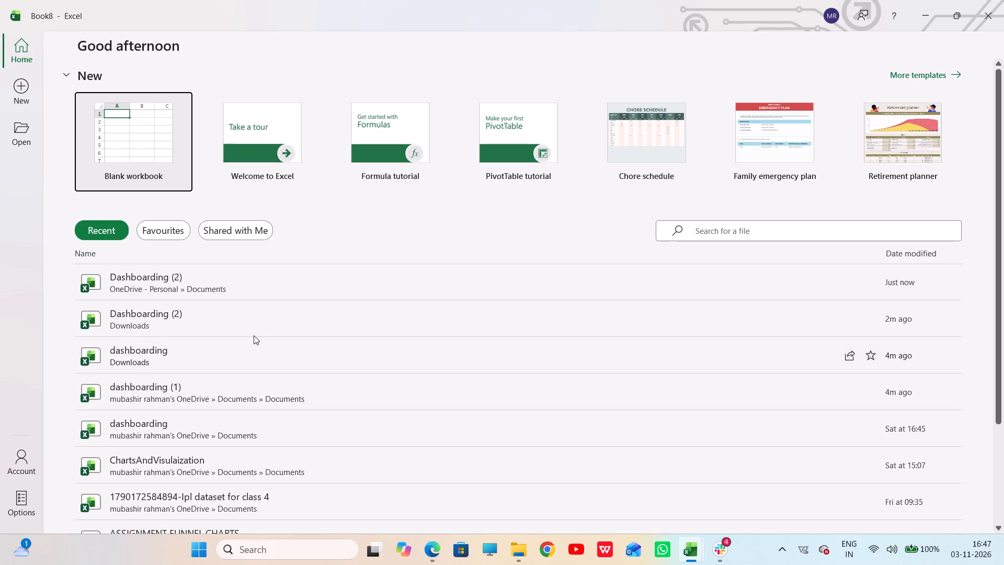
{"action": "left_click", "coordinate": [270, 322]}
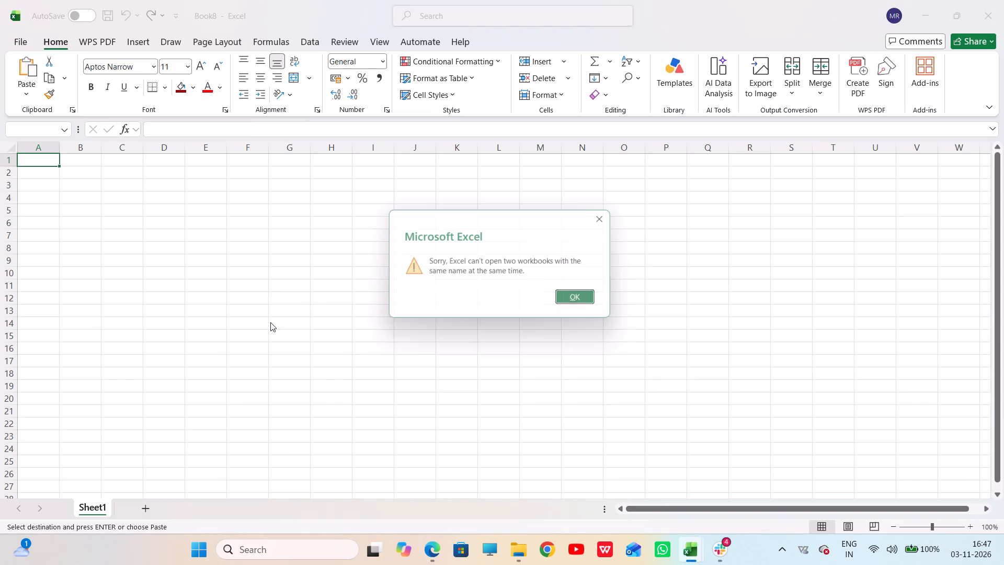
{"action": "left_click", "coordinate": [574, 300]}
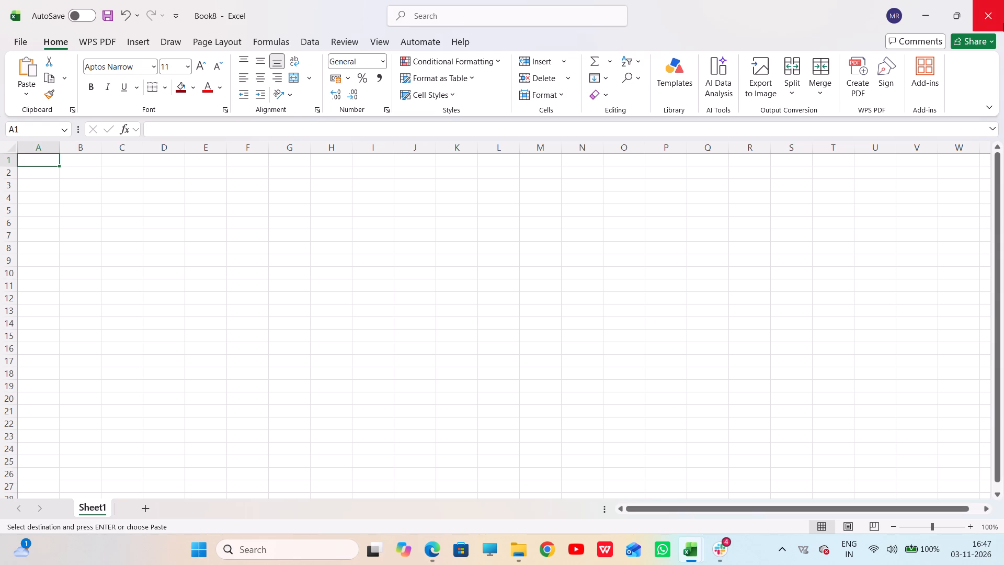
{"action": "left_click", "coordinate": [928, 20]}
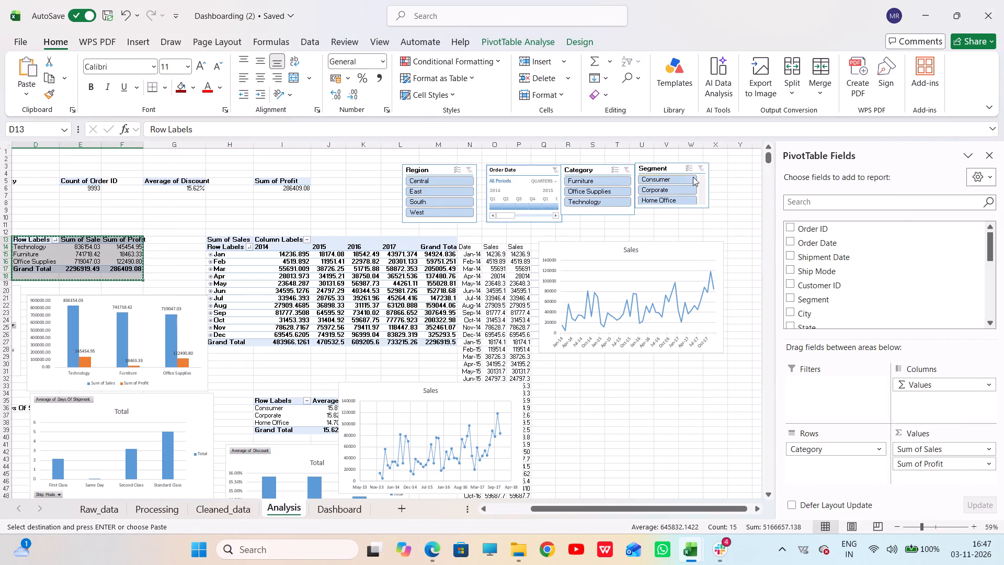
Review the Executive Sales Dashboard's charts and slicers on the Dashboard sheet.
{"action": "left_click", "coordinate": [665, 458]}
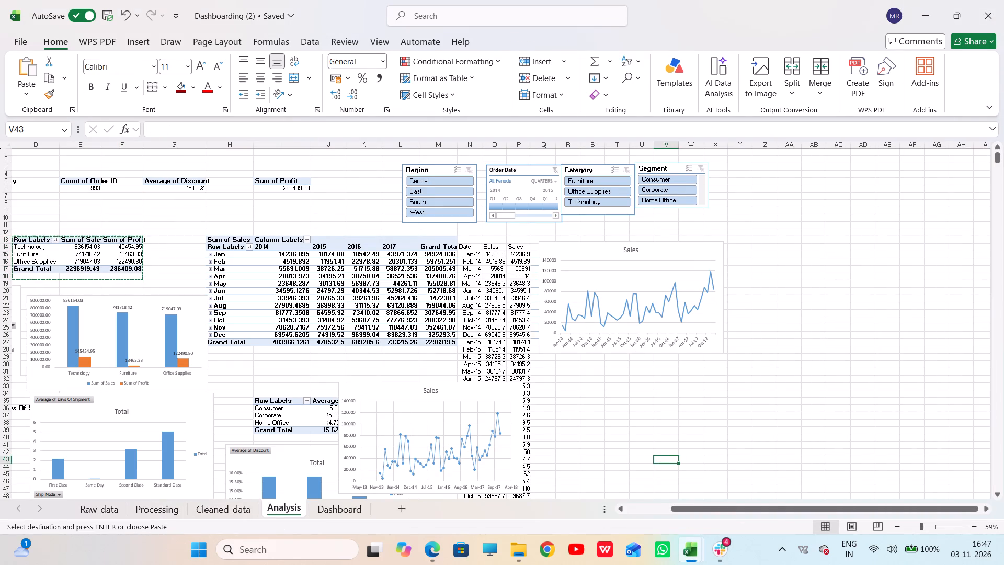
{"action": "left_click", "coordinate": [805, 404]}
{"action": "left_click", "coordinate": [839, 319]}
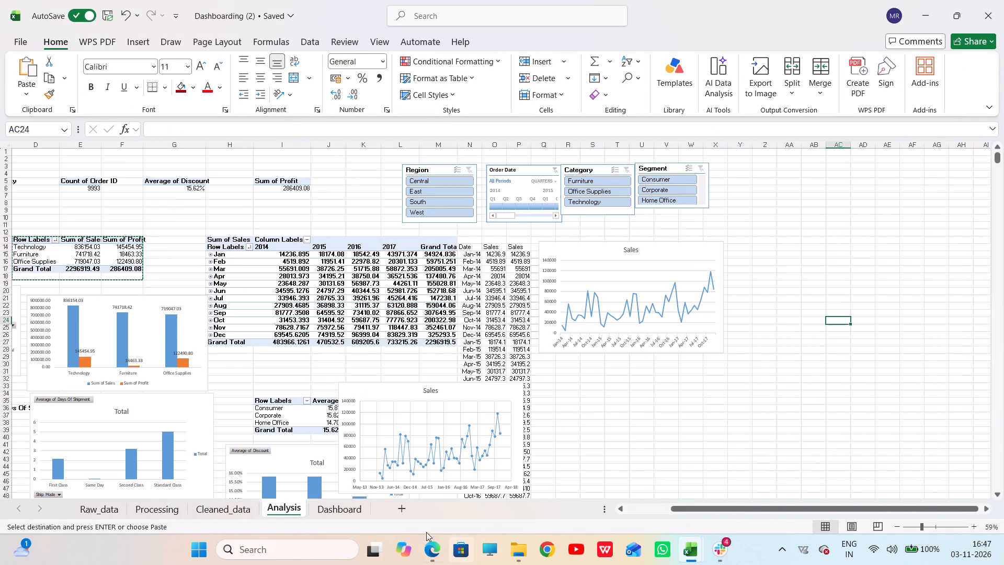
{"action": "left_click", "coordinate": [343, 501]}
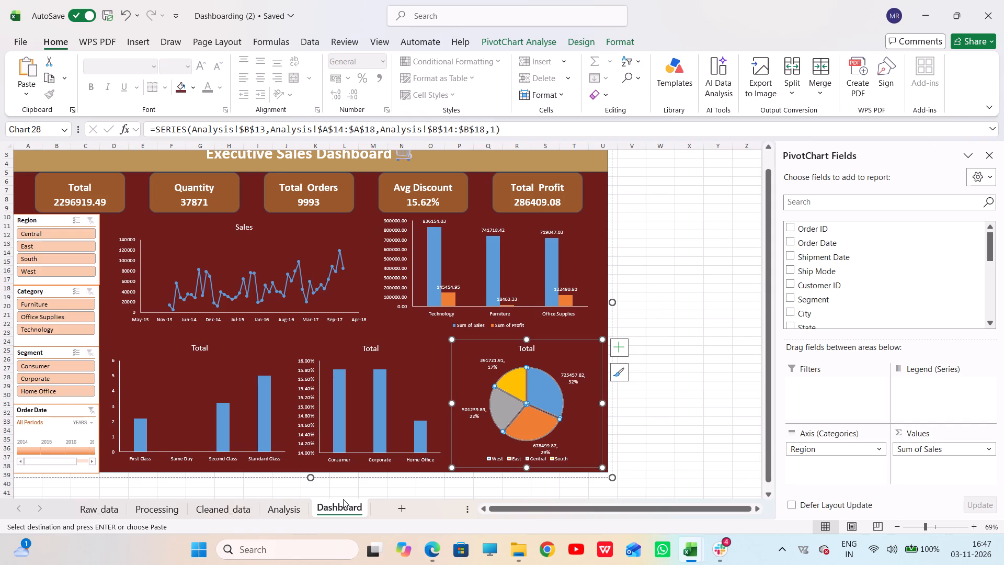
{"action": "scroll", "coordinate": [491, 445], "scroll_direction": "down", "scroll_amount": 2}
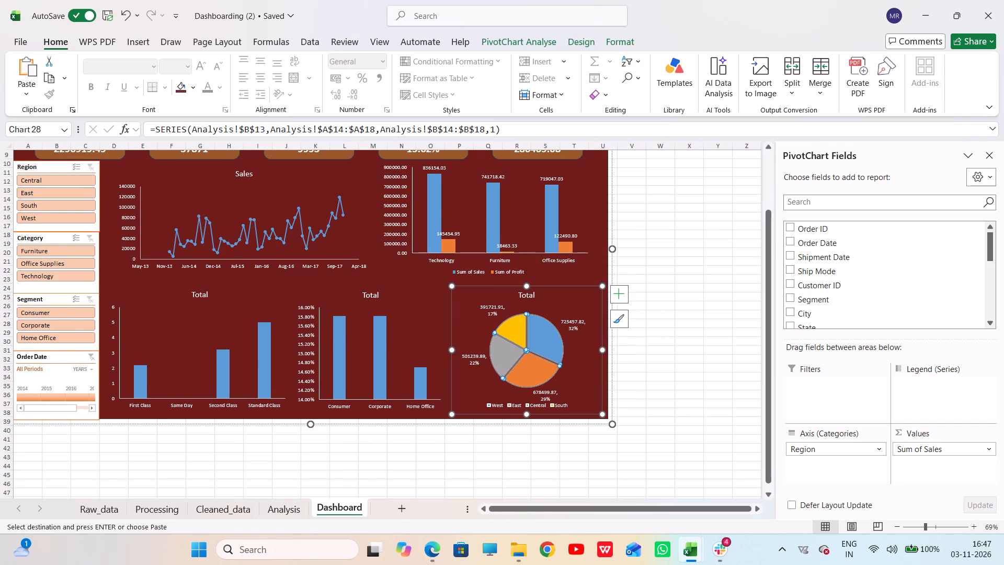
{"action": "scroll", "coordinate": [491, 445], "scroll_direction": "up", "scroll_amount": 2}
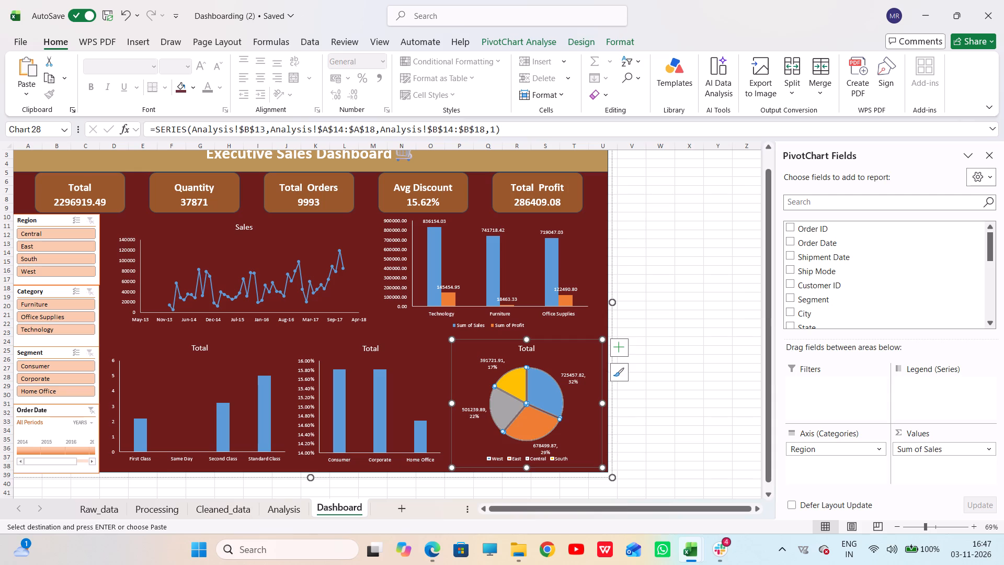
{"action": "left_click", "coordinate": [665, 295]}
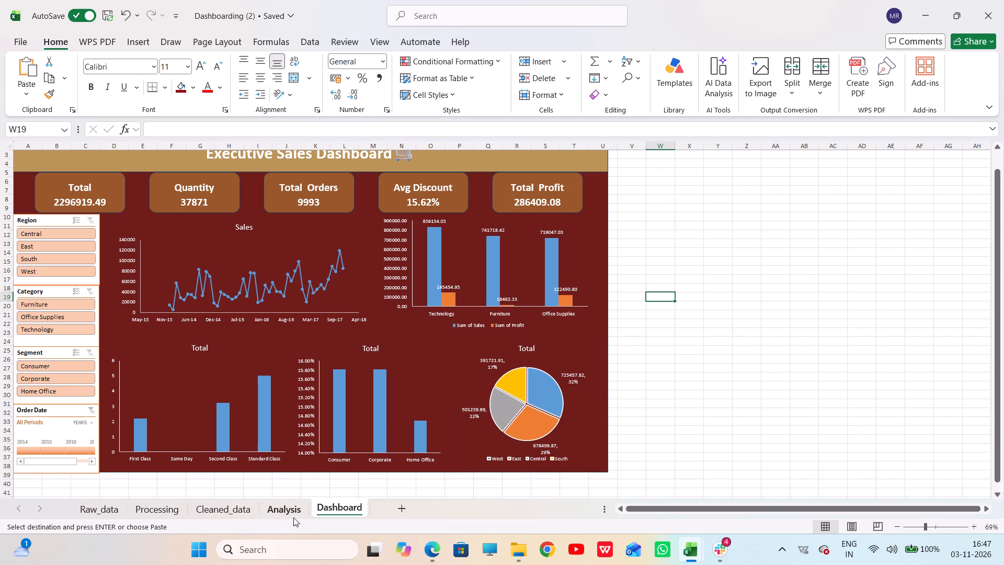
On the Analysis sheet, filter the Region slicer to Central and reposition and resize it level with the neighbouring slicers.
{"action": "left_click", "coordinate": [293, 508]}
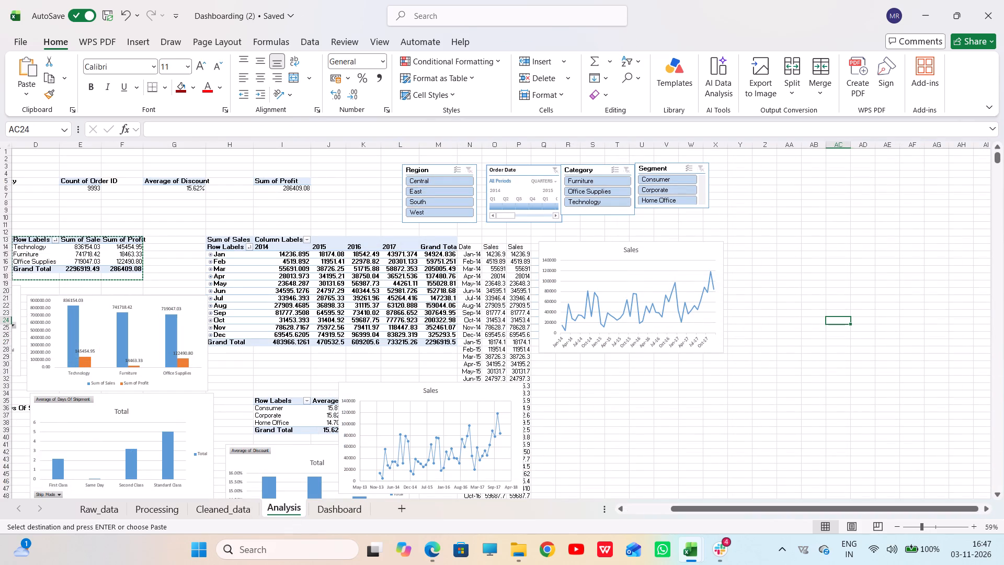
{"action": "left_click_drag", "start_coordinate": [448, 166], "coordinate": [451, 182]}
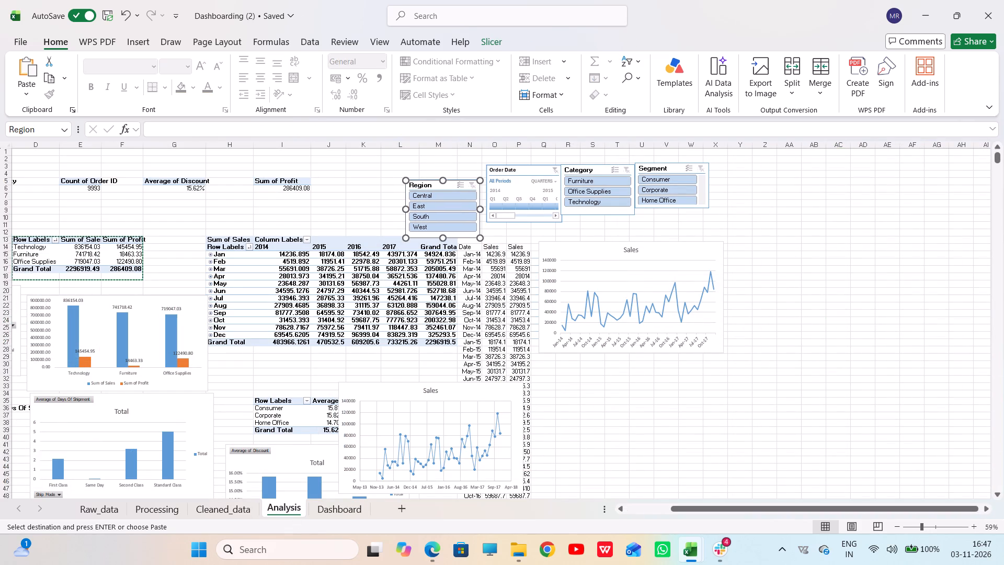
{"action": "left_click_drag", "start_coordinate": [449, 194], "coordinate": [438, 179]}
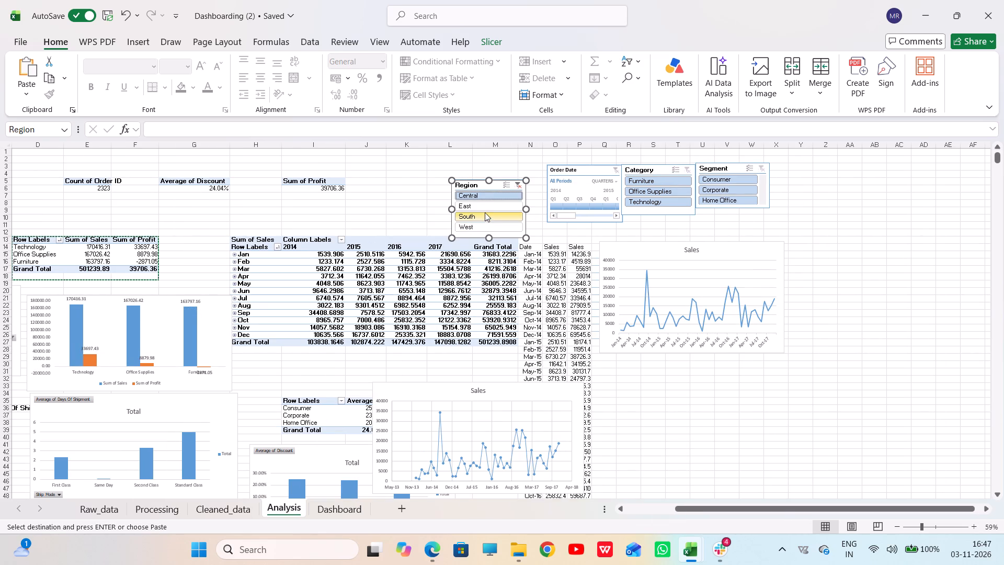
{"action": "left_click_drag", "start_coordinate": [488, 179], "coordinate": [441, 162]}
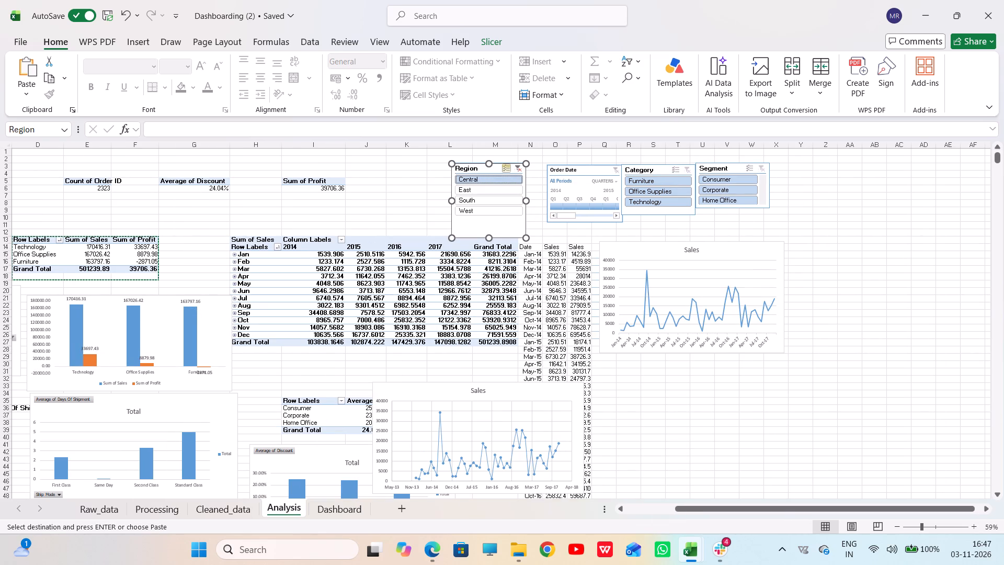
{"action": "left_click_drag", "start_coordinate": [527, 237], "coordinate": [525, 221]}
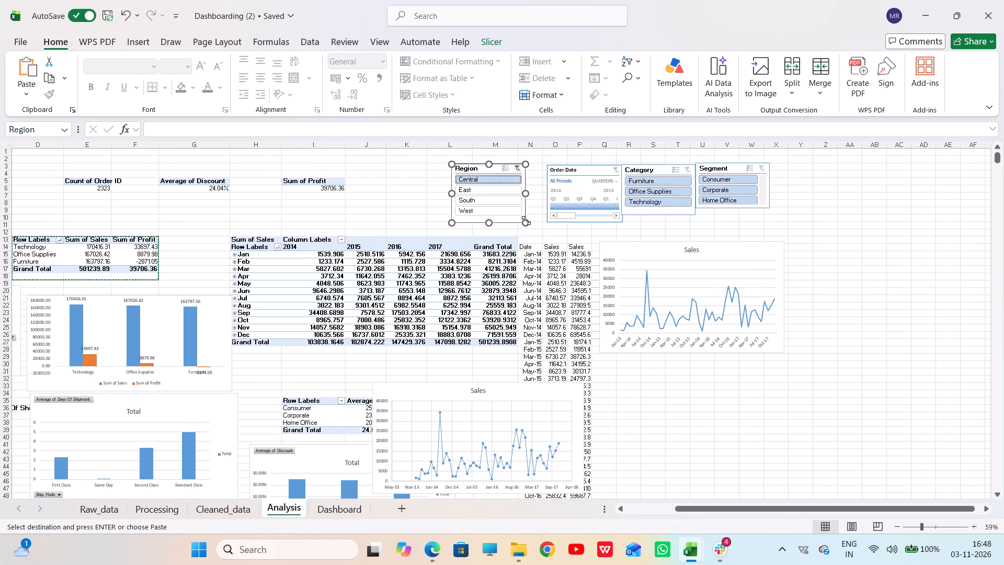
{"action": "left_click", "coordinate": [830, 207]}
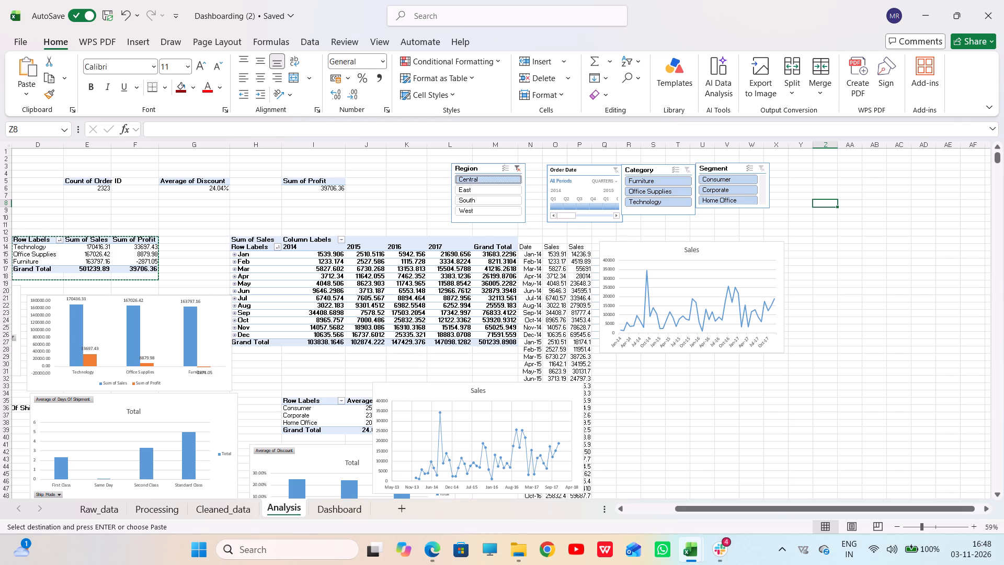
Look through the Cleaned_data, Processing and Raw_data sheets, and return to Processing.
{"action": "left_click", "coordinate": [221, 502]}
{"action": "left_click", "coordinate": [164, 507]}
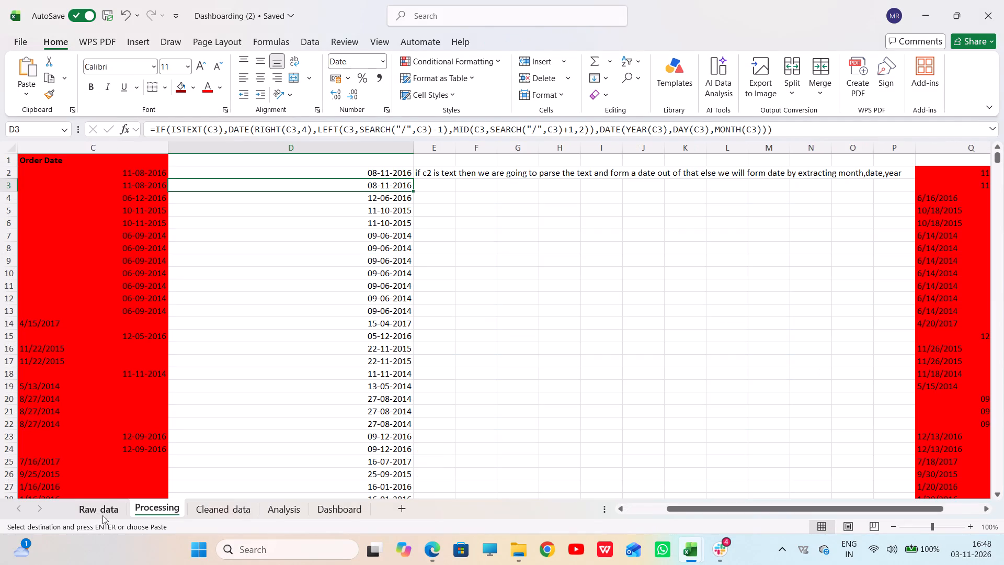
{"action": "left_click", "coordinate": [105, 503]}
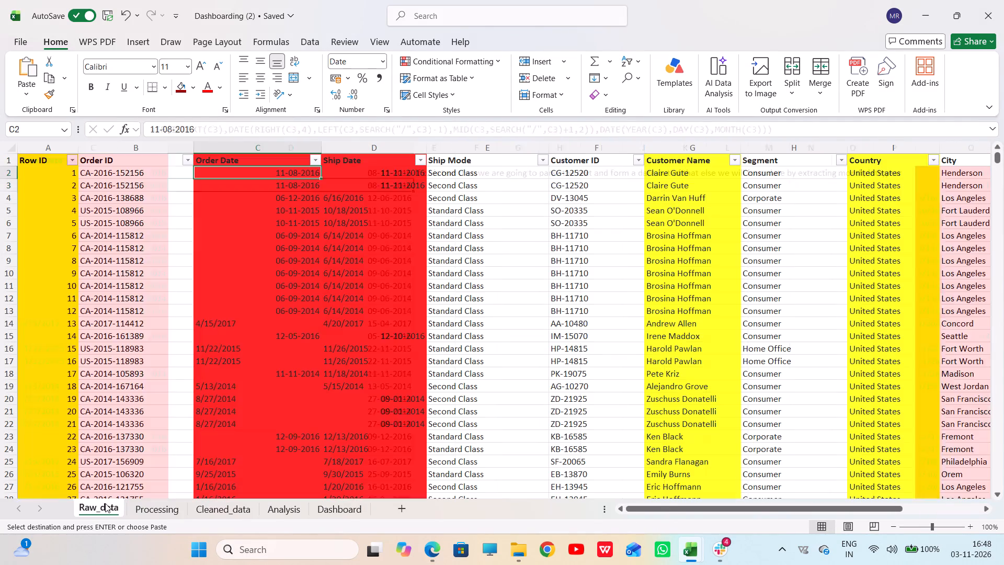
{"action": "left_click", "coordinate": [165, 507]}
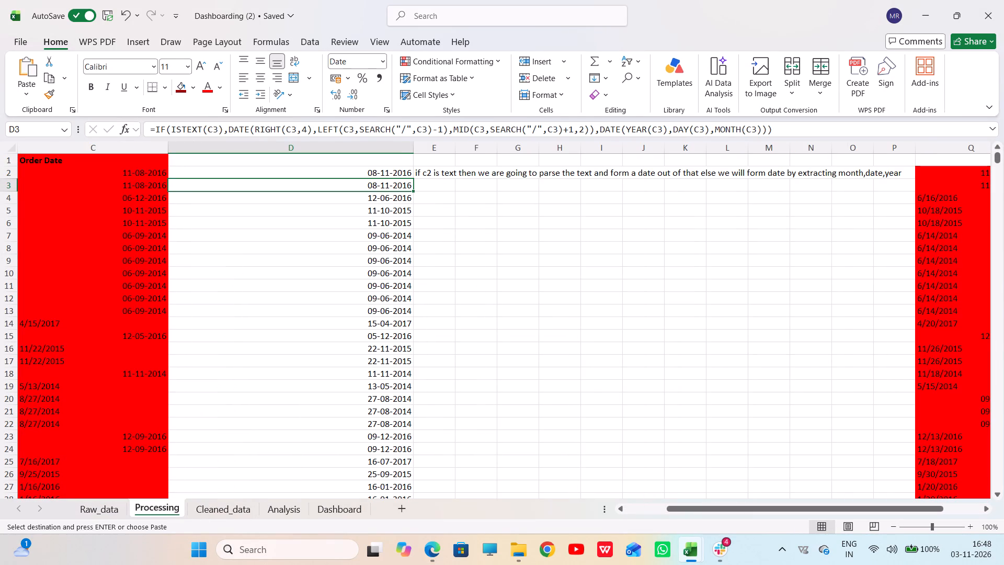
Delete the note explaining the date-parsing formula from row 2, columns E to P, on the Processing sheet.
{"action": "left_click_drag", "start_coordinate": [419, 172], "coordinate": [894, 166]}
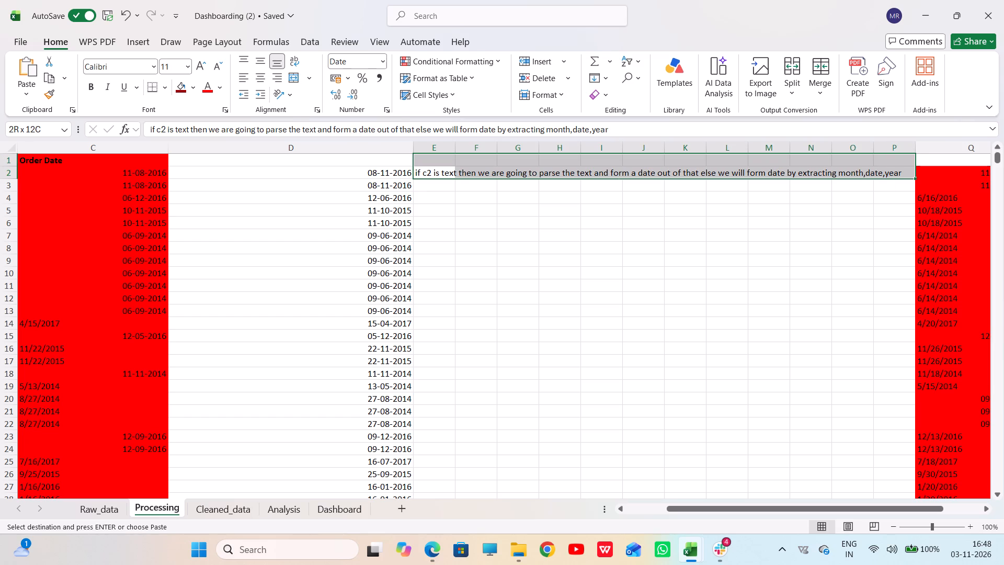
{"action": "left_click_drag", "start_coordinate": [894, 166], "coordinate": [885, 176]}
{"action": "key", "text": "Delete"}
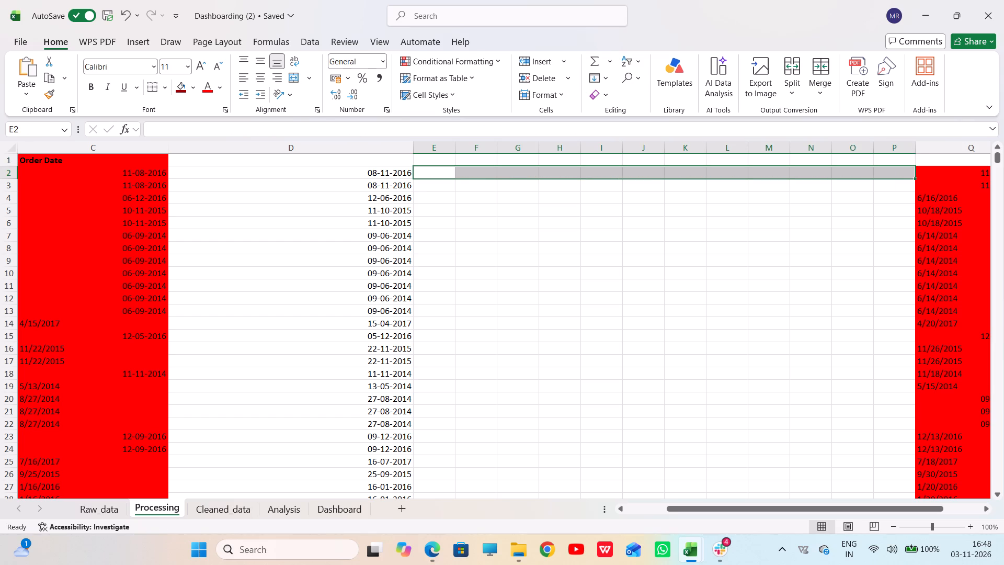
Look through the Dashboard, Analysis, Cleaned_data, Processing and Raw_data sheets, and return to Analysis.
{"action": "left_click", "coordinate": [350, 504]}
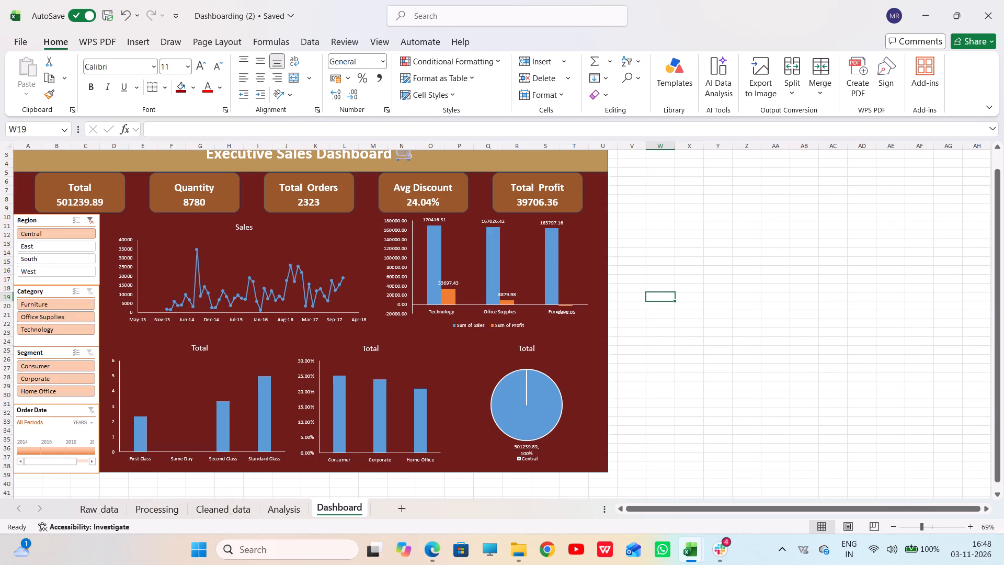
{"action": "left_click", "coordinate": [281, 505]}
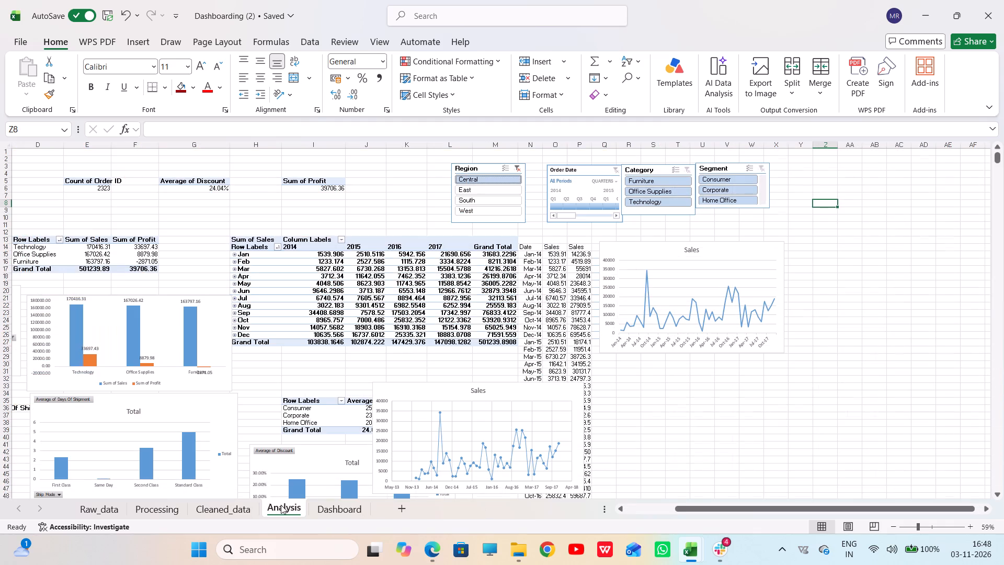
{"action": "left_click", "coordinate": [255, 513]}
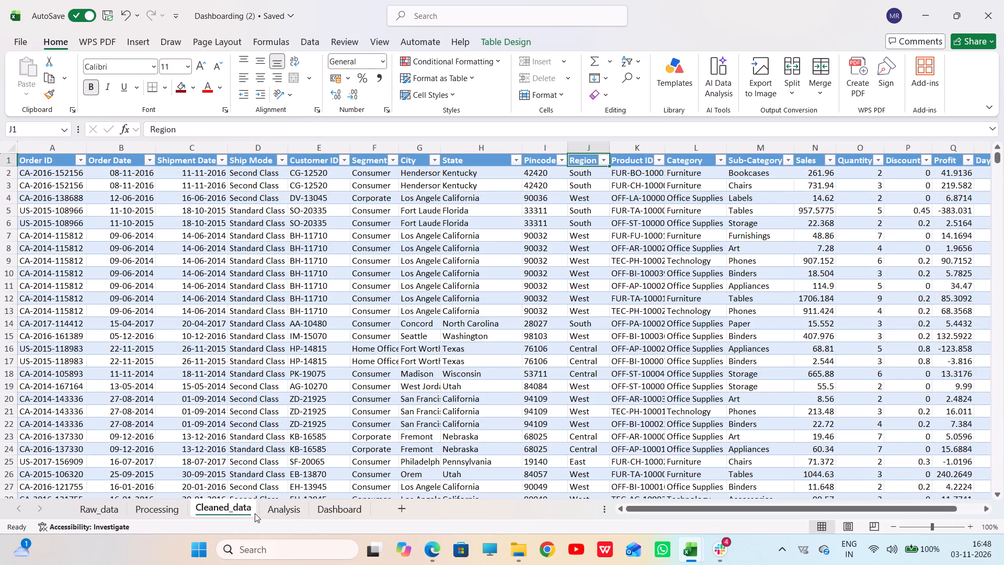
{"action": "left_click", "coordinate": [166, 508]}
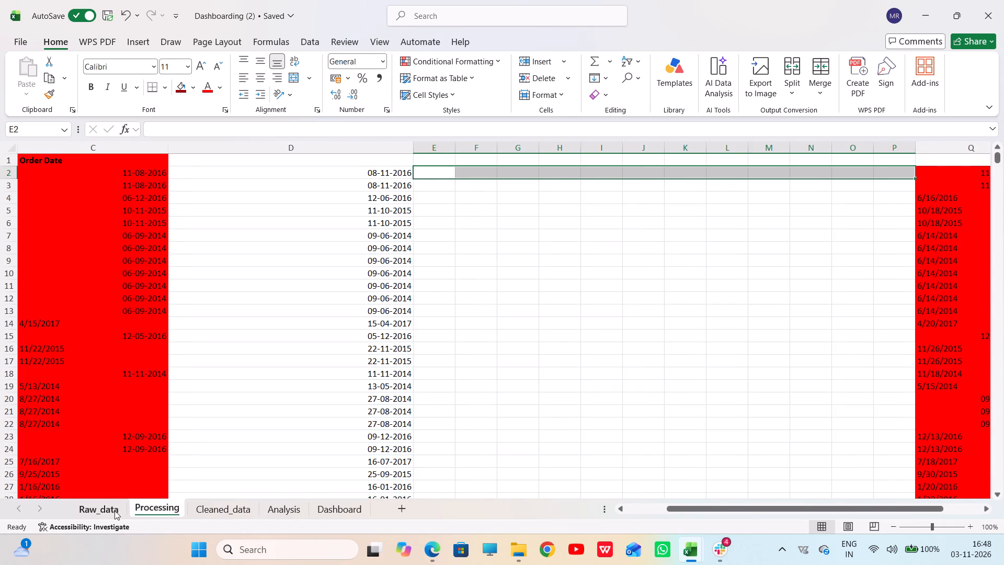
{"action": "left_click", "coordinate": [115, 511]}
{"action": "scroll", "coordinate": [290, 415], "scroll_direction": "up", "scroll_amount": 3}
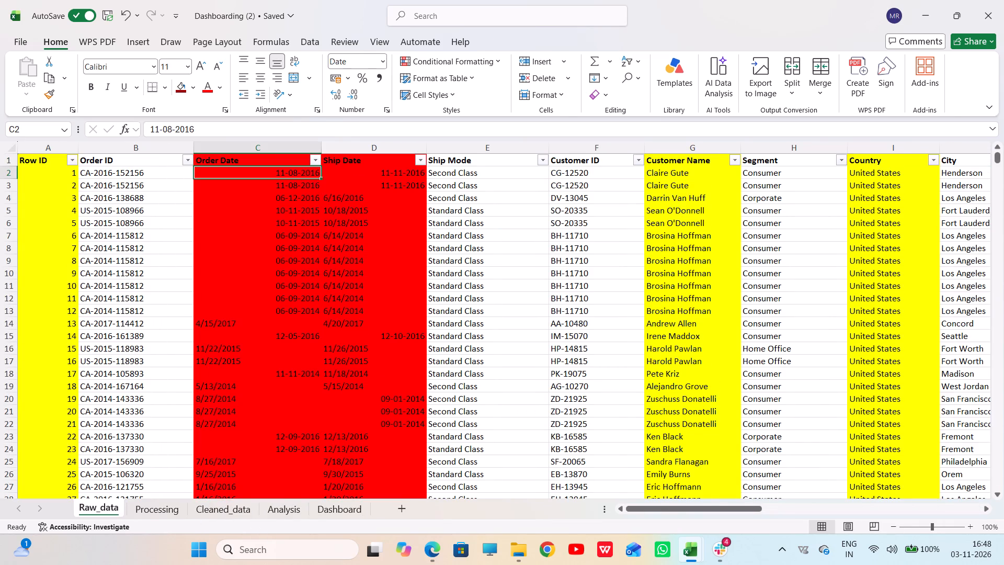
{"action": "scroll", "coordinate": [589, 326], "scroll_direction": "down", "scroll_amount": 3}
{"action": "scroll", "coordinate": [589, 326], "scroll_direction": "up", "scroll_amount": 4}
{"action": "scroll", "coordinate": [589, 326], "scroll_direction": "down", "scroll_amount": 5}
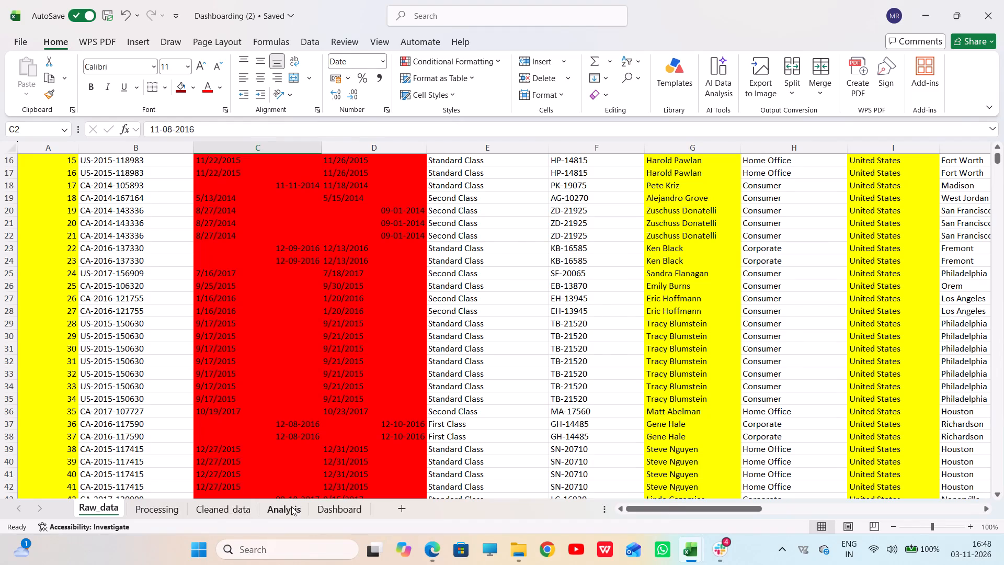
{"action": "left_click", "coordinate": [291, 507]}
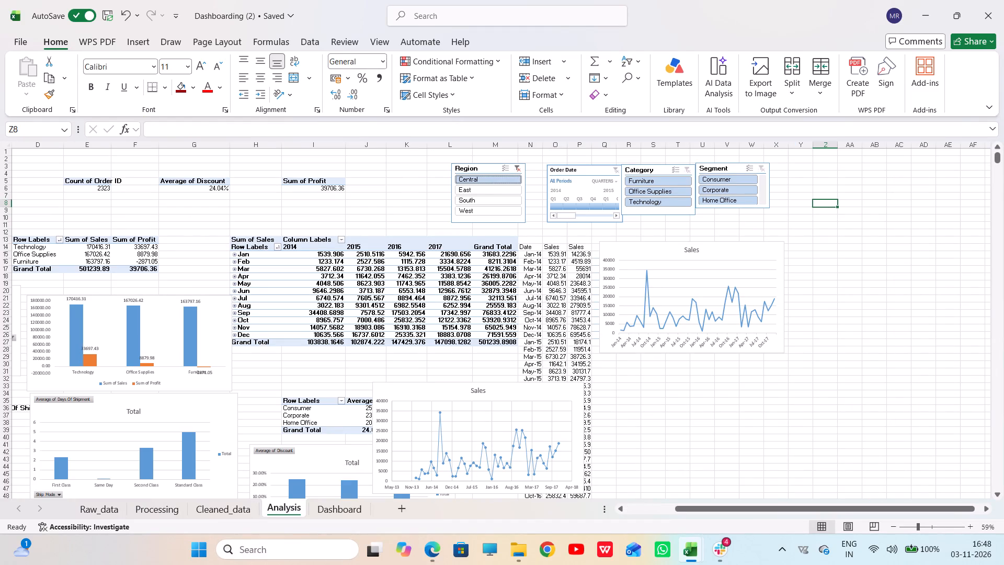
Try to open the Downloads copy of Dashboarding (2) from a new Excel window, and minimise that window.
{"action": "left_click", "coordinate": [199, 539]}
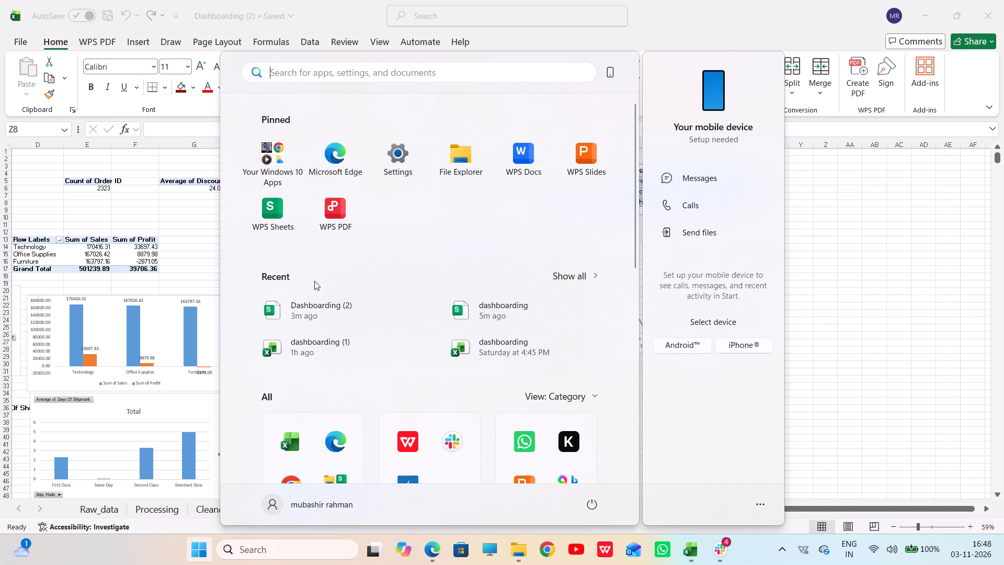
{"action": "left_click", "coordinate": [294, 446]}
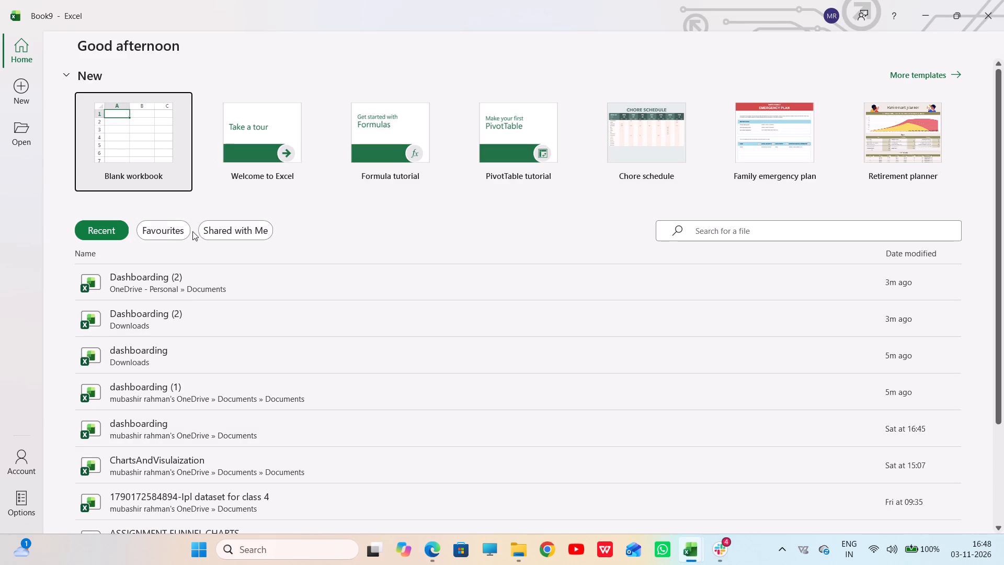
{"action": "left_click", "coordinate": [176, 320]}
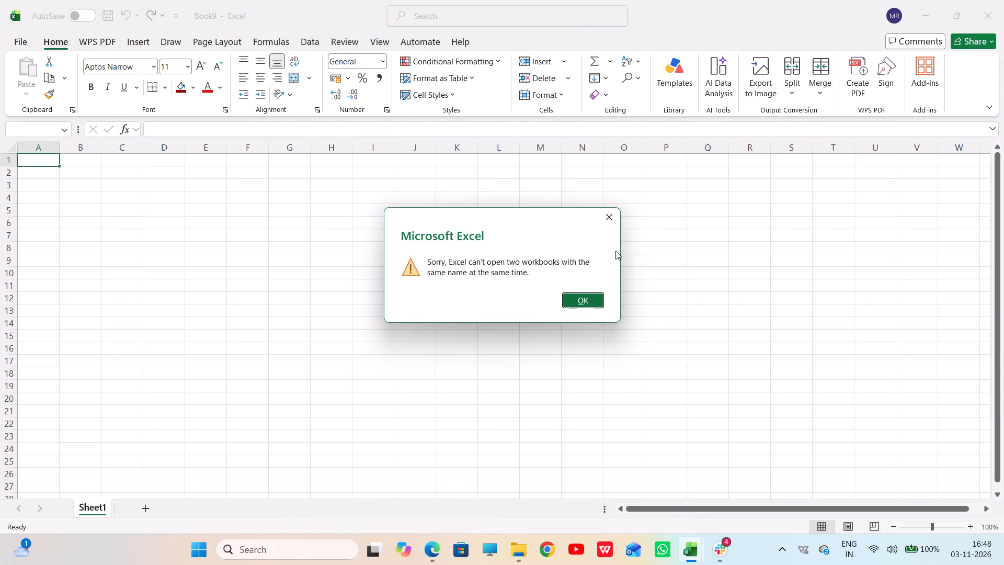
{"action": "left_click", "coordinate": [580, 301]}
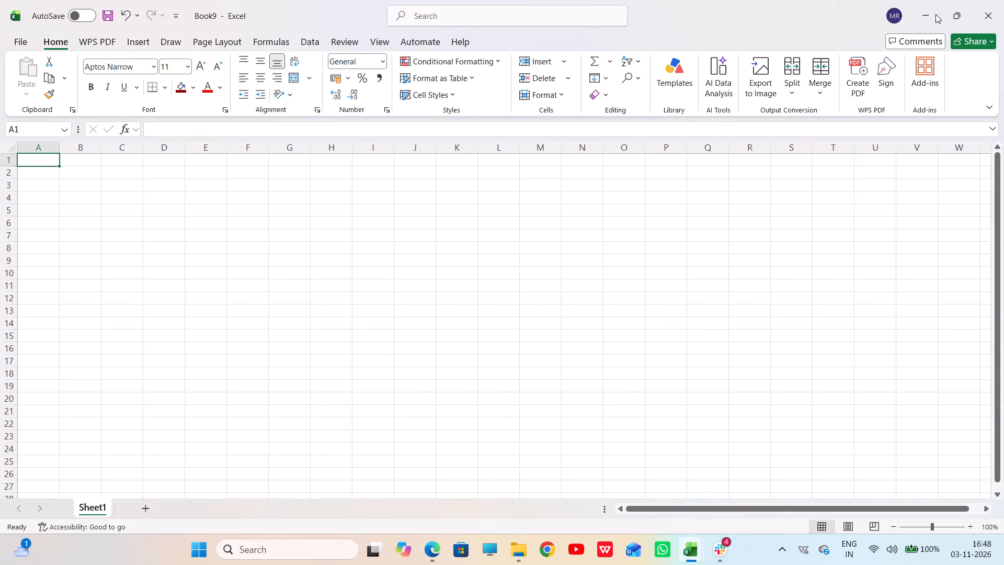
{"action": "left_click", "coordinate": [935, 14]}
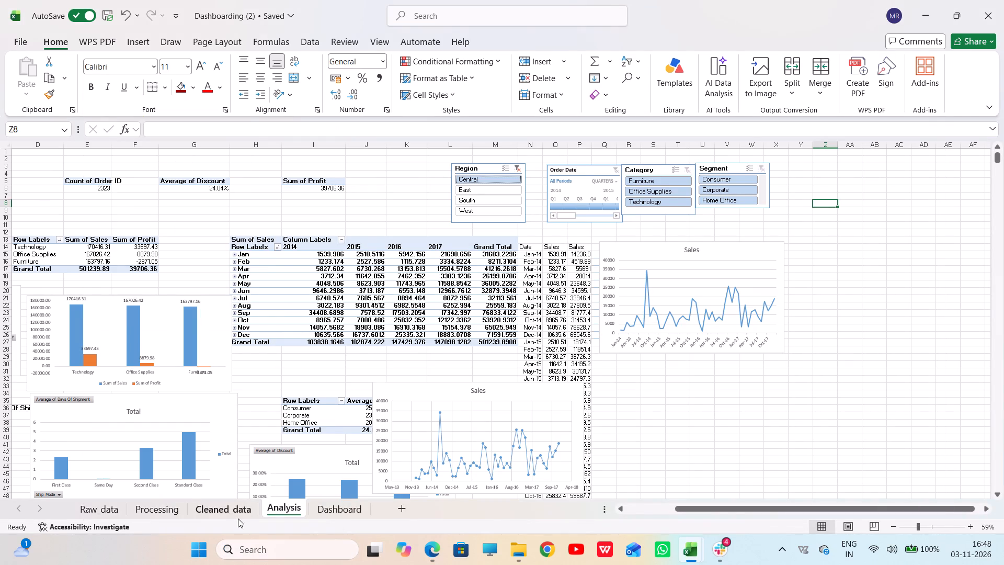
Revisit Processing and Dashboard, and examine the field layouts of the Category sales-and-profit PivotChart and the monthly sales PivotTable on Analysis.
{"action": "left_click", "coordinate": [239, 510]}
{"action": "left_click", "coordinate": [158, 500]}
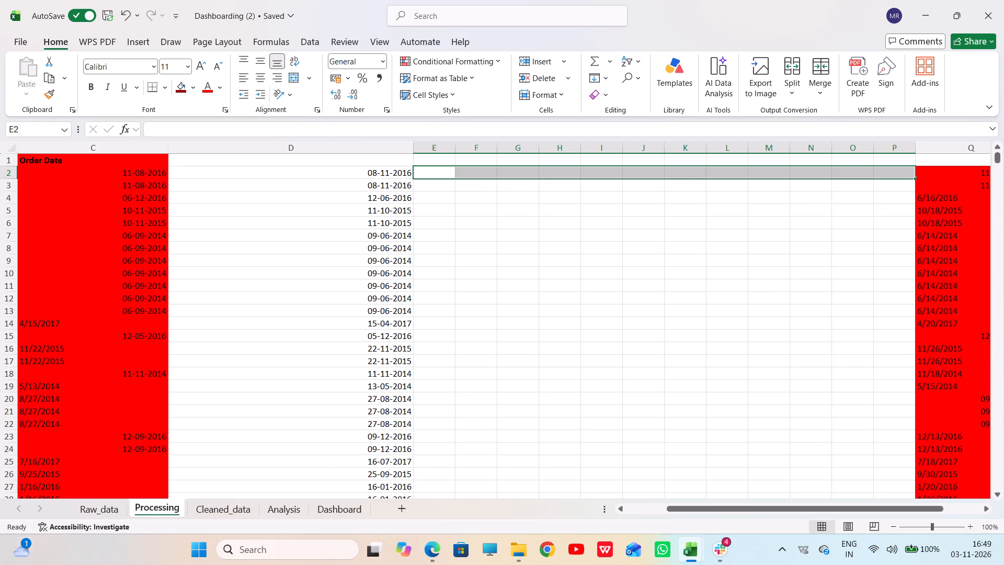
{"action": "left_click", "coordinate": [332, 504]}
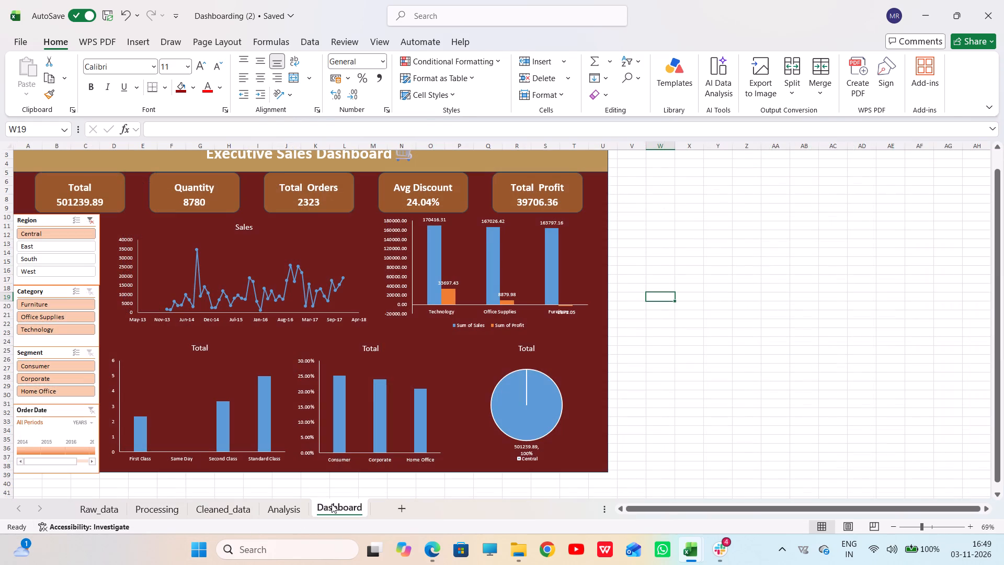
{"action": "left_click", "coordinate": [517, 424]}
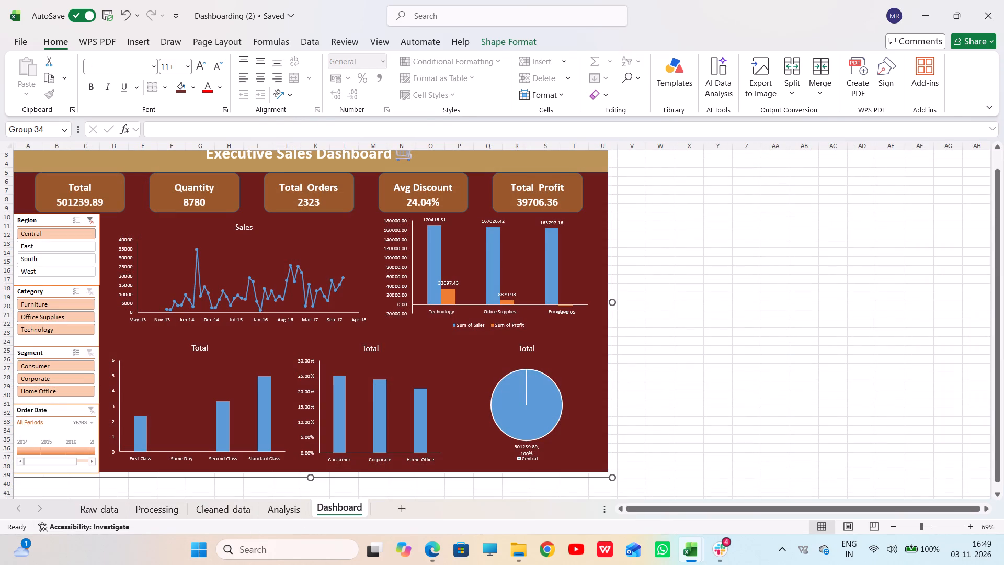
{"action": "left_click", "coordinate": [287, 507]}
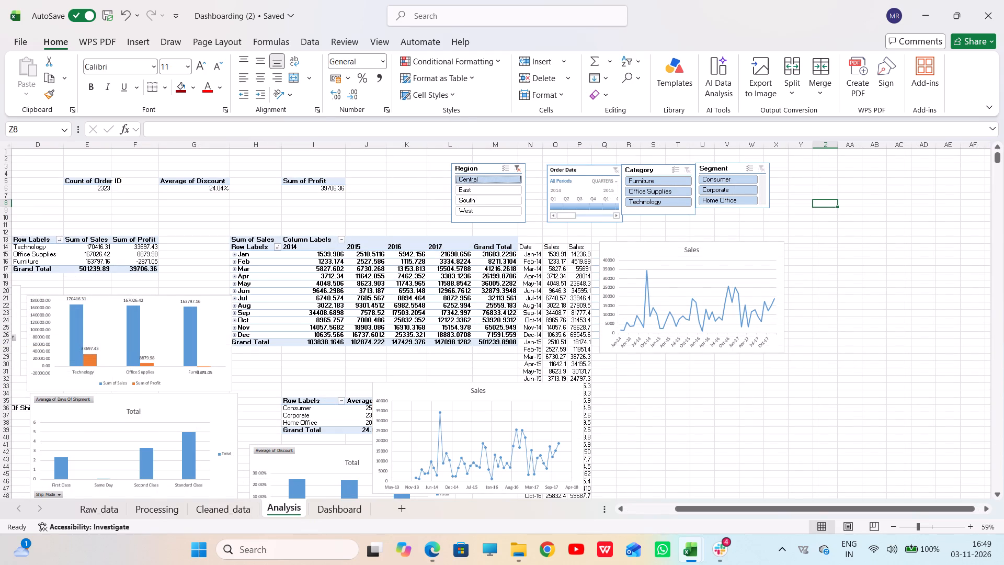
{"action": "left_click", "coordinate": [113, 335]}
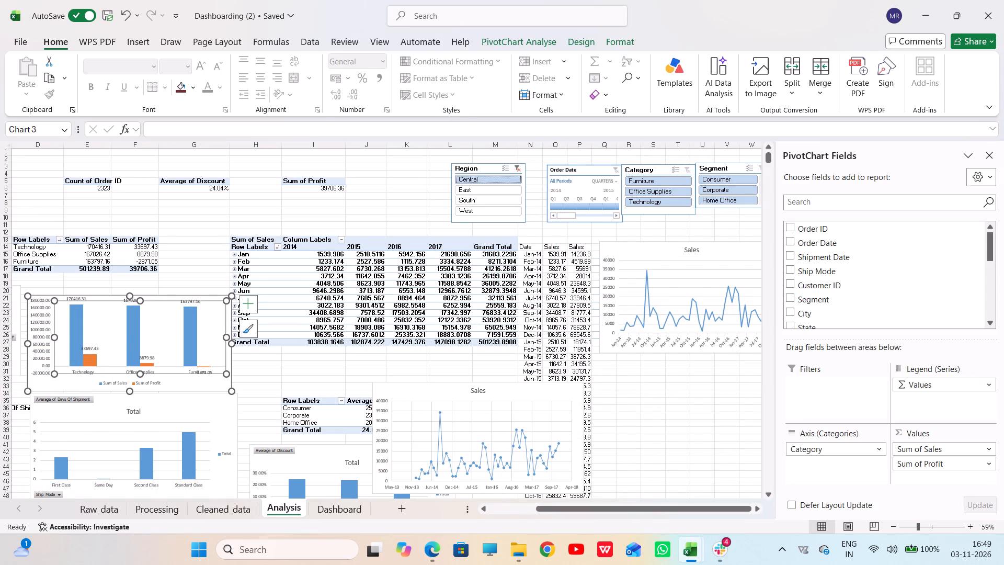
{"action": "left_click", "coordinate": [683, 426]}
{"action": "left_click", "coordinate": [175, 315]}
{"action": "left_click", "coordinate": [369, 302]}
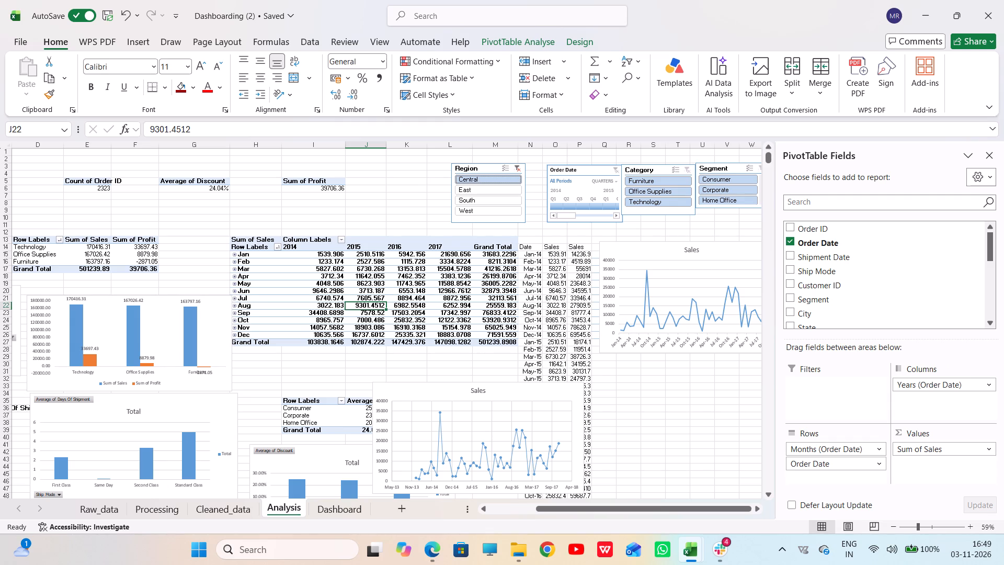
{"action": "left_click", "coordinate": [379, 241]}
{"action": "left_click", "coordinate": [266, 239]}
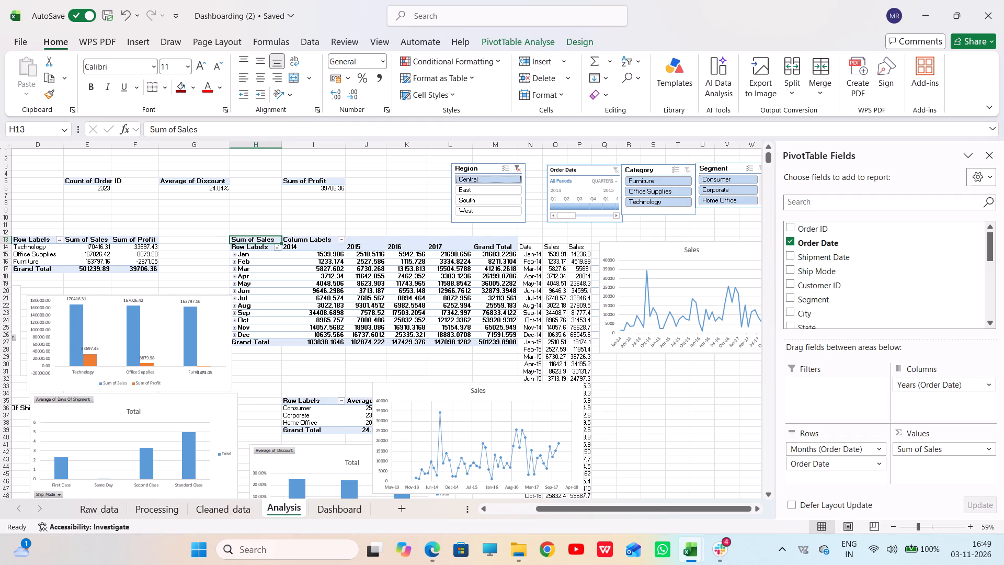
{"action": "left_click", "coordinate": [657, 400]}
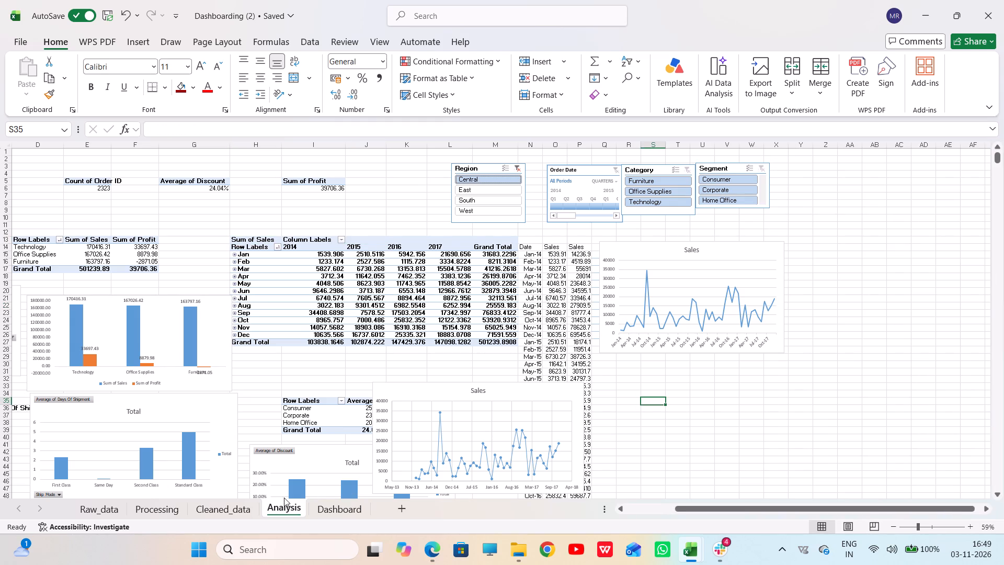
Examine the Cleaned_data table's rows and its columns through to the last one.
{"action": "left_click", "coordinate": [238, 510]}
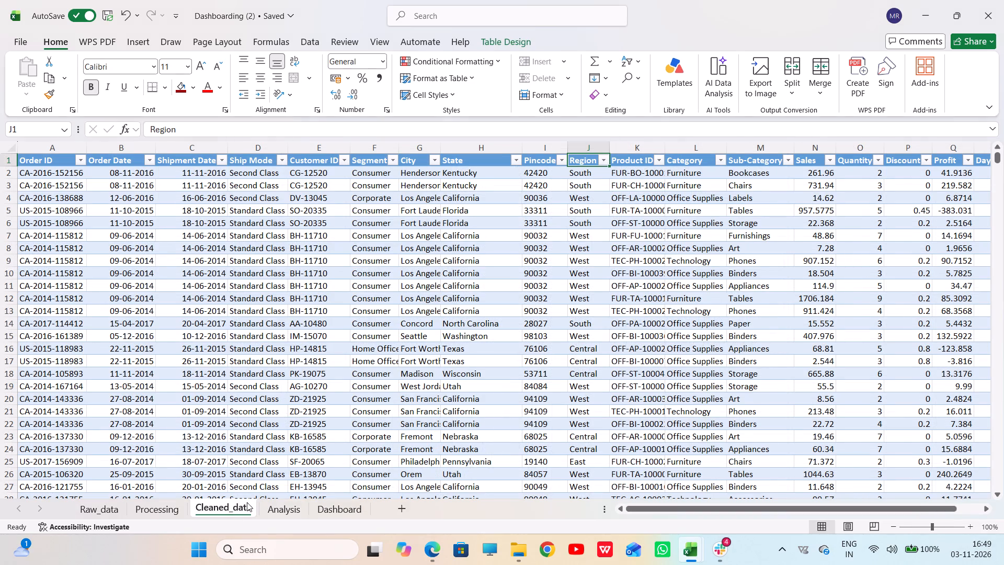
{"action": "scroll", "coordinate": [507, 385], "scroll_direction": "down", "scroll_amount": 9}
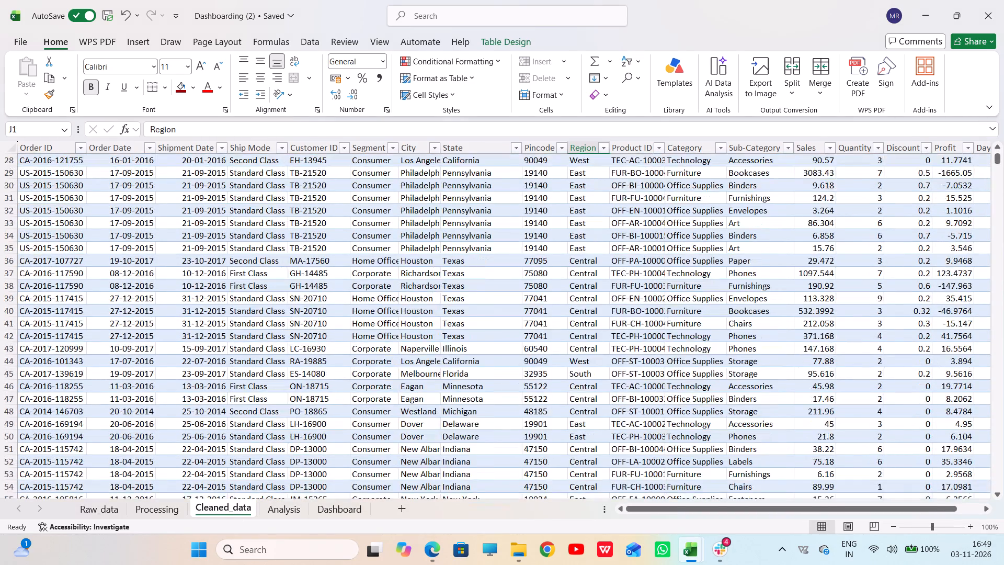
{"action": "scroll", "coordinate": [507, 385], "scroll_direction": "up", "scroll_amount": 16}
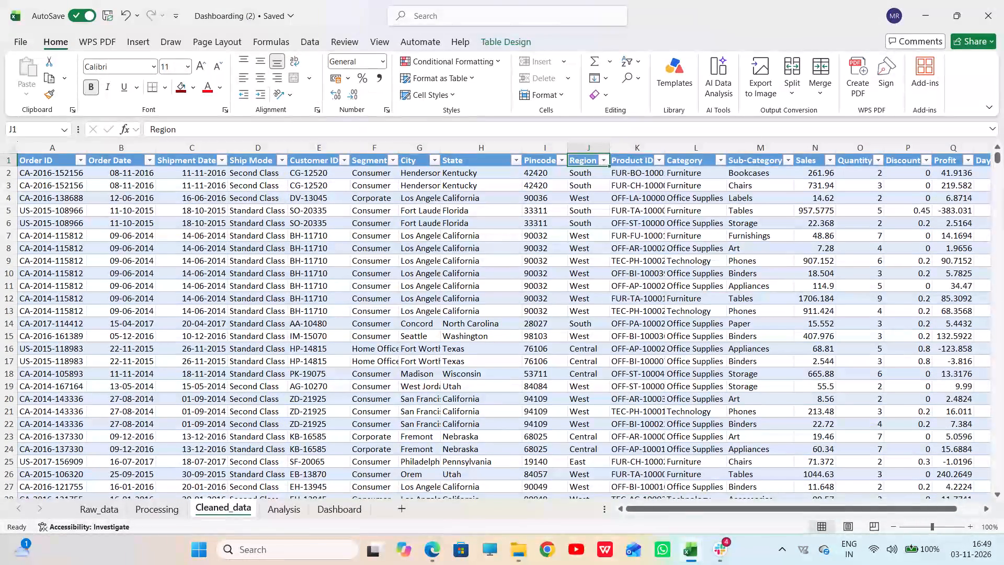
{"action": "left_click", "coordinate": [987, 505]}
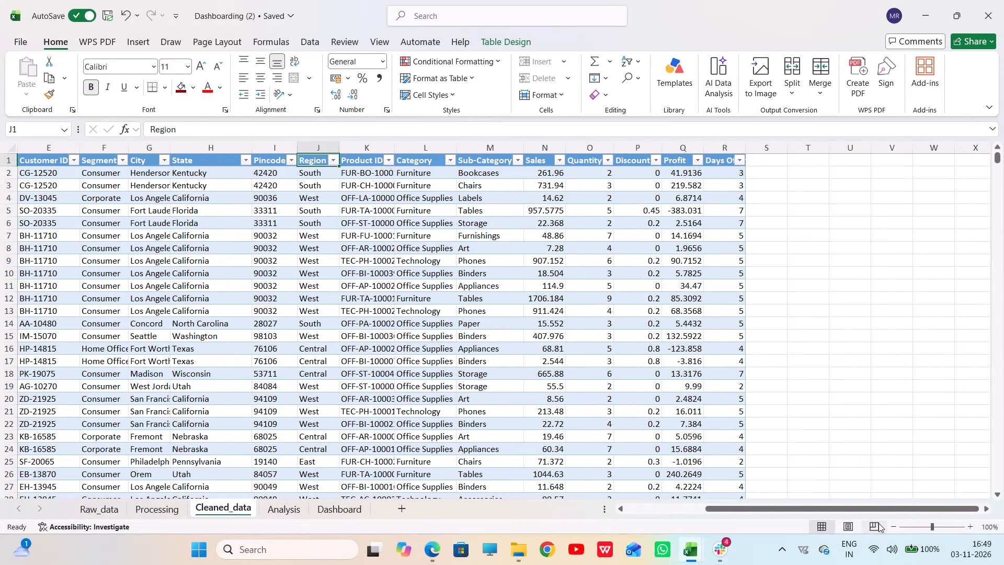
{"action": "left_click", "coordinate": [621, 505]}
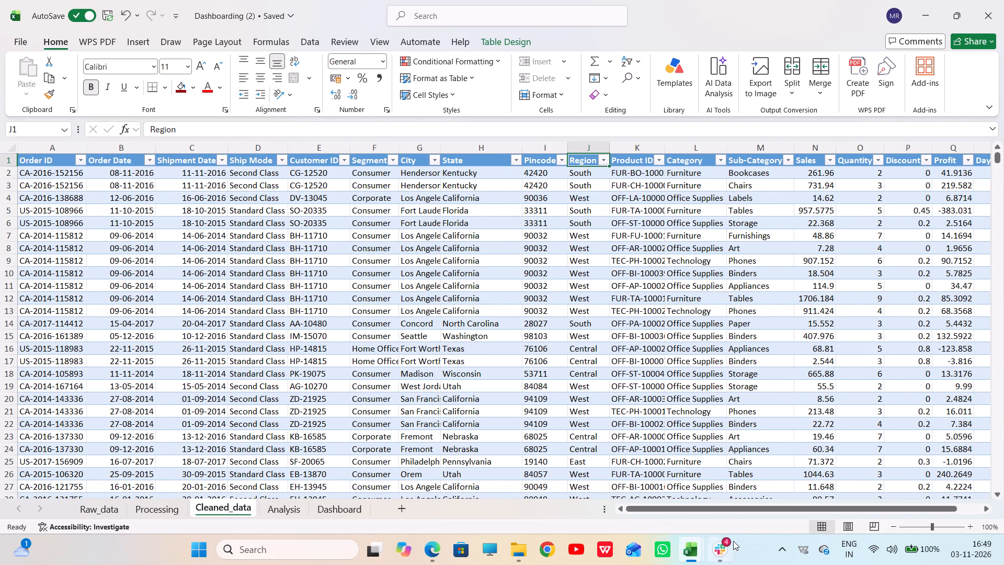
Launch the app with the K logo from the Other category of installed apps.
{"action": "left_click", "coordinate": [197, 553]}
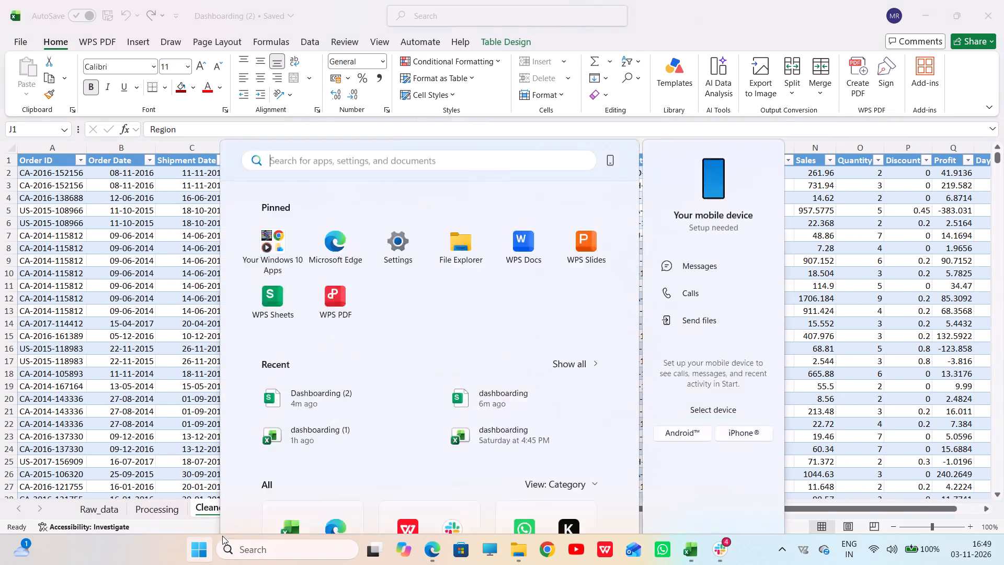
{"action": "scroll", "coordinate": [339, 299], "scroll_direction": "down", "scroll_amount": 2}
{"action": "left_click", "coordinate": [568, 322]}
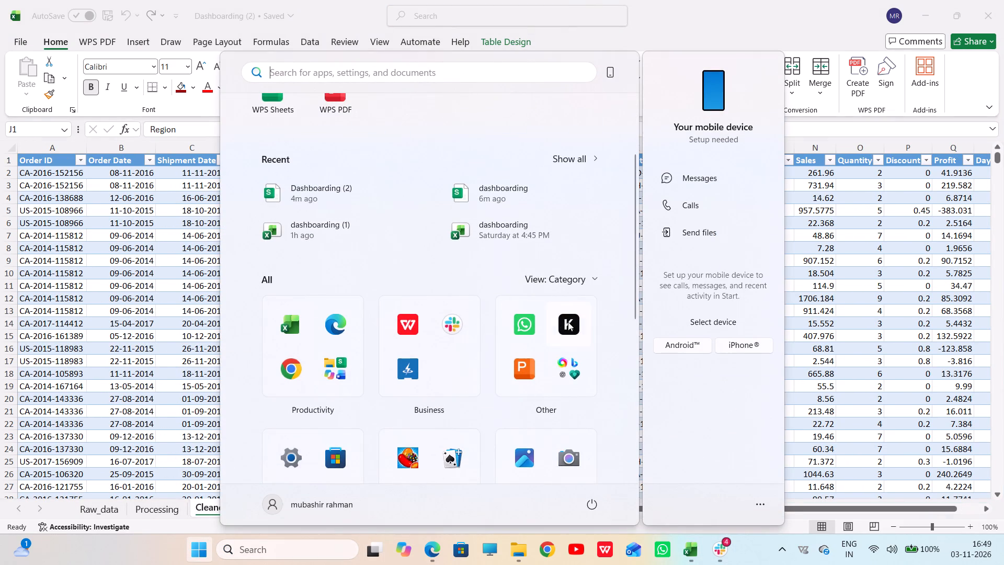
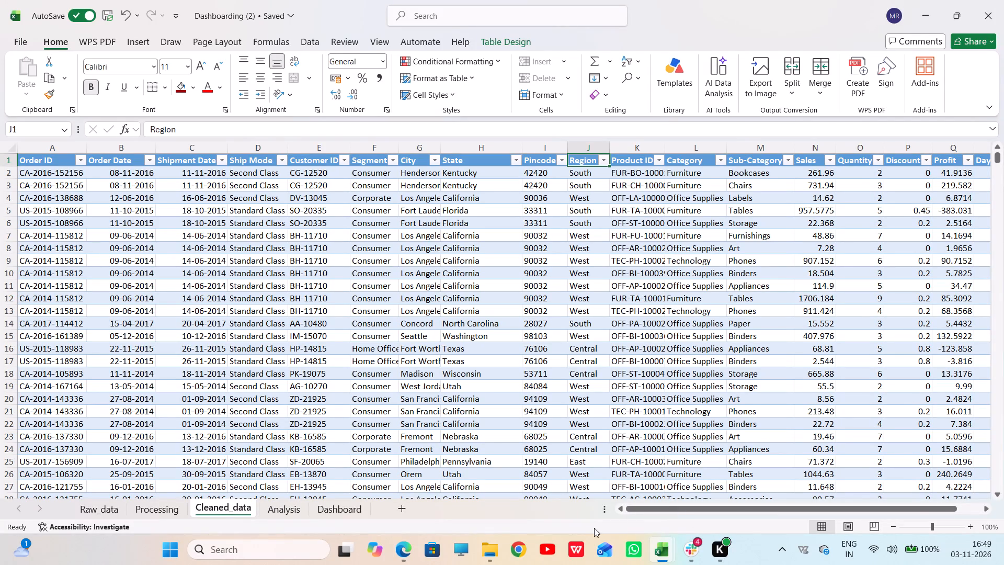
Examine the Days Of Shipment column's filter values and number filter options in the Cleaned_data table, leaving the column unfiltered.
{"action": "left_click", "coordinate": [986, 507]}
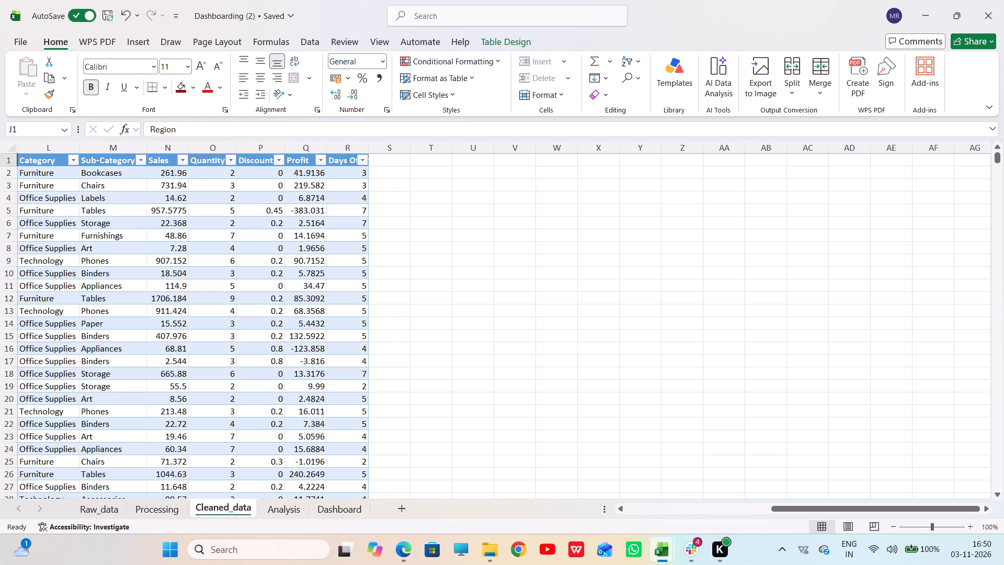
{"action": "left_click", "coordinate": [623, 507]}
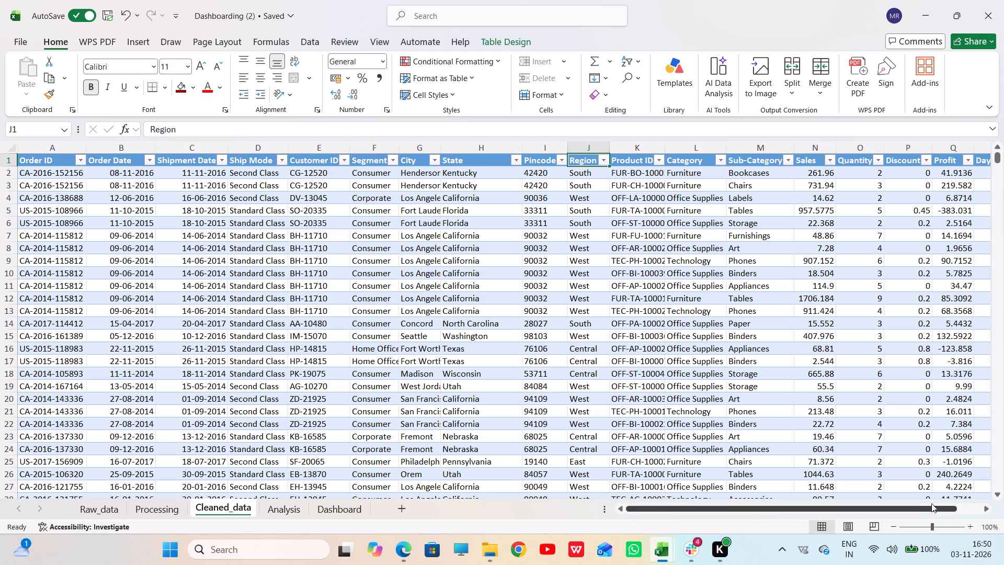
{"action": "left_click", "coordinate": [987, 505]}
{"action": "double_click", "coordinate": [987, 505]}
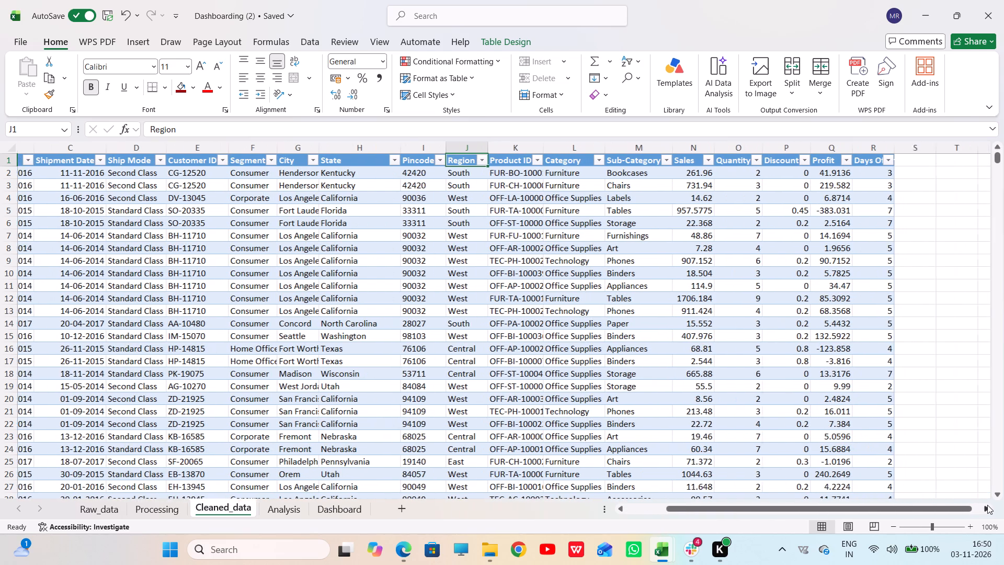
{"action": "left_click", "coordinate": [986, 505]}
{"action": "left_click", "coordinate": [986, 505]}
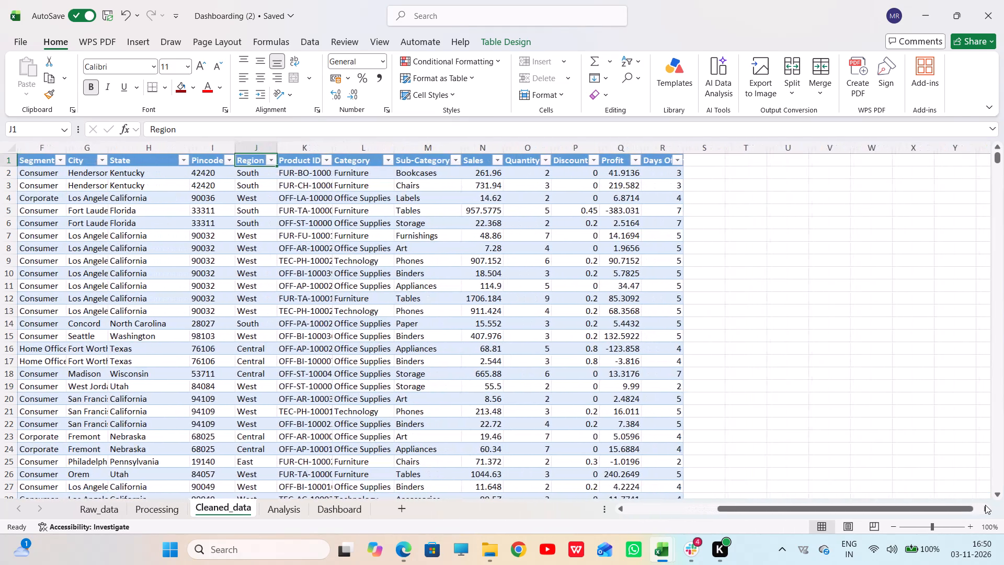
{"action": "left_click", "coordinate": [679, 160]}
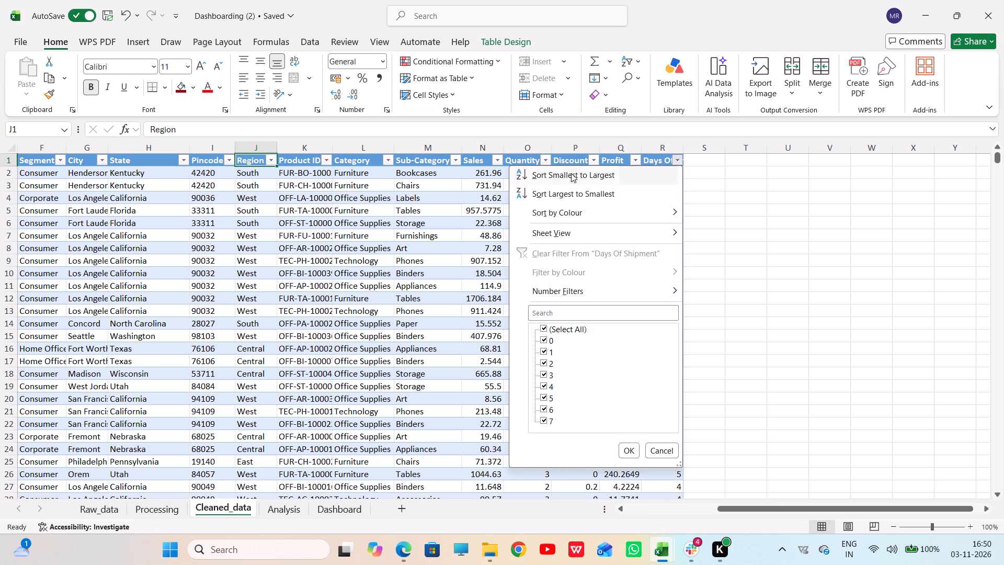
{"action": "scroll", "coordinate": [631, 394], "scroll_direction": "down", "scroll_amount": 11}
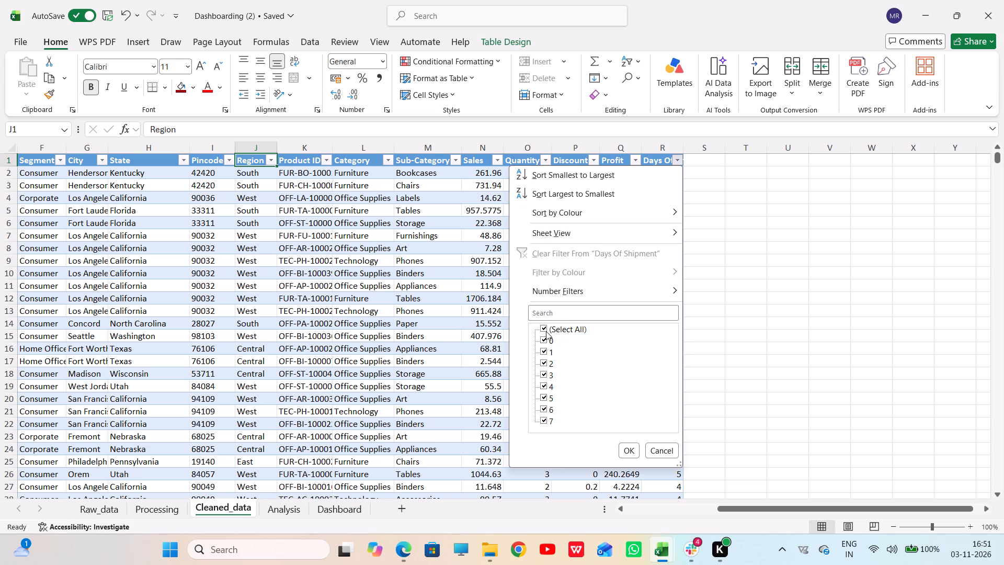
{"action": "left_click", "coordinate": [540, 324]}
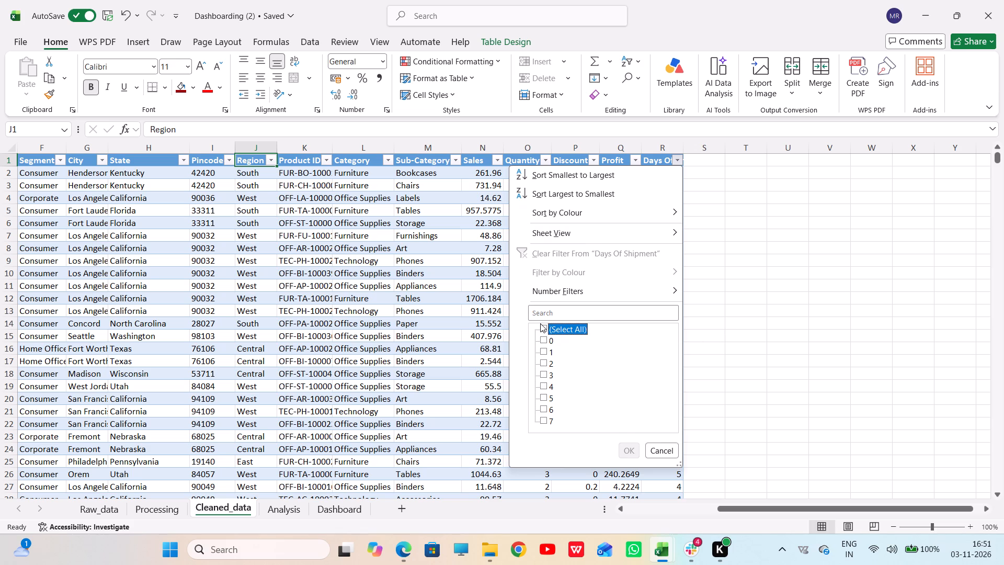
{"action": "left_click", "coordinate": [544, 326]}
{"action": "scroll", "coordinate": [572, 314], "scroll_direction": "down", "scroll_amount": 3}
{"action": "left_click", "coordinate": [667, 290]}
{"action": "left_click", "coordinate": [744, 251]}
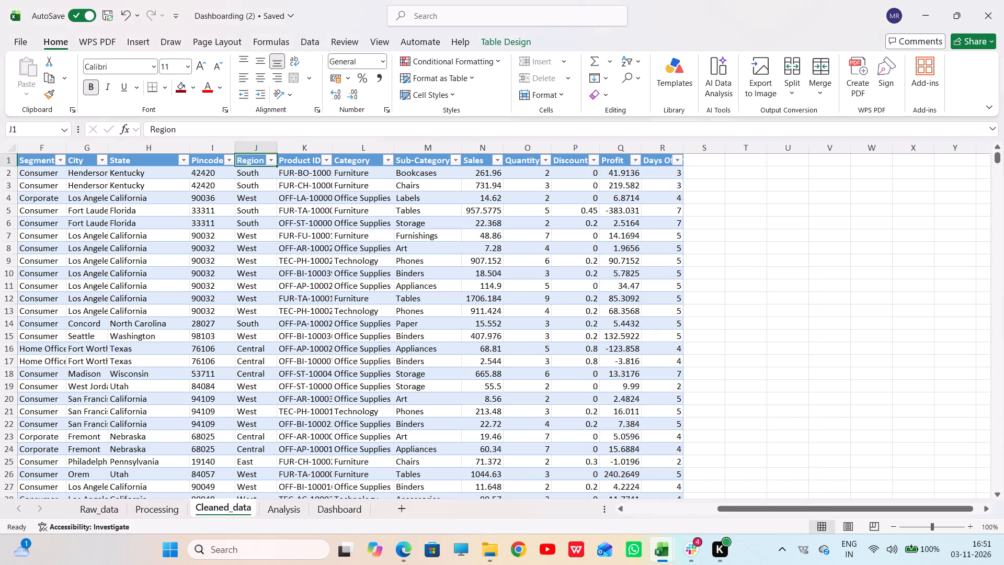
Inspect the Profit, Discount, Days Of Shipment and Sales columns of the Cleaned_data table by selecting them in turn.
{"action": "left_click", "coordinate": [612, 157]}
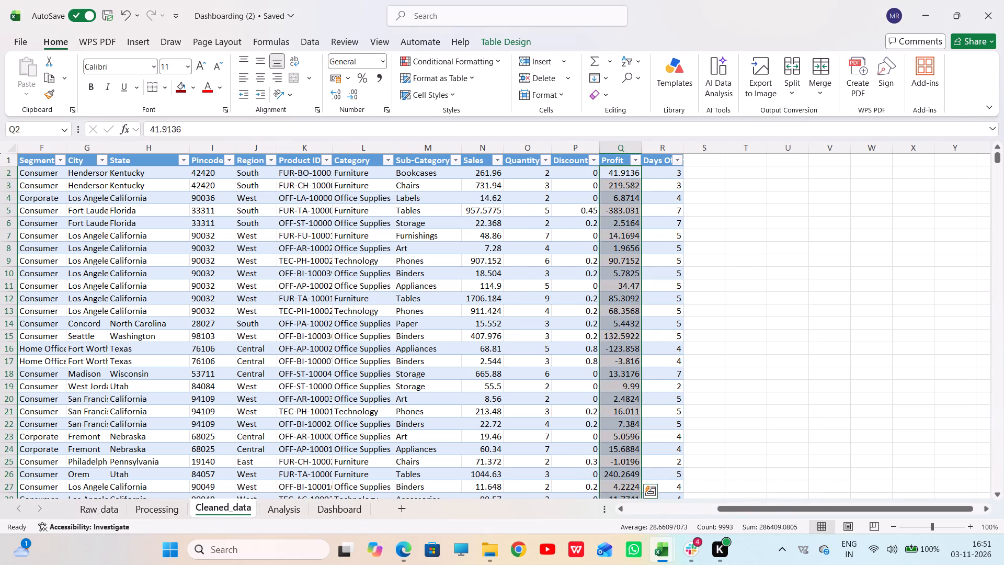
{"action": "left_click", "coordinate": [655, 143]}
{"action": "left_click", "coordinate": [621, 146]}
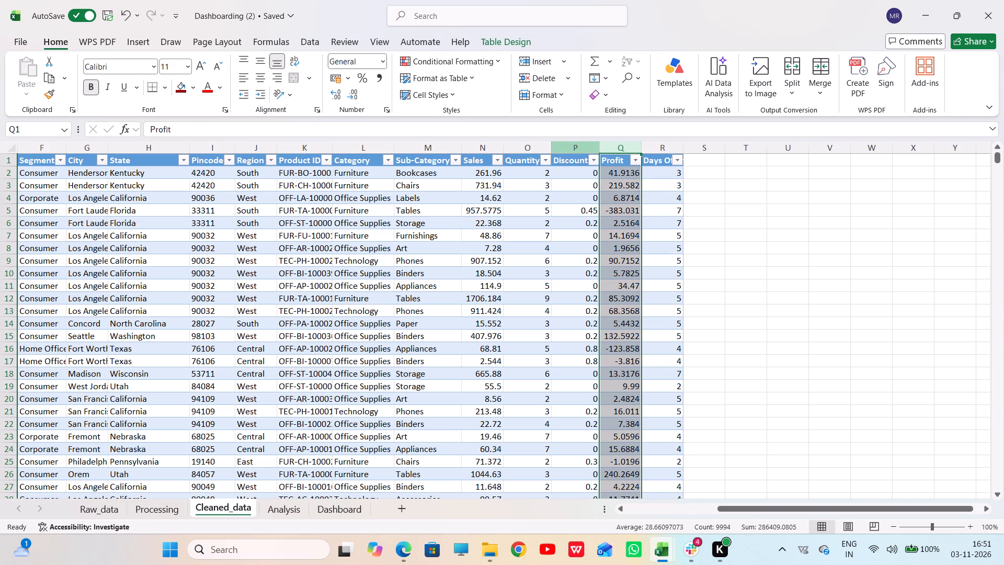
{"action": "left_click", "coordinate": [575, 146]}
{"action": "left_click", "coordinate": [630, 146]}
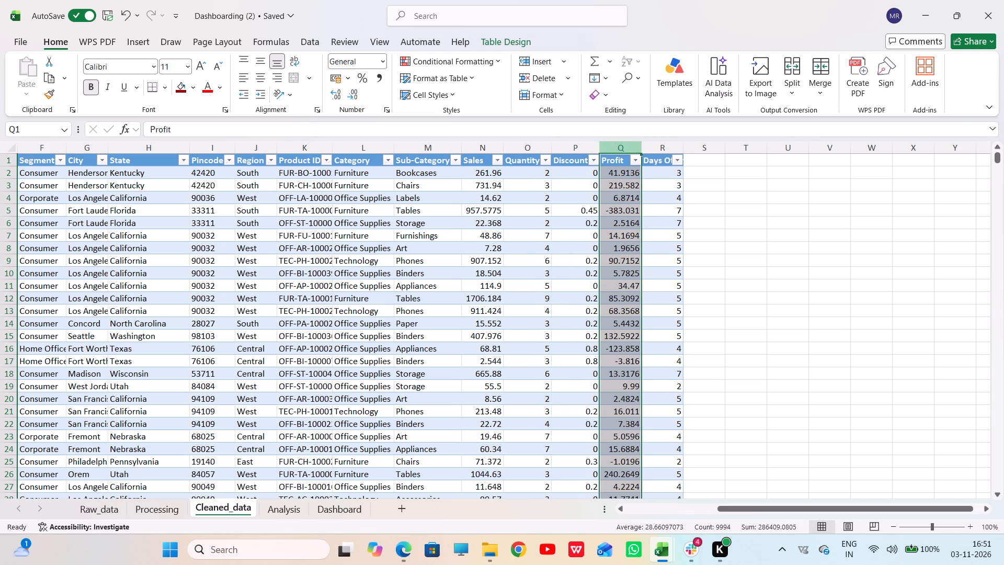
{"action": "left_click", "coordinate": [667, 149]}
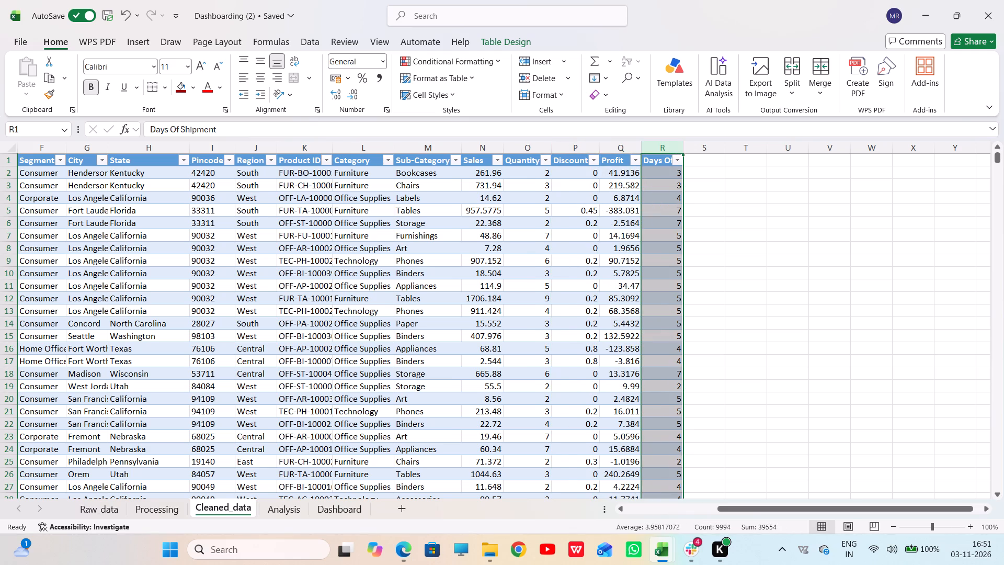
{"action": "left_click", "coordinate": [531, 153]}
{"action": "left_click", "coordinate": [476, 144]}
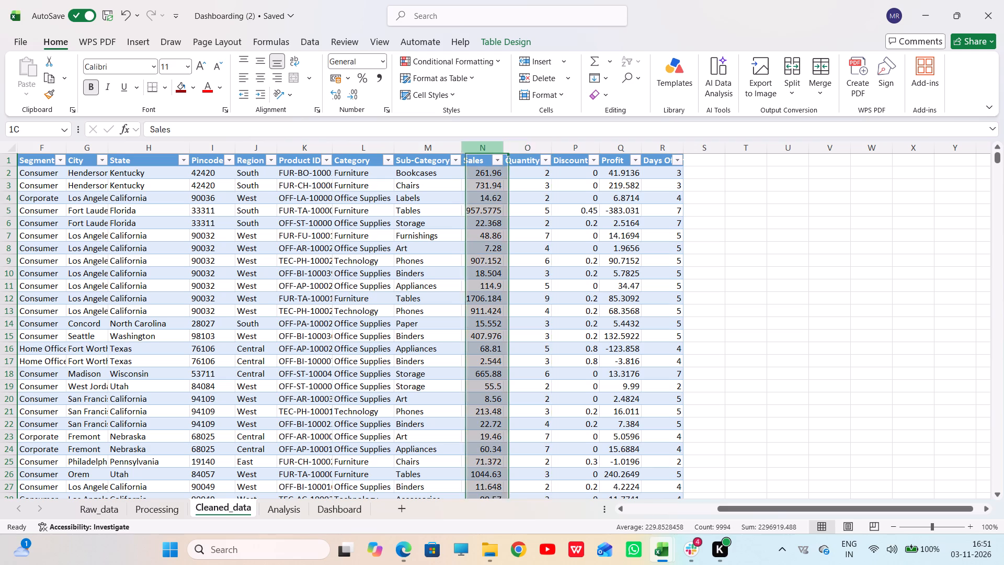
{"action": "left_click", "coordinate": [576, 150]}
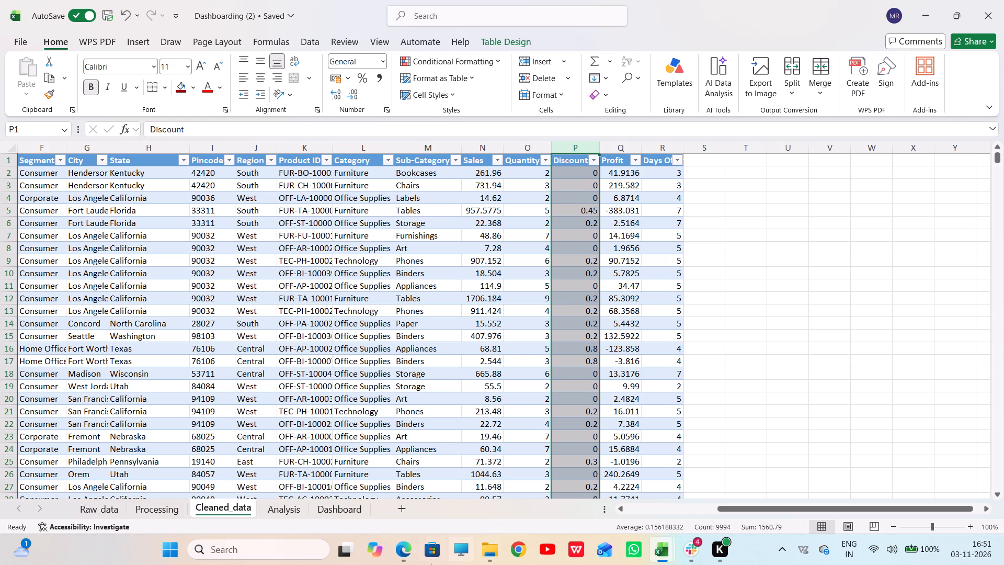
On the Dashboard sheet, draw a rectangle about 17.12 cm high and 18.13 cm wide on the blank cells beside the existing dashboard.
{"action": "left_click", "coordinate": [362, 506]}
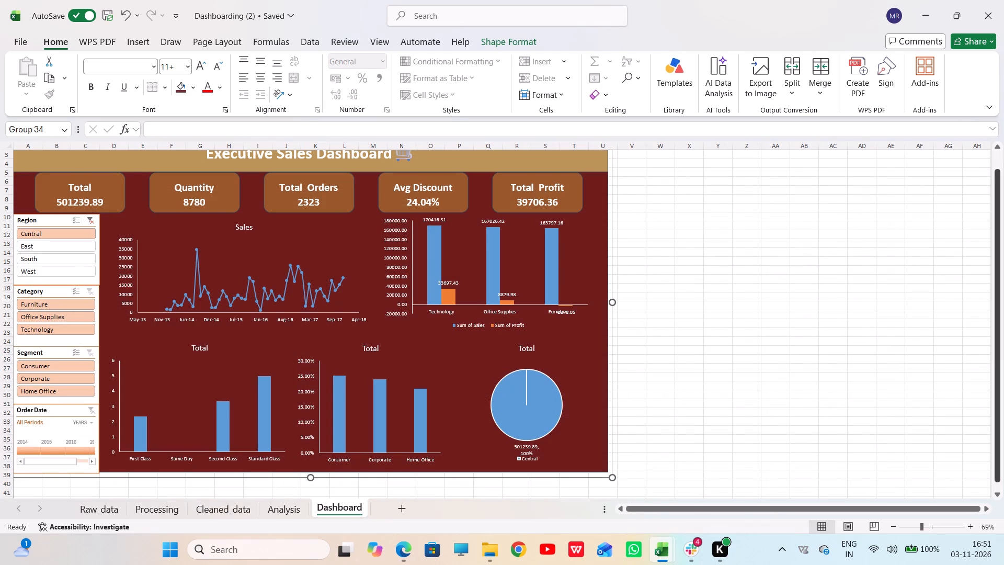
{"action": "scroll", "coordinate": [643, 192], "scroll_direction": "up", "scroll_amount": 3}
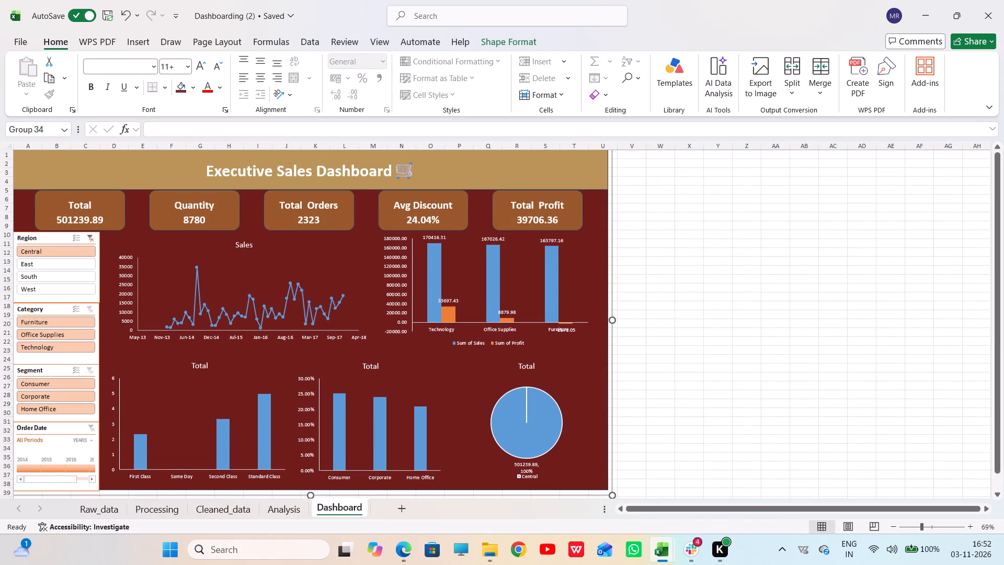
{"action": "scroll", "coordinate": [683, 219], "scroll_direction": "up", "scroll_amount": 3}
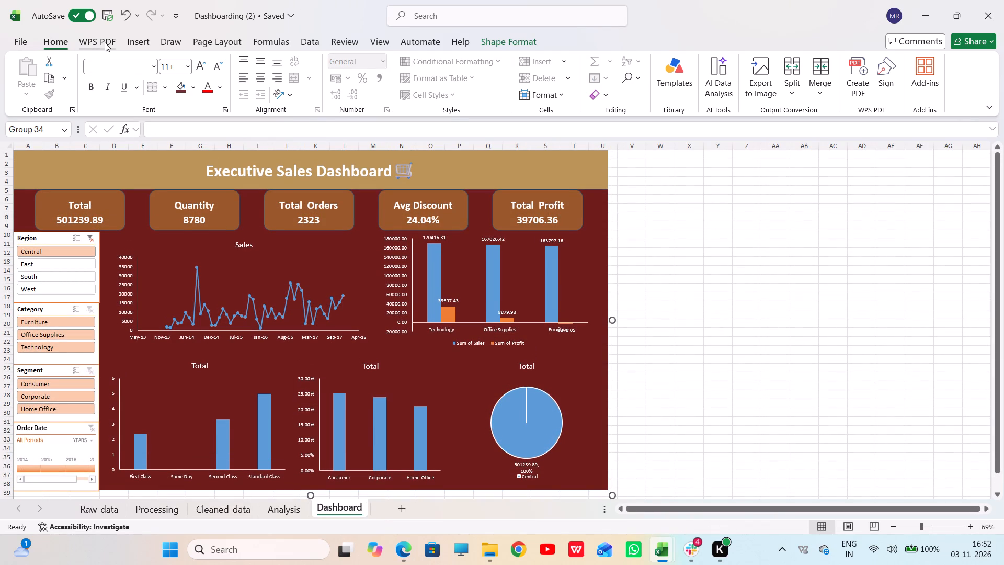
{"action": "left_click", "coordinate": [143, 40]}
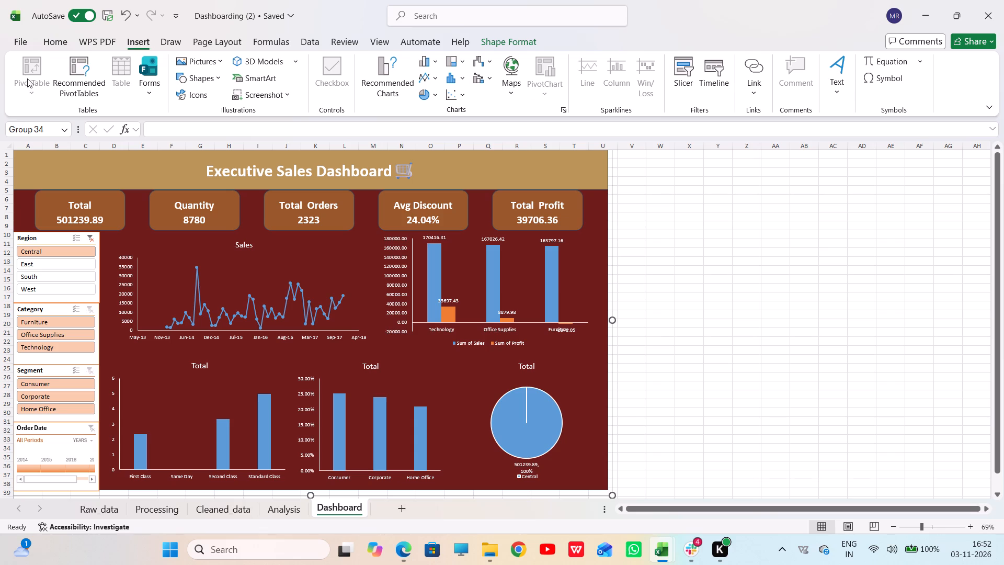
{"action": "left_click", "coordinate": [220, 76]}
{"action": "left_click", "coordinate": [235, 112]}
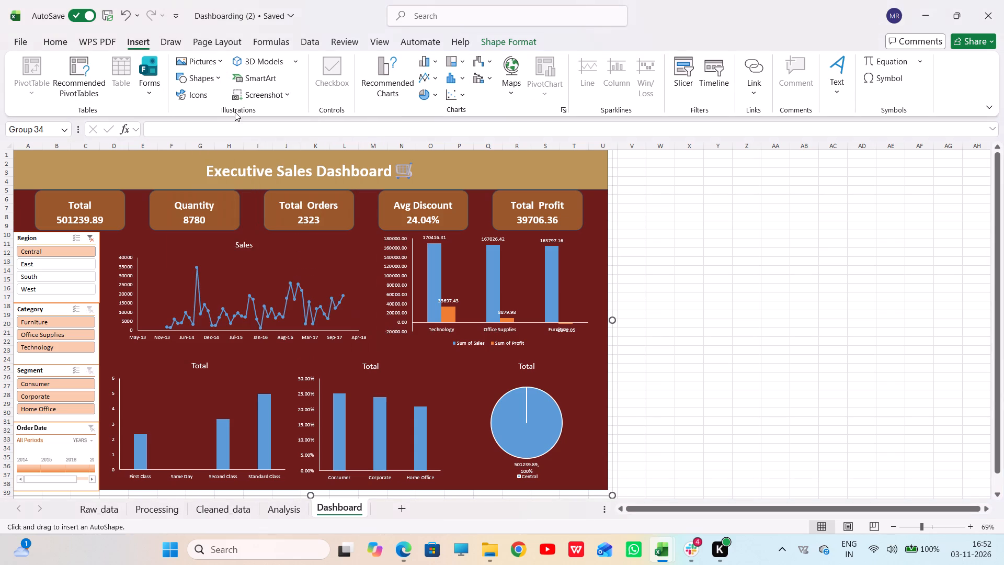
{"action": "left_click_drag", "start_coordinate": [666, 159], "coordinate": [723, 221]}
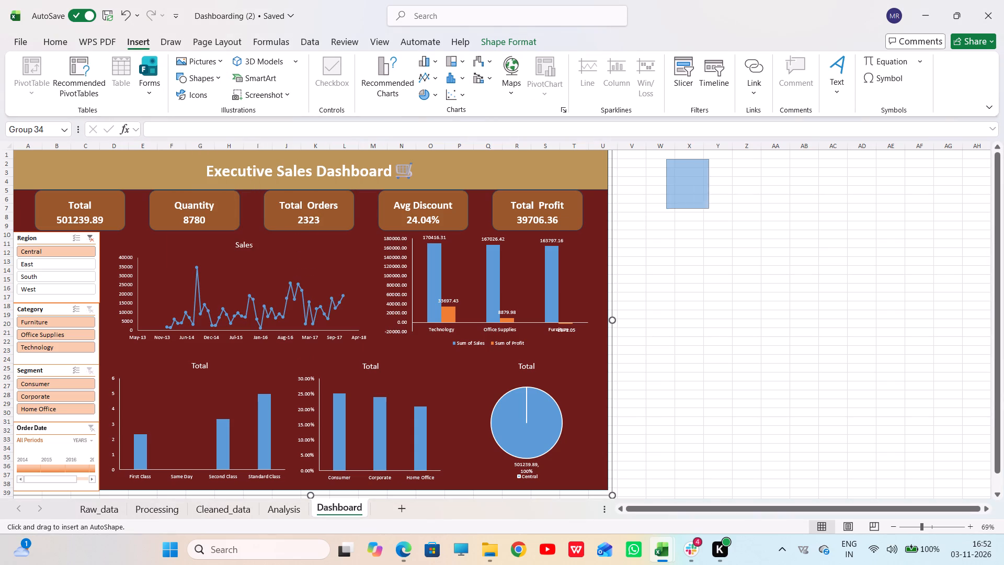
{"action": "left_click_drag", "start_coordinate": [723, 221], "coordinate": [975, 451]}
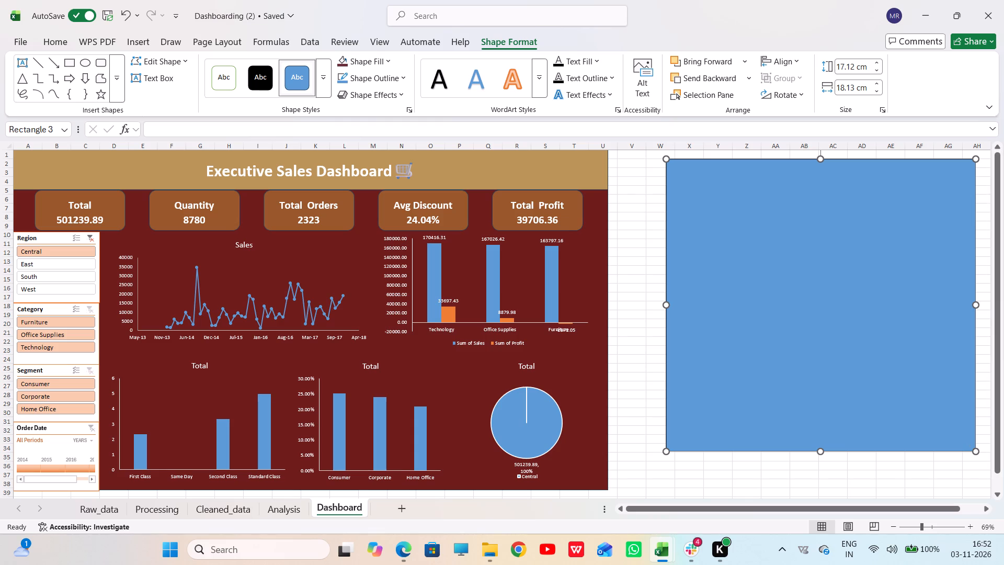
Widen the blue rectangle until it ends at about column AM, and move it down to span about rows 7 to 39.
{"action": "left_click_drag", "start_coordinate": [977, 304], "coordinate": [991, 303]}
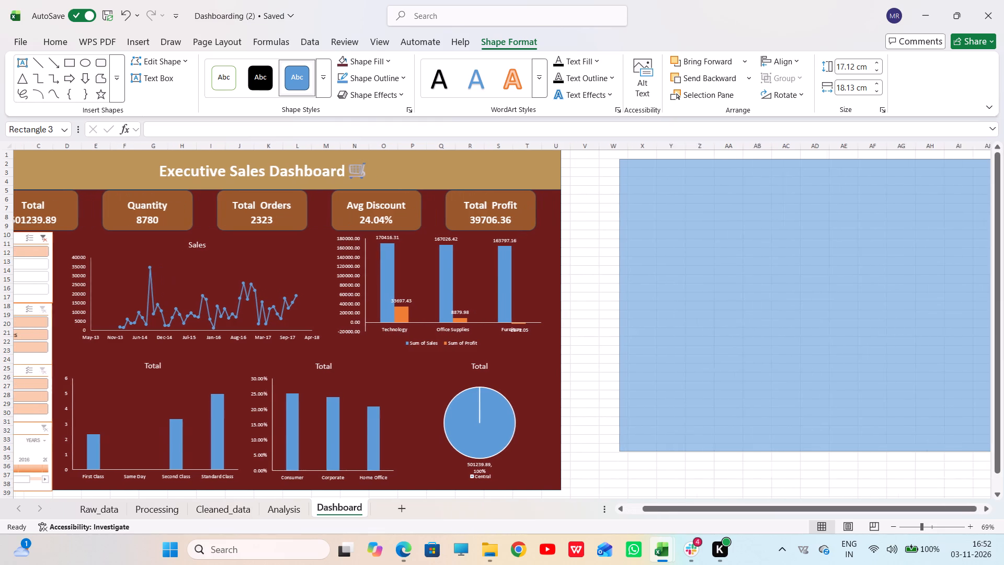
{"action": "left_click_drag", "start_coordinate": [991, 303], "coordinate": [994, 302]}
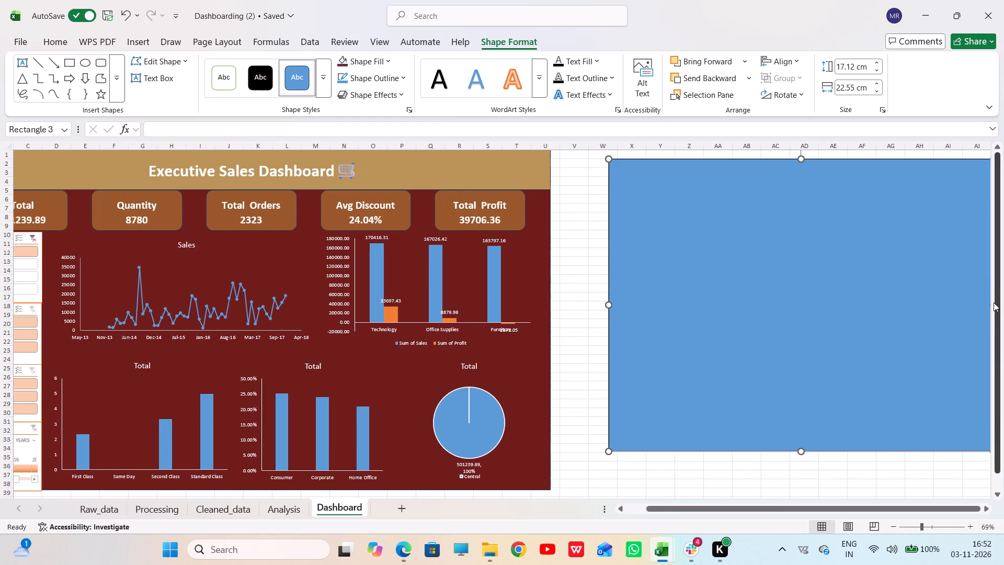
{"action": "left_click", "coordinate": [762, 477]}
{"action": "scroll", "coordinate": [771, 358], "scroll_direction": "down", "scroll_amount": 2}
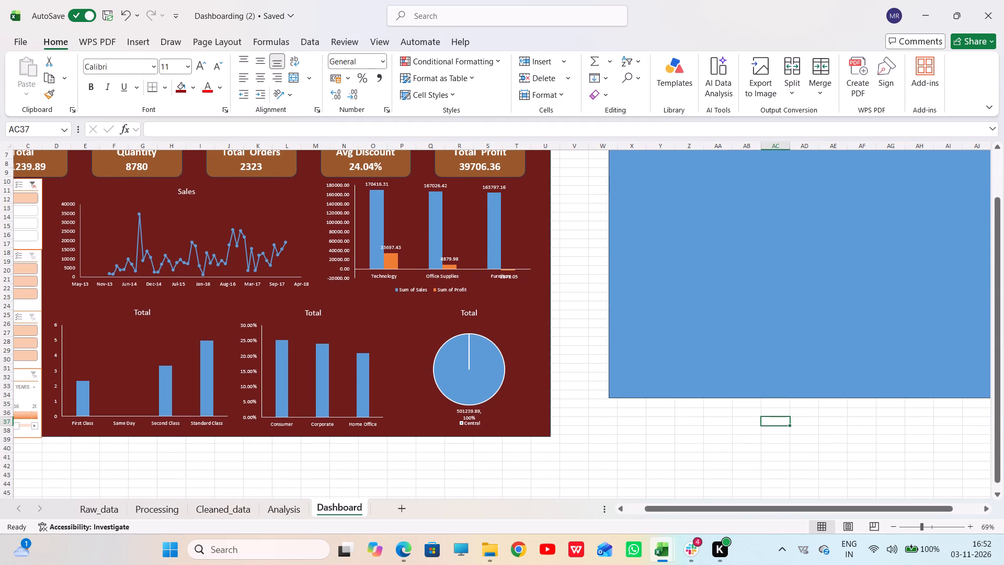
{"action": "left_click", "coordinate": [986, 506]}
{"action": "double_click", "coordinate": [986, 506]}
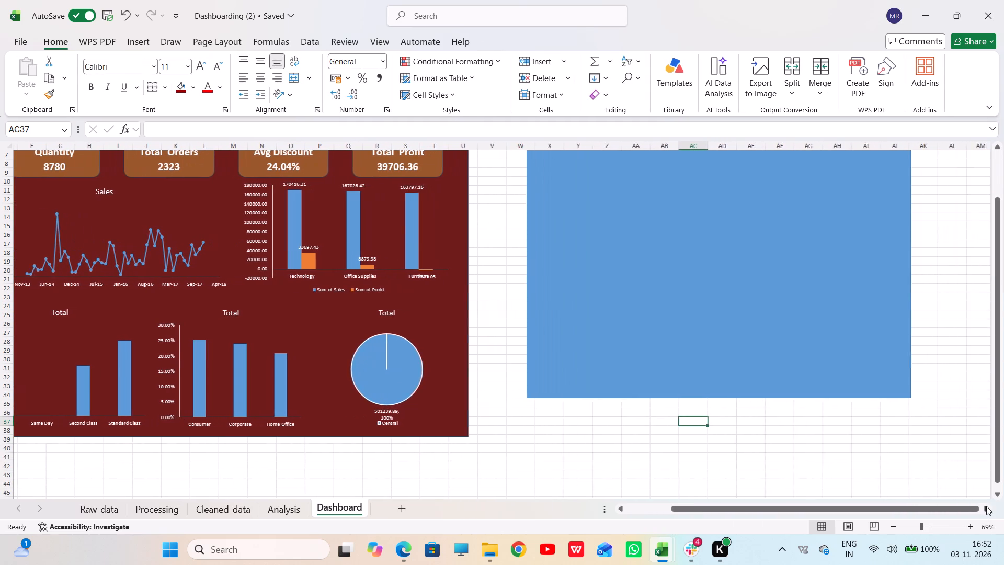
{"action": "left_click", "coordinate": [873, 338]}
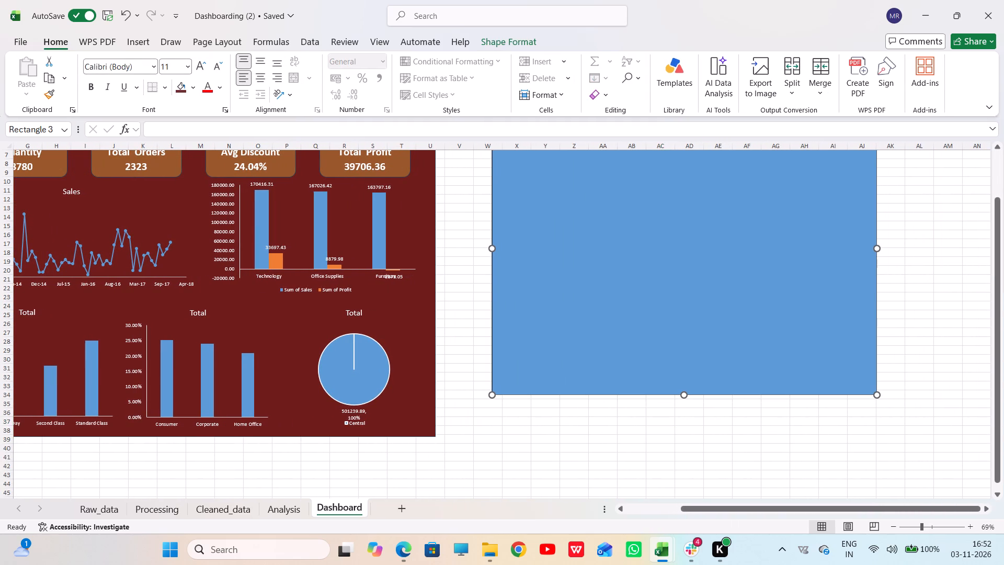
{"action": "left_click_drag", "start_coordinate": [880, 250], "coordinate": [941, 257]}
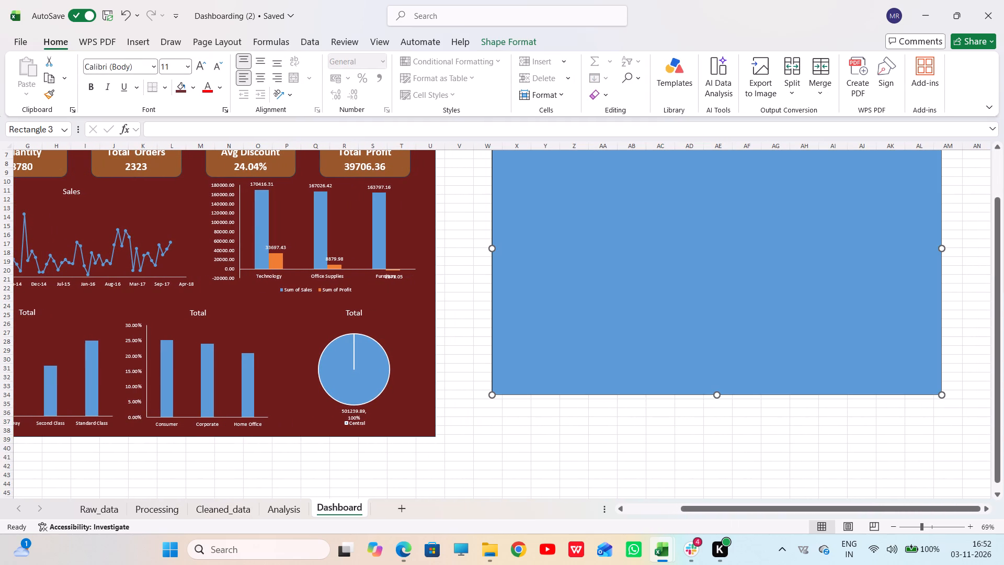
{"action": "left_click_drag", "start_coordinate": [861, 394], "coordinate": [861, 443]}
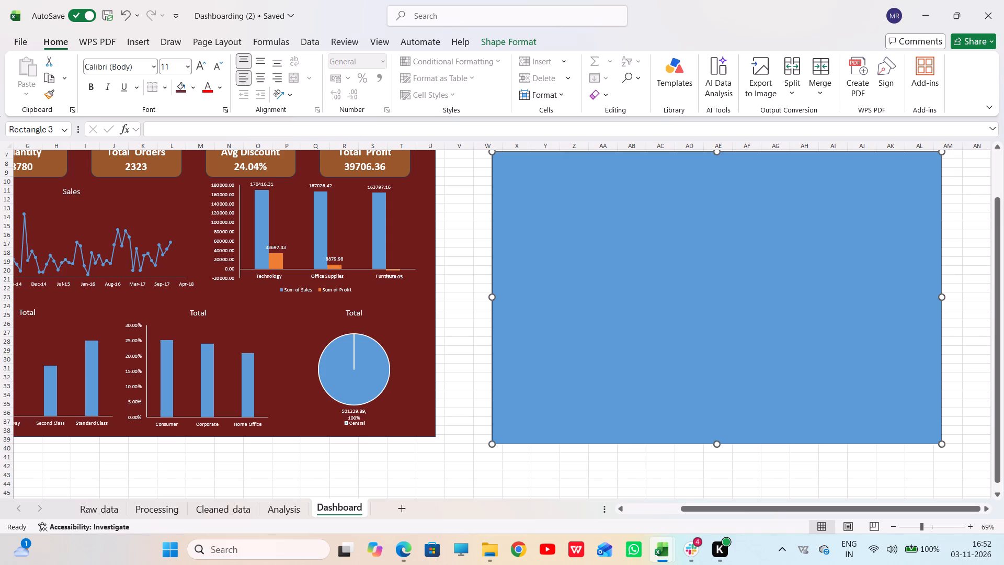
{"action": "left_click_drag", "start_coordinate": [944, 296], "coordinate": [966, 291]}
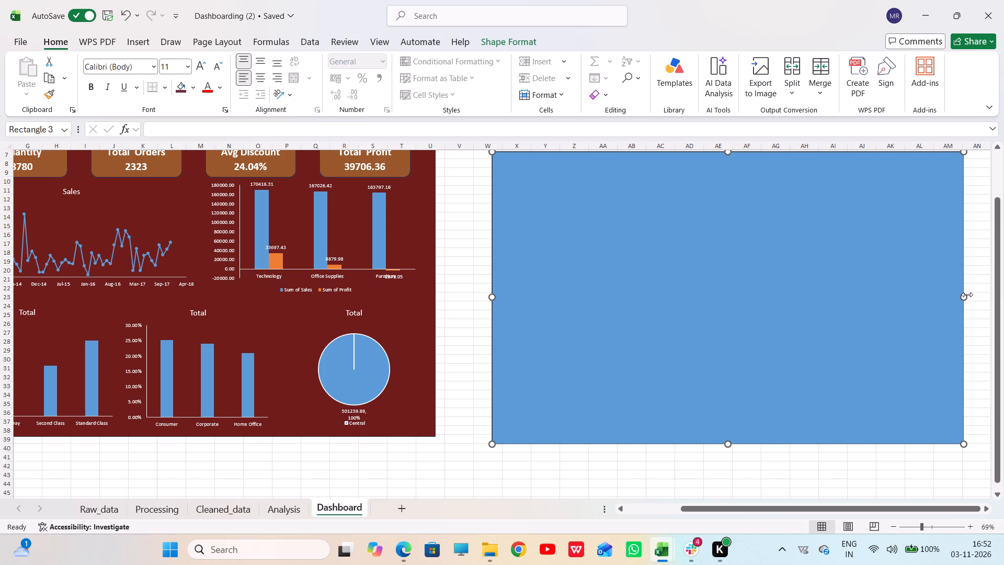
{"action": "scroll", "coordinate": [675, 338], "scroll_direction": "up", "scroll_amount": 2}
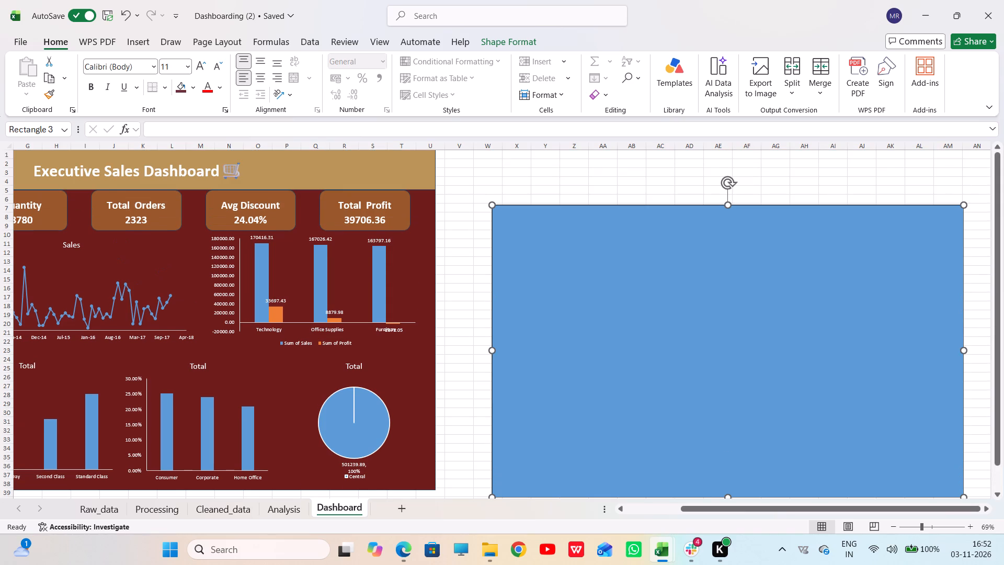
{"action": "scroll", "coordinate": [680, 317], "scroll_direction": "down", "scroll_amount": 2}
{"action": "left_click", "coordinate": [463, 264]}
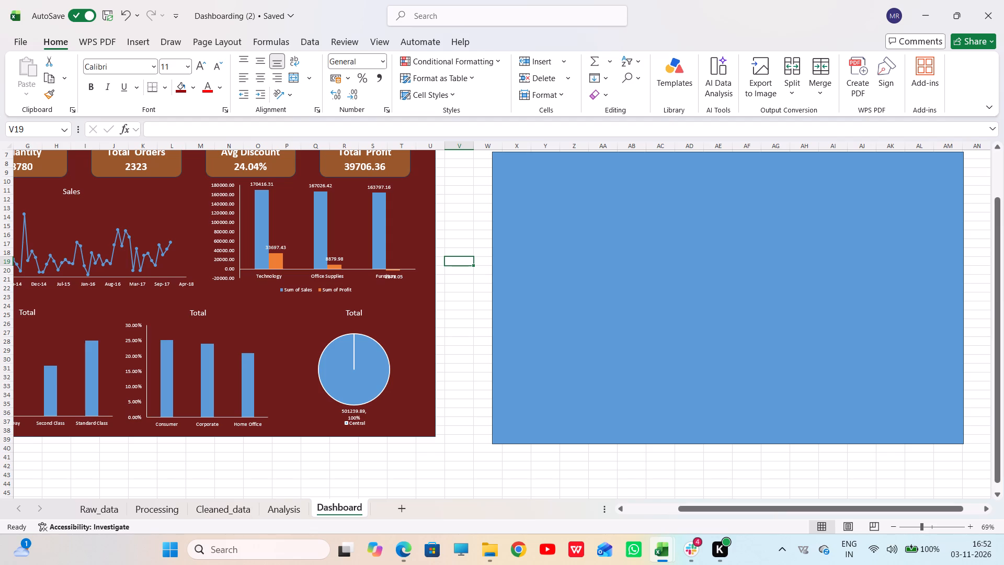
Draw a banner rectangle about 1.35 cm high and 27.21 cm wide near the top of the large blue rectangle.
{"action": "left_click", "coordinate": [146, 39]}
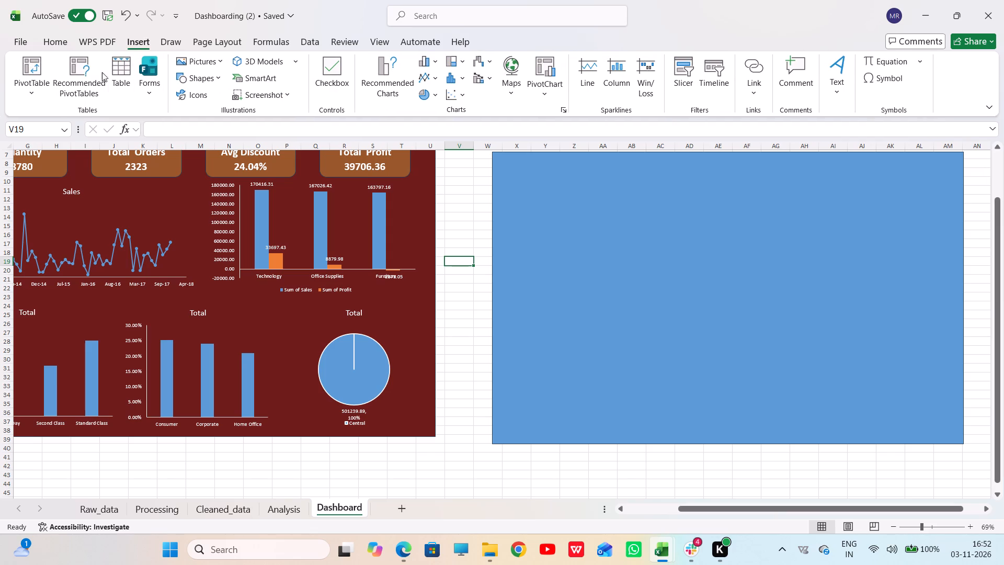
{"action": "left_click", "coordinate": [222, 78]}
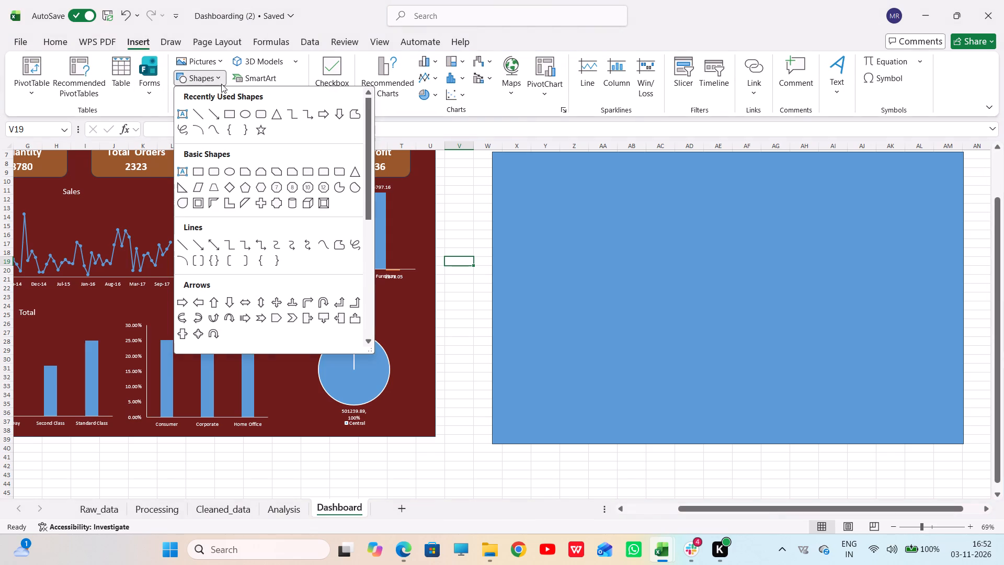
{"action": "left_click", "coordinate": [230, 110]}
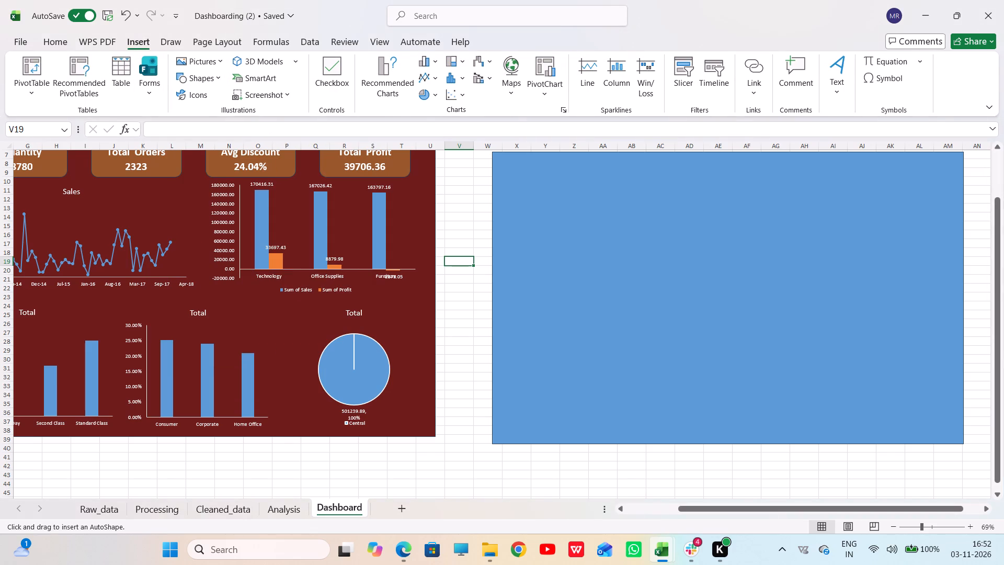
{"action": "left_click_drag", "start_coordinate": [497, 166], "coordinate": [862, 185]}
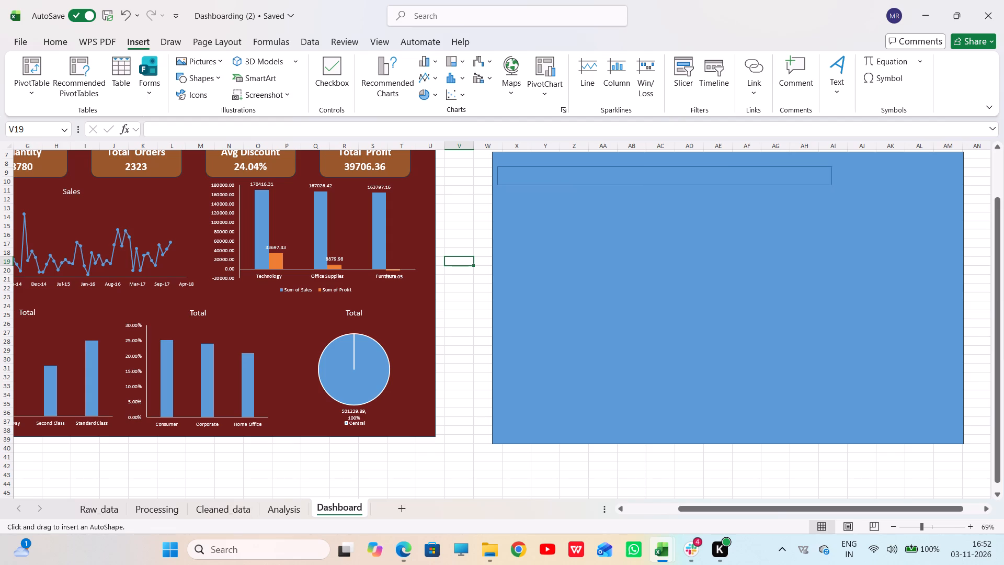
{"action": "left_click_drag", "start_coordinate": [862, 185], "coordinate": [961, 189]}
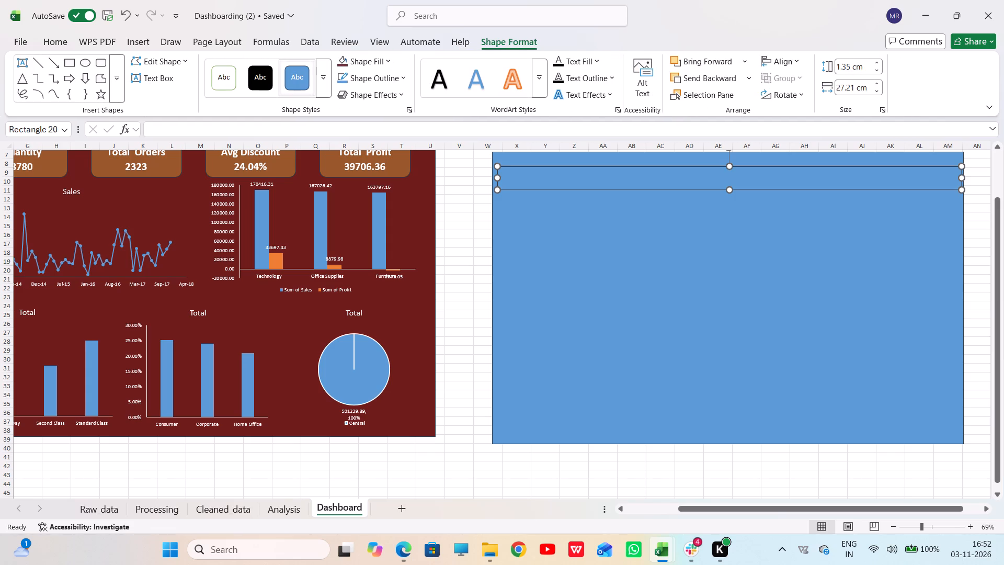
{"action": "left_click", "coordinate": [466, 228]}
Fill the large background rectangle with dark brown.
{"action": "left_click", "coordinate": [569, 229]}
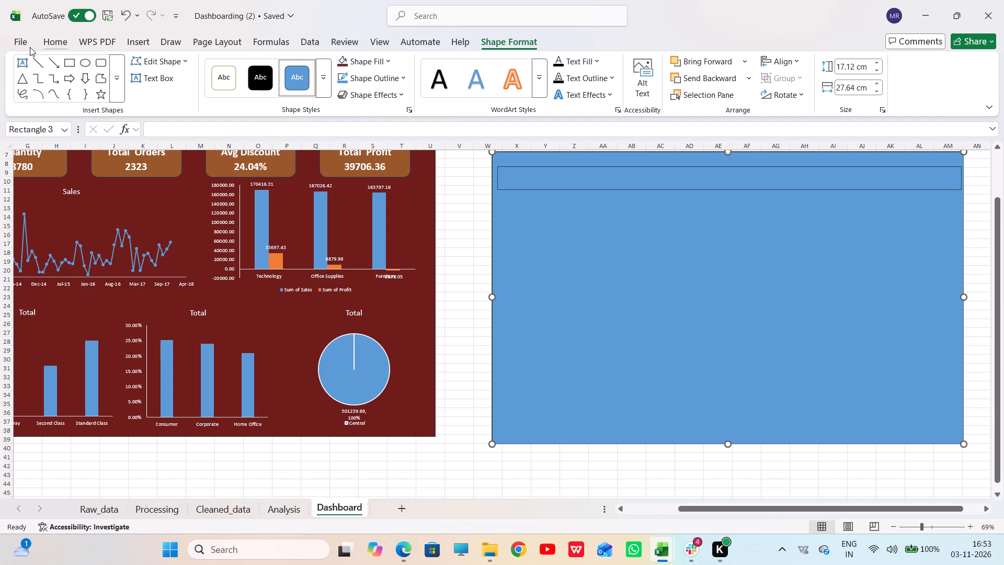
{"action": "left_click", "coordinate": [56, 38]}
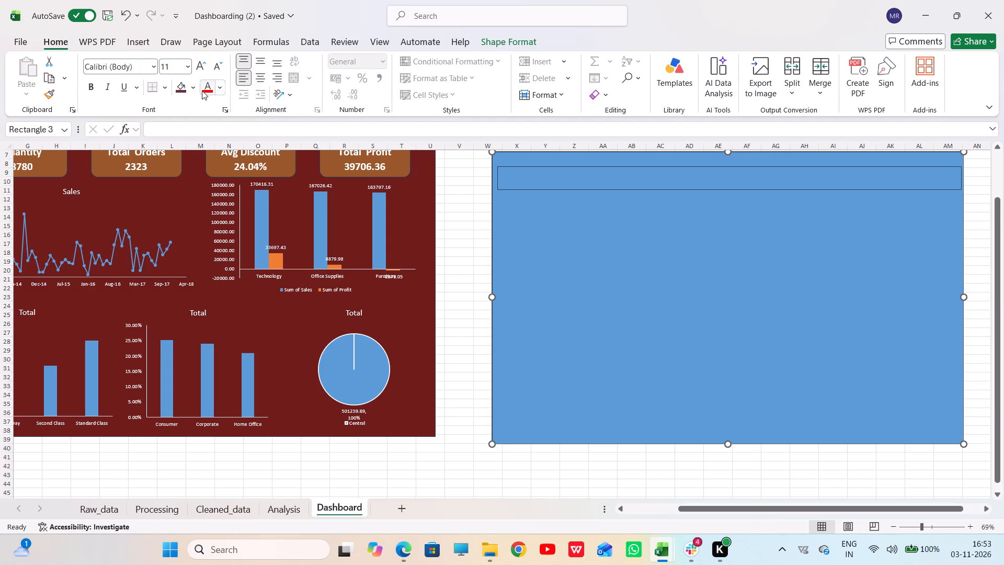
{"action": "left_click", "coordinate": [193, 89]}
{"action": "left_click", "coordinate": [273, 259]}
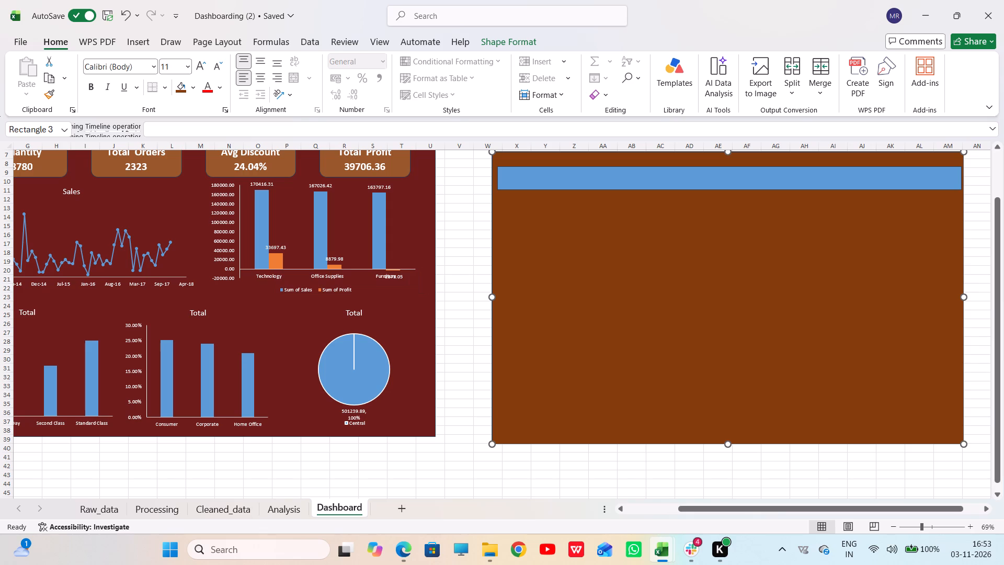
{"action": "left_click", "coordinate": [460, 258]}
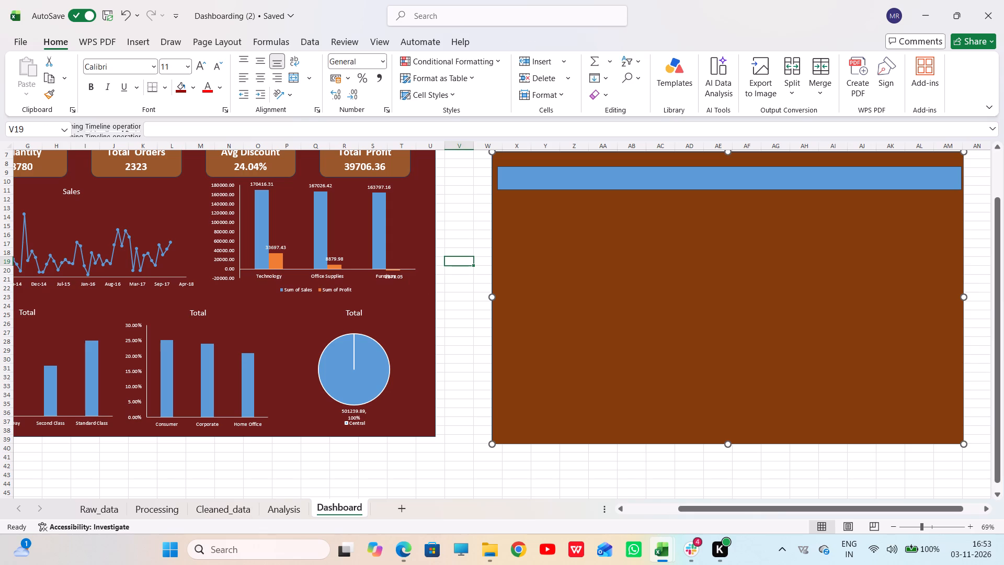
Widen the blue banner to about 27.64 cm to span the brown background, and move it up to the background's top edge.
{"action": "left_click", "coordinate": [499, 178]}
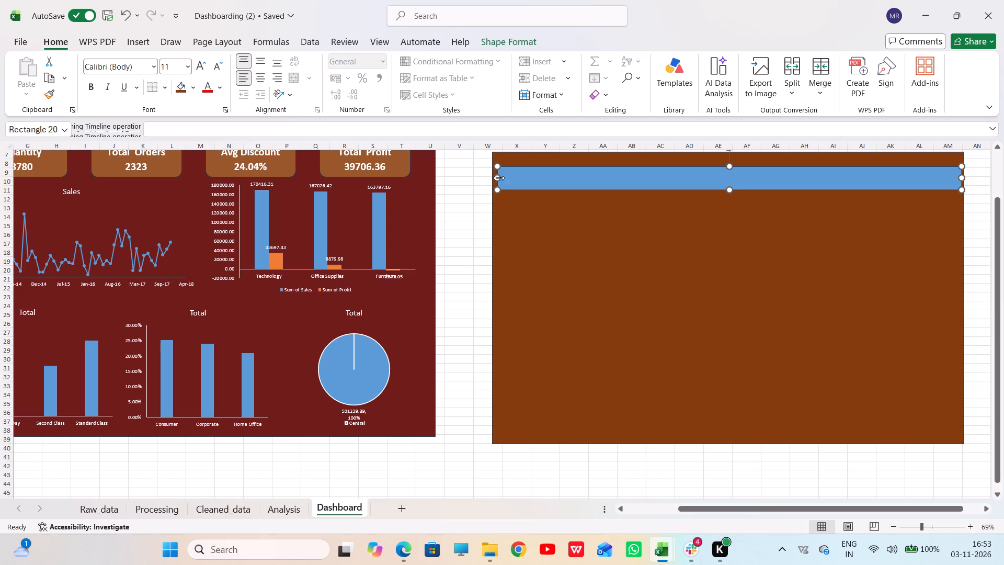
{"action": "left_click_drag", "start_coordinate": [499, 178], "coordinate": [492, 177]}
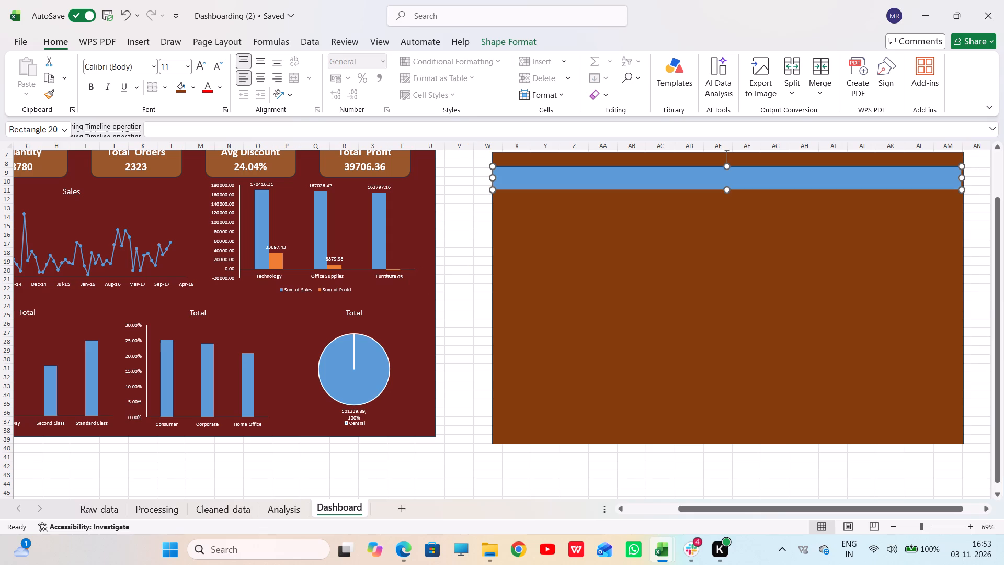
{"action": "left_click", "coordinate": [961, 178]}
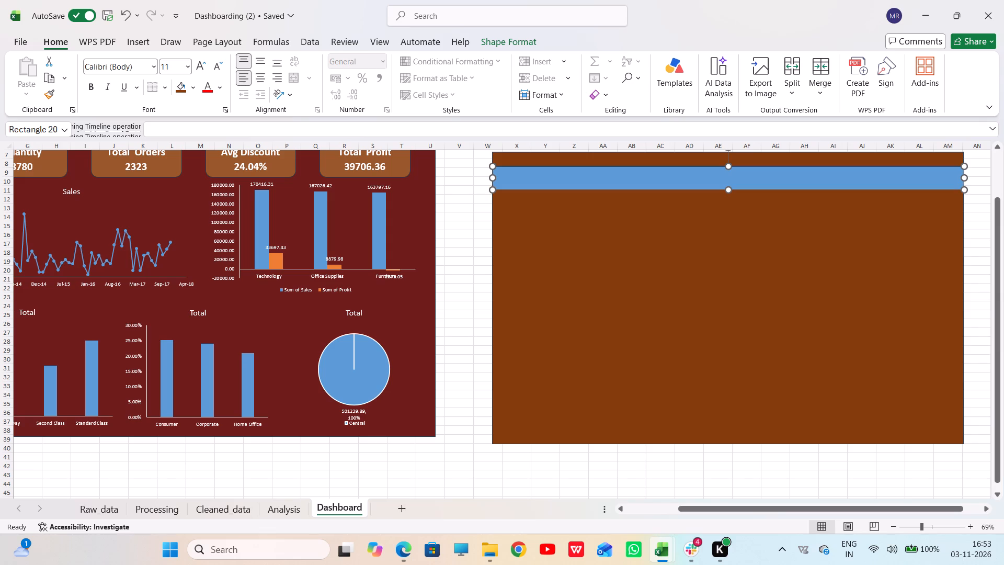
{"action": "left_click_drag", "start_coordinate": [702, 176], "coordinate": [702, 163]}
{"action": "left_click", "coordinate": [702, 163]}
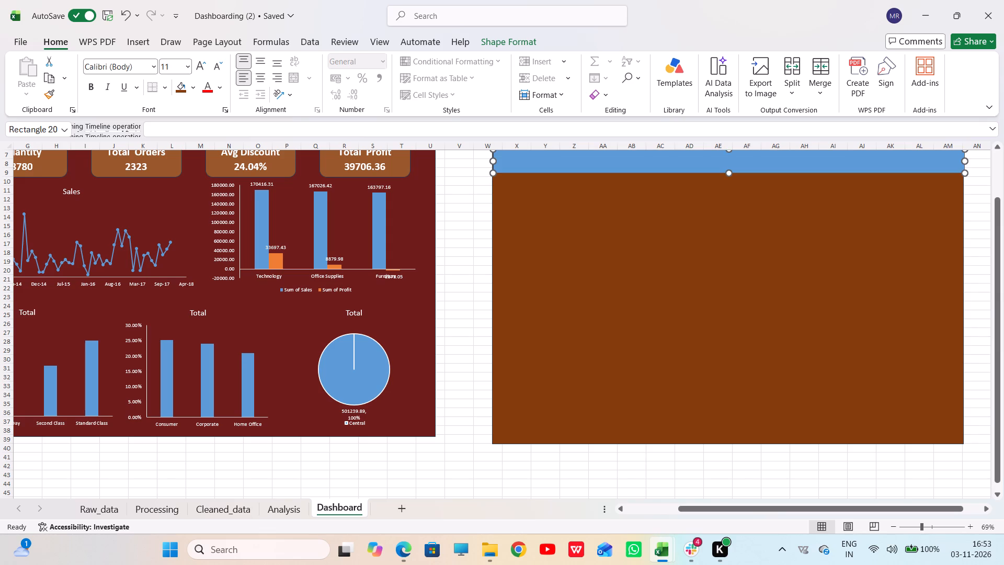
{"action": "scroll", "coordinate": [684, 217], "scroll_direction": "up", "scroll_amount": 2}
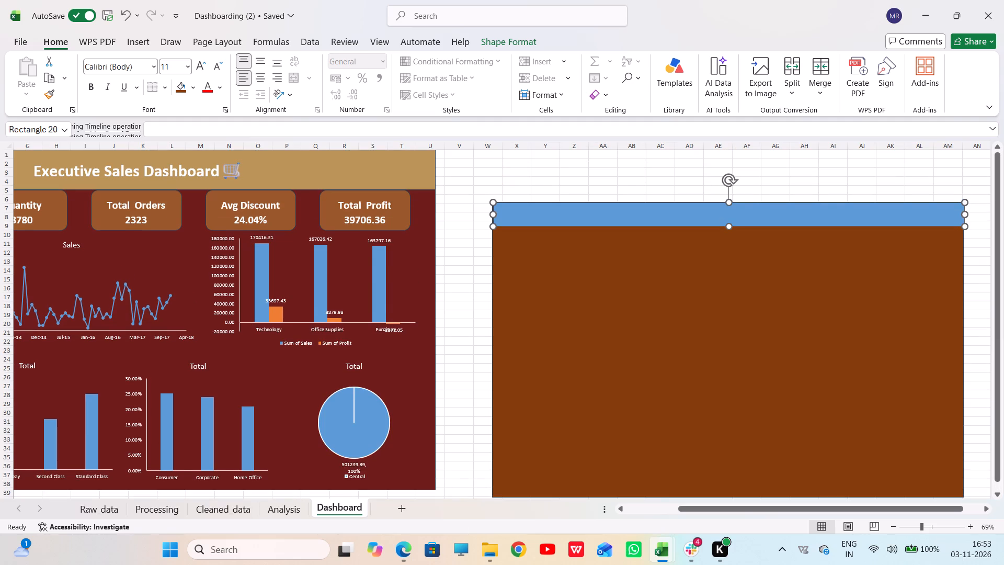
{"action": "scroll", "coordinate": [679, 247], "scroll_direction": "down", "scroll_amount": 1}
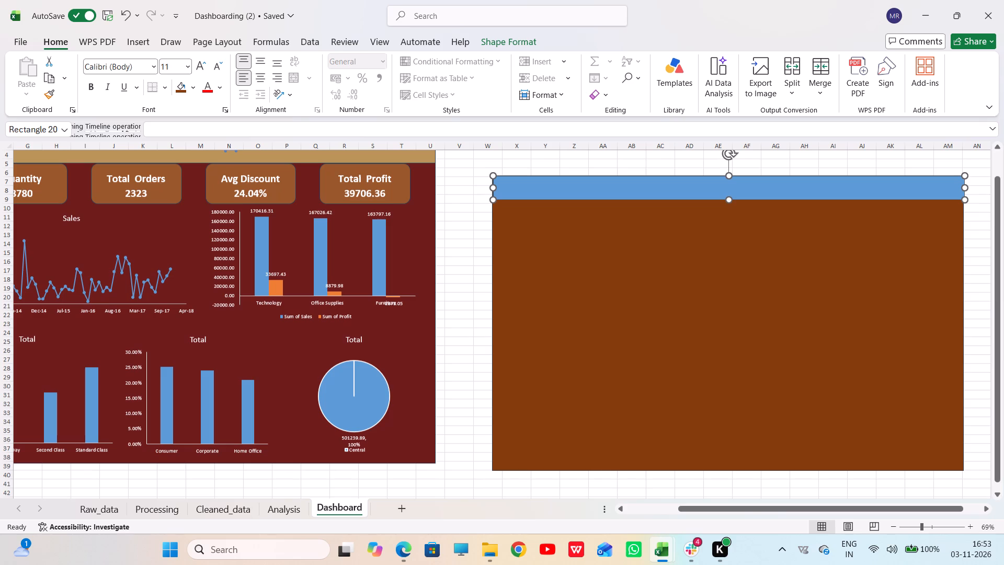
Enter the title EXECUTIVE SALES DASHBOARD in the blue banner.
{"action": "left_click", "coordinate": [686, 182]}
{"action": "key", "text": "e"}
{"action": "type", "text": "XE"}
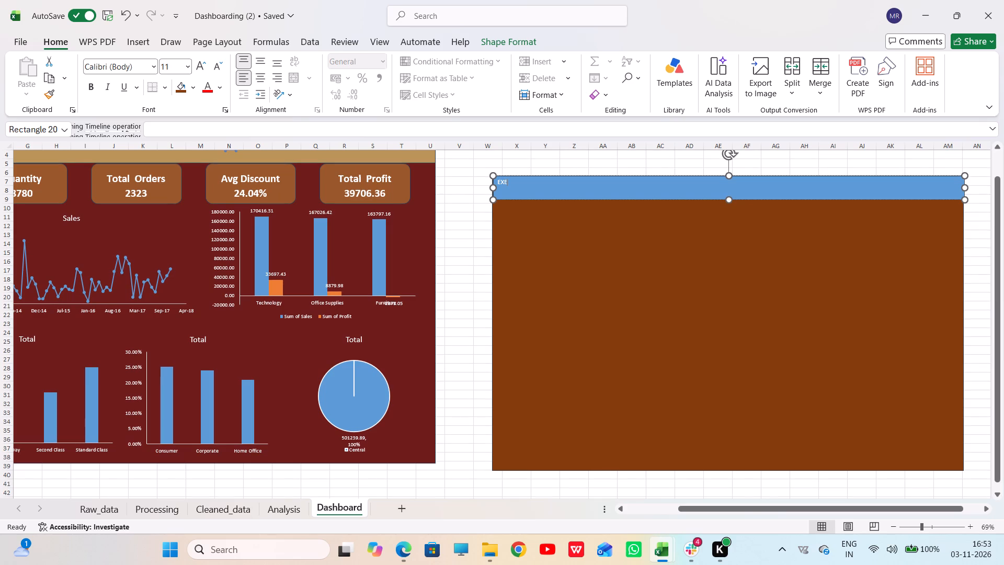
{"action": "type", "text": "CUTIVE SALES"}
{"action": "key", "text": "space"}
{"action": "type", "text": "DASHBOARD"}
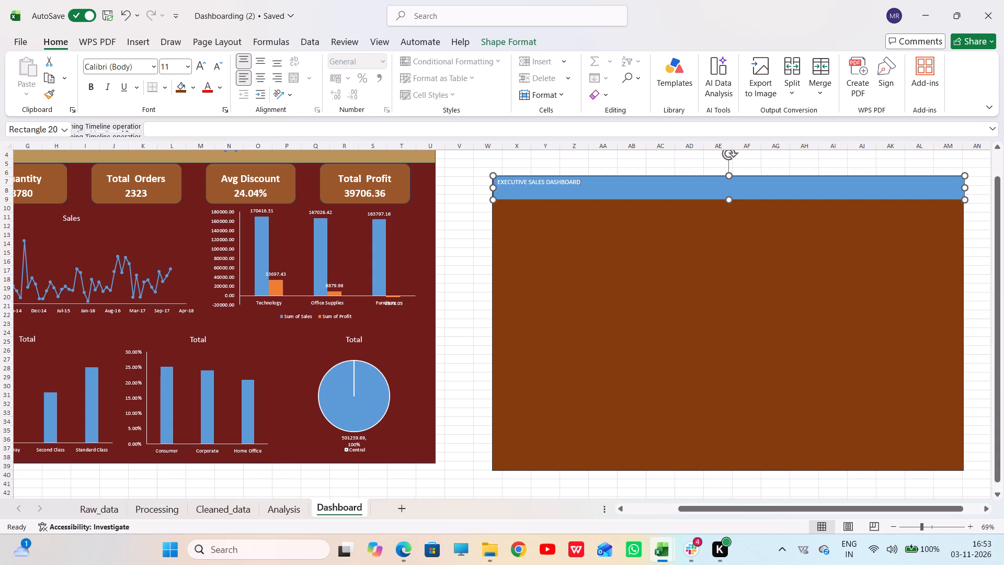
{"action": "left_click", "coordinate": [697, 192]}
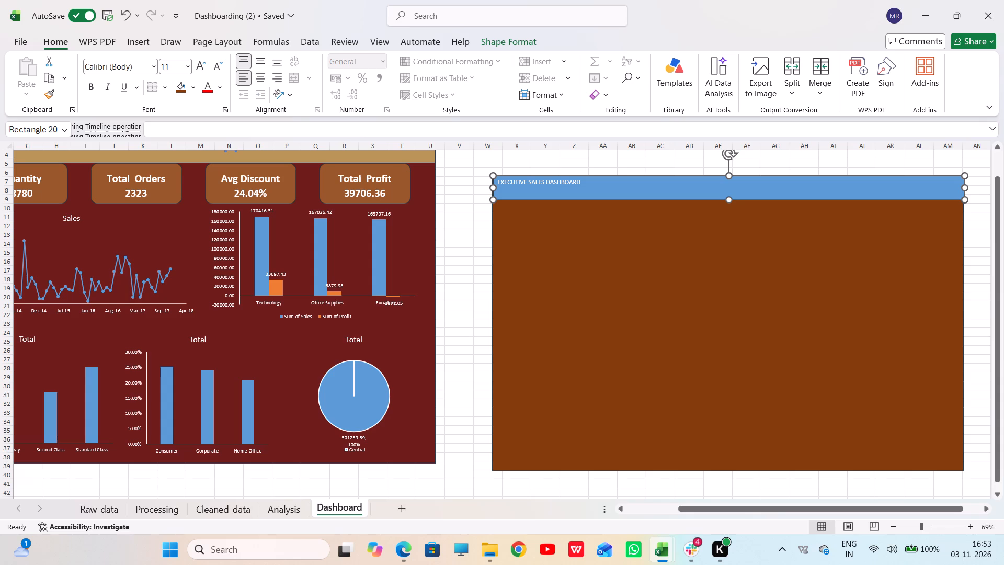
Shift the banner title to the middle of the banner by adding leading spaces.
{"action": "left_click", "coordinate": [498, 183]}
{"action": "key", "text": "space"}
{"action": "key", "text": "space"}
{"action": "key", "text": "space"}
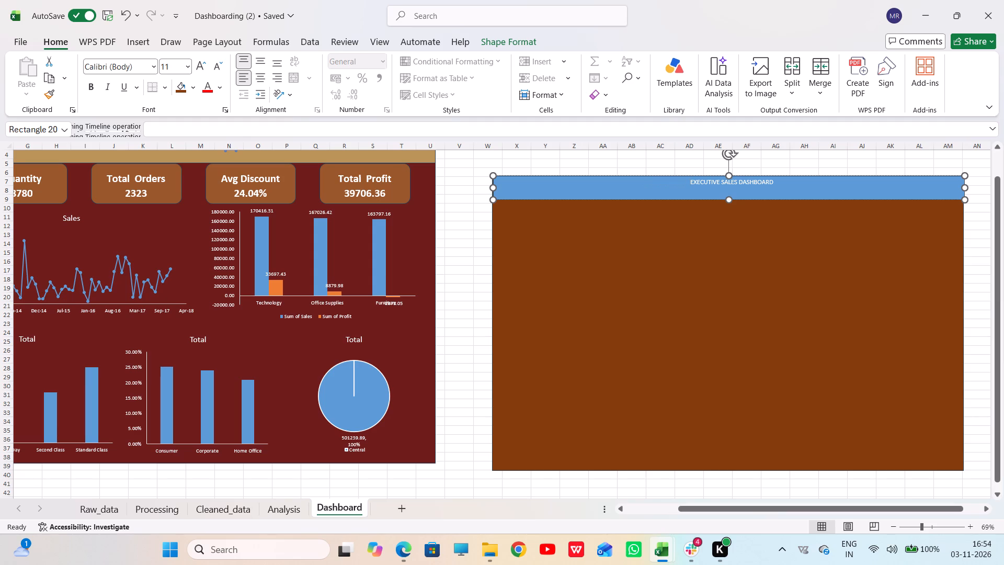
{"action": "left_click", "coordinate": [459, 233]}
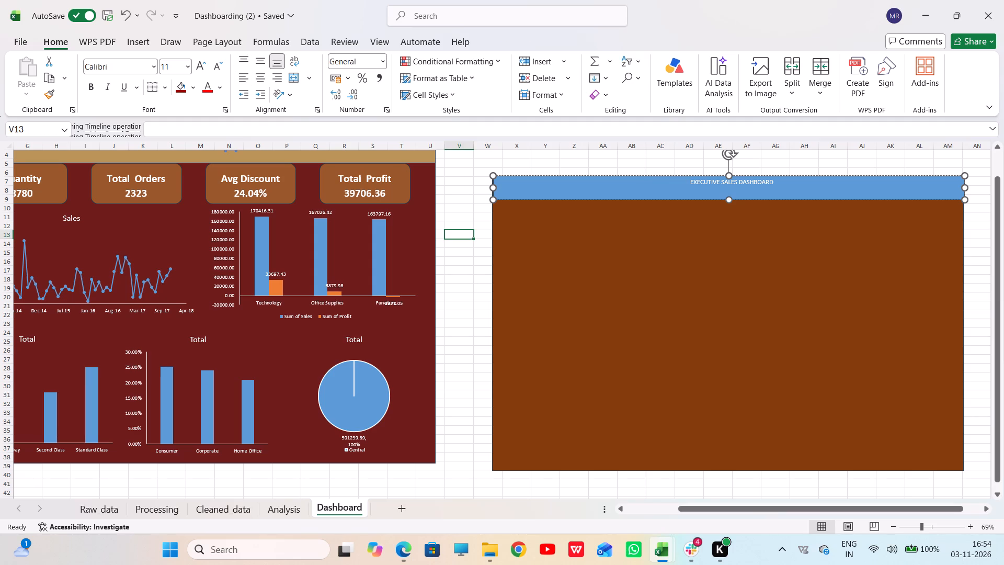
Group the brown background rectangle and the blue title banner into one object.
{"action": "left_click", "coordinate": [597, 228]}
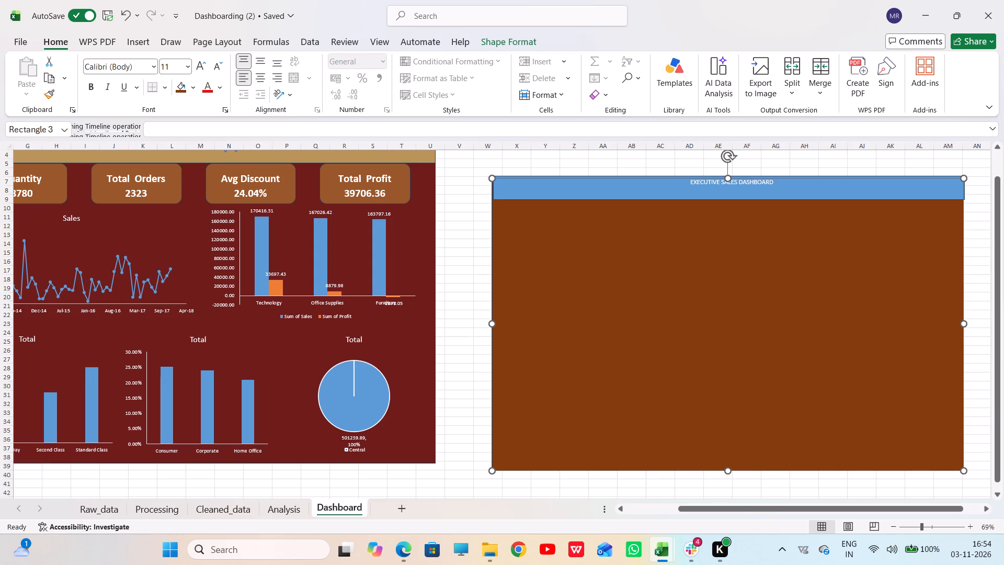
{"action": "left_click", "coordinate": [593, 190], "text": "ctrl+shift"}
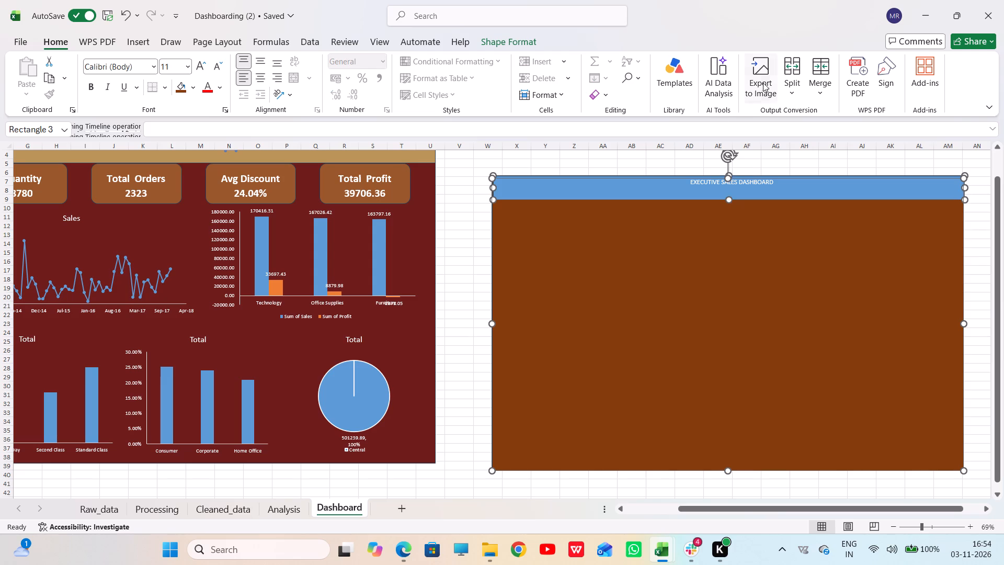
{"action": "right_click", "coordinate": [519, 42], "text": "ctrl+shift"}
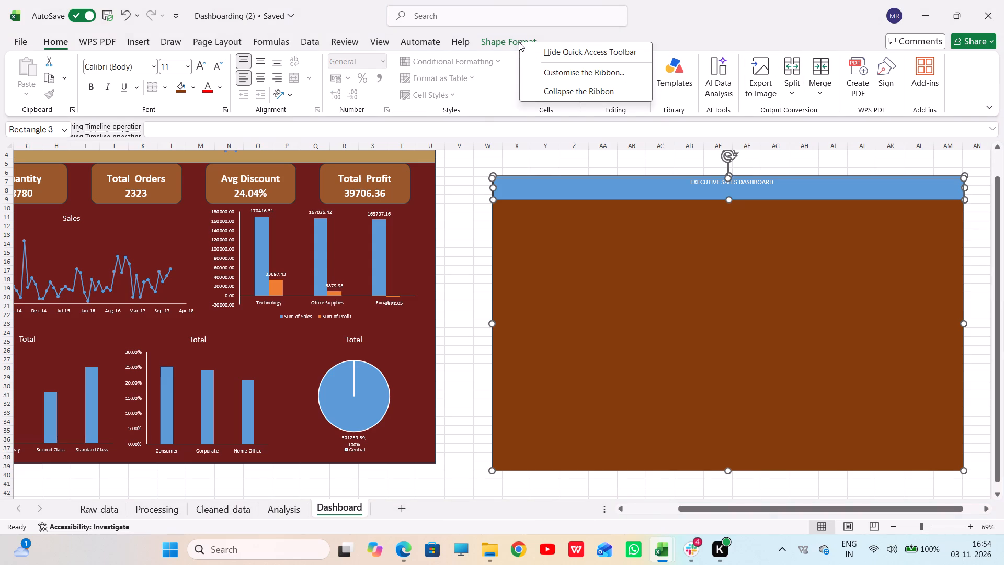
{"action": "left_click", "coordinate": [690, 12], "text": "ctrl+shift"}
{"action": "left_click", "coordinate": [509, 36], "text": "ctrl+shift"}
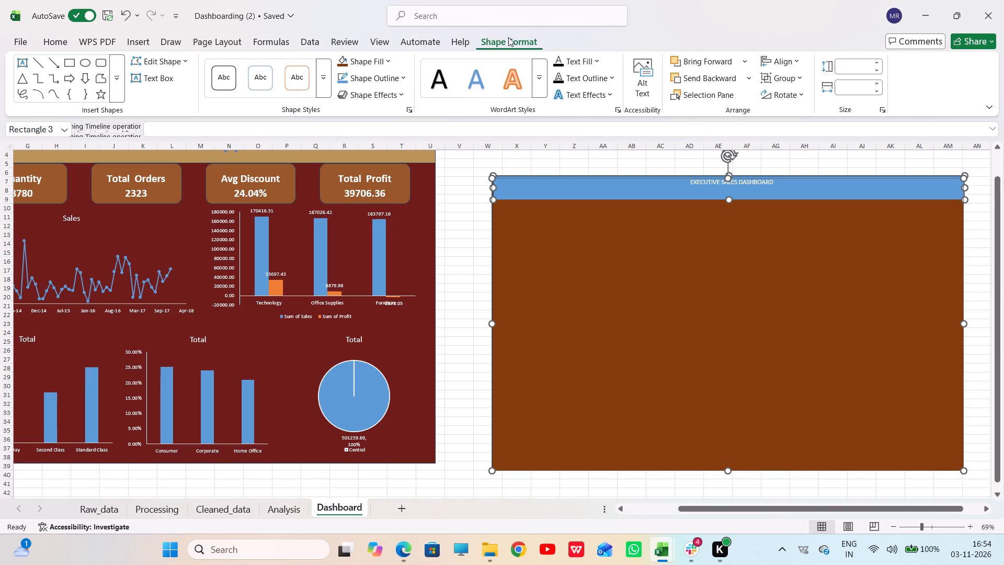
{"action": "left_click", "coordinate": [800, 75], "text": "ctrl+shift"}
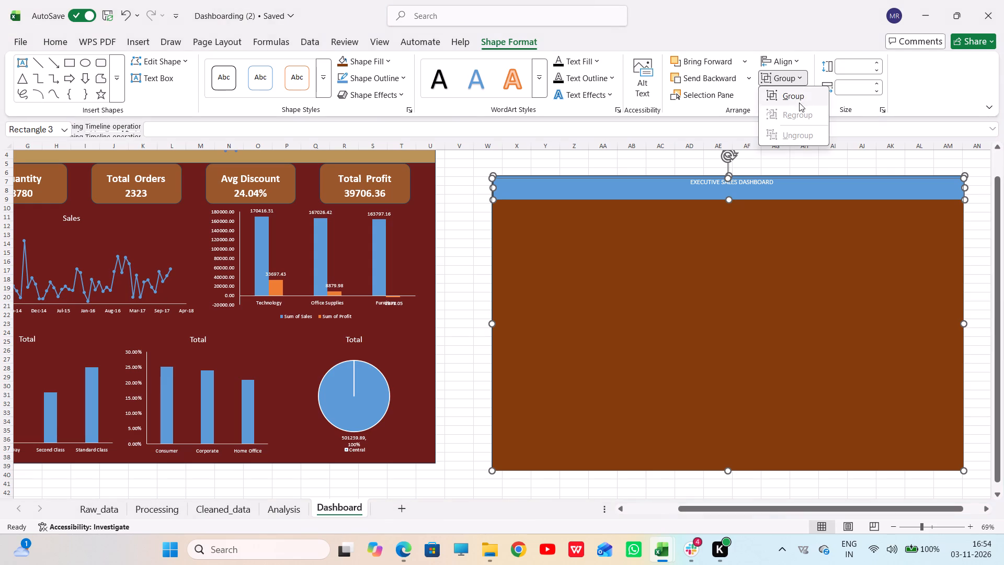
{"action": "left_click", "coordinate": [797, 98], "text": "ctrl+shift"}
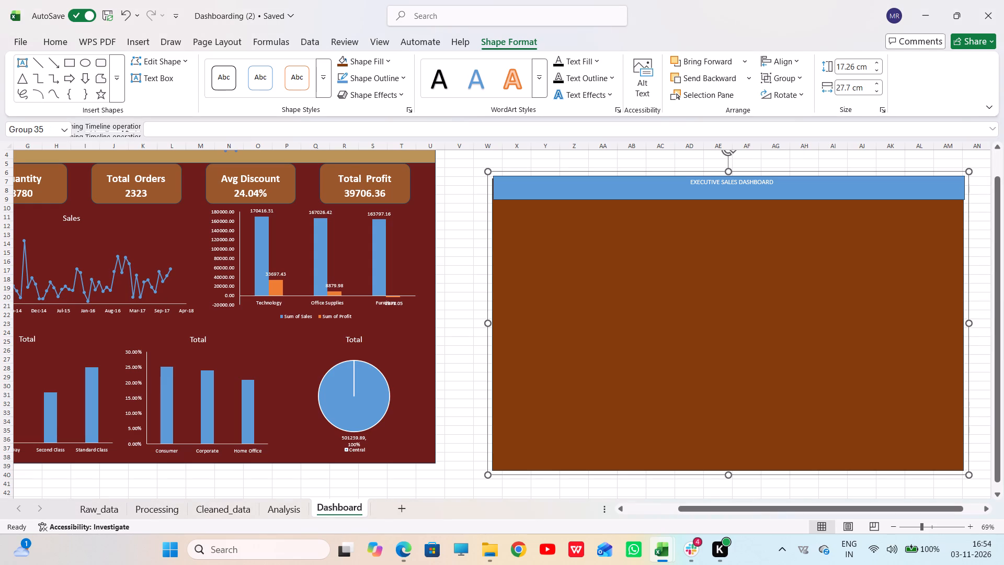
{"action": "left_click", "coordinate": [468, 246]}
{"action": "left_click_drag", "start_coordinate": [468, 246], "coordinate": [467, 258]}
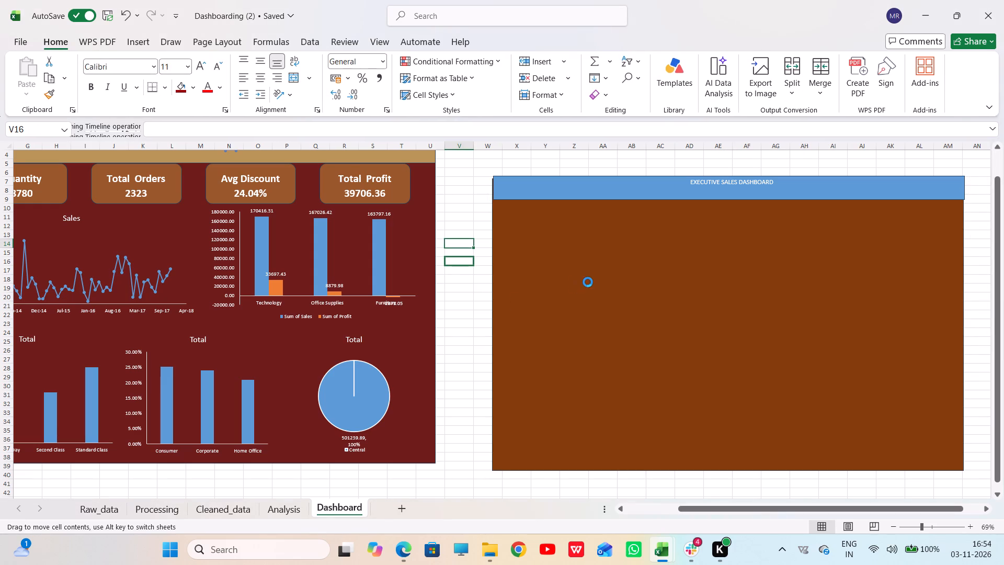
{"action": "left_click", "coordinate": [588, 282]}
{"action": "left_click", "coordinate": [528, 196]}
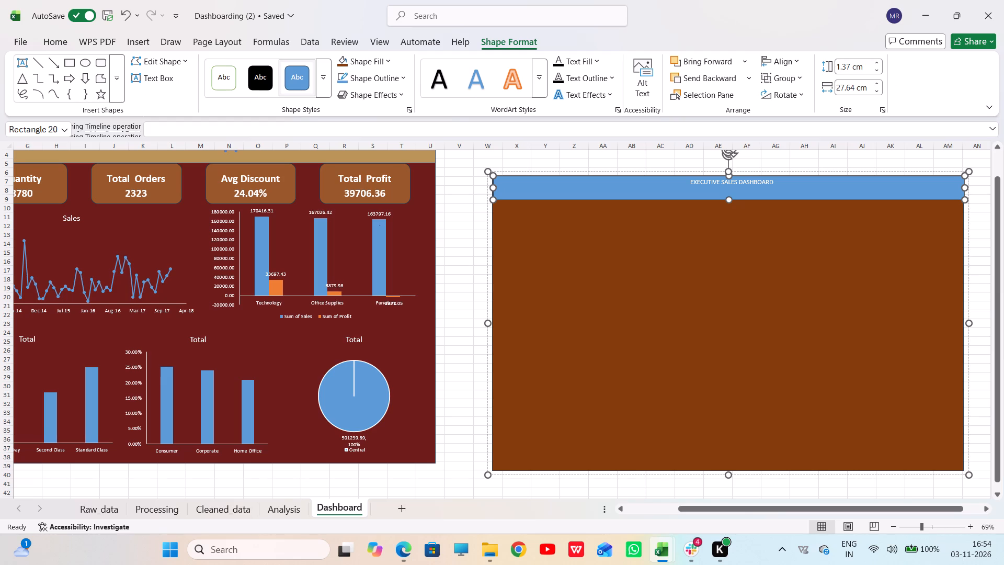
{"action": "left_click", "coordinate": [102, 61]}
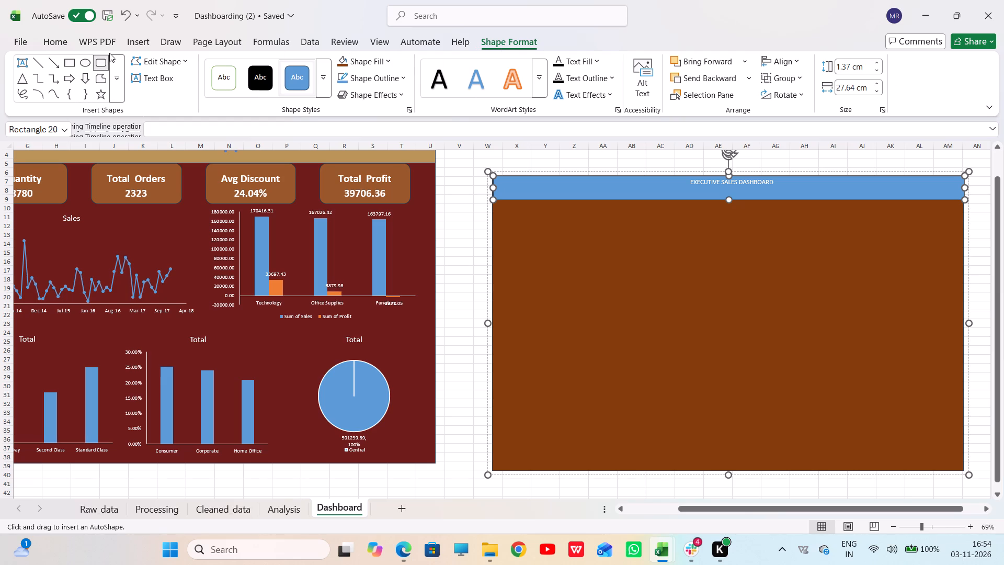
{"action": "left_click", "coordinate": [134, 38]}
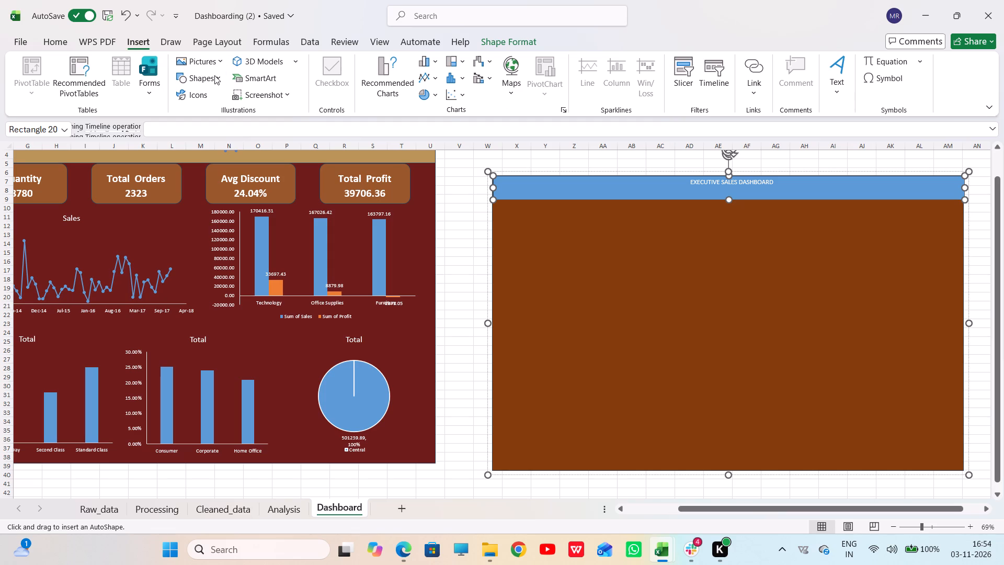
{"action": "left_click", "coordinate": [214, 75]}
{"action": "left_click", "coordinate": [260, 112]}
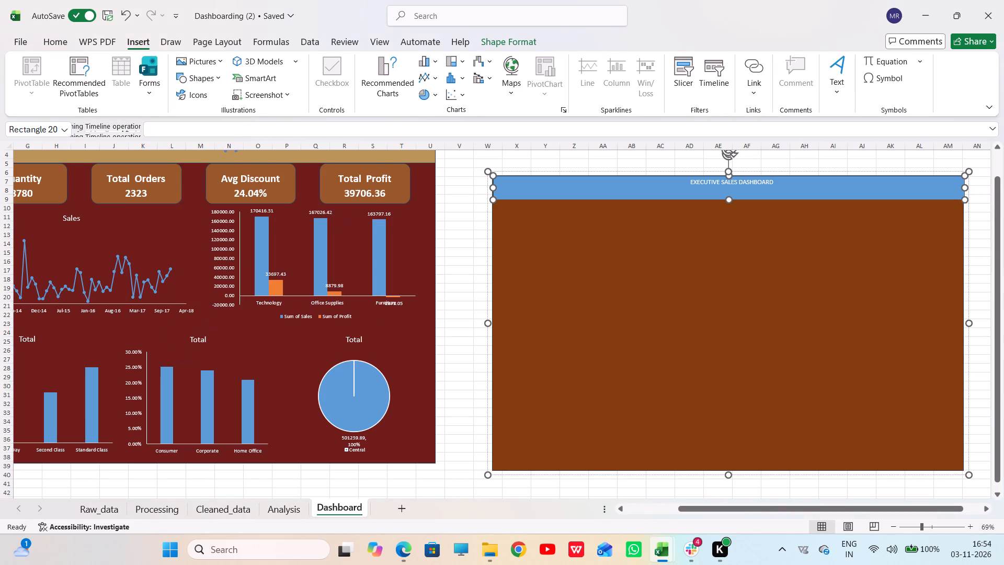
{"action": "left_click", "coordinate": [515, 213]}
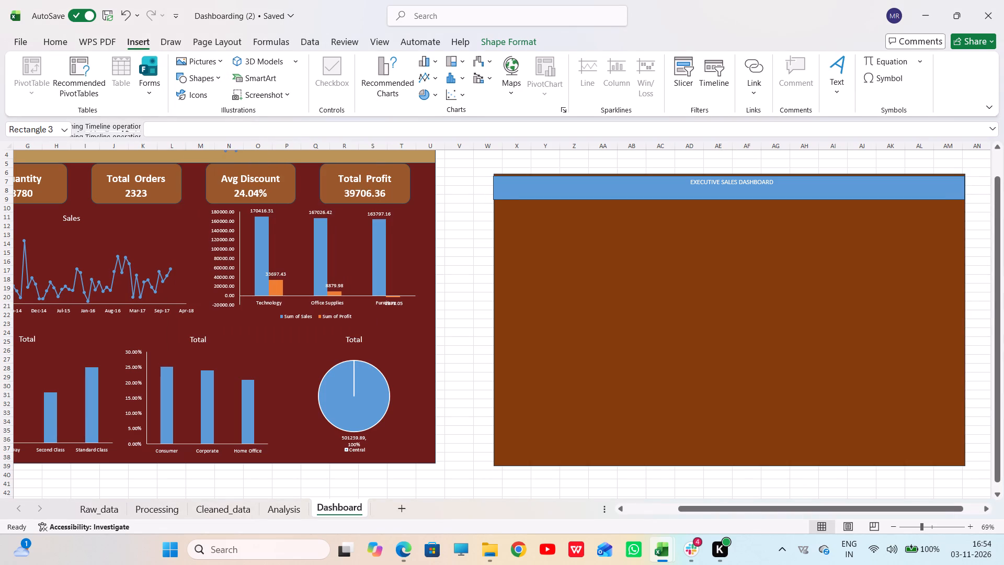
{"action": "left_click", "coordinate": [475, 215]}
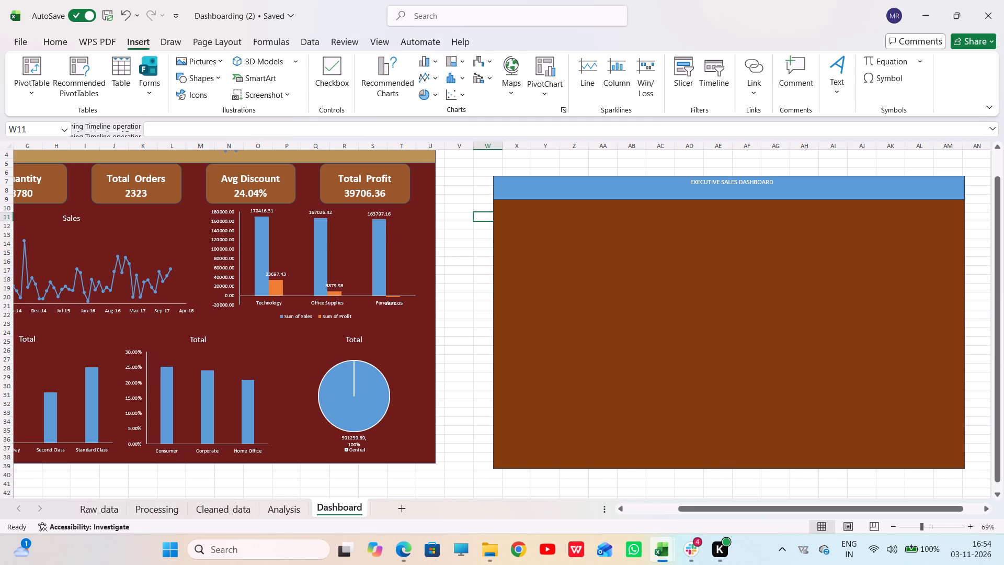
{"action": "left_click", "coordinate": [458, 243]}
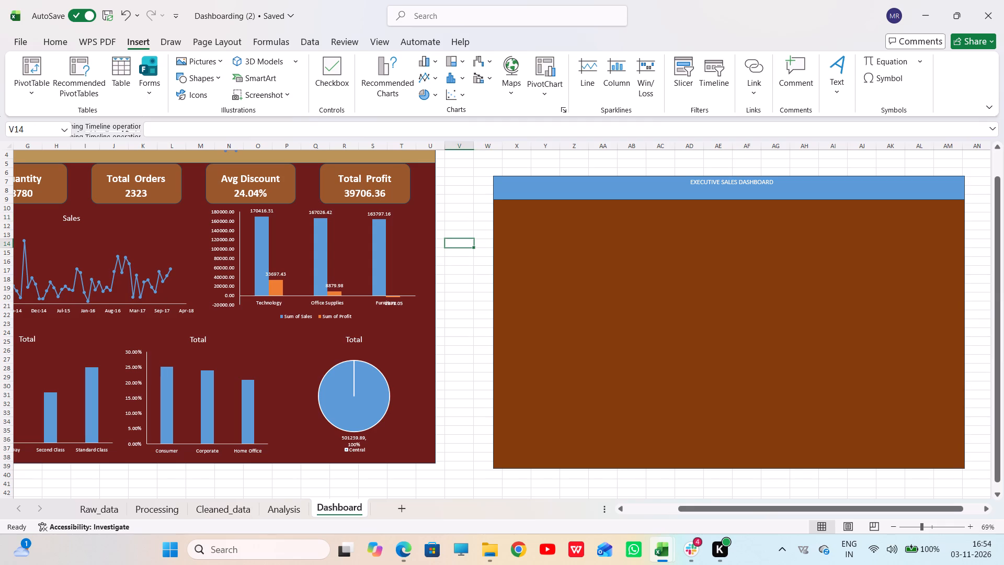
Draw a rounded rectangle card about 5.06 cm wide and 1.56 cm high just below the banner, near the brown background's left edge.
{"action": "left_click", "coordinate": [522, 224]}
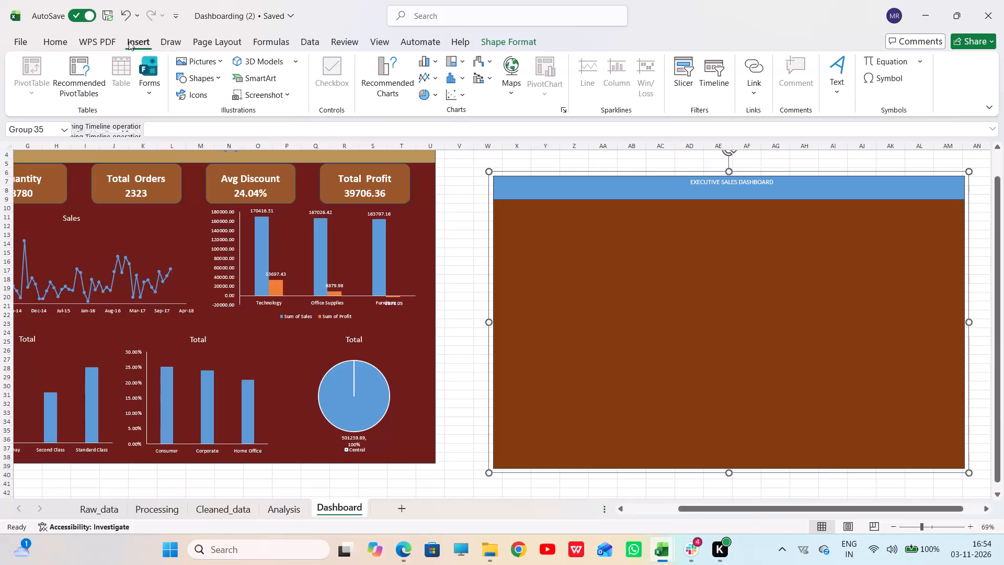
{"action": "left_click", "coordinate": [59, 42]}
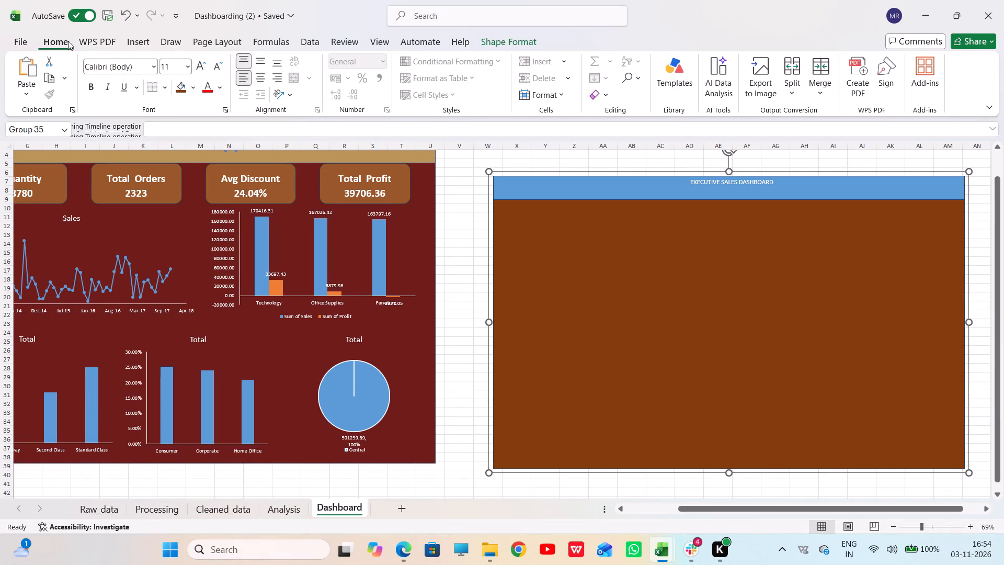
{"action": "left_click", "coordinate": [151, 41]}
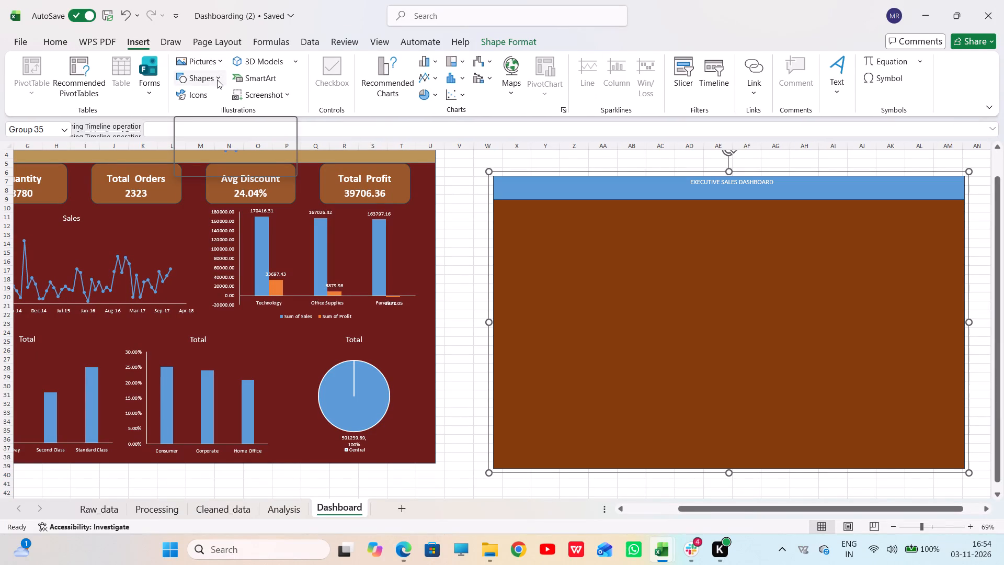
{"action": "left_click", "coordinate": [218, 78]}
{"action": "left_click", "coordinate": [262, 113]}
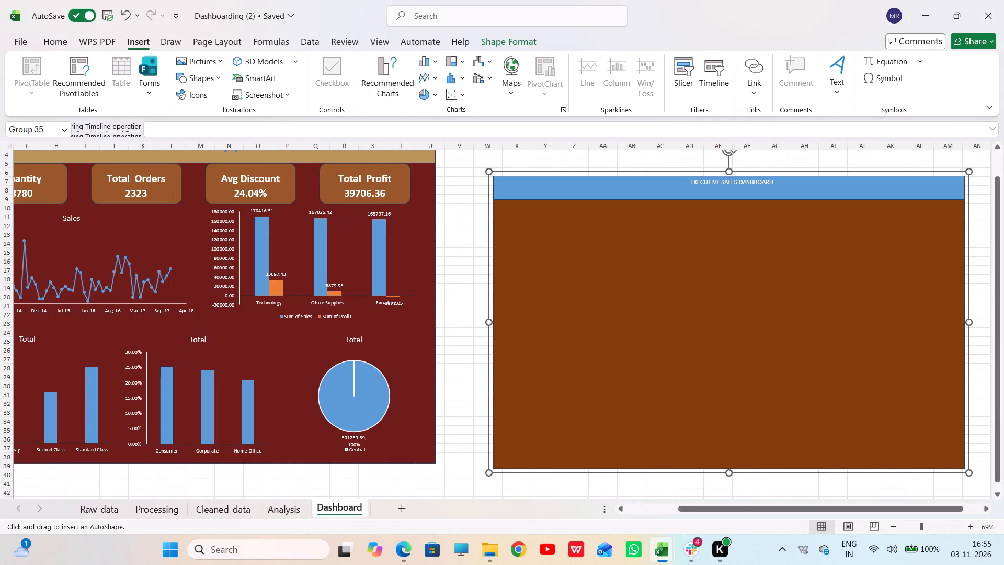
{"action": "left_click_drag", "start_coordinate": [518, 218], "coordinate": [577, 234]}
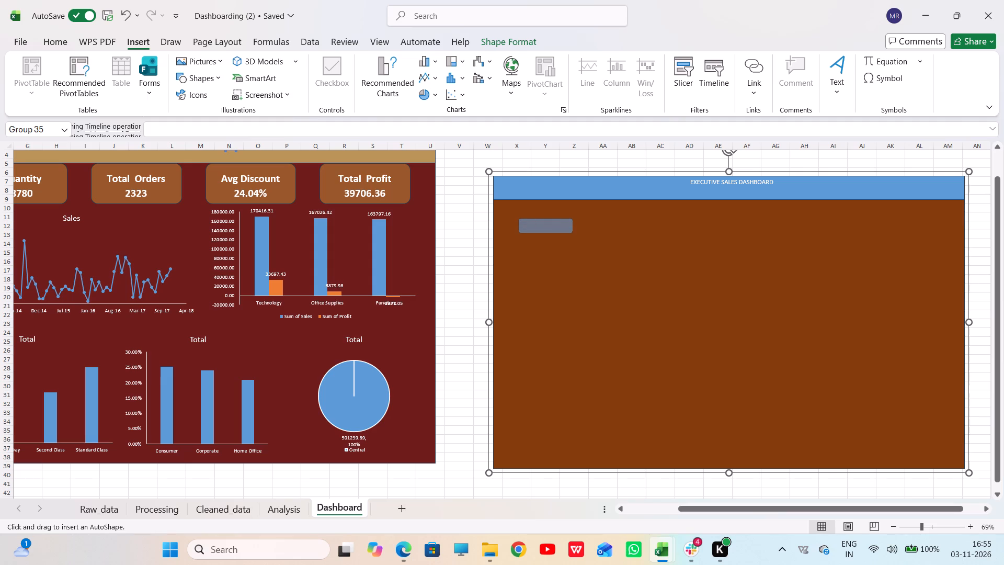
{"action": "left_click_drag", "start_coordinate": [577, 234], "coordinate": [603, 238]}
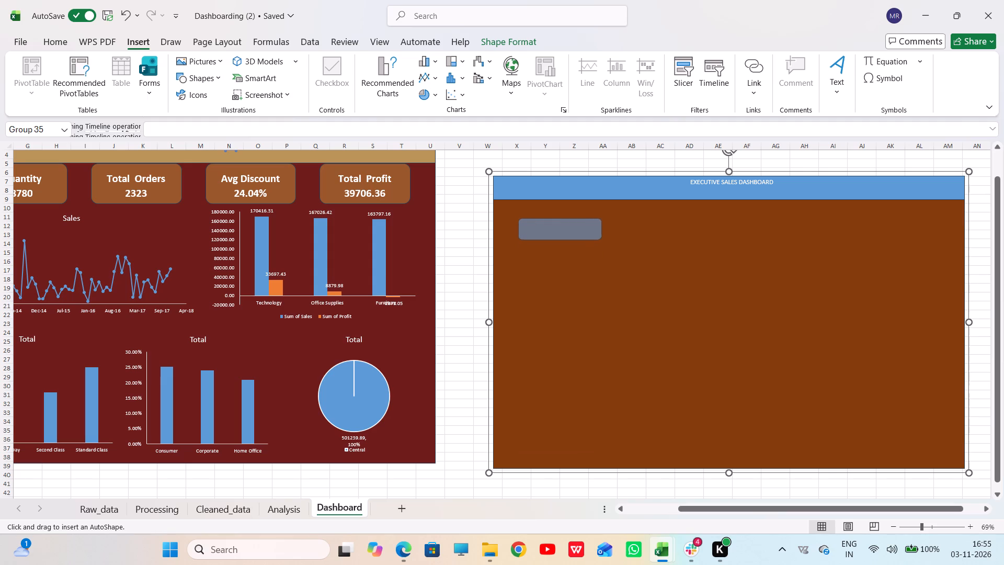
{"action": "left_click_drag", "start_coordinate": [603, 238], "coordinate": [604, 245]}
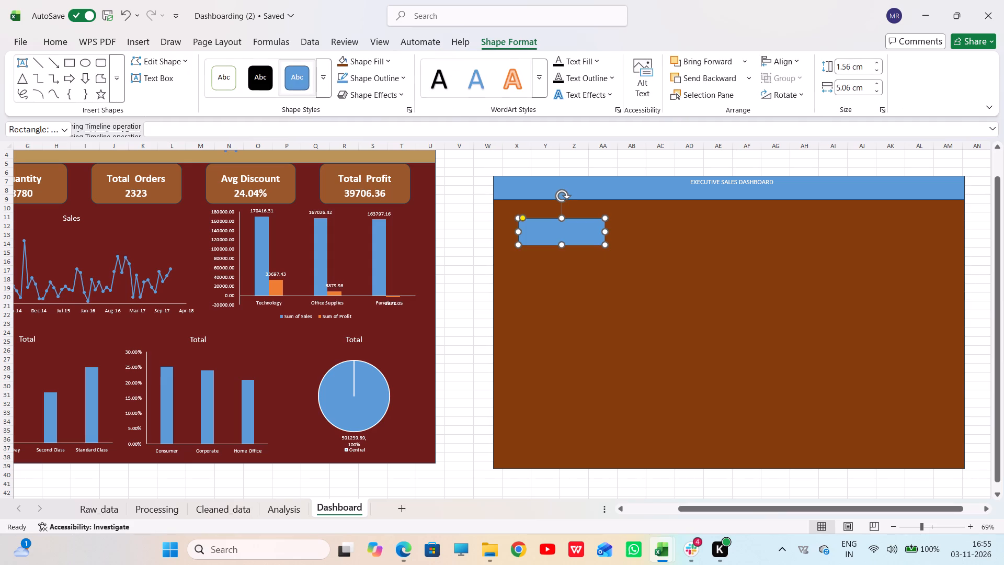
{"action": "left_click", "coordinate": [462, 250]}
{"action": "left_click_drag", "start_coordinate": [542, 231], "coordinate": [538, 221]}
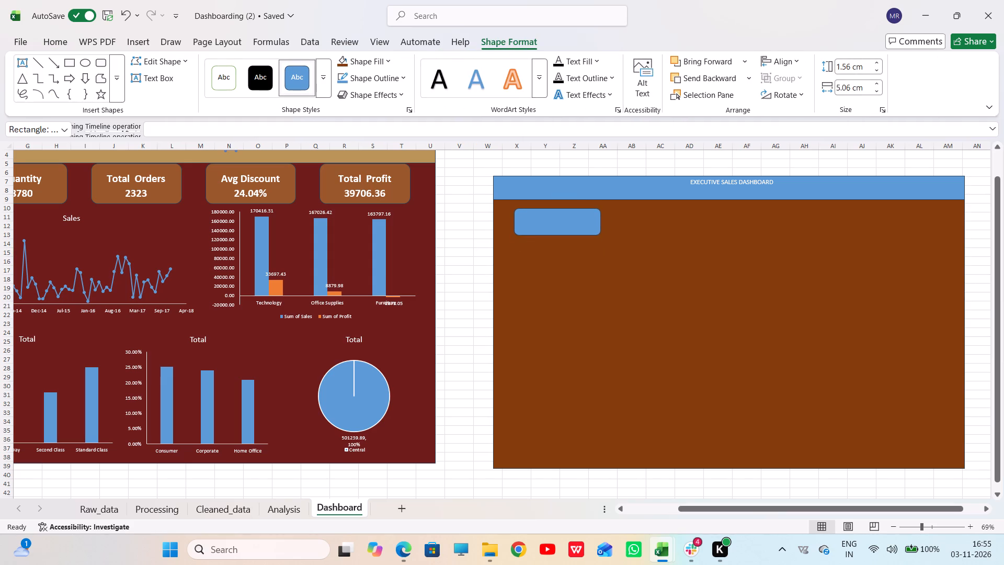
{"action": "left_click_drag", "start_coordinate": [538, 221], "coordinate": [530, 219]}
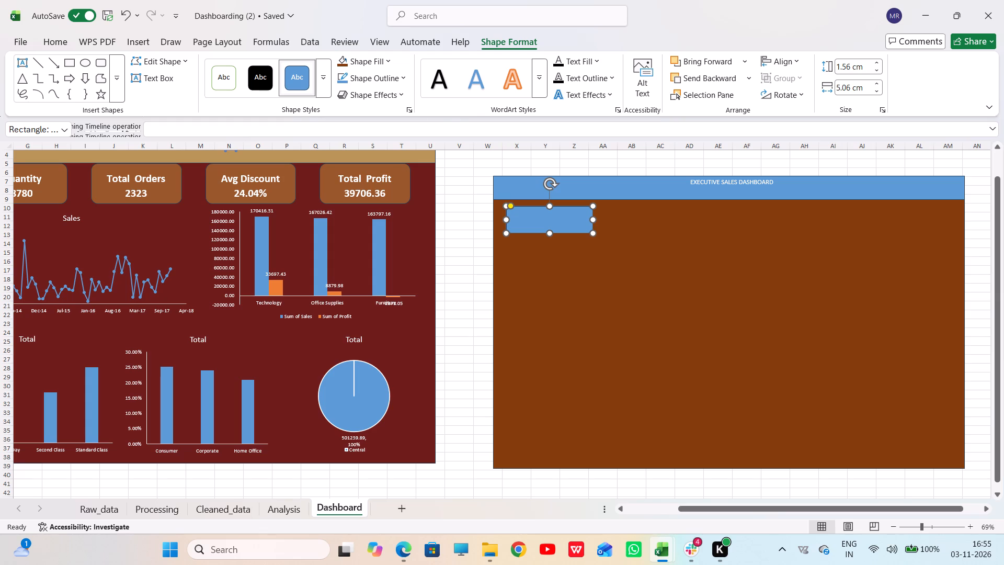
Draw a thin plain rectangle about 3.96 cm wide and 0.34 cm high inside the upper part of the rounded card.
{"action": "left_click", "coordinate": [58, 37]}
{"action": "left_click", "coordinate": [136, 41]}
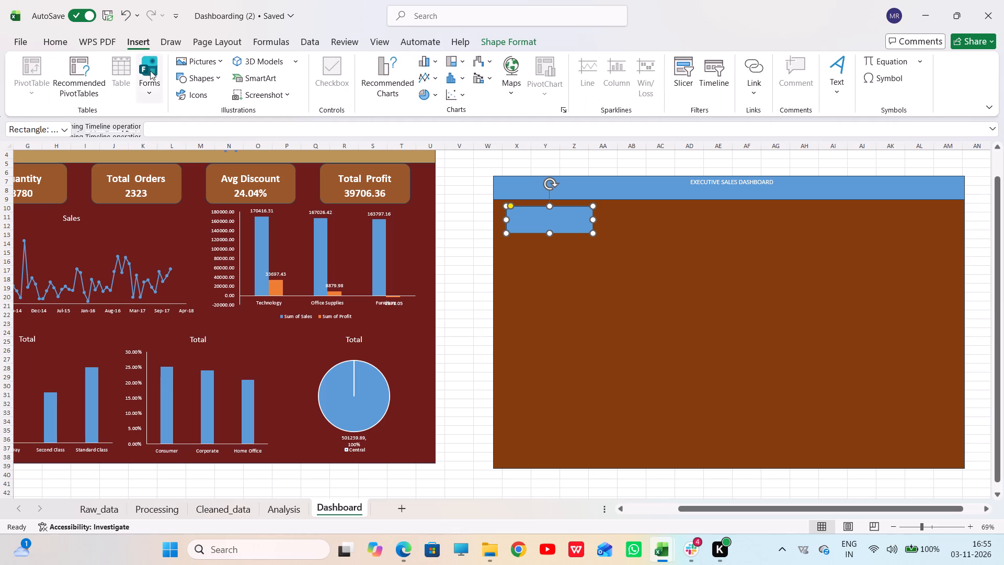
{"action": "left_click", "coordinate": [214, 78]}
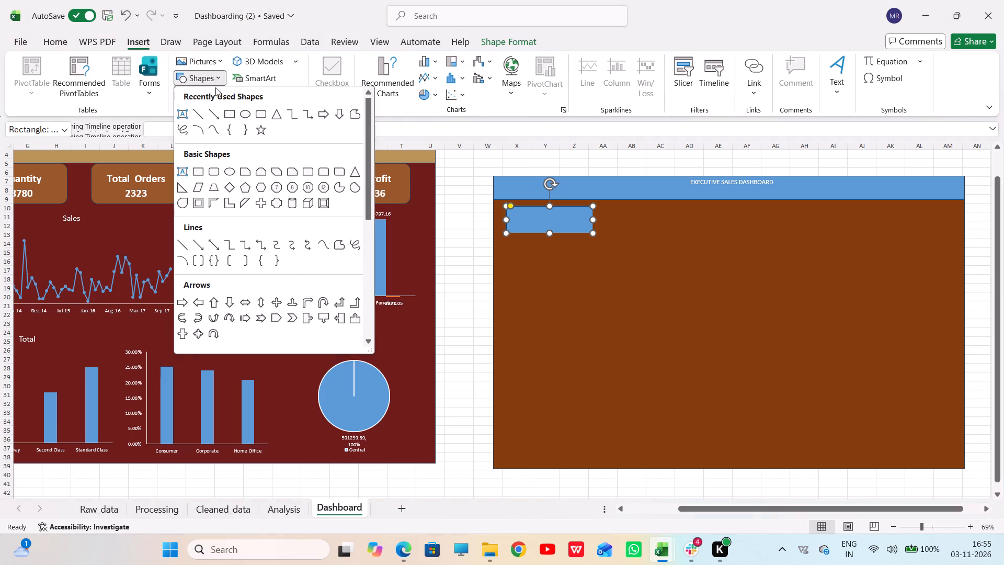
{"action": "left_click", "coordinate": [230, 111]}
{"action": "left_click_drag", "start_coordinate": [519, 218], "coordinate": [525, 217]}
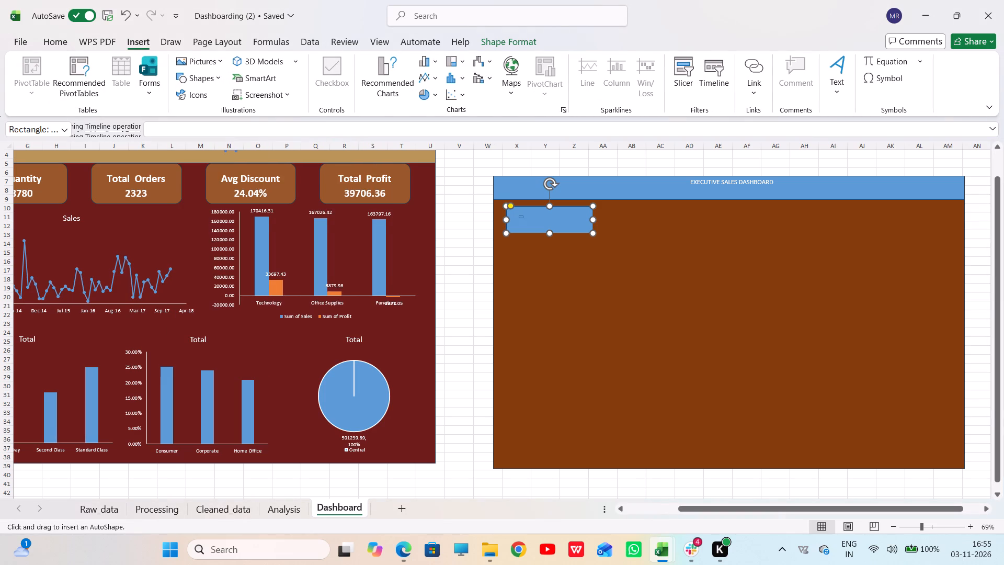
{"action": "left_click_drag", "start_coordinate": [525, 217], "coordinate": [587, 212]}
{"action": "left_click_drag", "start_coordinate": [587, 212], "coordinate": [586, 212]}
{"action": "left_click", "coordinate": [466, 222]}
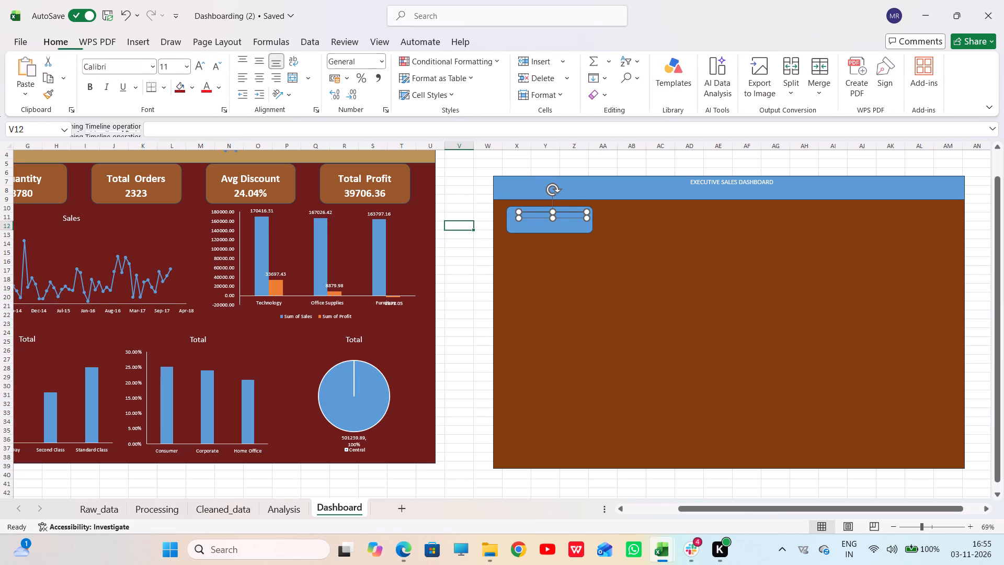
Align the thin rectangle and the rounded card to each other with Align Centre.
{"action": "left_click", "coordinate": [551, 228]}
{"action": "left_click", "coordinate": [550, 214]}
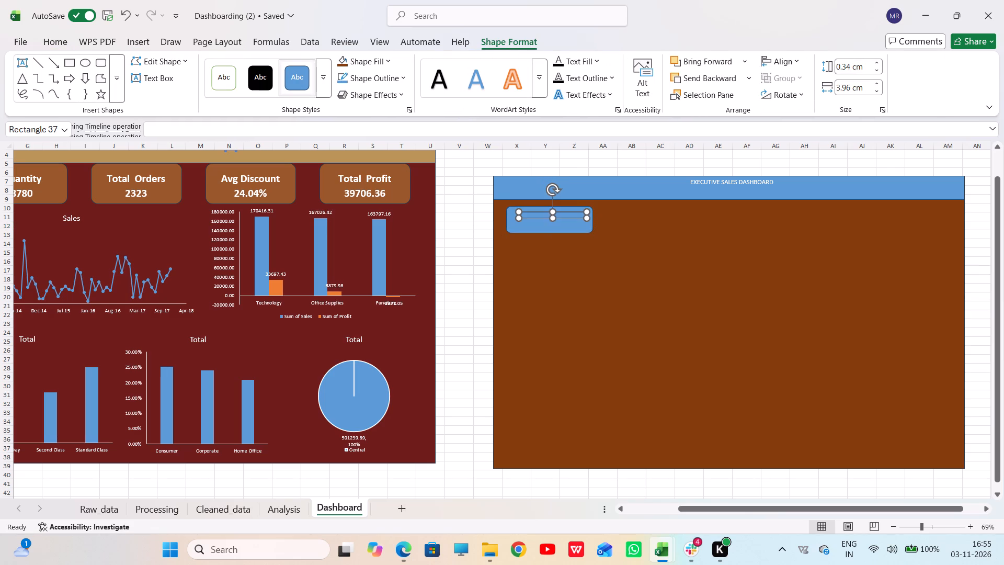
{"action": "left_click", "coordinate": [552, 227]}
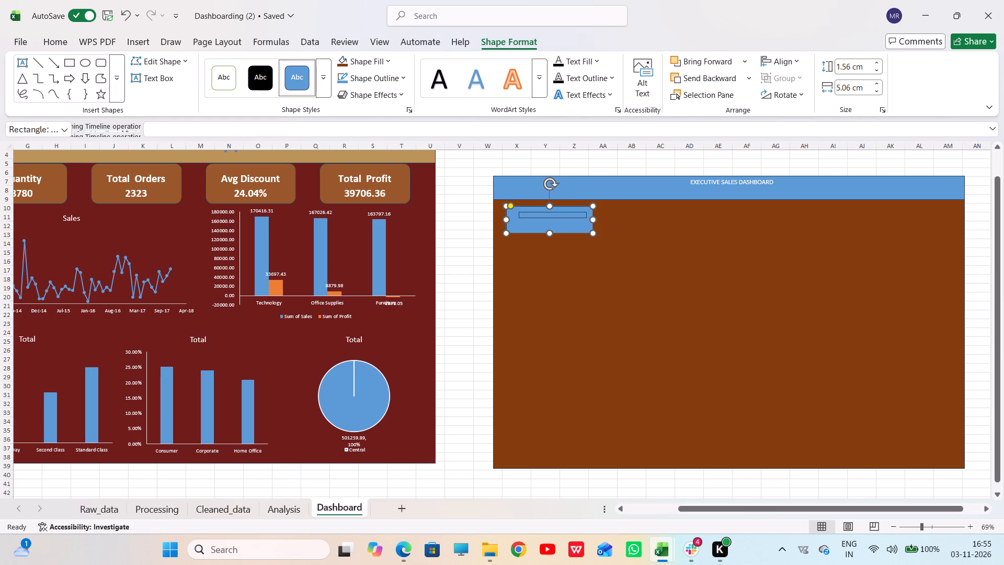
{"action": "left_click", "coordinate": [552, 212], "text": "ctrl+shift"}
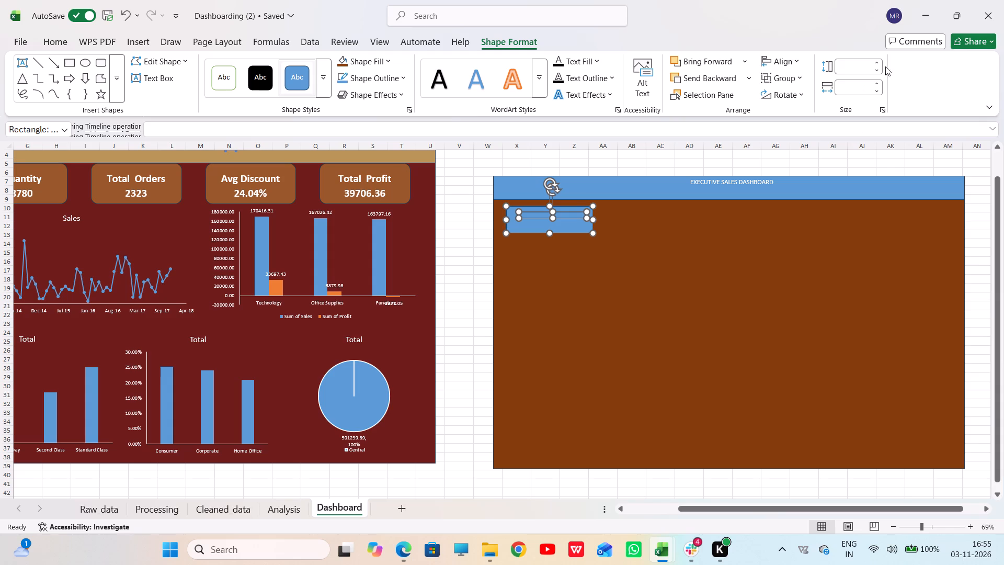
{"action": "left_click", "coordinate": [796, 60], "text": "ctrl+shift"}
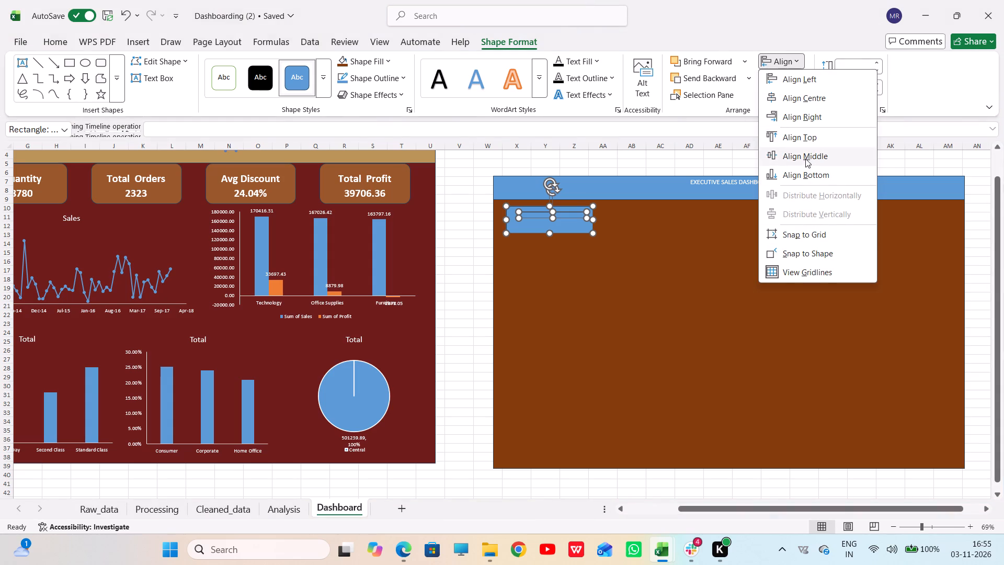
{"action": "left_click", "coordinate": [818, 99], "text": "ctrl+shift"}
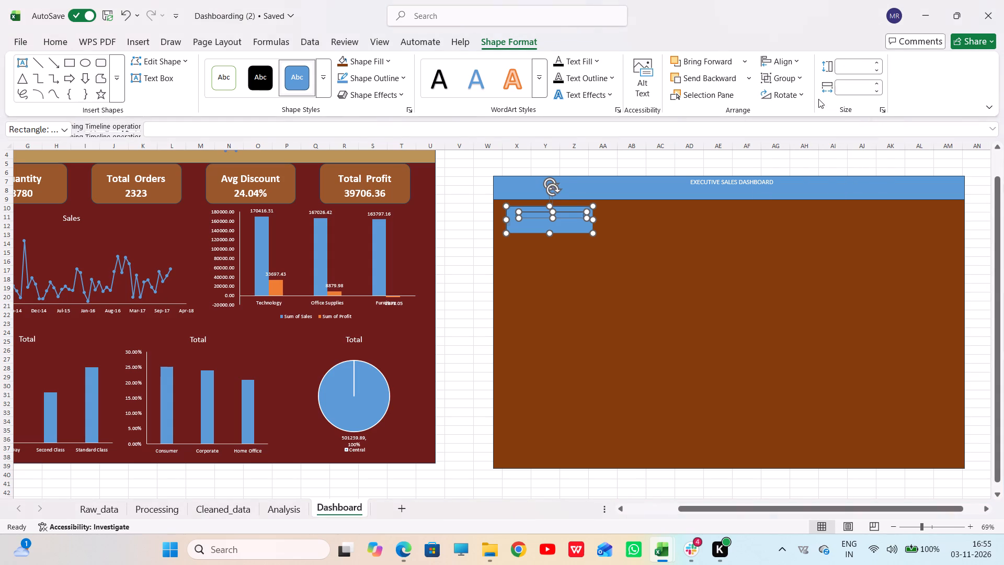
{"action": "left_click", "coordinate": [563, 233]}
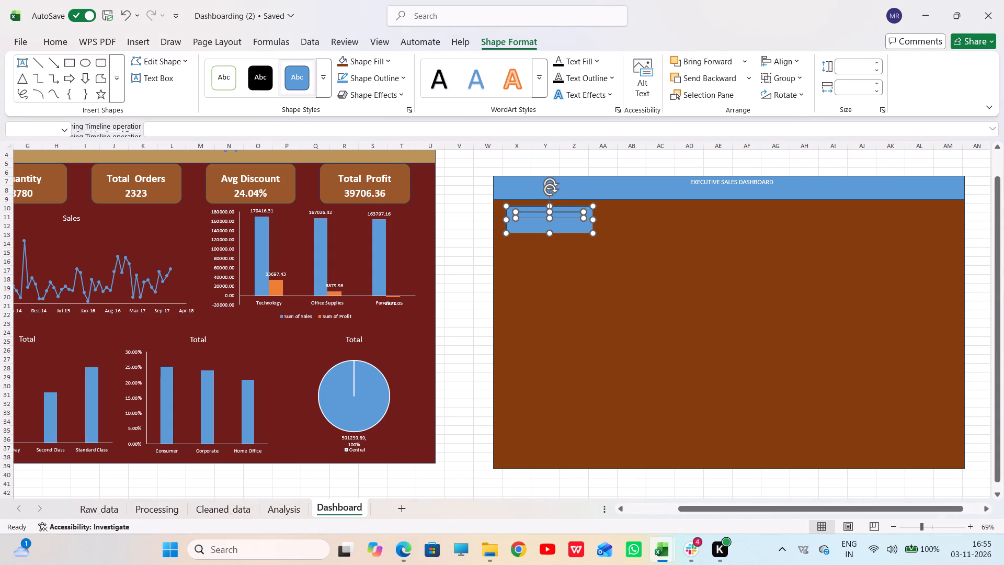
{"action": "left_click", "coordinate": [464, 251]}
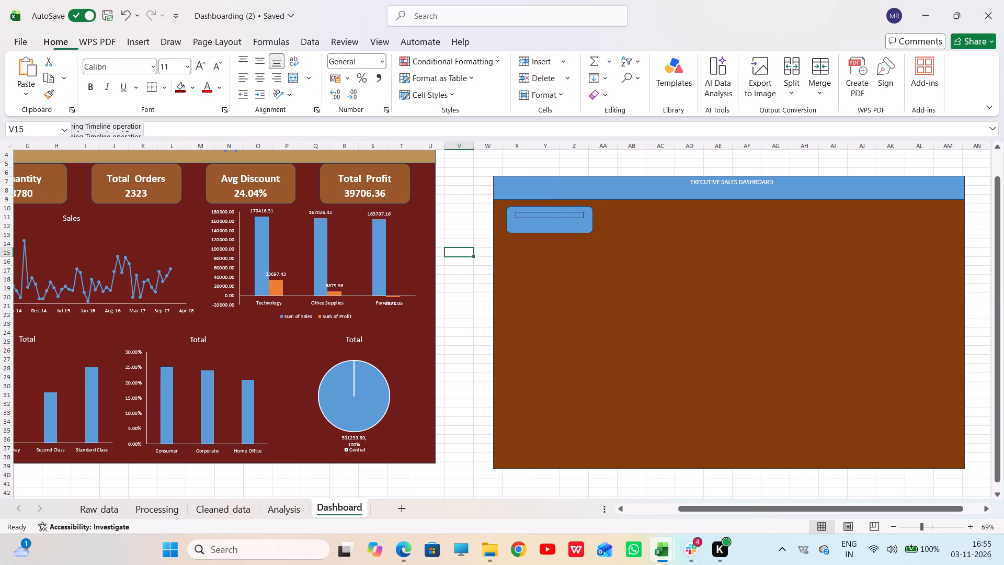
Group the rounded card and the thin rectangle inside it into one object.
{"action": "left_click", "coordinate": [564, 232]}
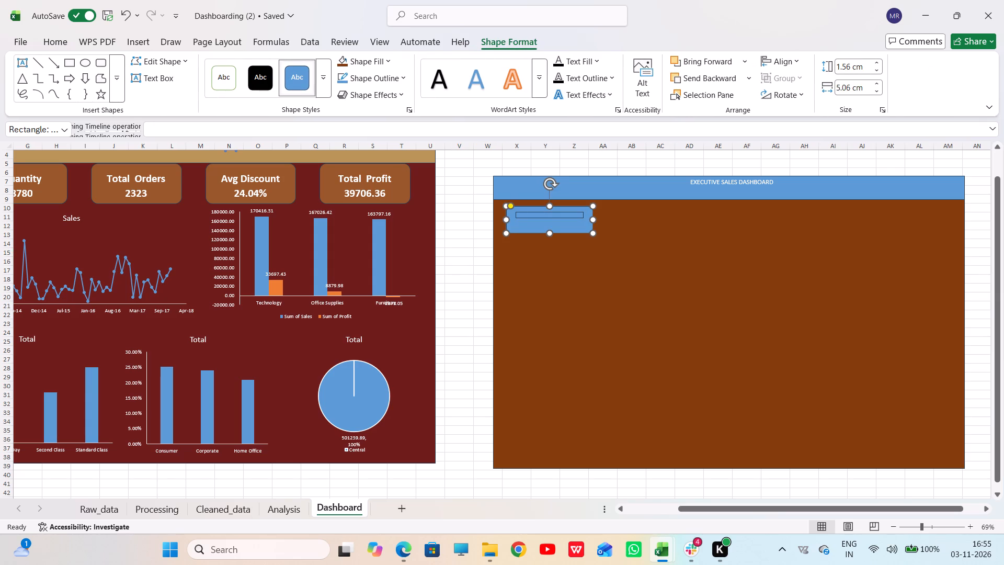
{"action": "left_click", "coordinate": [561, 212], "text": "ctrl+shift"}
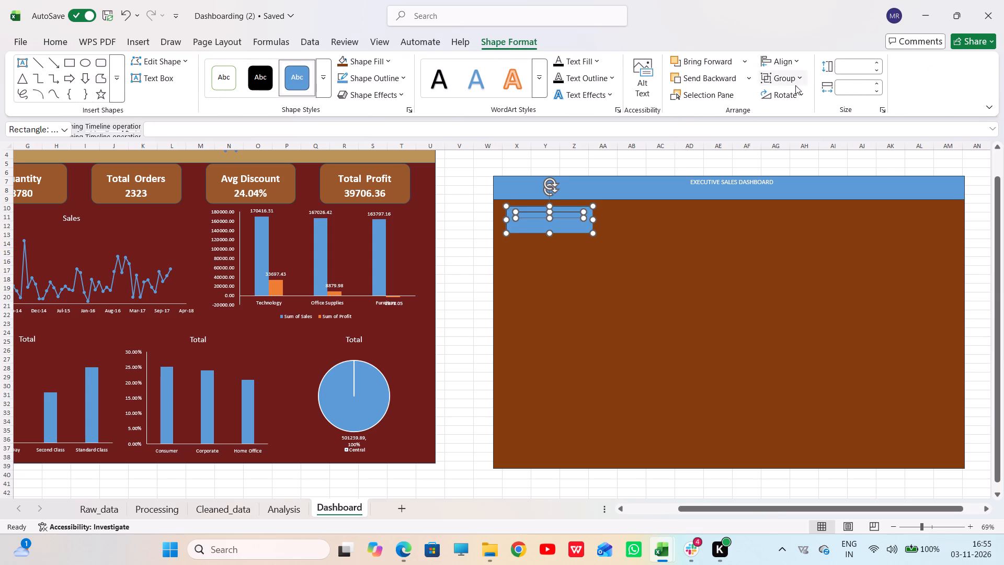
{"action": "left_click", "coordinate": [801, 80], "text": "ctrl+shift"}
{"action": "left_click", "coordinate": [795, 98], "text": "ctrl+shift"}
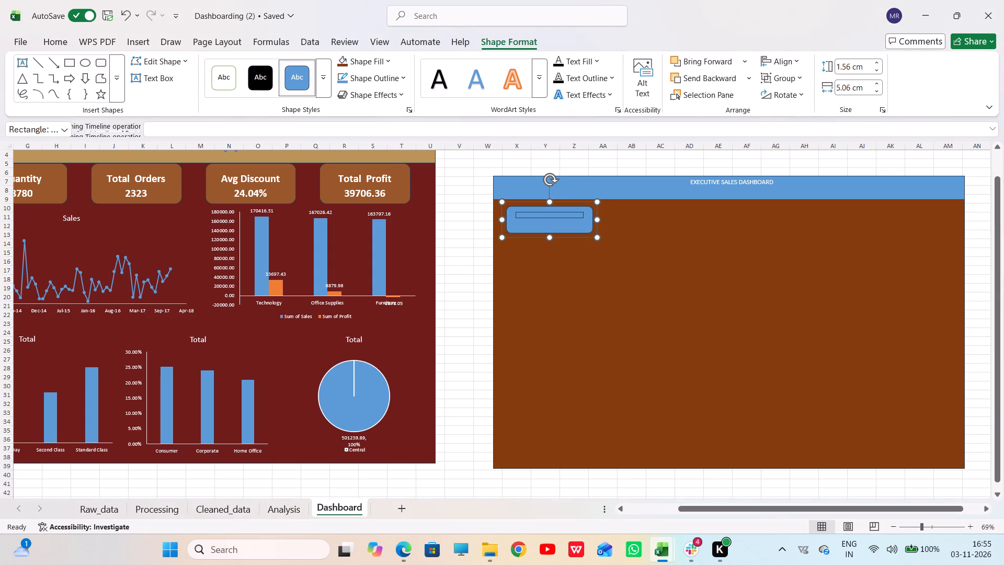
{"action": "left_click", "coordinate": [469, 244]}
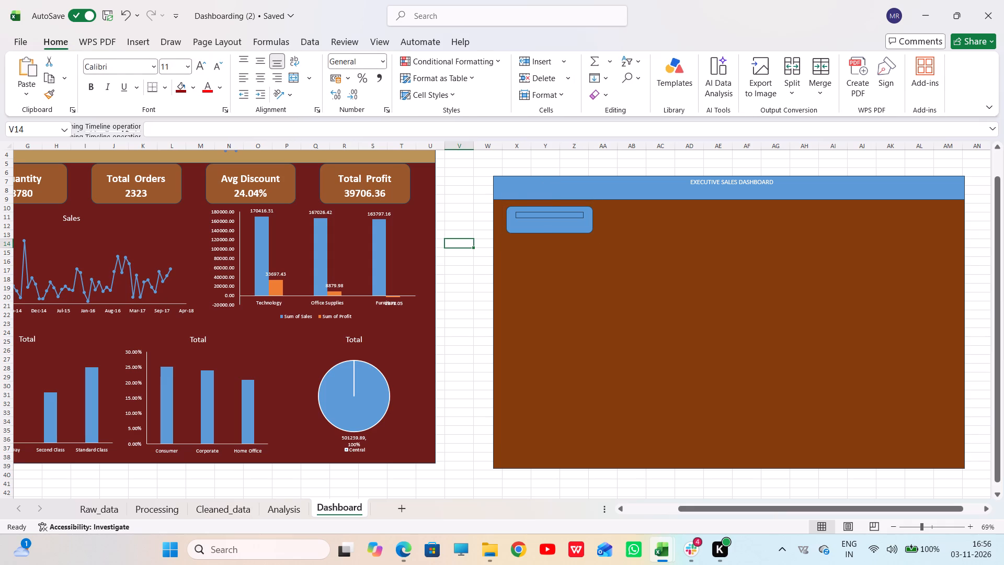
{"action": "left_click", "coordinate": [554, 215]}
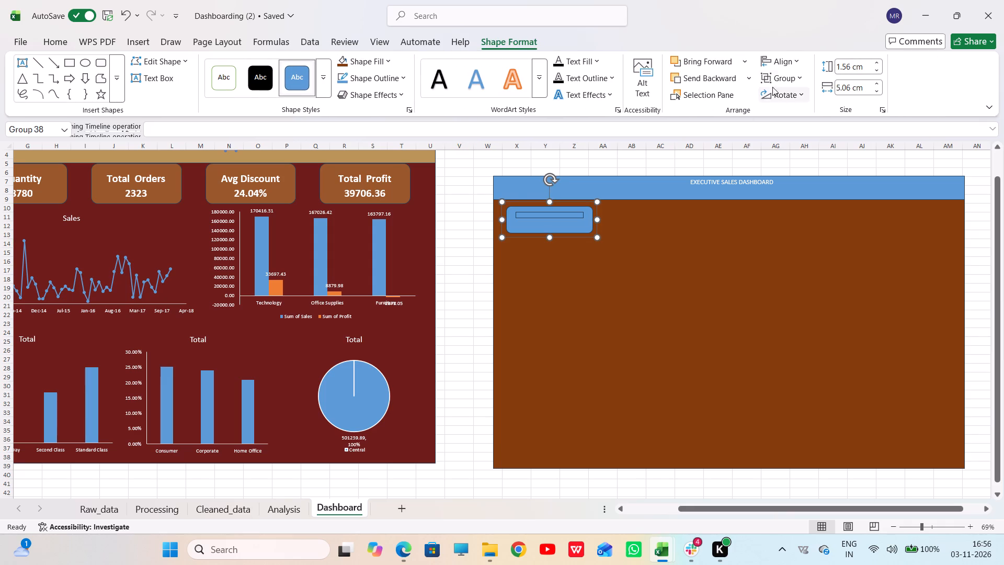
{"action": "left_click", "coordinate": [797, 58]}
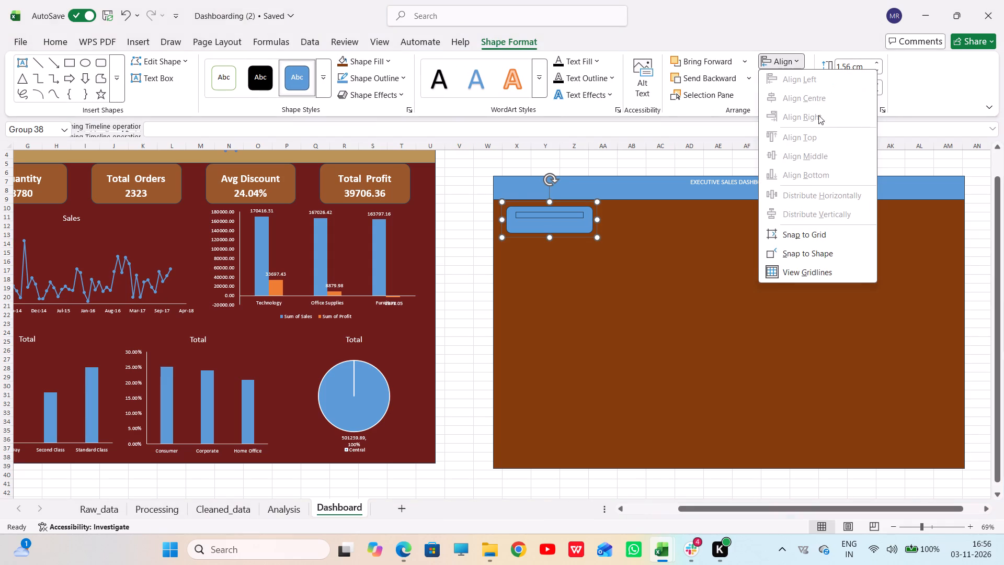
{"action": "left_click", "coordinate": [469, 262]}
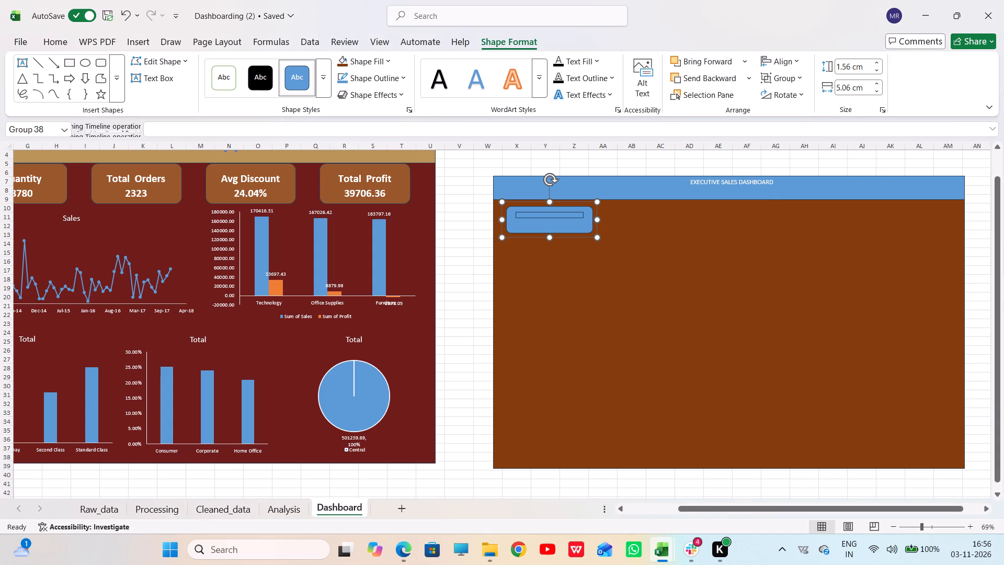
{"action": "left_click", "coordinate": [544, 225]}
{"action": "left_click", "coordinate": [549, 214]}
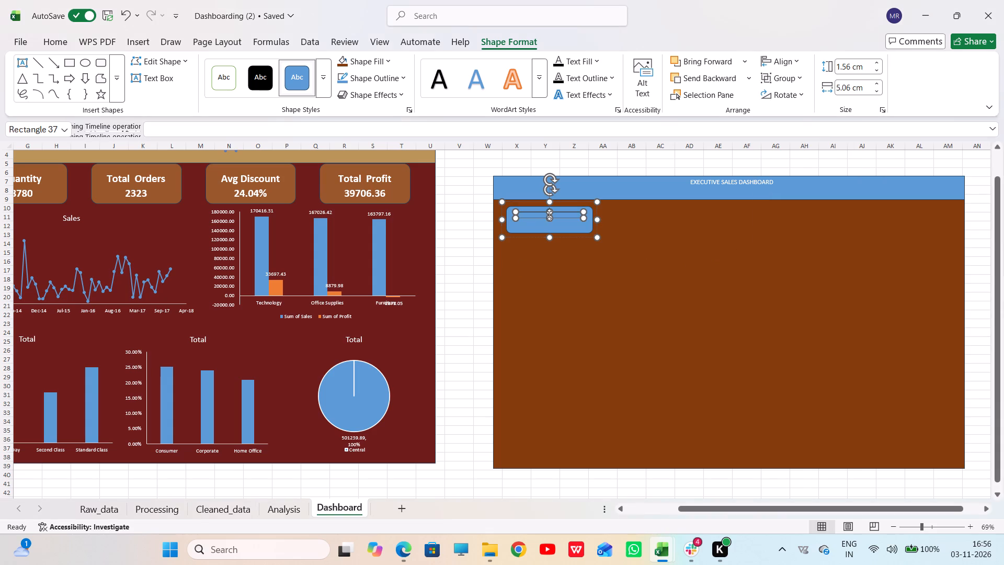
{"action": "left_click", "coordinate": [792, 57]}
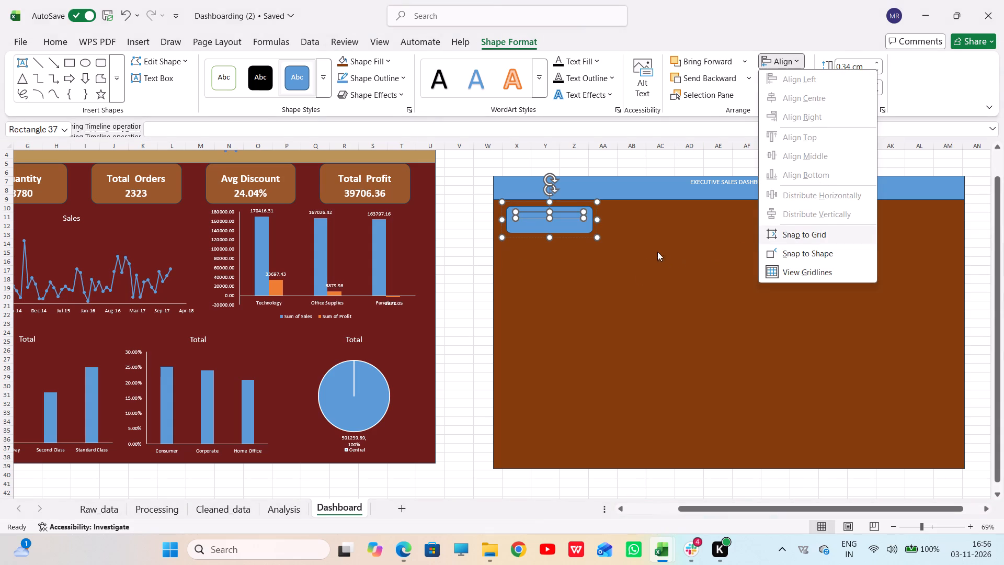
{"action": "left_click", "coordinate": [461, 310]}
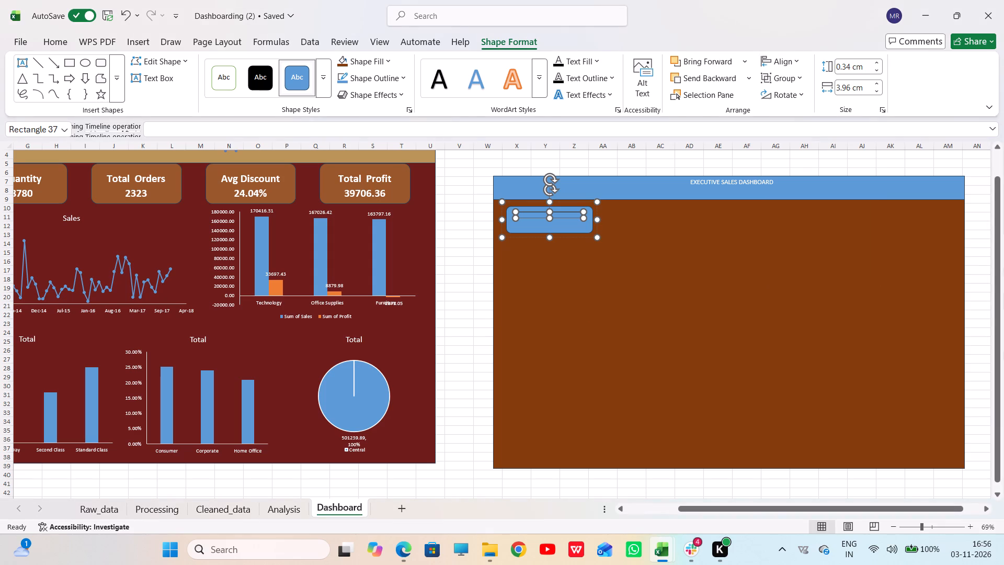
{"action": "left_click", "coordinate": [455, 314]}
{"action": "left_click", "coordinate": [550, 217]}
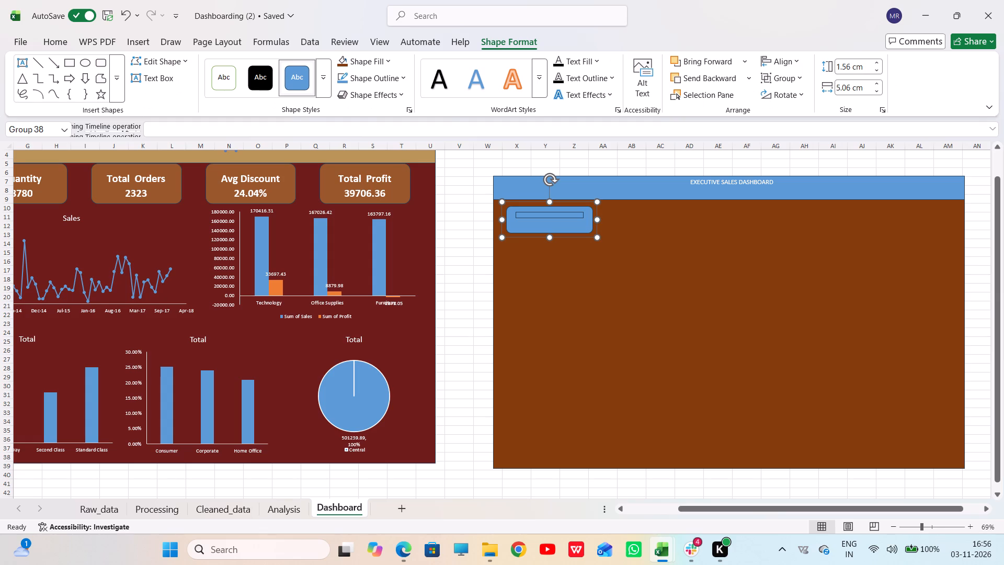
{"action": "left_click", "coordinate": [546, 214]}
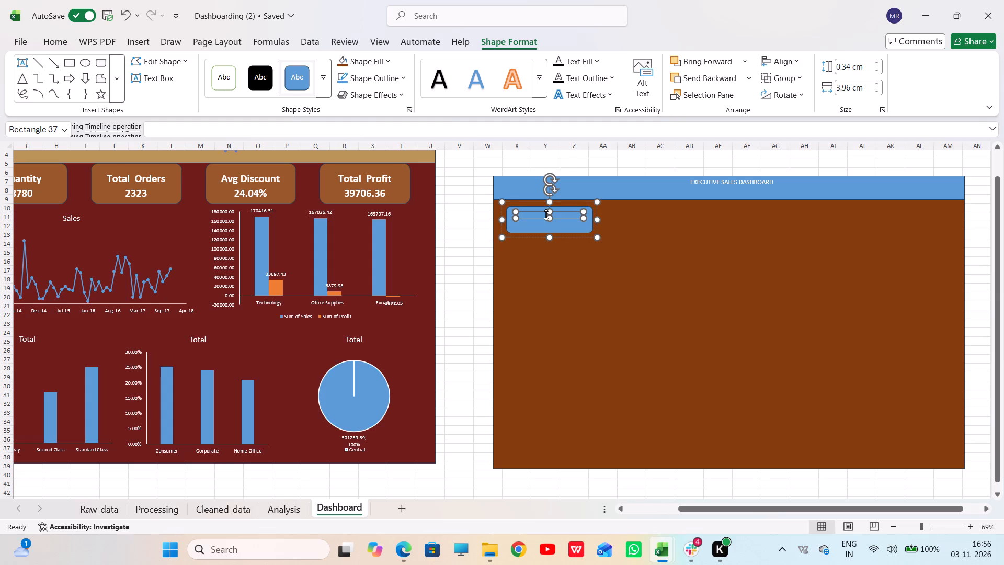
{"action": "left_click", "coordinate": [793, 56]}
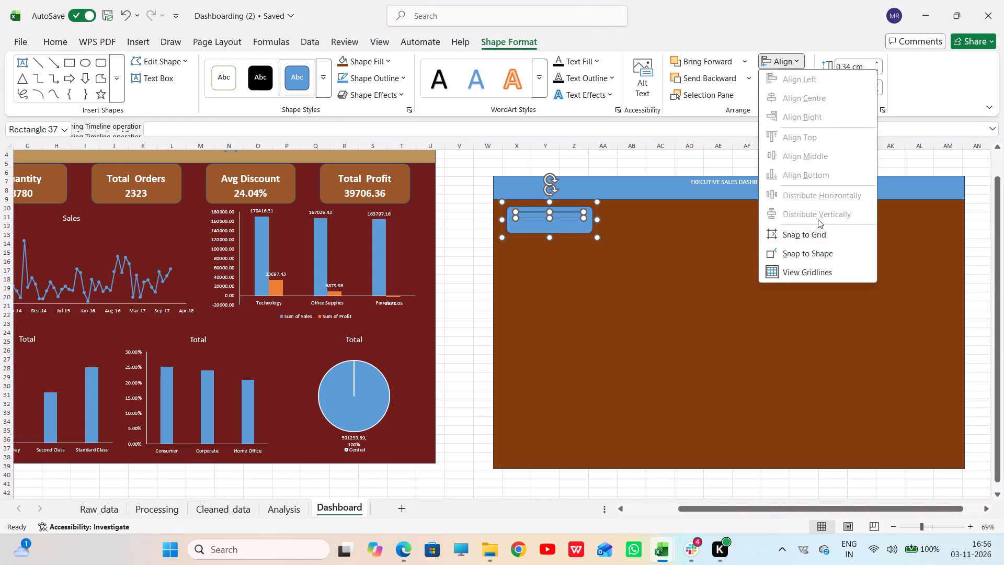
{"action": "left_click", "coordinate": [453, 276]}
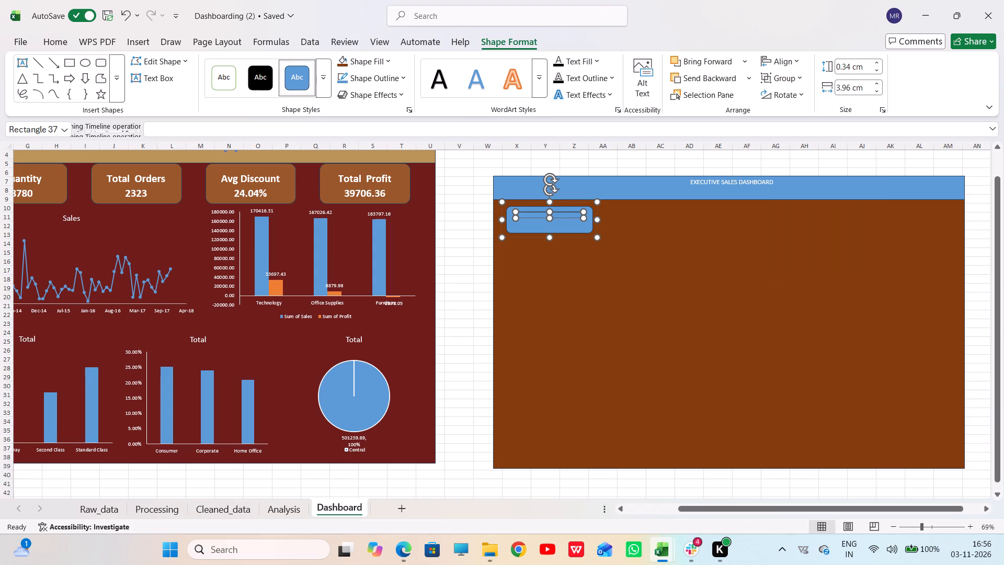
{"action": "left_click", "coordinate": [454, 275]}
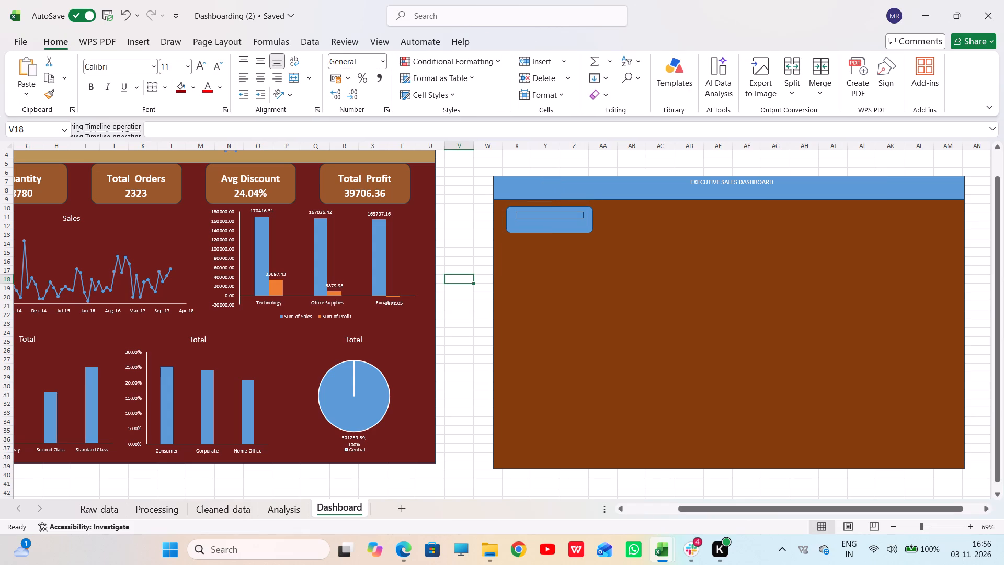
Duplicate the grouped KPI card four times at equal spacing to form a row of five cards below the banner.
{"action": "left_click", "coordinate": [569, 224]}
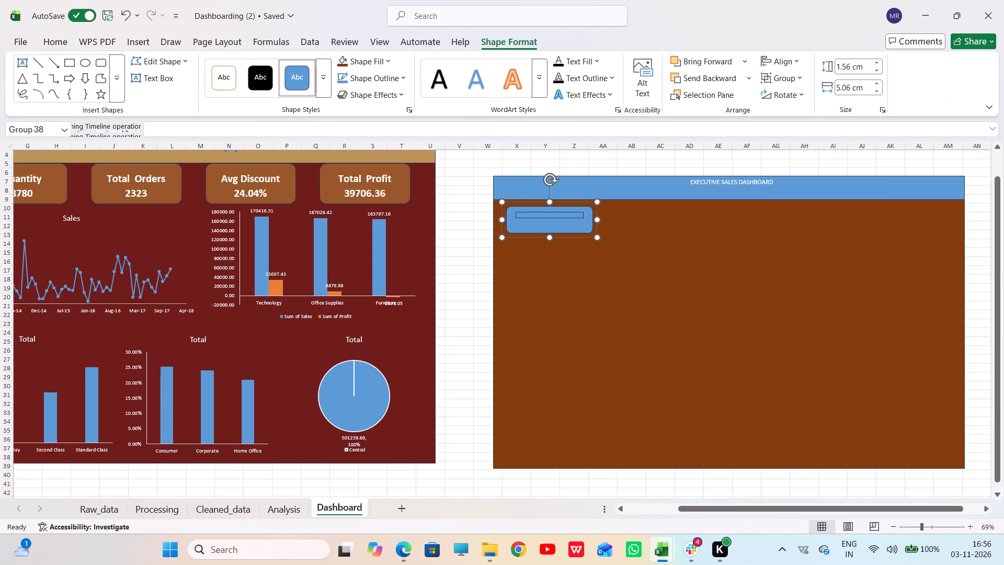
{"action": "left_click_drag", "start_coordinate": [569, 224], "coordinate": [666, 228], "text": "ctrl+shift"}
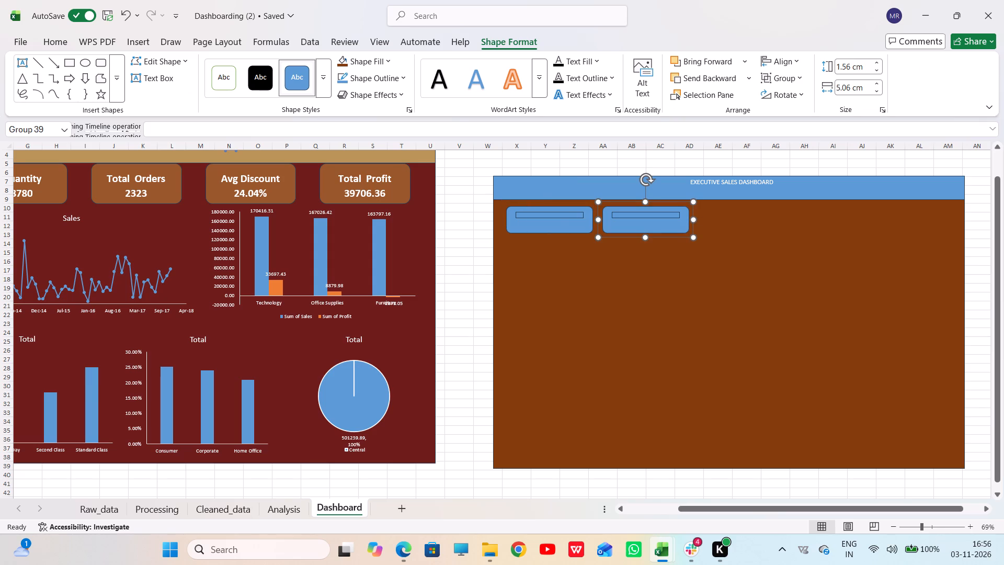
{"action": "key", "text": "ctrl+y"}
{"action": "key", "text": "ctrl+y"}
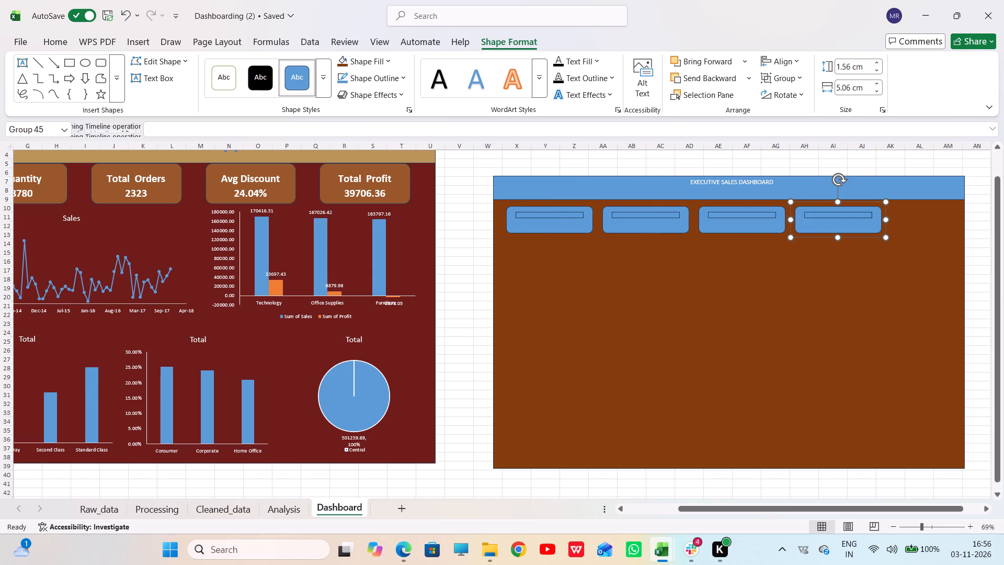
{"action": "key", "text": "ctrl+y"}
{"action": "left_click", "coordinate": [443, 234]}
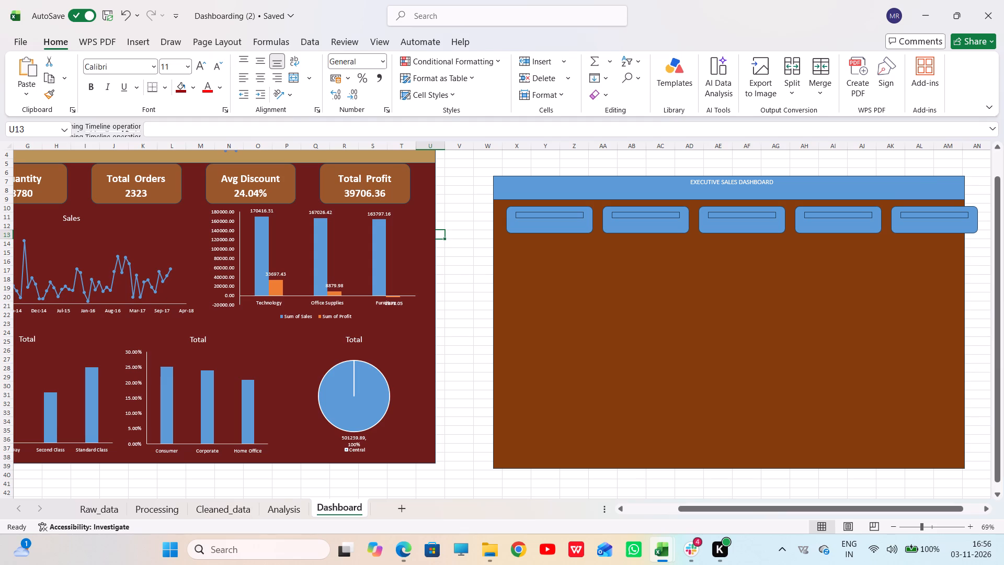
Shift and widen the grouped background and banner so the brown background extends slightly beyond the first and fifth cards.
{"action": "left_click_drag", "start_coordinate": [965, 259], "coordinate": [975, 257]}
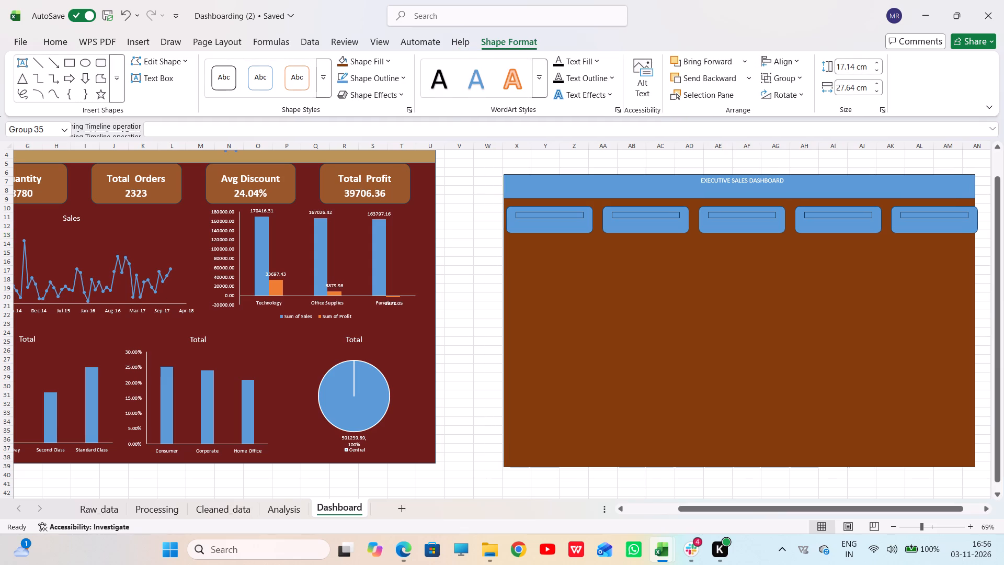
{"action": "left_click_drag", "start_coordinate": [975, 257], "coordinate": [978, 257]}
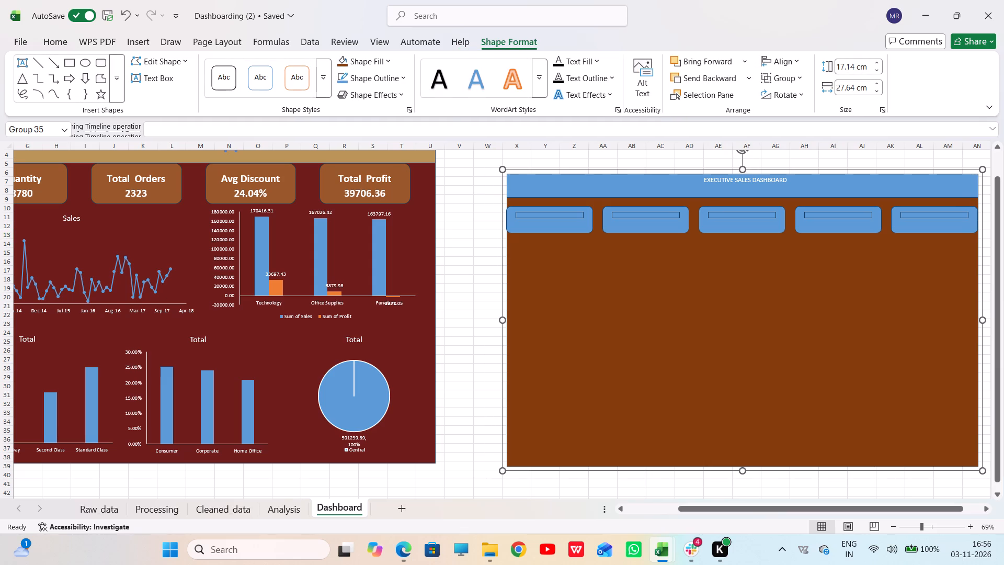
{"action": "left_click_drag", "start_coordinate": [503, 319], "coordinate": [493, 318]}
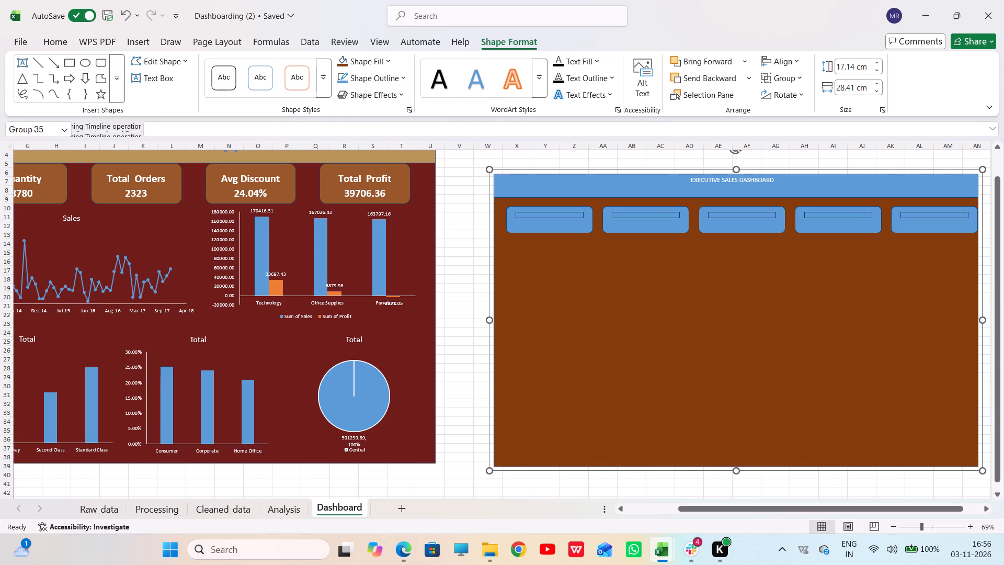
{"action": "left_click", "coordinate": [447, 307]}
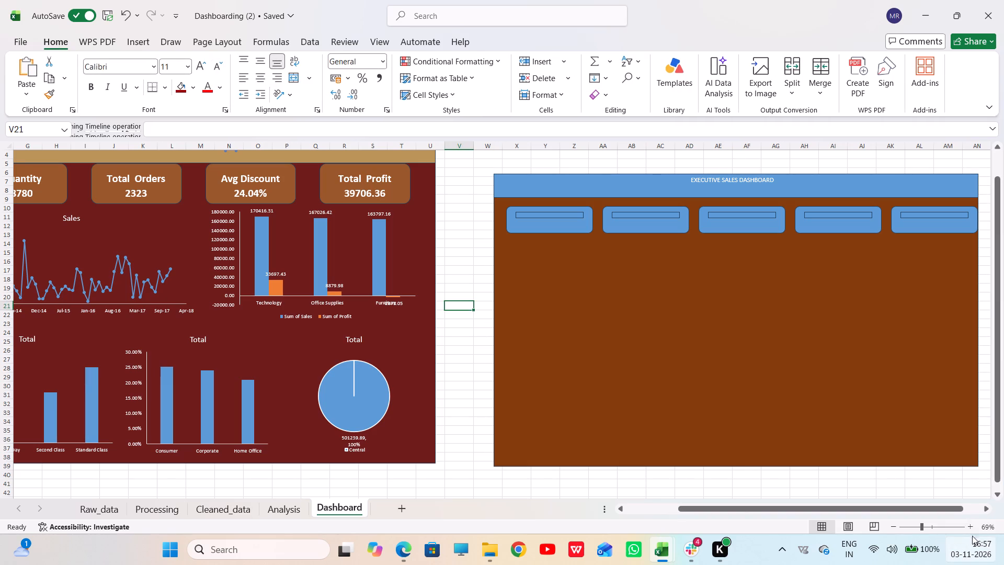
{"action": "left_click", "coordinate": [988, 511]}
{"action": "left_click", "coordinate": [988, 505]}
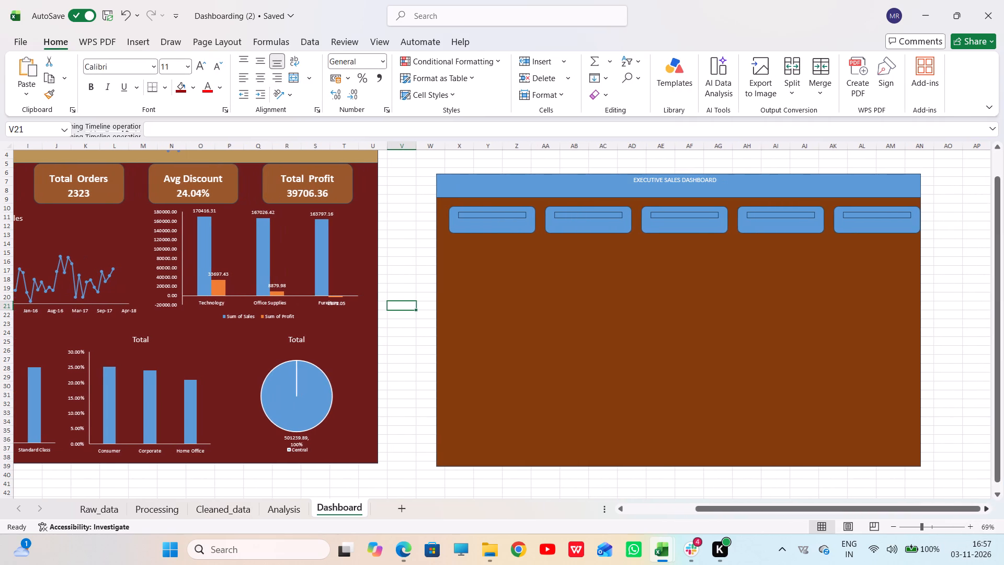
{"action": "left_click", "coordinate": [916, 295]}
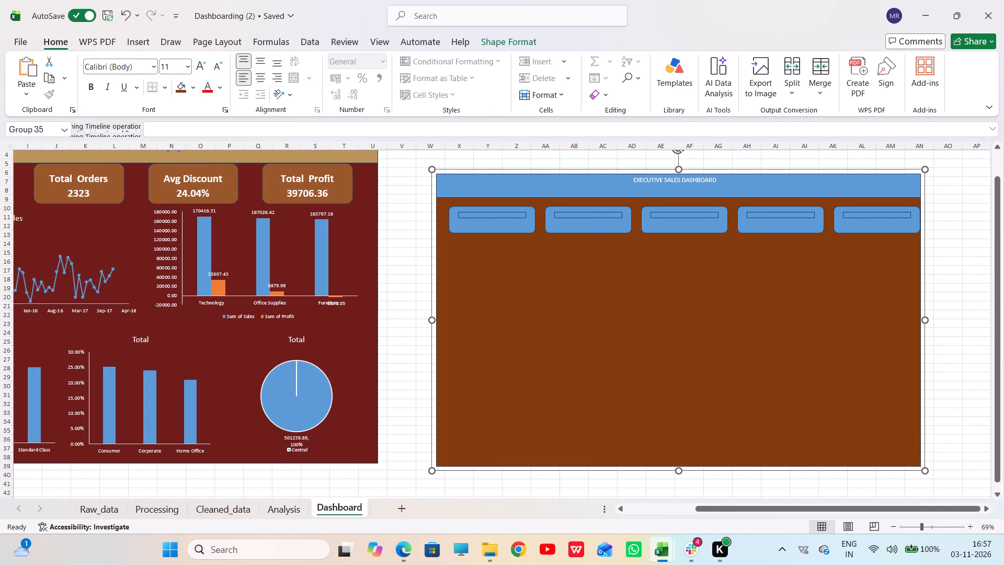
{"action": "left_click_drag", "start_coordinate": [928, 322], "coordinate": [931, 321]}
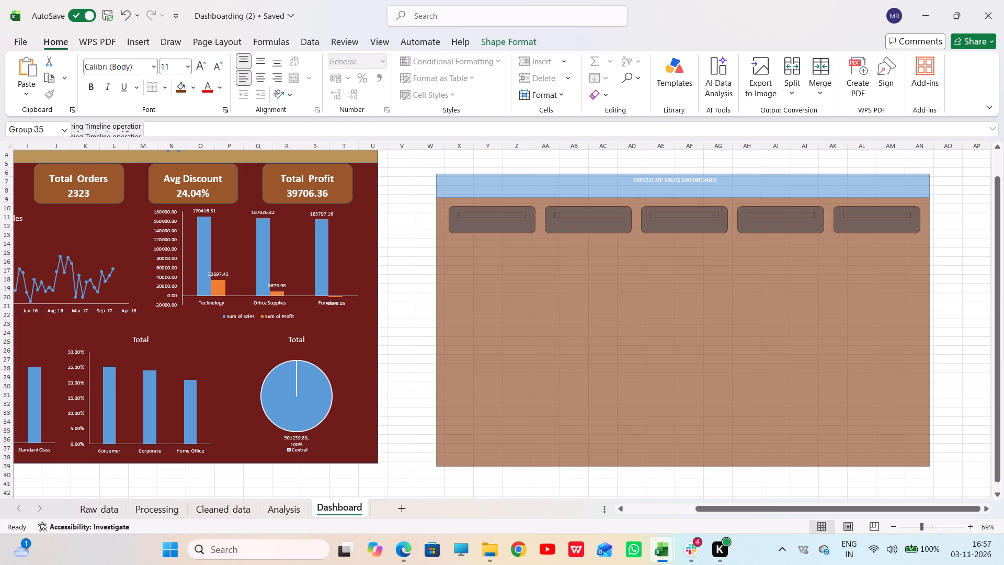
{"action": "left_click_drag", "start_coordinate": [931, 321], "coordinate": [932, 321]}
{"action": "left_click", "coordinate": [956, 280]}
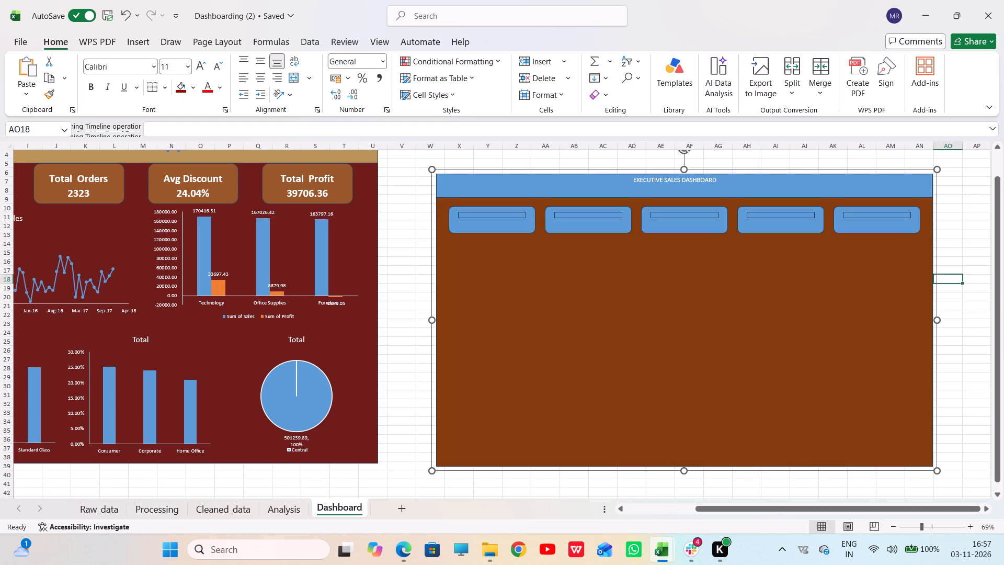
Space all five KPI cards evenly across the row with Distribute Horizontally.
{"action": "left_click", "coordinate": [518, 231]}
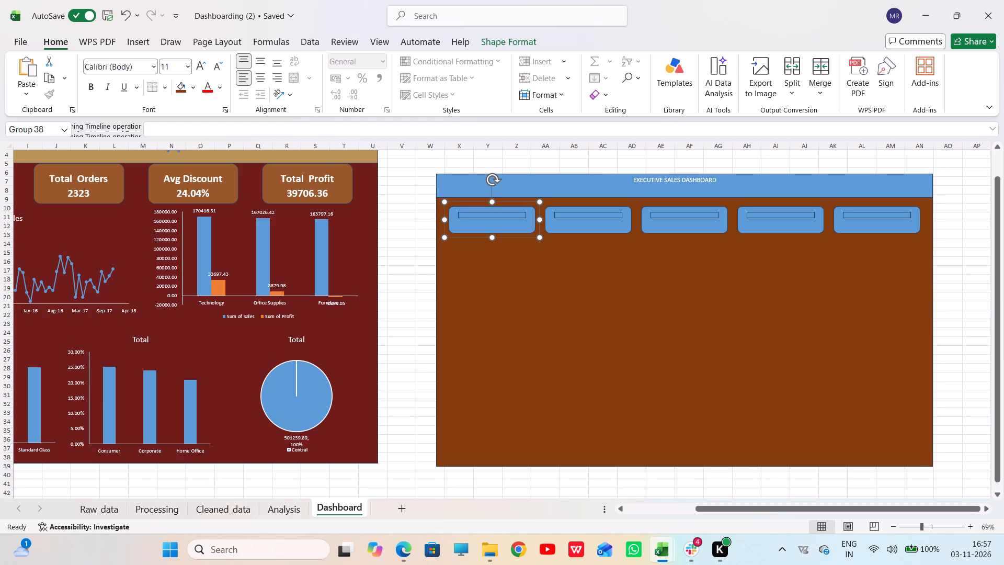
{"action": "left_click", "coordinate": [553, 216], "text": "ctrl+shift"}
{"action": "left_click", "coordinate": [690, 210], "text": "ctrl+shift"}
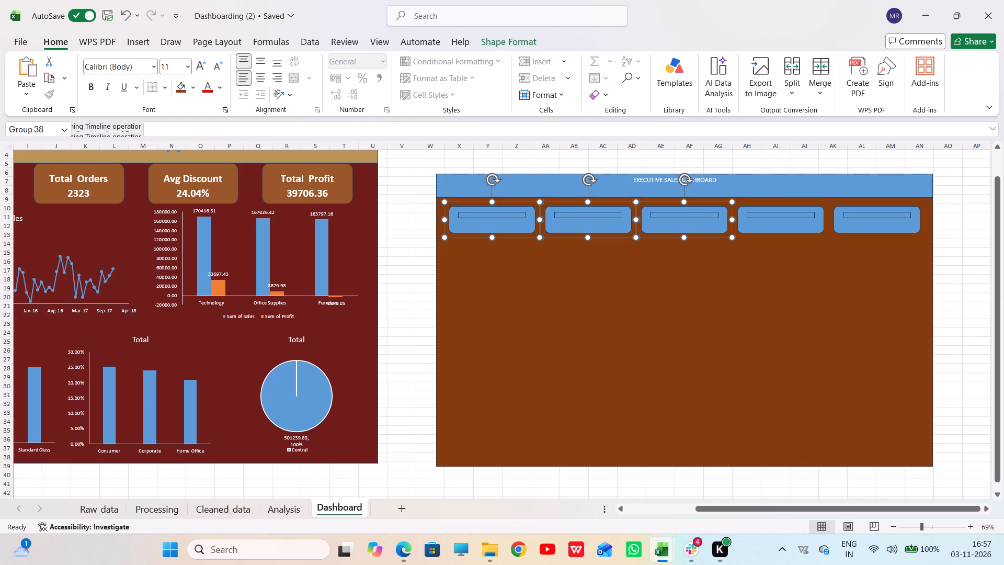
{"action": "left_click", "coordinate": [790, 216], "text": "ctrl+shift"}
{"action": "left_click", "coordinate": [865, 209], "text": "ctrl+shift"}
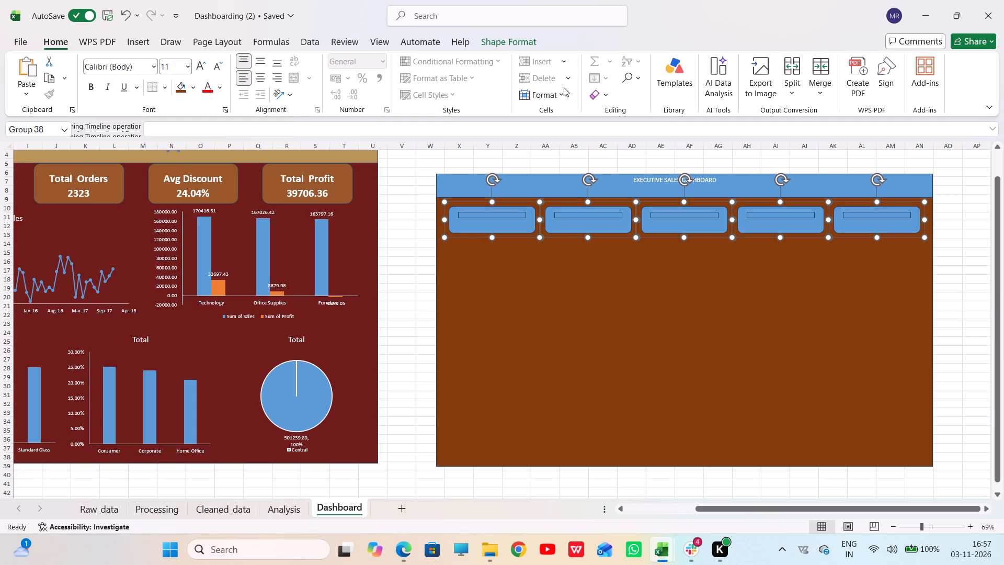
{"action": "left_click", "coordinate": [514, 38], "text": "ctrl+shift"}
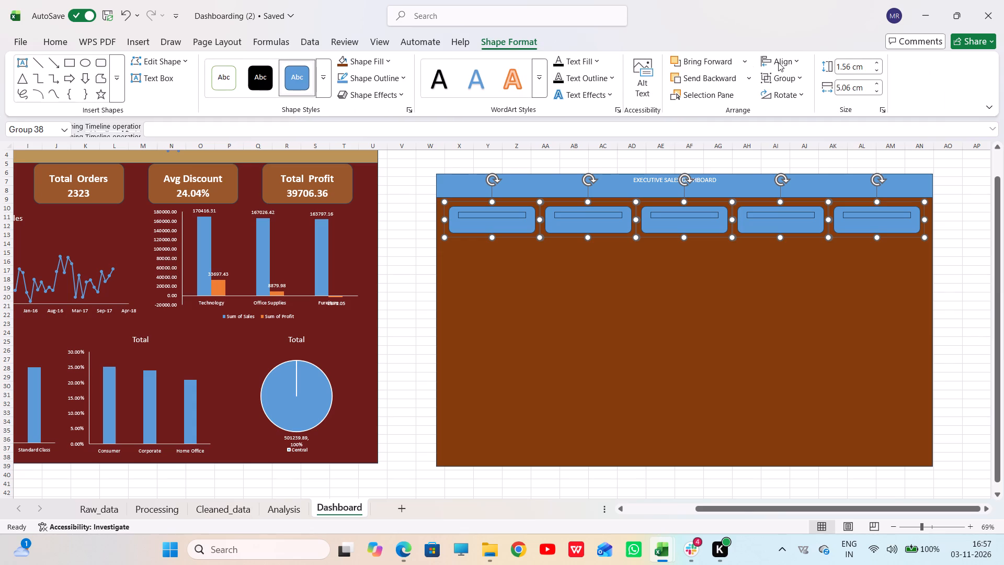
{"action": "left_click", "coordinate": [795, 59], "text": "ctrl+shift"}
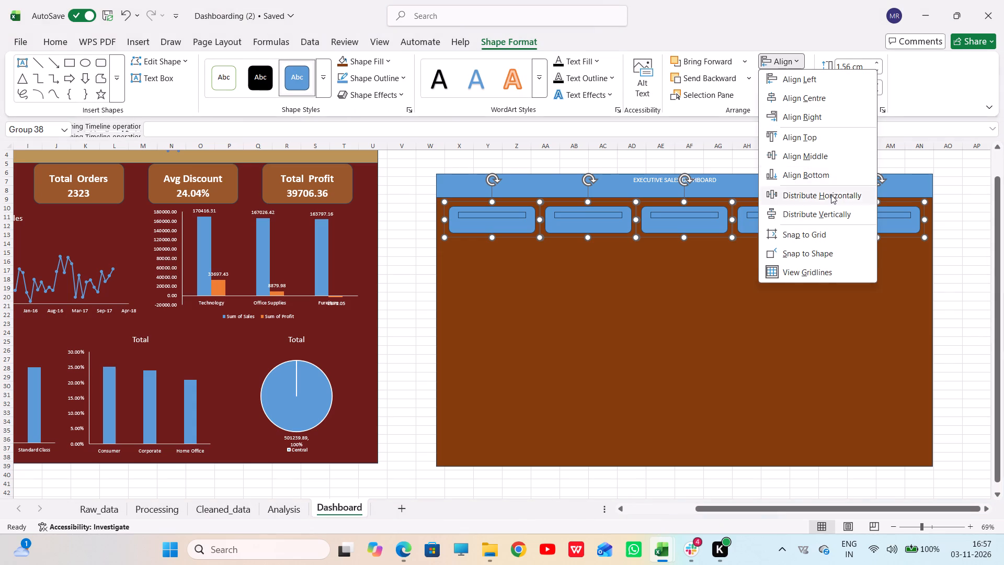
{"action": "left_click", "coordinate": [831, 195], "text": "ctrl+shift"}
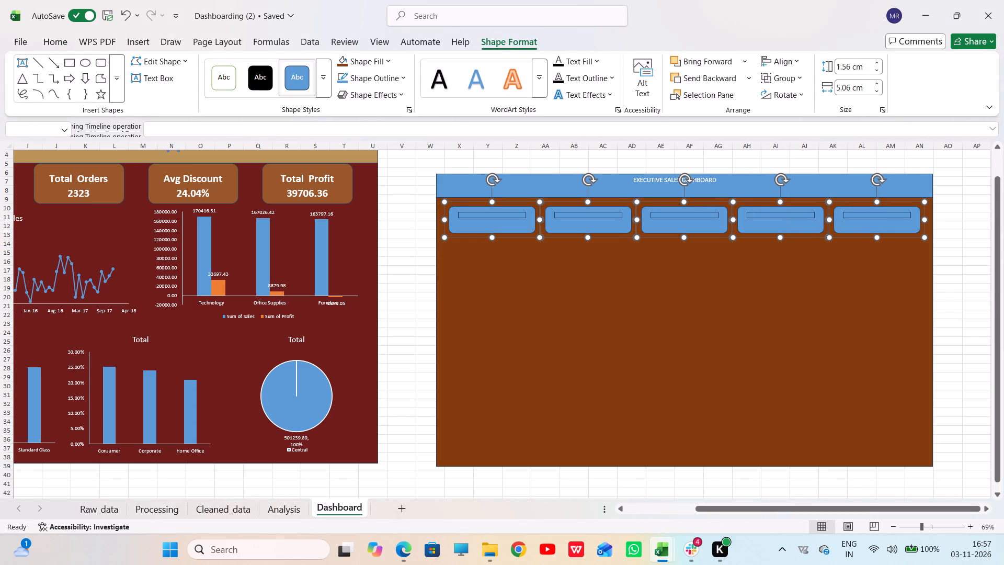
{"action": "left_click", "coordinate": [969, 263]}
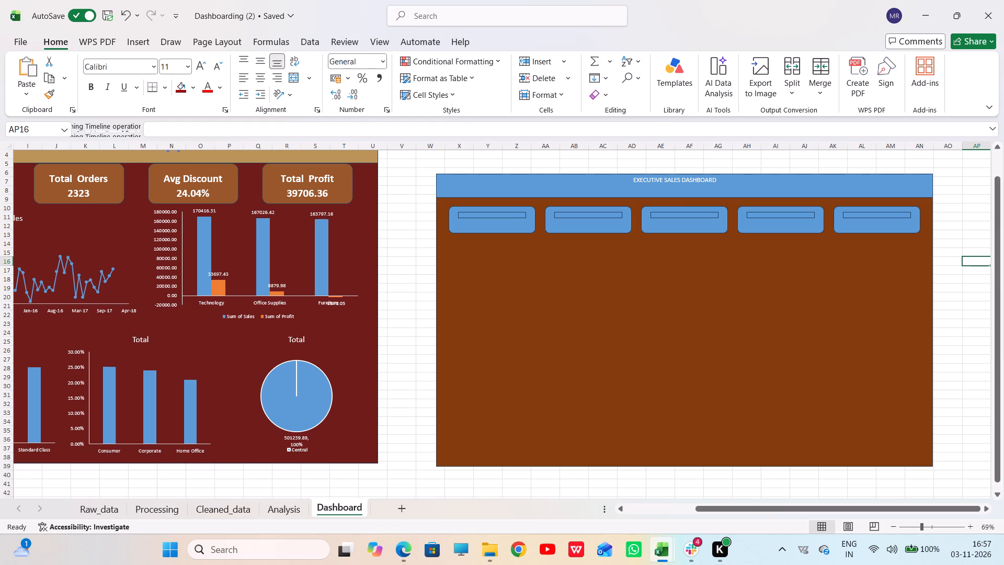
Examine the pivot tables and charts on the Analysis sheet and compare them with the new layout on the Dashboard sheet.
{"action": "scroll", "coordinate": [429, 400], "scroll_direction": "up", "scroll_amount": 2}
{"action": "scroll", "coordinate": [522, 393], "scroll_direction": "down", "scroll_amount": 1}
{"action": "left_click", "coordinate": [296, 509]}
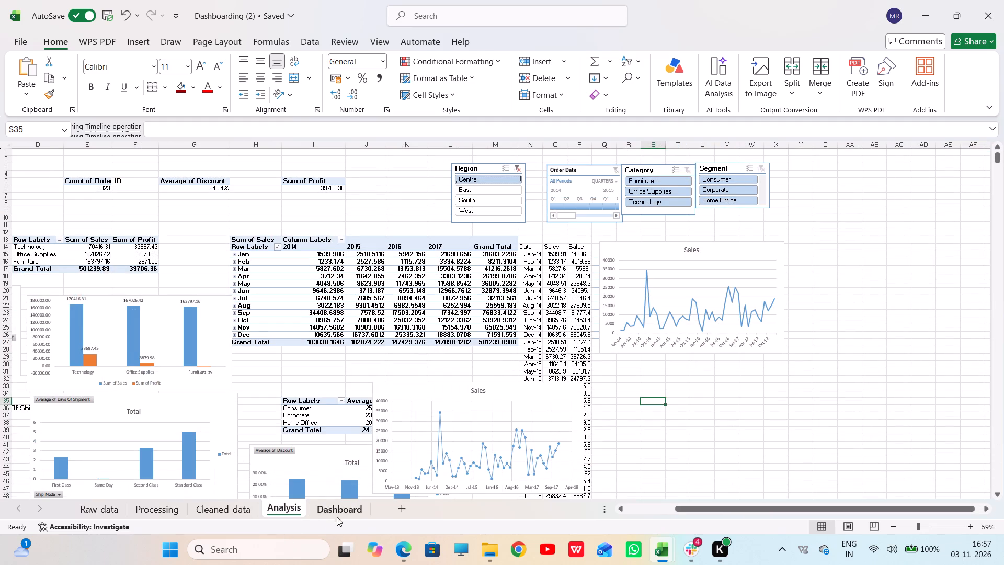
{"action": "left_click", "coordinate": [339, 511]}
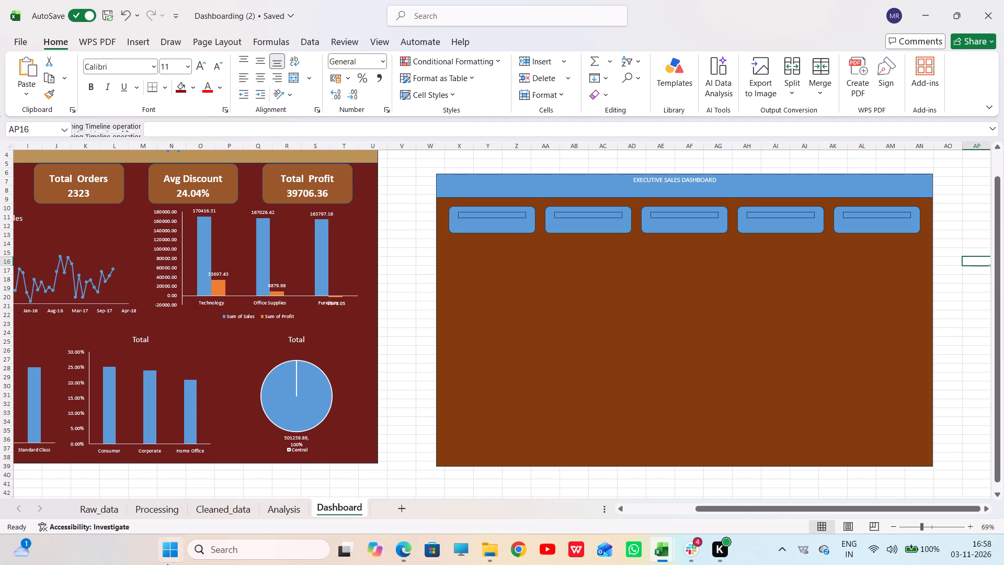
{"action": "left_click", "coordinate": [288, 512]}
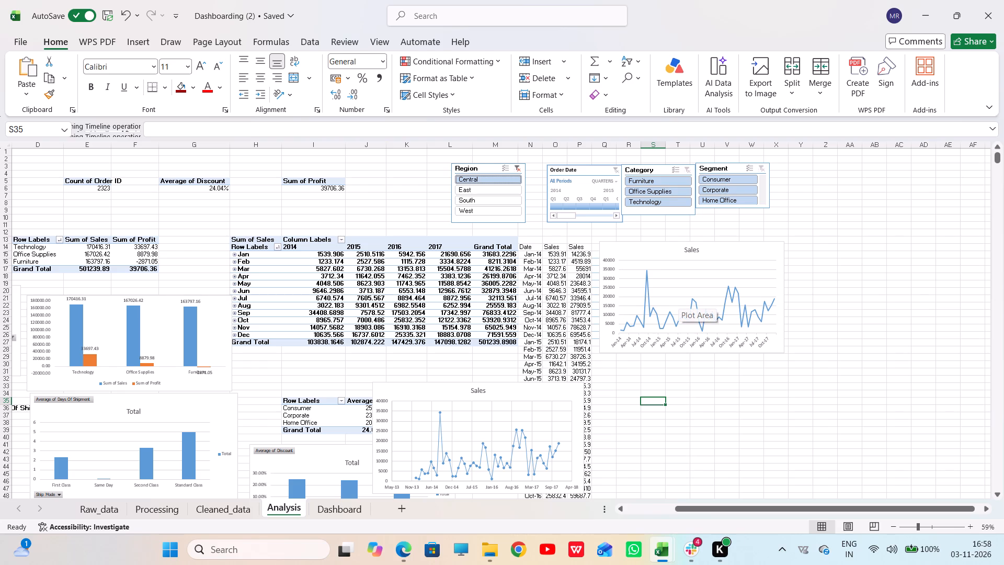
{"action": "left_click", "coordinate": [339, 509]}
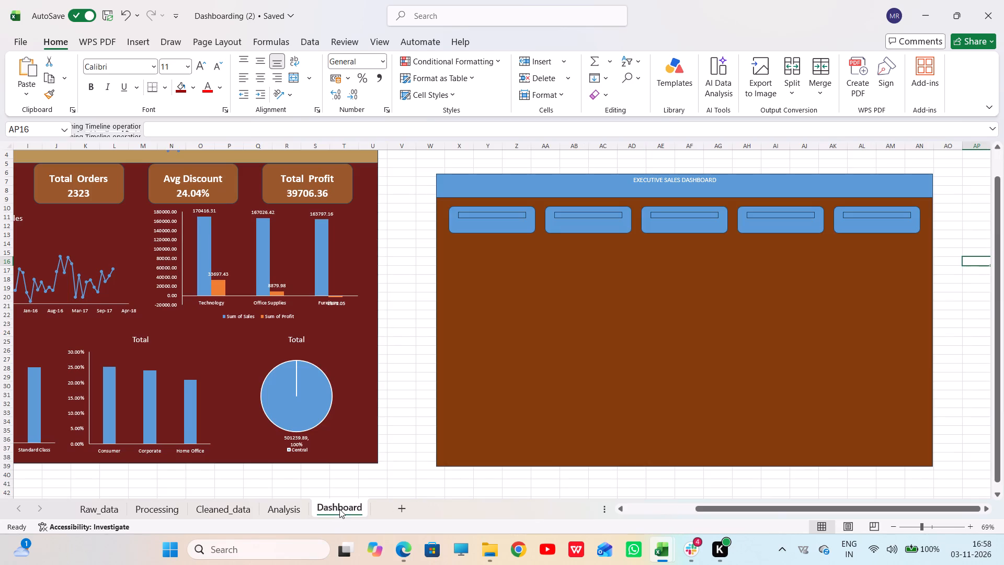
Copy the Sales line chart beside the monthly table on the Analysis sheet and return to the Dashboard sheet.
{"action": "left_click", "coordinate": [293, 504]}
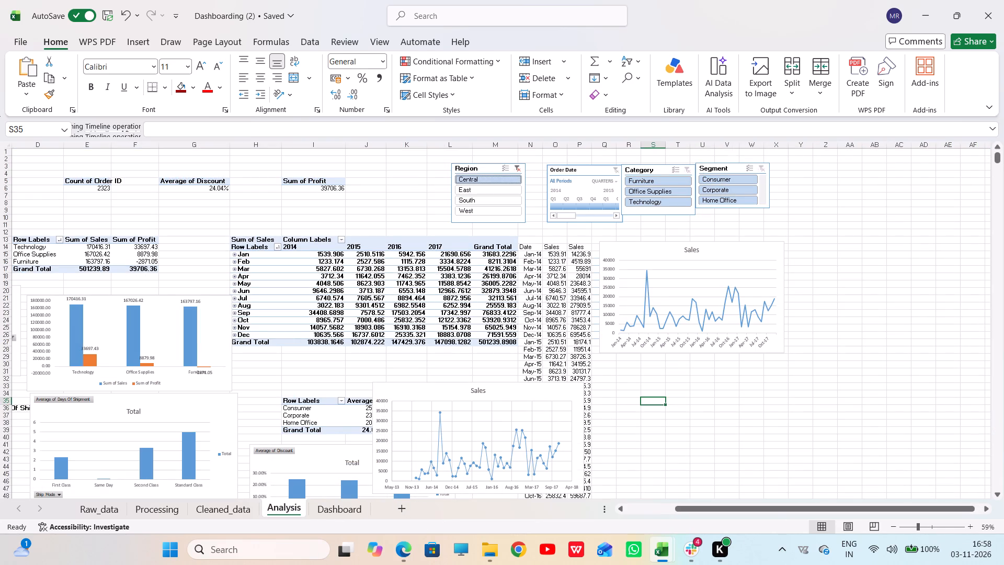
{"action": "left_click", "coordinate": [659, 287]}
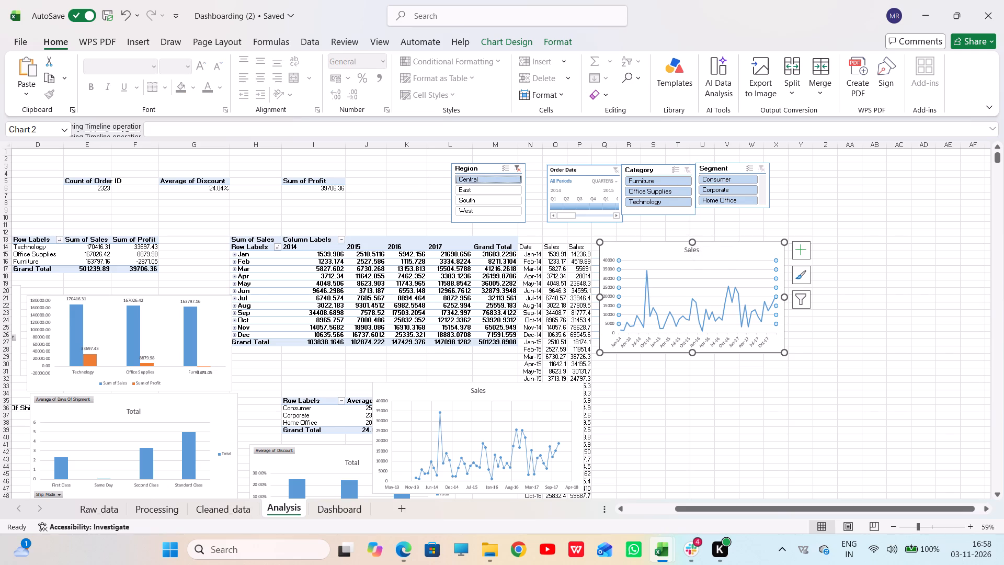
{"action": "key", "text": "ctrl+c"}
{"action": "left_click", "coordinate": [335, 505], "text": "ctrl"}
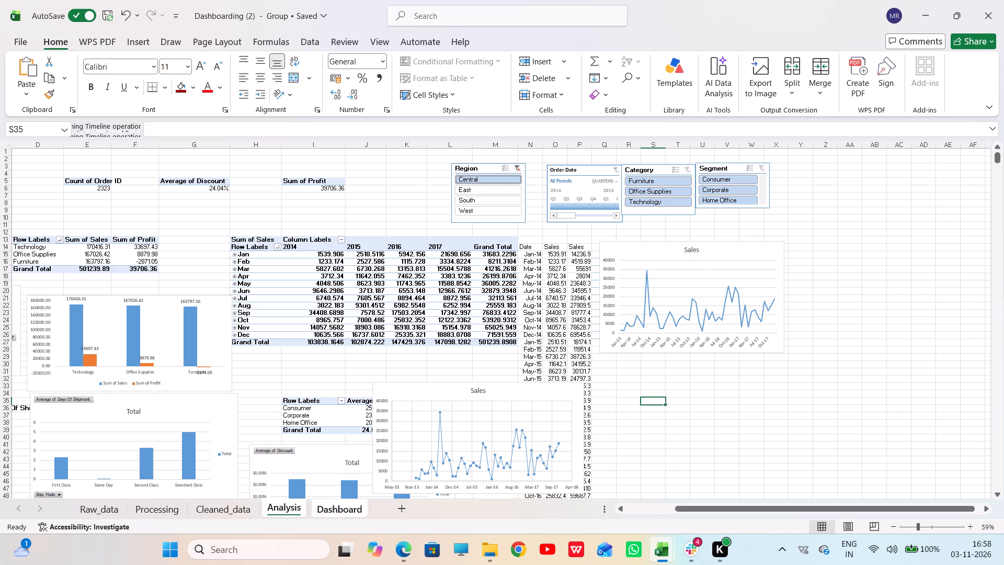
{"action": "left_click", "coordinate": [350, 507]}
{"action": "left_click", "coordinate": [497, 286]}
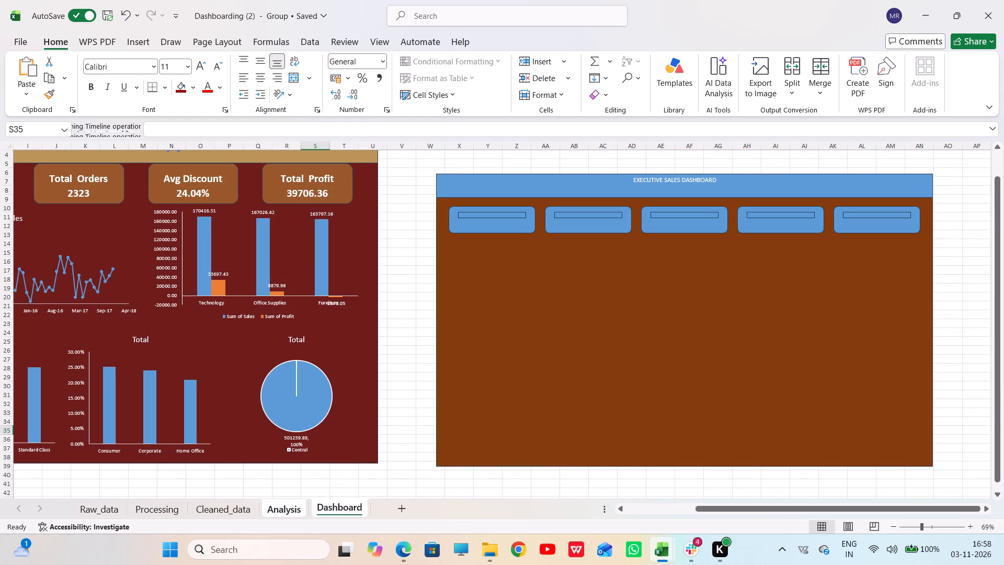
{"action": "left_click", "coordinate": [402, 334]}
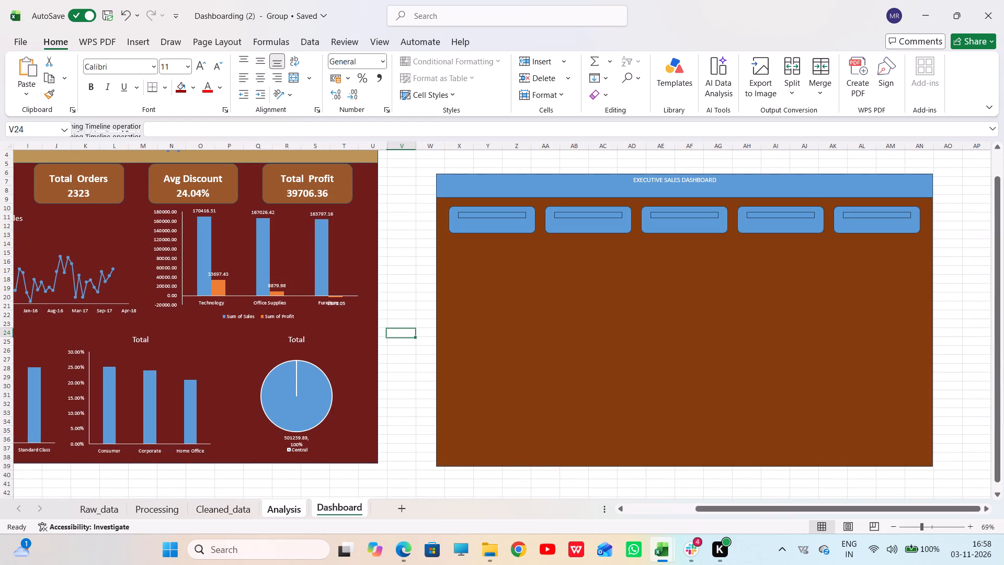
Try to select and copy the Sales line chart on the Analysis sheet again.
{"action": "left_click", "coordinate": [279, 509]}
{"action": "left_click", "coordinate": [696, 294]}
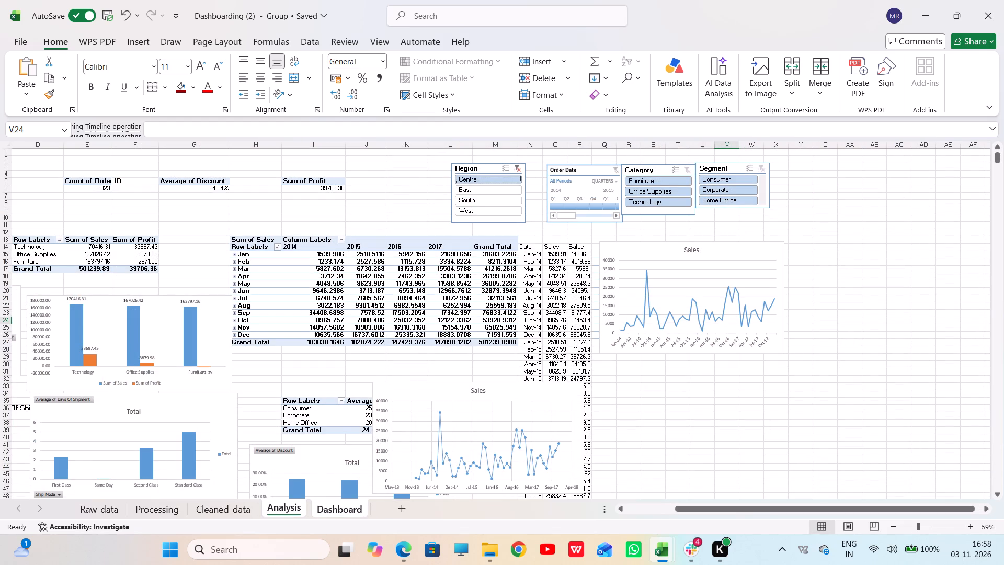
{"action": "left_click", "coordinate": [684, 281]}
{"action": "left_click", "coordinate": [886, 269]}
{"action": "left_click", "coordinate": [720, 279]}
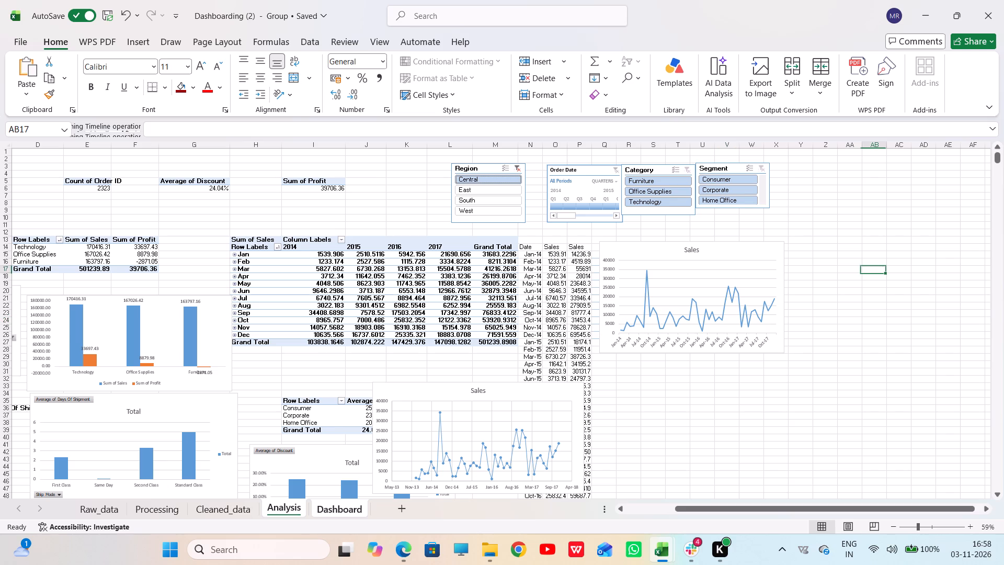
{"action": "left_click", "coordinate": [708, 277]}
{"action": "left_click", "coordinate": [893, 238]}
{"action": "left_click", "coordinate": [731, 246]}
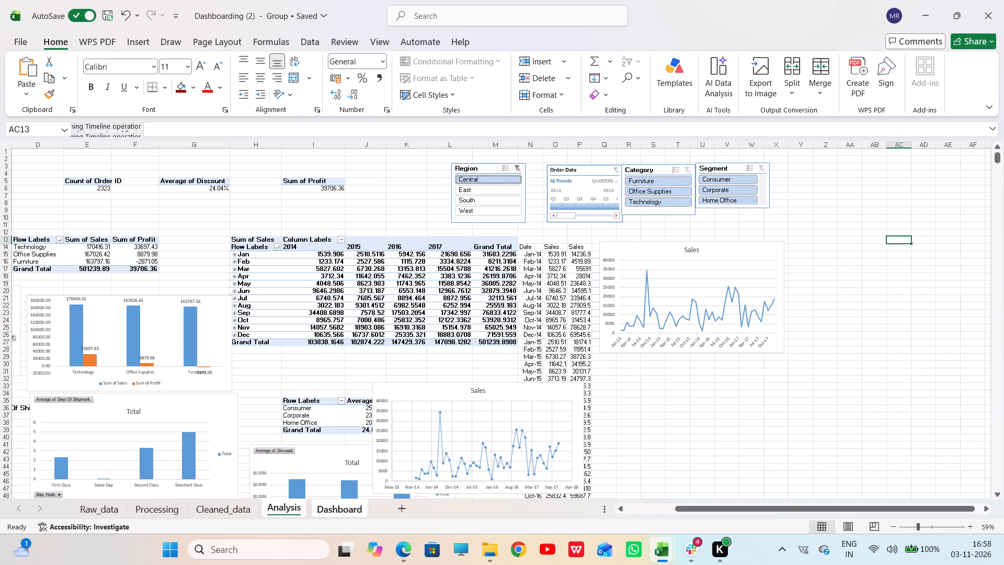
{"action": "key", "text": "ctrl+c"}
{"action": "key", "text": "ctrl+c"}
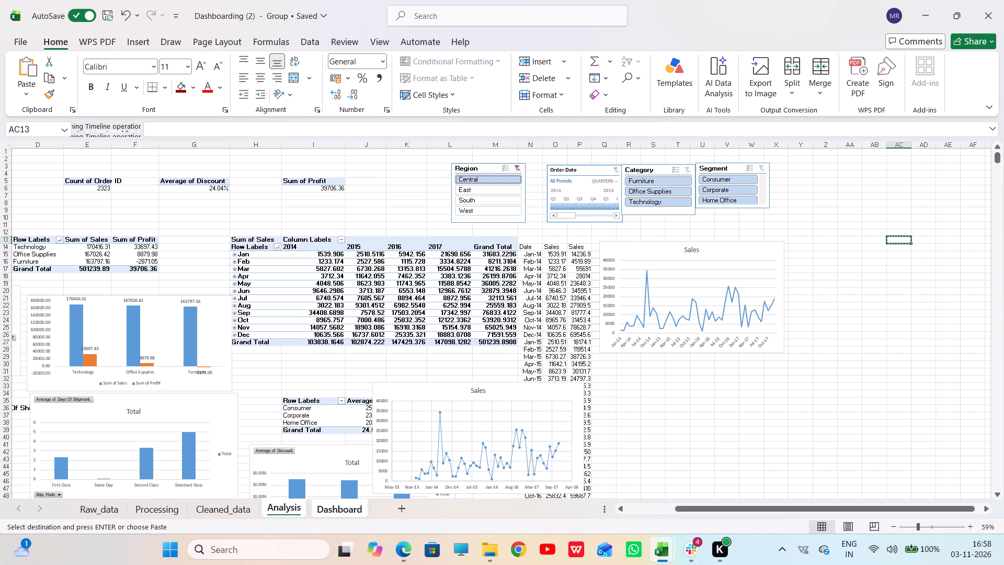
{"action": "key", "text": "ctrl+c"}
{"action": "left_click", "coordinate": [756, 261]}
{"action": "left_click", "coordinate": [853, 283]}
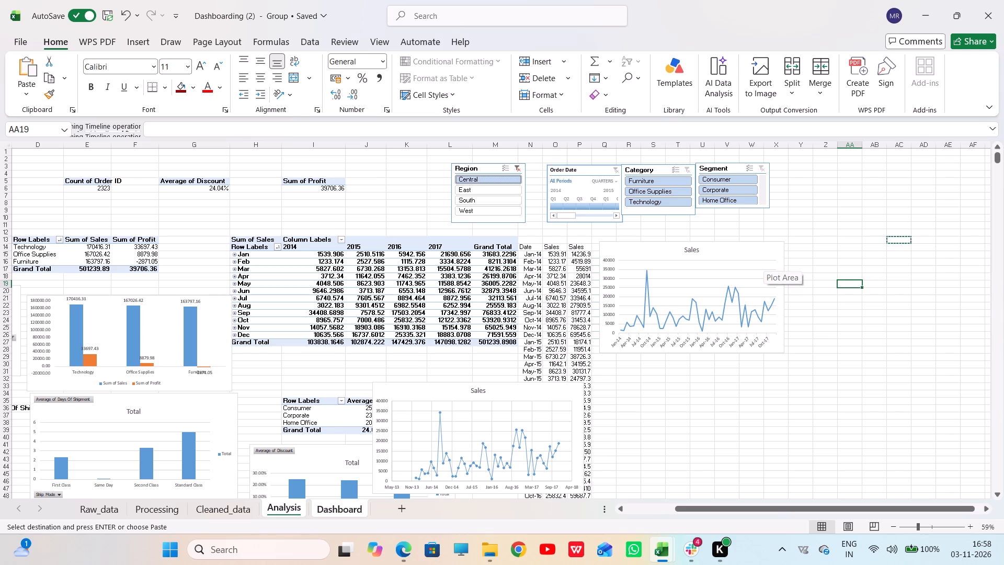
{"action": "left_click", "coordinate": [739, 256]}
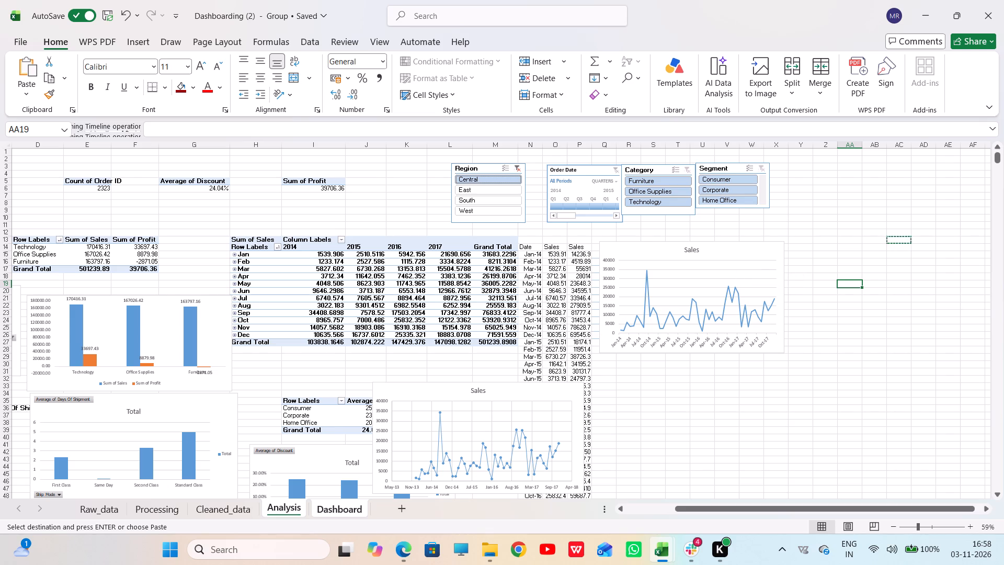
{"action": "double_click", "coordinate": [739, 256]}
Undo the even distribution of the KPI cards and the widening of the grouped background and banner.
{"action": "key", "text": "ctrl+z"}
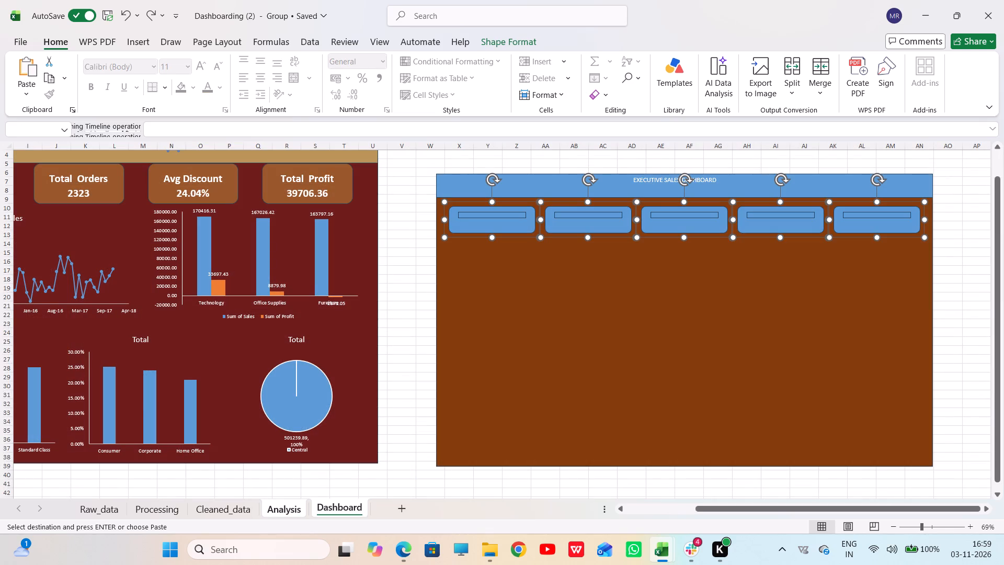
{"action": "left_click", "coordinate": [288, 495]}
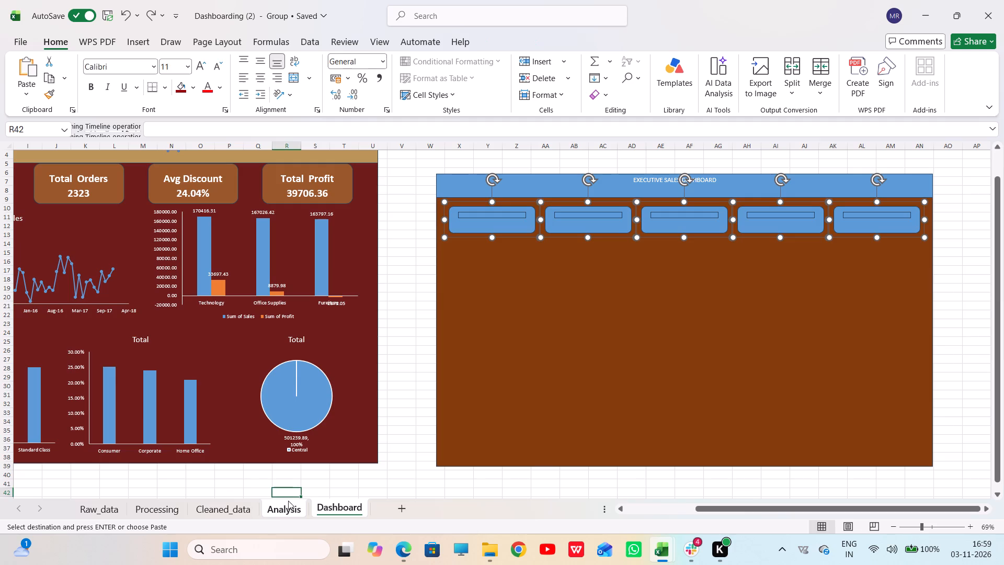
{"action": "left_click", "coordinate": [289, 503]}
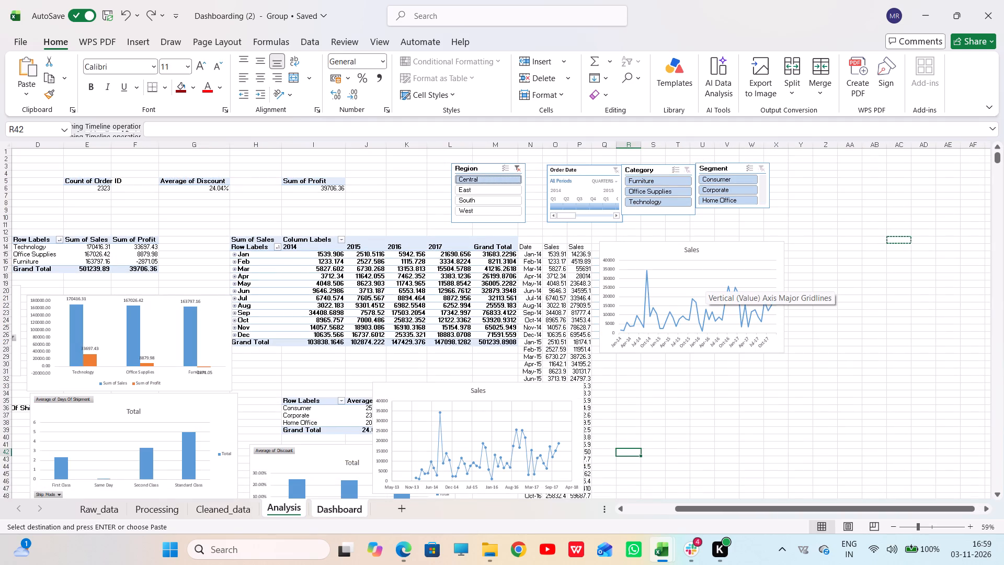
{"action": "key", "text": "ctrl+z"}
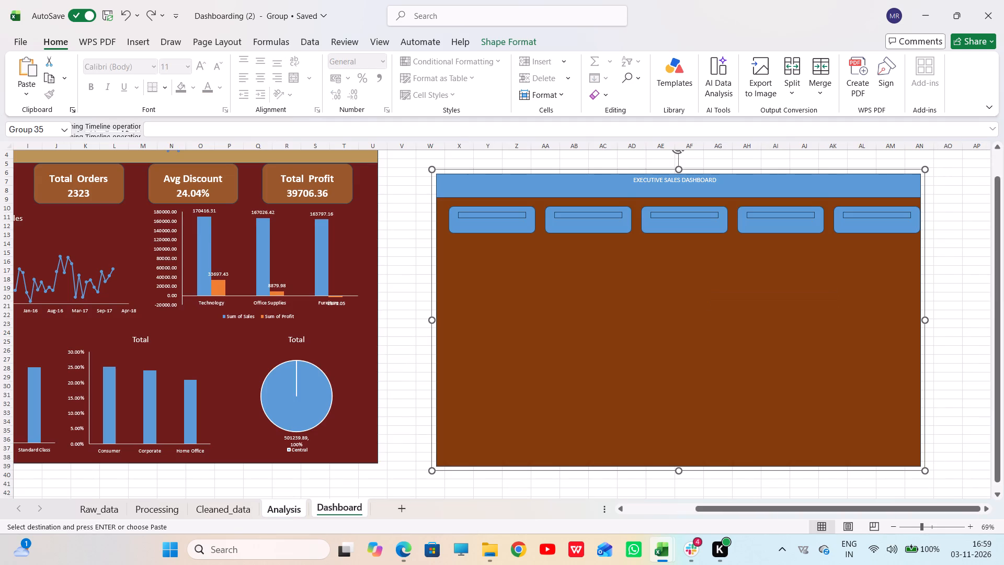
{"action": "left_click", "coordinate": [287, 504]}
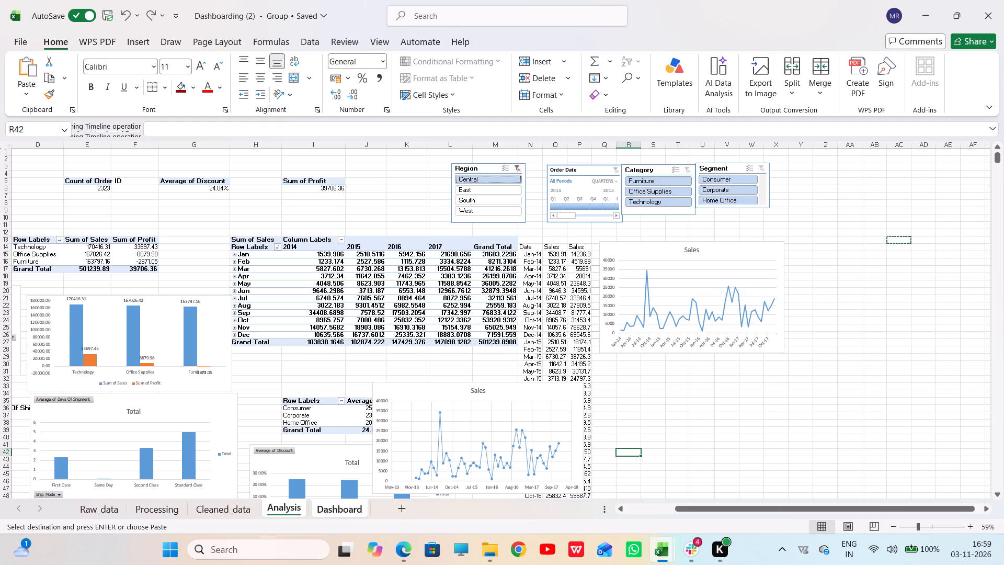
{"action": "key", "text": "ctrl+z"}
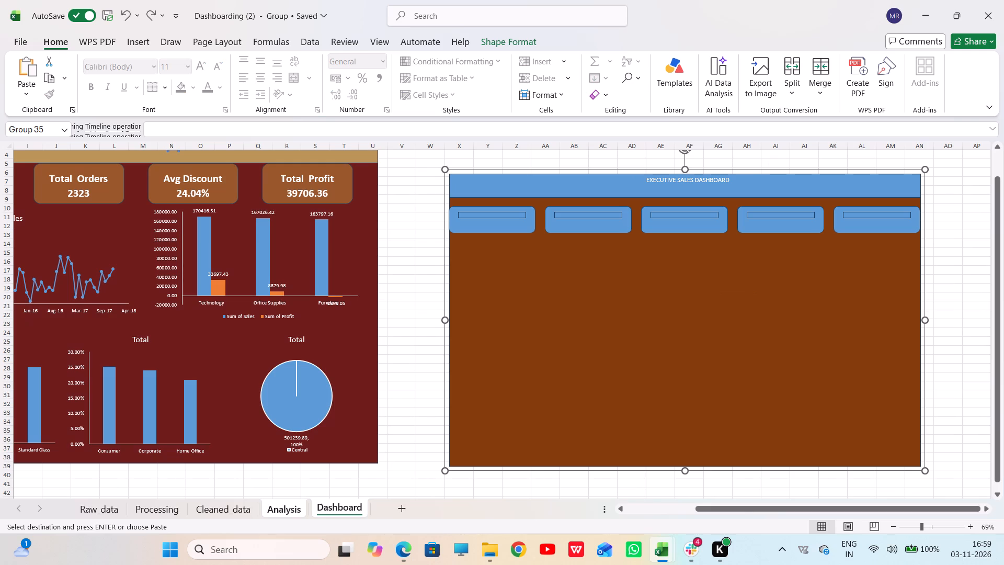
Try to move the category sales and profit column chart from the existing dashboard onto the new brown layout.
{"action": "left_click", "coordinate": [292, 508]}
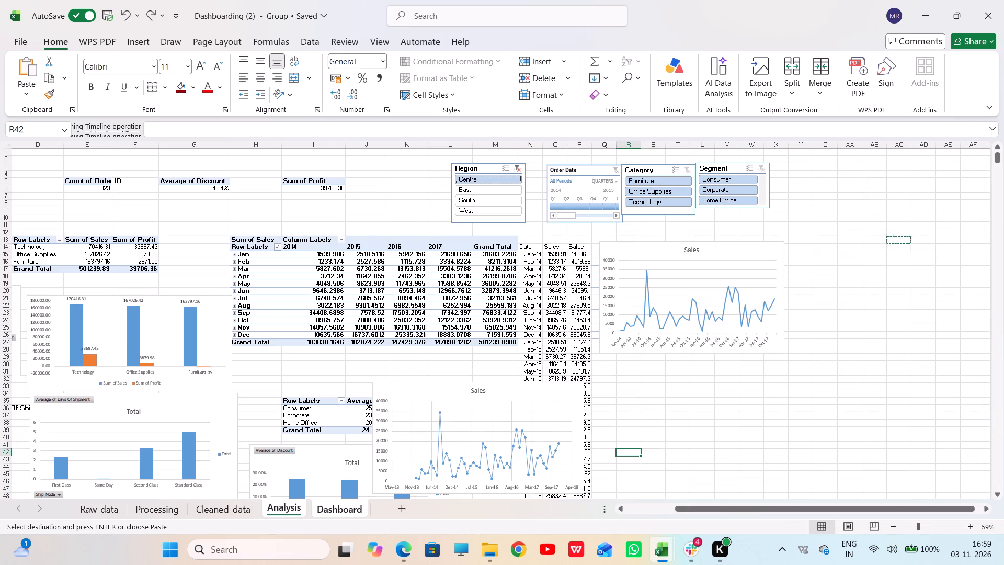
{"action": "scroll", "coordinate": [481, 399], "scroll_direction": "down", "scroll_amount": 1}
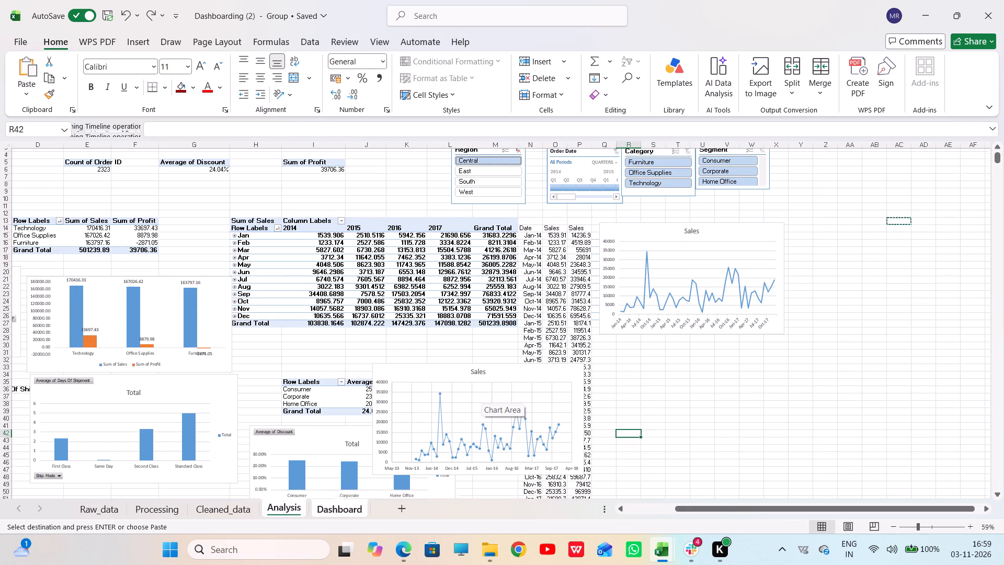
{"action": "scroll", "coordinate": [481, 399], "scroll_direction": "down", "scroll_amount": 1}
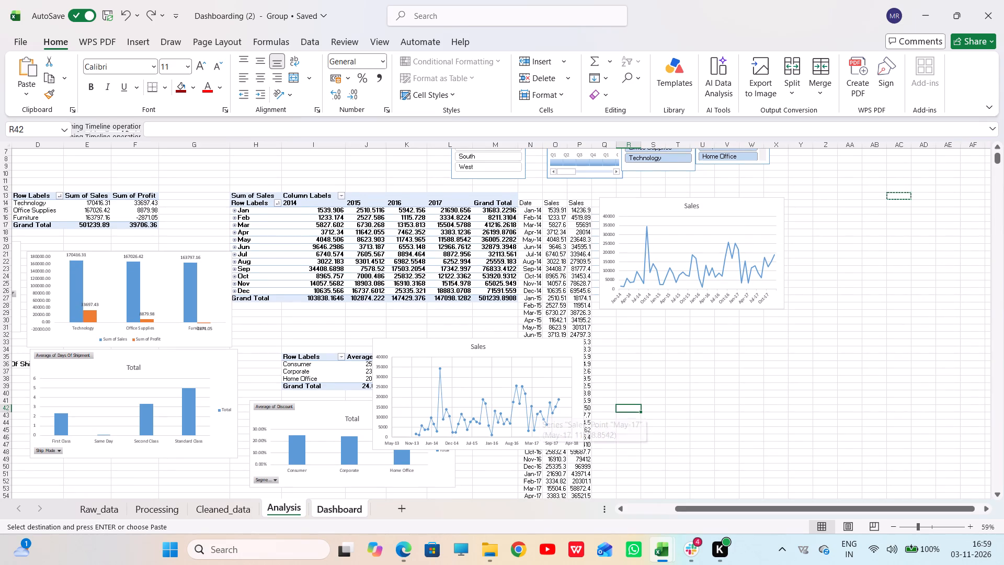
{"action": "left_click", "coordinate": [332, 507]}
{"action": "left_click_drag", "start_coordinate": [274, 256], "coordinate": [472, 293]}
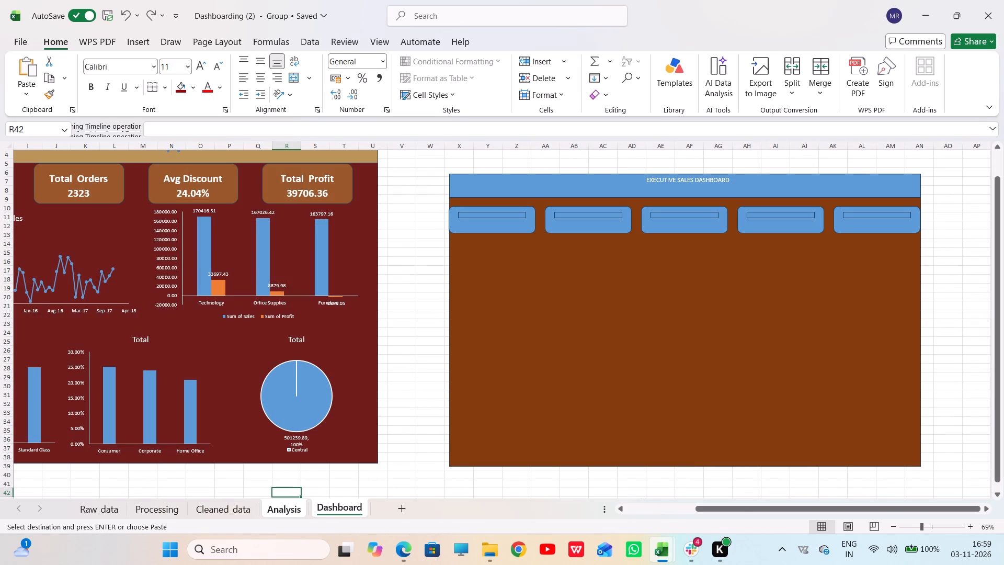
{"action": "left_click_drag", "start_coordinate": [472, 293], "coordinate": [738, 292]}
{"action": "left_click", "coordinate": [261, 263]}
Undo the repositioning of the grouped background and banner behind the KPI cards.
{"action": "left_click", "coordinate": [294, 502]}
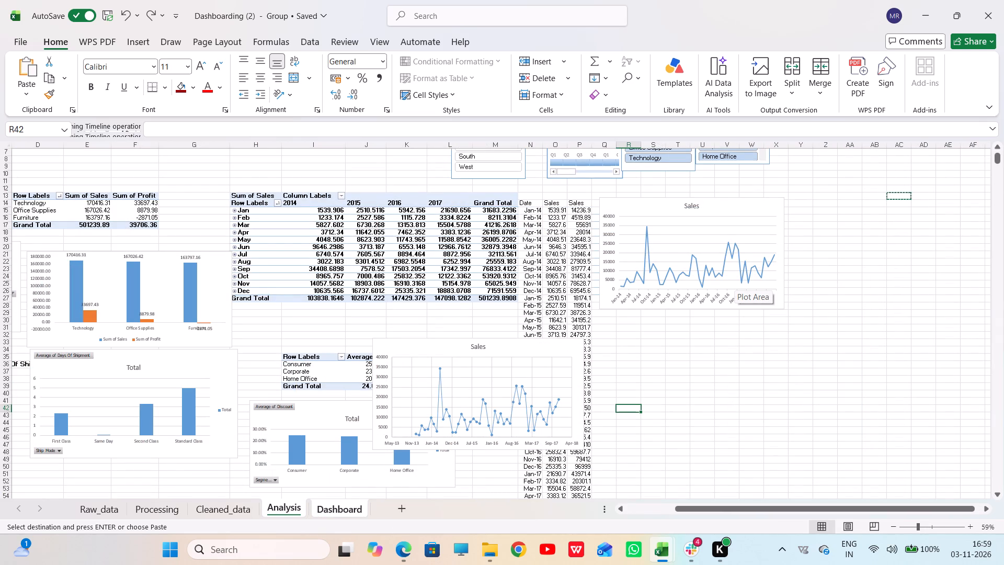
{"action": "key", "text": "ctrl+z"}
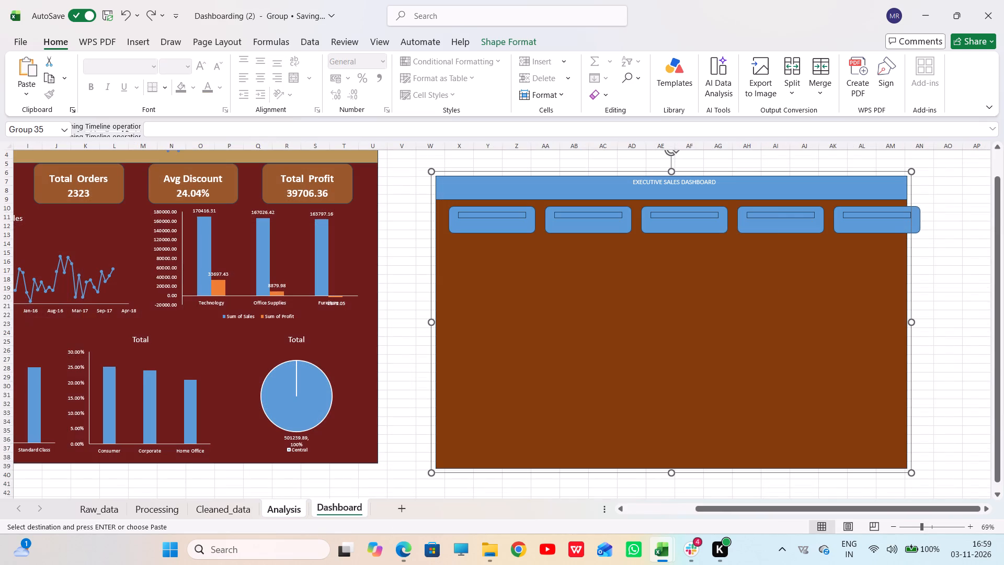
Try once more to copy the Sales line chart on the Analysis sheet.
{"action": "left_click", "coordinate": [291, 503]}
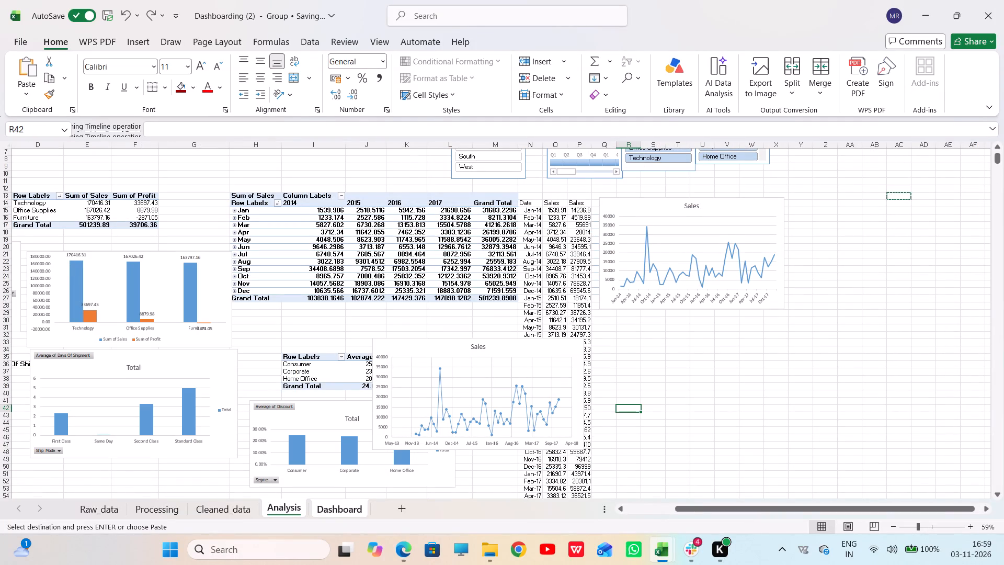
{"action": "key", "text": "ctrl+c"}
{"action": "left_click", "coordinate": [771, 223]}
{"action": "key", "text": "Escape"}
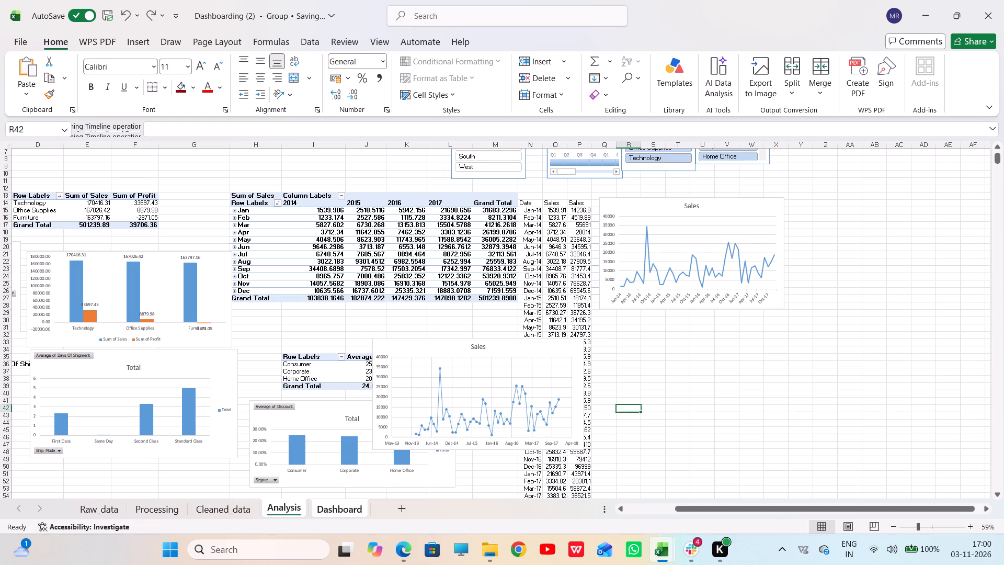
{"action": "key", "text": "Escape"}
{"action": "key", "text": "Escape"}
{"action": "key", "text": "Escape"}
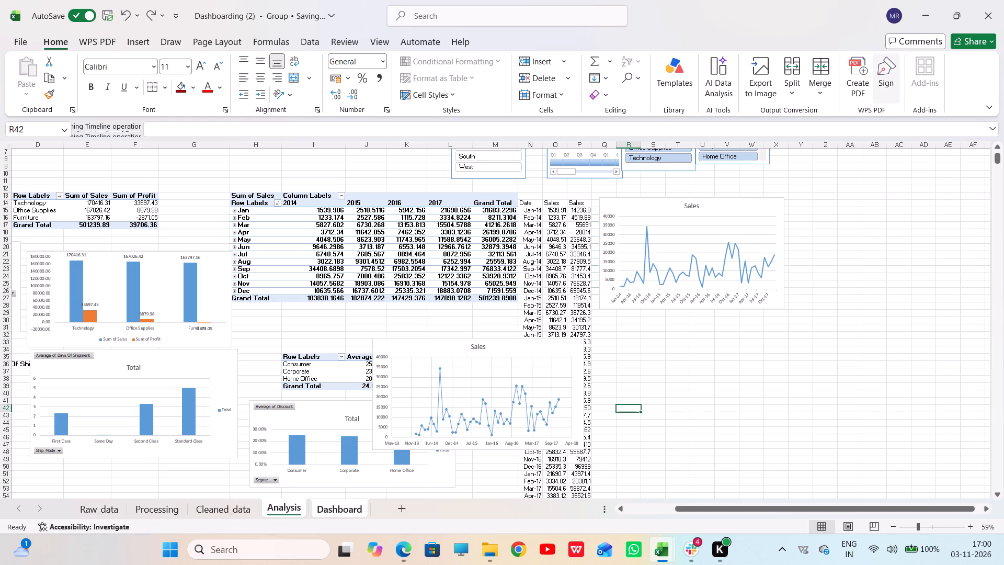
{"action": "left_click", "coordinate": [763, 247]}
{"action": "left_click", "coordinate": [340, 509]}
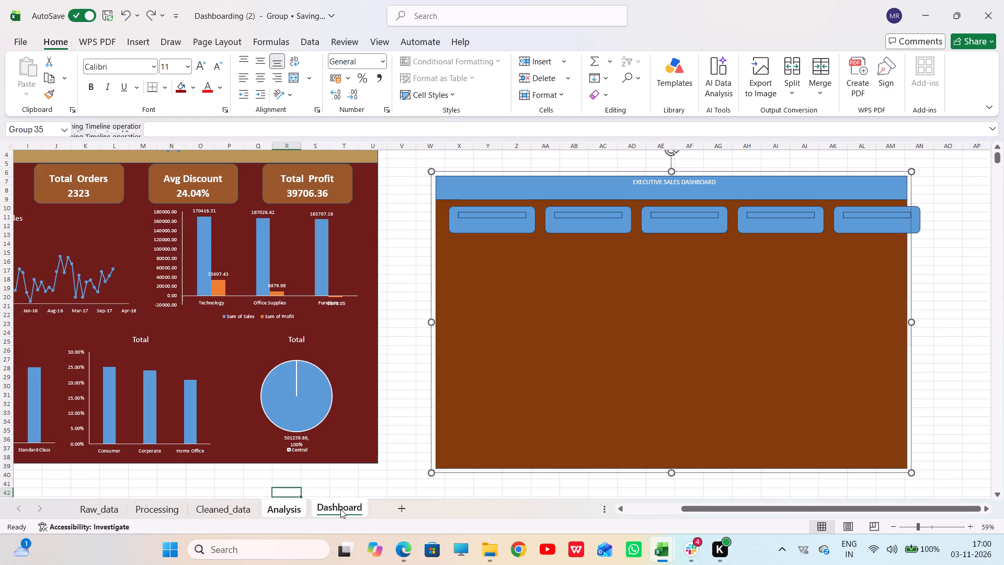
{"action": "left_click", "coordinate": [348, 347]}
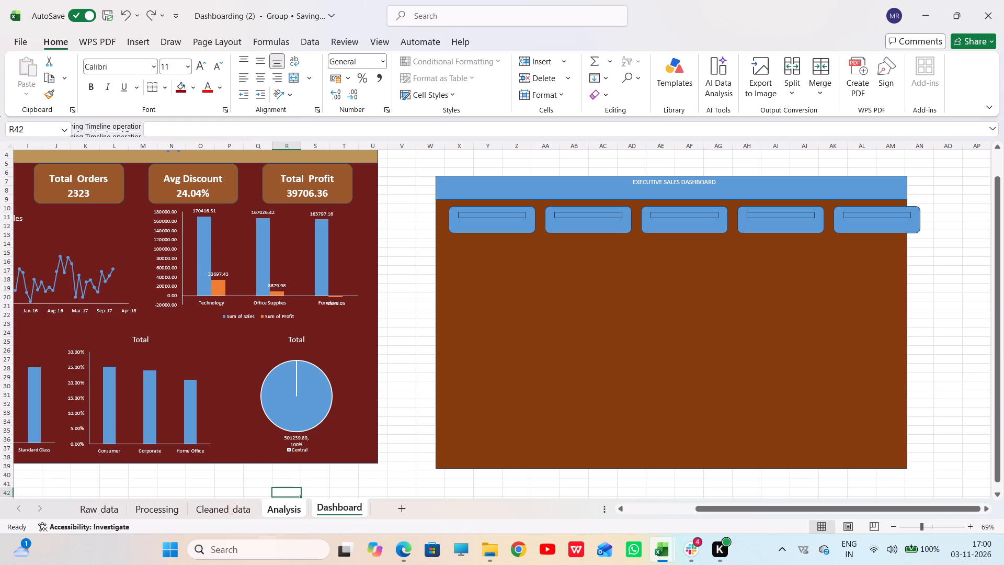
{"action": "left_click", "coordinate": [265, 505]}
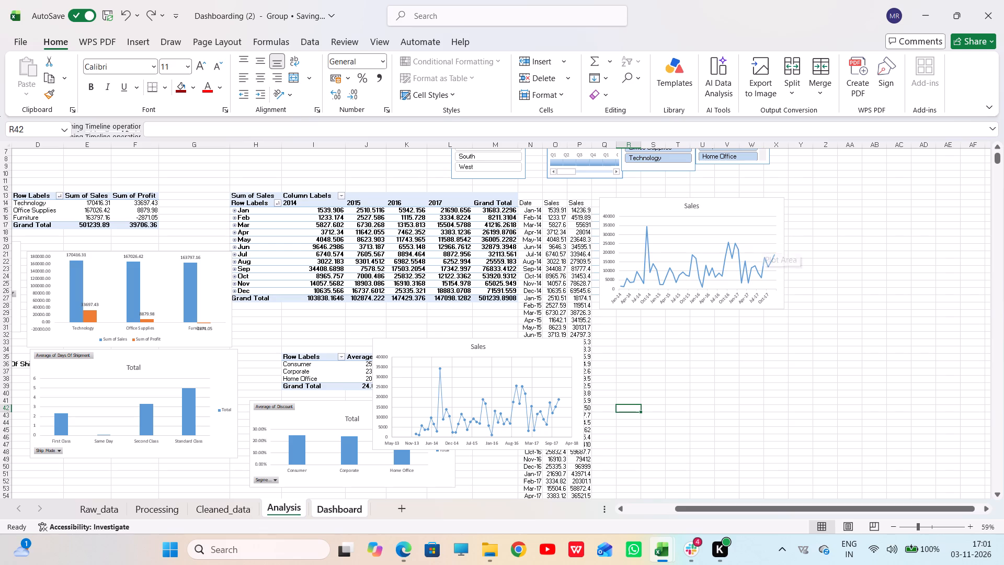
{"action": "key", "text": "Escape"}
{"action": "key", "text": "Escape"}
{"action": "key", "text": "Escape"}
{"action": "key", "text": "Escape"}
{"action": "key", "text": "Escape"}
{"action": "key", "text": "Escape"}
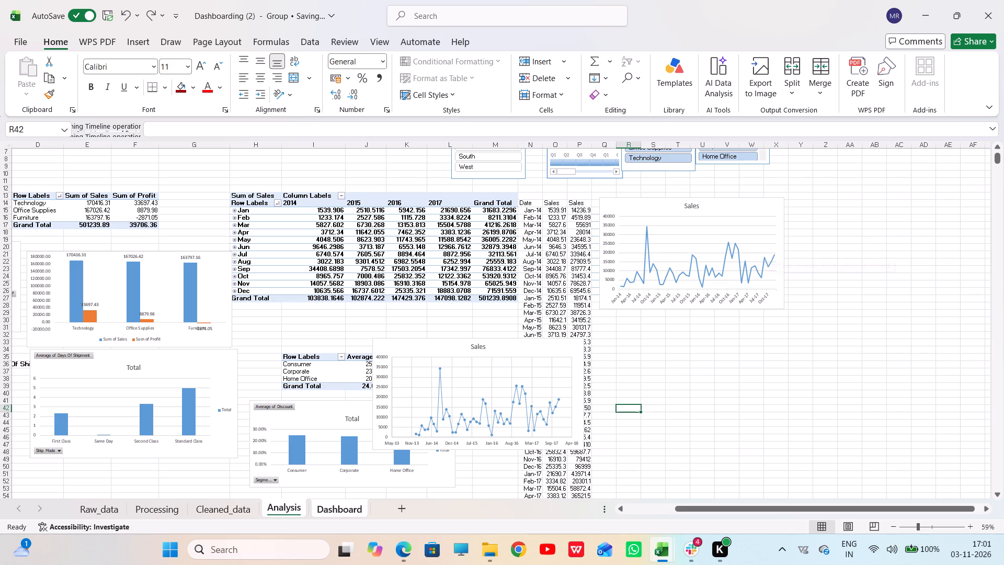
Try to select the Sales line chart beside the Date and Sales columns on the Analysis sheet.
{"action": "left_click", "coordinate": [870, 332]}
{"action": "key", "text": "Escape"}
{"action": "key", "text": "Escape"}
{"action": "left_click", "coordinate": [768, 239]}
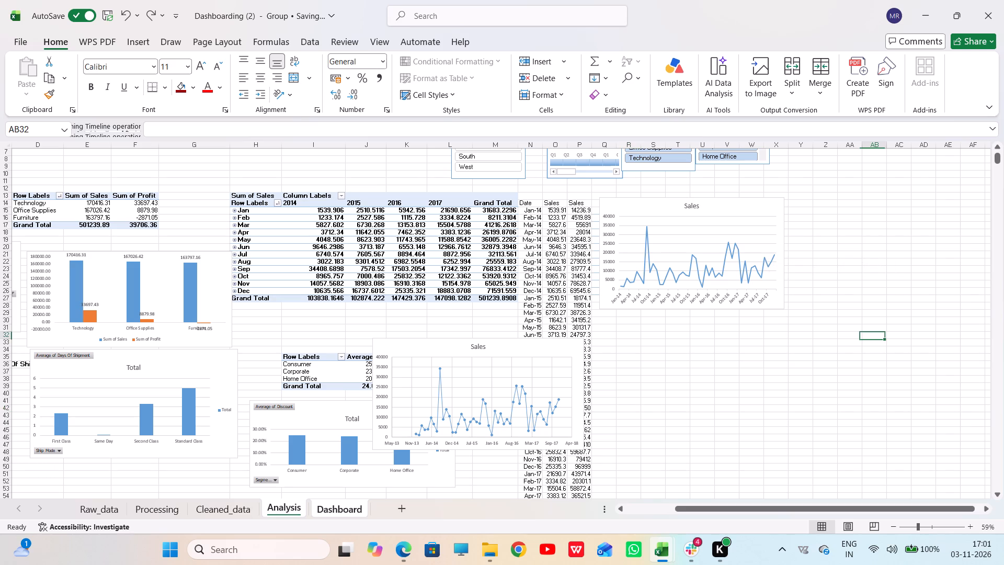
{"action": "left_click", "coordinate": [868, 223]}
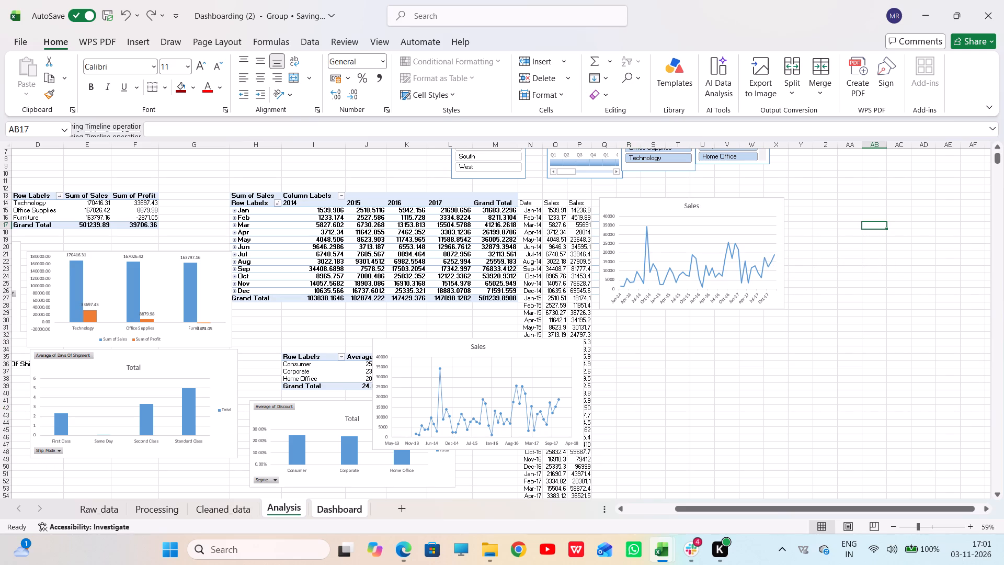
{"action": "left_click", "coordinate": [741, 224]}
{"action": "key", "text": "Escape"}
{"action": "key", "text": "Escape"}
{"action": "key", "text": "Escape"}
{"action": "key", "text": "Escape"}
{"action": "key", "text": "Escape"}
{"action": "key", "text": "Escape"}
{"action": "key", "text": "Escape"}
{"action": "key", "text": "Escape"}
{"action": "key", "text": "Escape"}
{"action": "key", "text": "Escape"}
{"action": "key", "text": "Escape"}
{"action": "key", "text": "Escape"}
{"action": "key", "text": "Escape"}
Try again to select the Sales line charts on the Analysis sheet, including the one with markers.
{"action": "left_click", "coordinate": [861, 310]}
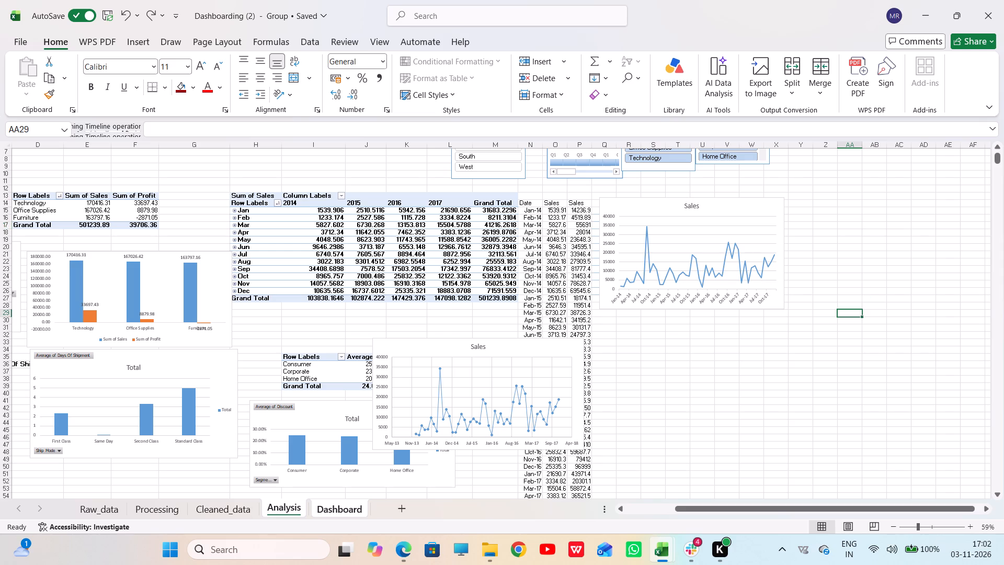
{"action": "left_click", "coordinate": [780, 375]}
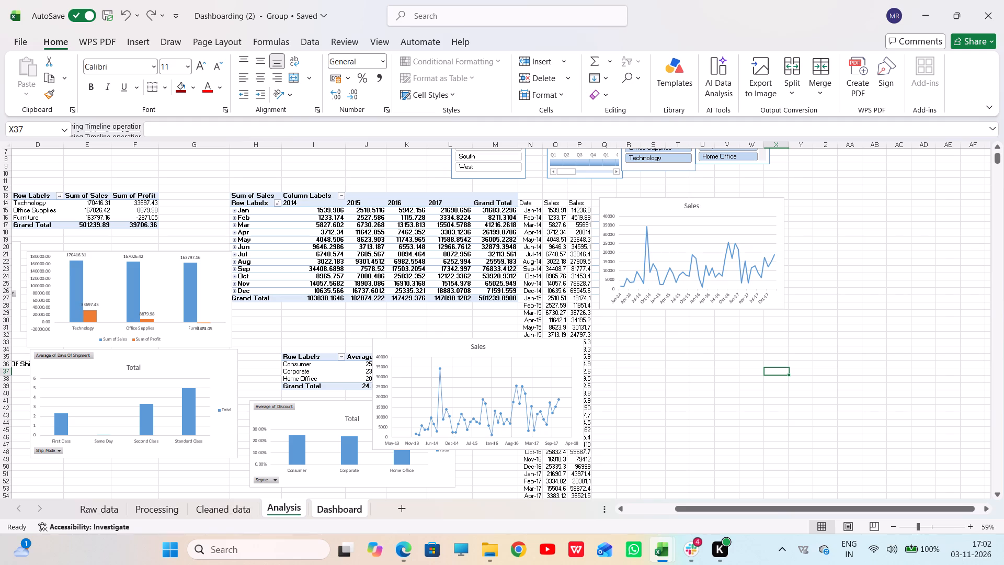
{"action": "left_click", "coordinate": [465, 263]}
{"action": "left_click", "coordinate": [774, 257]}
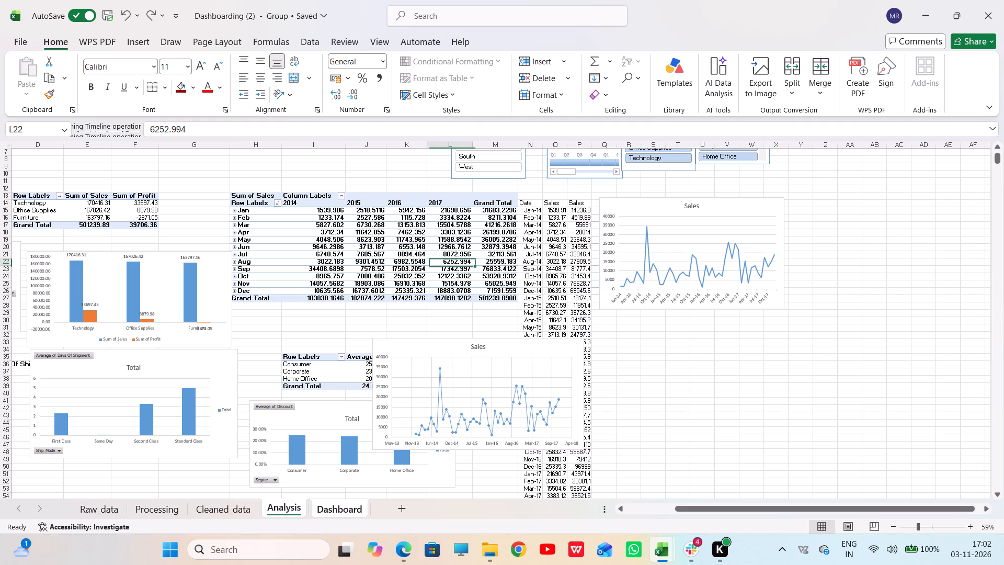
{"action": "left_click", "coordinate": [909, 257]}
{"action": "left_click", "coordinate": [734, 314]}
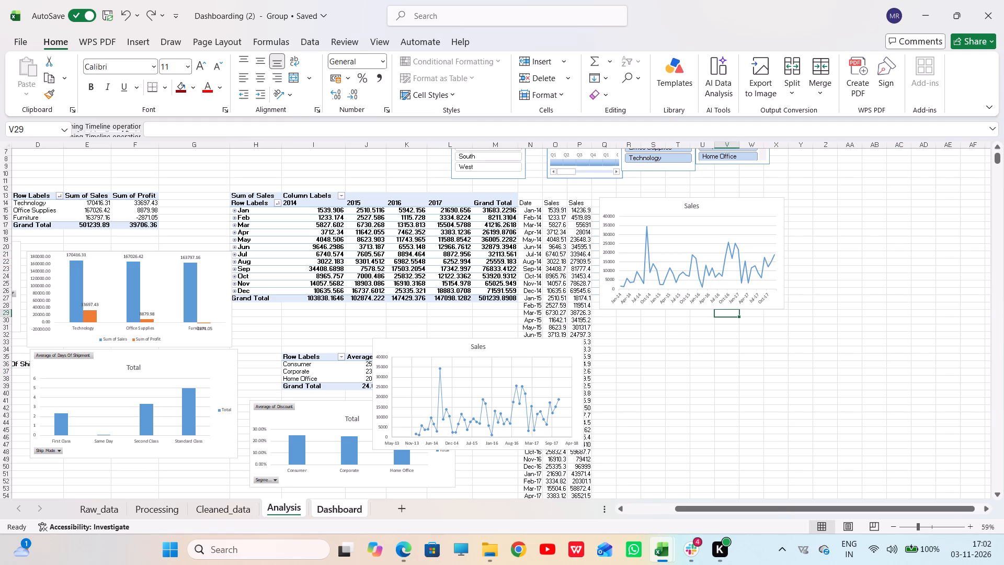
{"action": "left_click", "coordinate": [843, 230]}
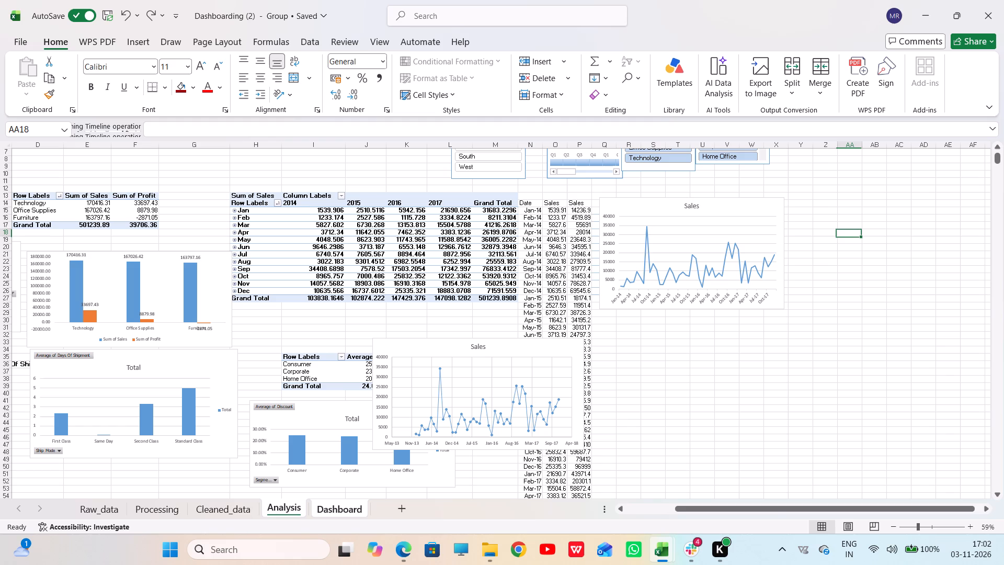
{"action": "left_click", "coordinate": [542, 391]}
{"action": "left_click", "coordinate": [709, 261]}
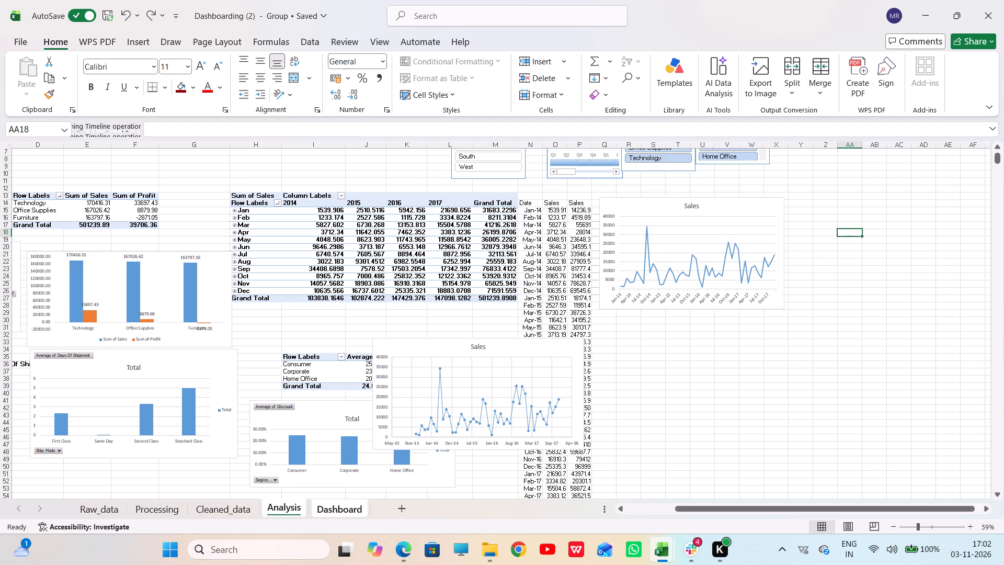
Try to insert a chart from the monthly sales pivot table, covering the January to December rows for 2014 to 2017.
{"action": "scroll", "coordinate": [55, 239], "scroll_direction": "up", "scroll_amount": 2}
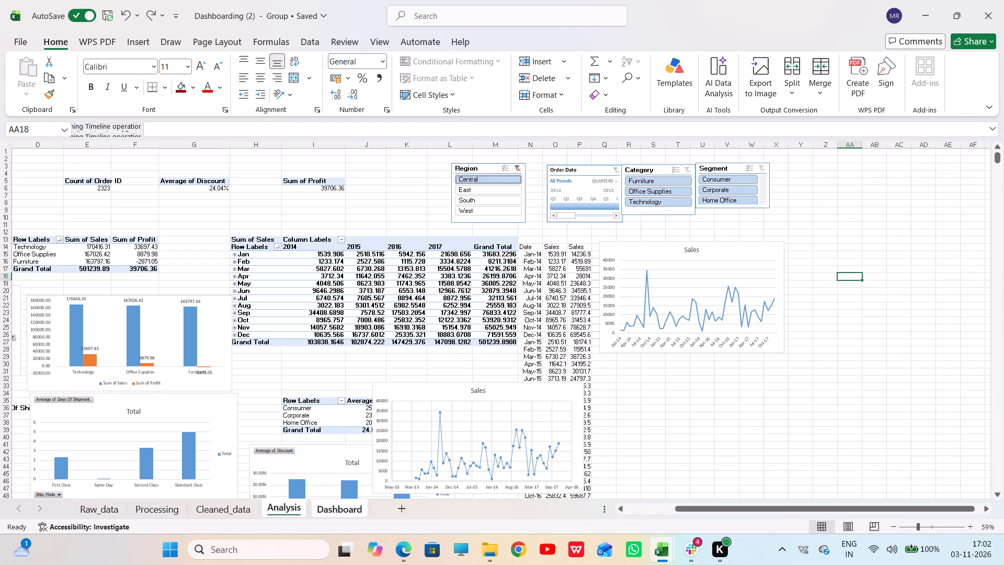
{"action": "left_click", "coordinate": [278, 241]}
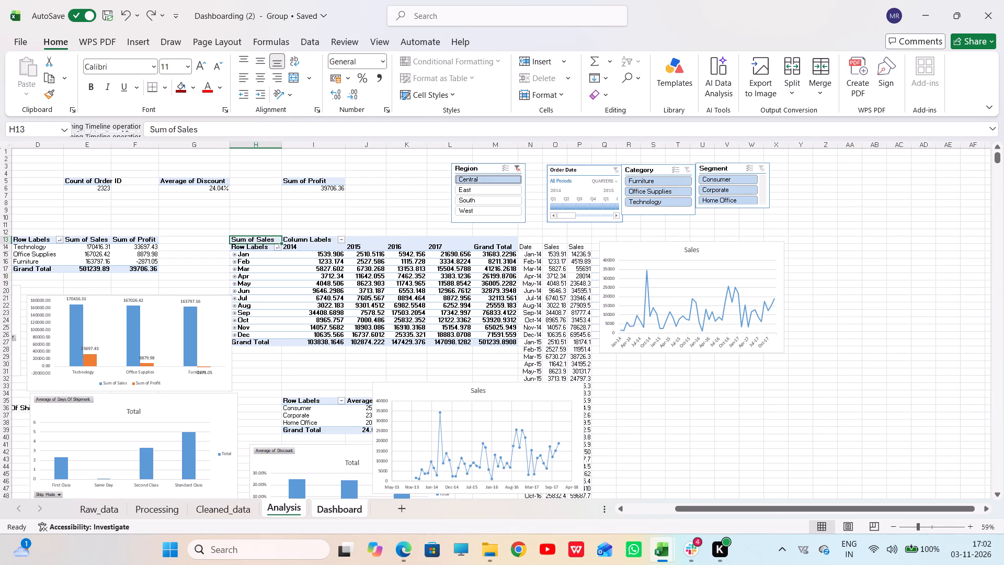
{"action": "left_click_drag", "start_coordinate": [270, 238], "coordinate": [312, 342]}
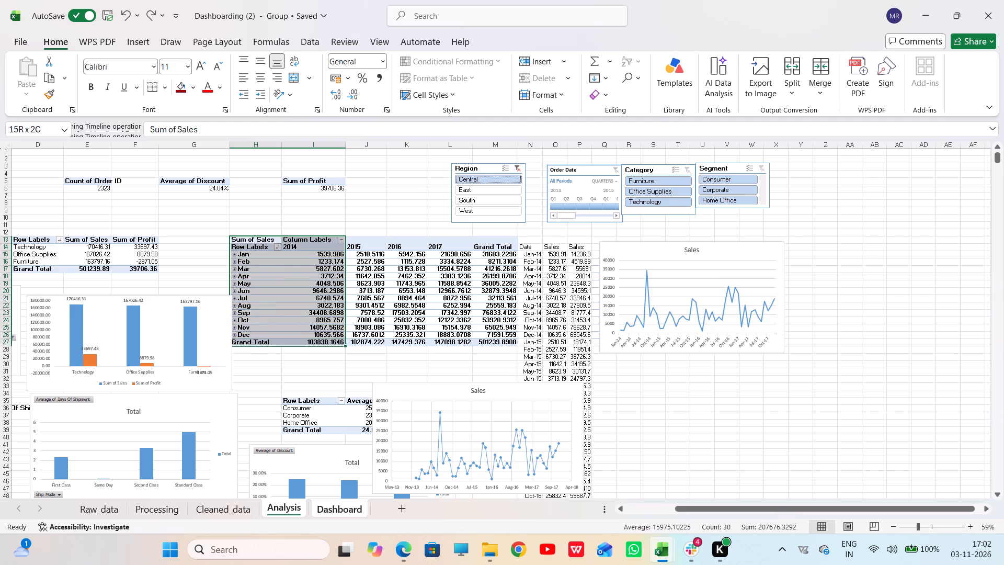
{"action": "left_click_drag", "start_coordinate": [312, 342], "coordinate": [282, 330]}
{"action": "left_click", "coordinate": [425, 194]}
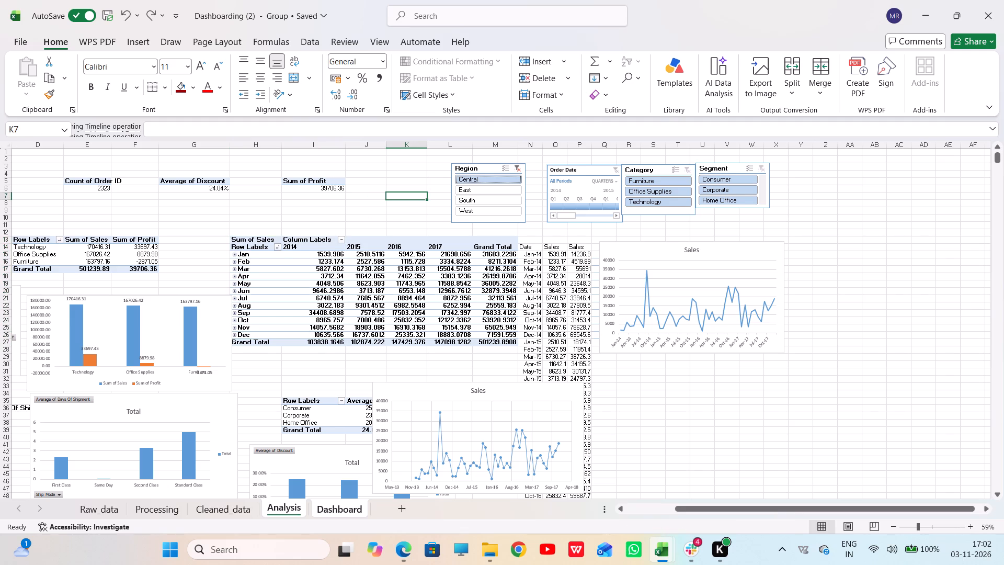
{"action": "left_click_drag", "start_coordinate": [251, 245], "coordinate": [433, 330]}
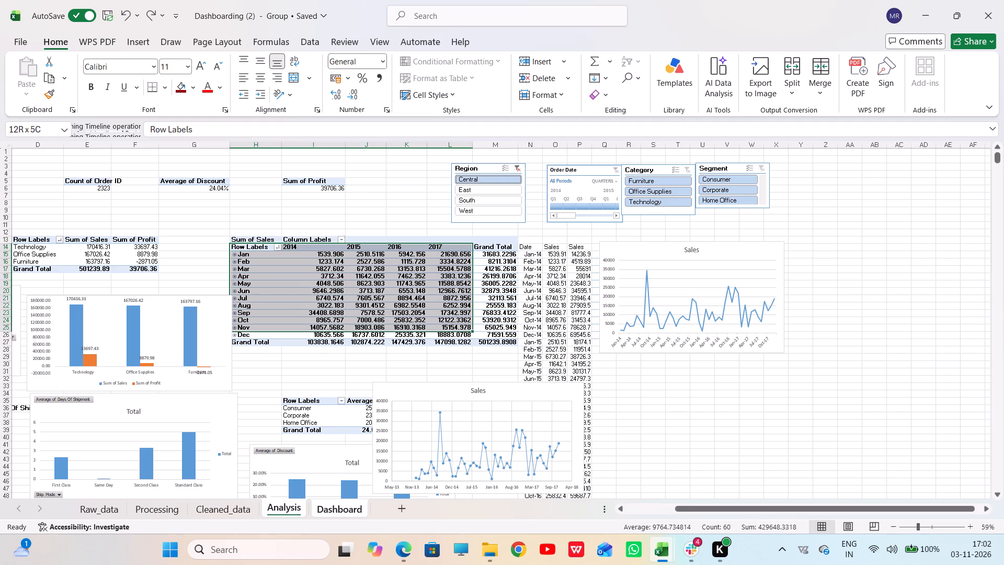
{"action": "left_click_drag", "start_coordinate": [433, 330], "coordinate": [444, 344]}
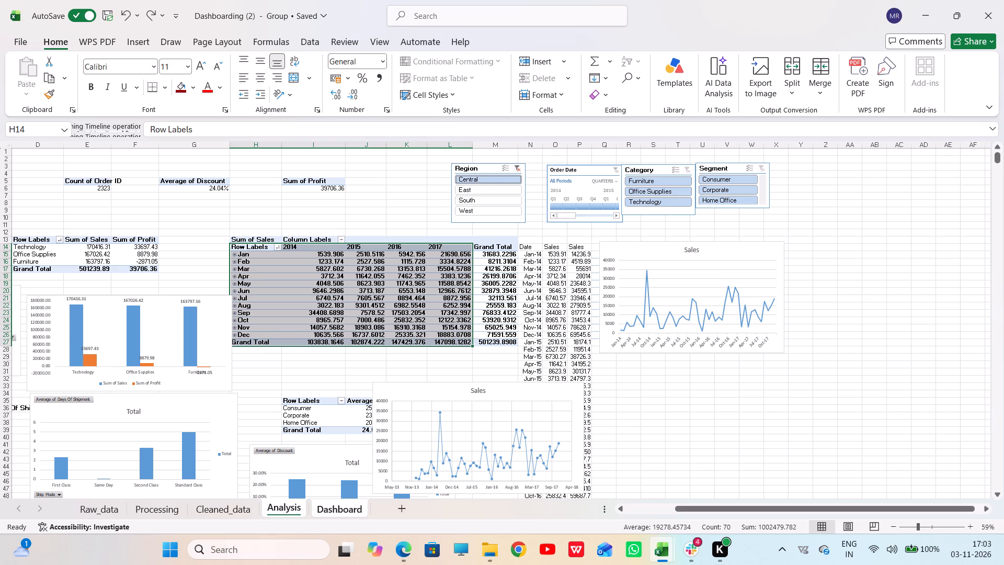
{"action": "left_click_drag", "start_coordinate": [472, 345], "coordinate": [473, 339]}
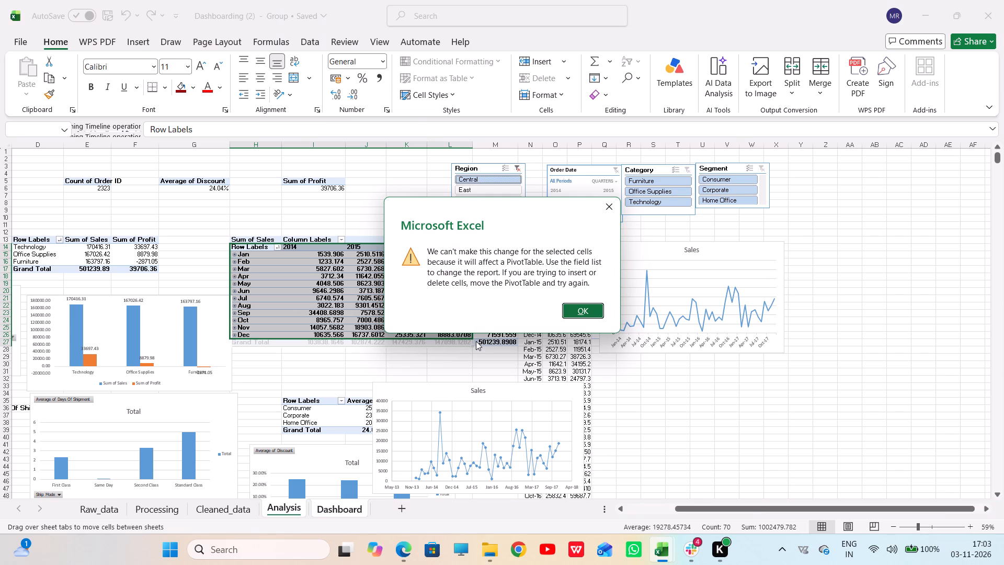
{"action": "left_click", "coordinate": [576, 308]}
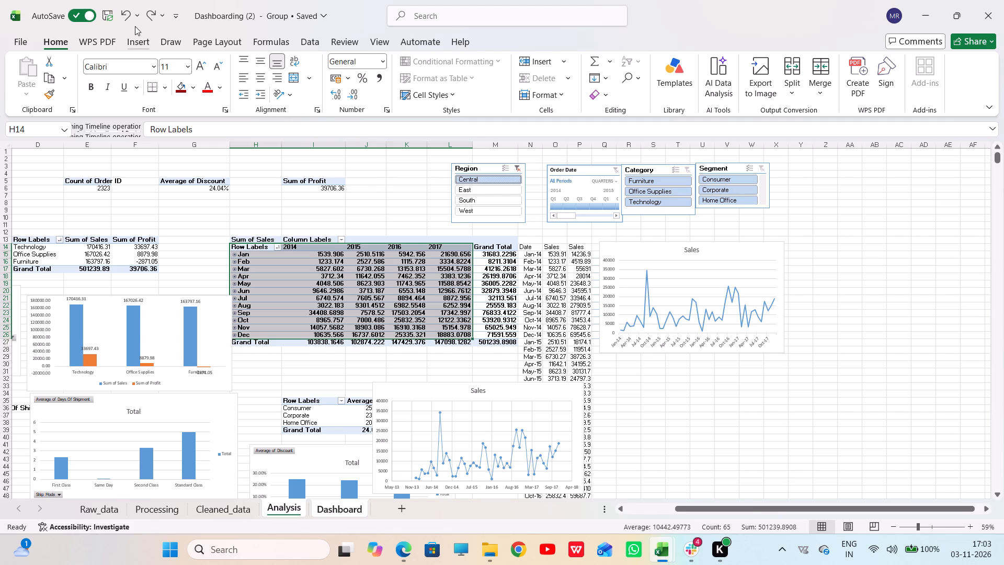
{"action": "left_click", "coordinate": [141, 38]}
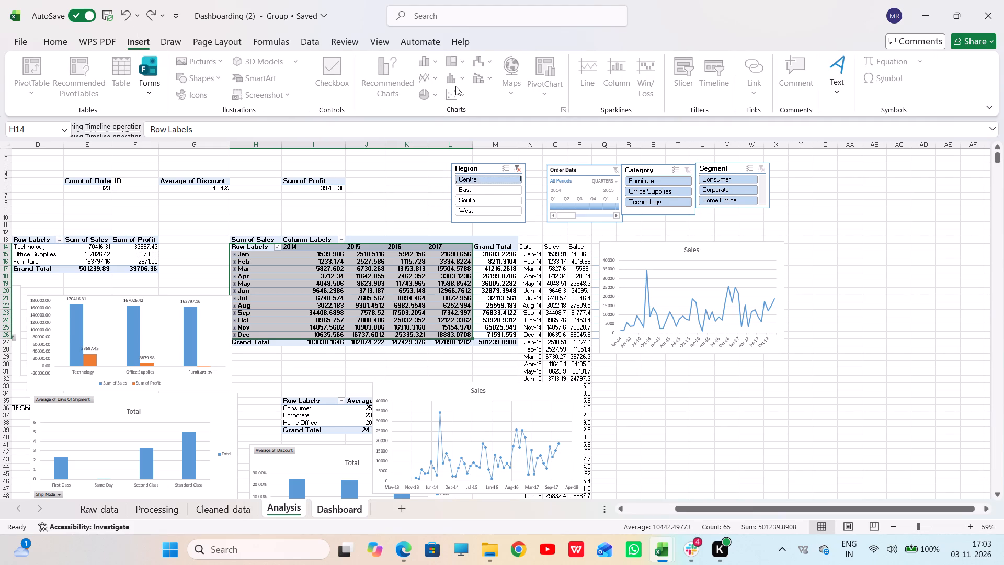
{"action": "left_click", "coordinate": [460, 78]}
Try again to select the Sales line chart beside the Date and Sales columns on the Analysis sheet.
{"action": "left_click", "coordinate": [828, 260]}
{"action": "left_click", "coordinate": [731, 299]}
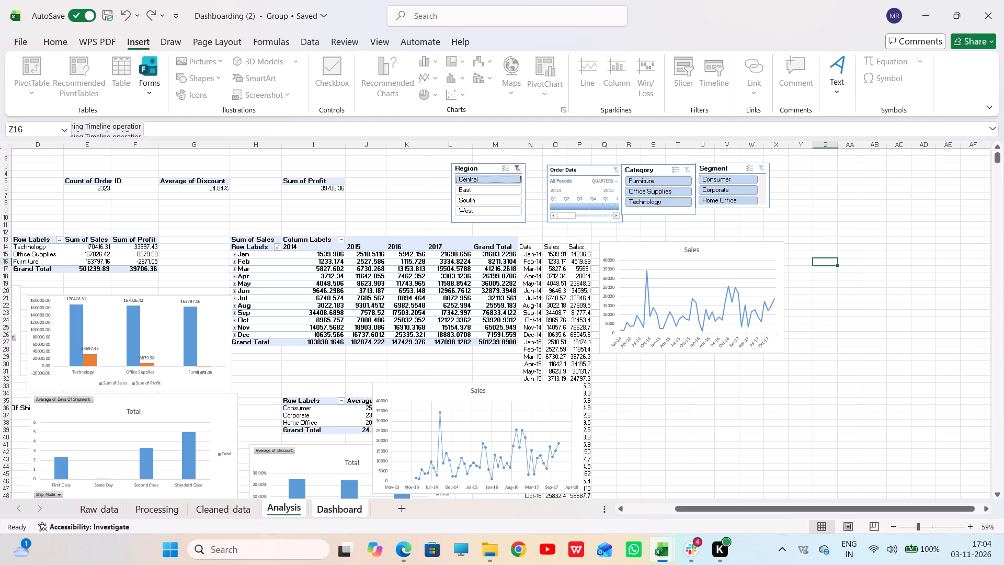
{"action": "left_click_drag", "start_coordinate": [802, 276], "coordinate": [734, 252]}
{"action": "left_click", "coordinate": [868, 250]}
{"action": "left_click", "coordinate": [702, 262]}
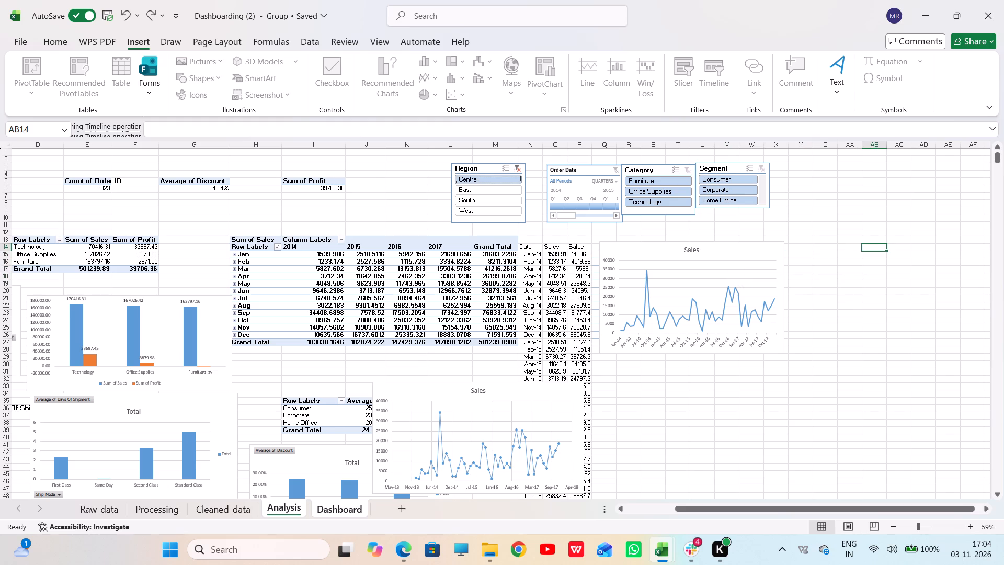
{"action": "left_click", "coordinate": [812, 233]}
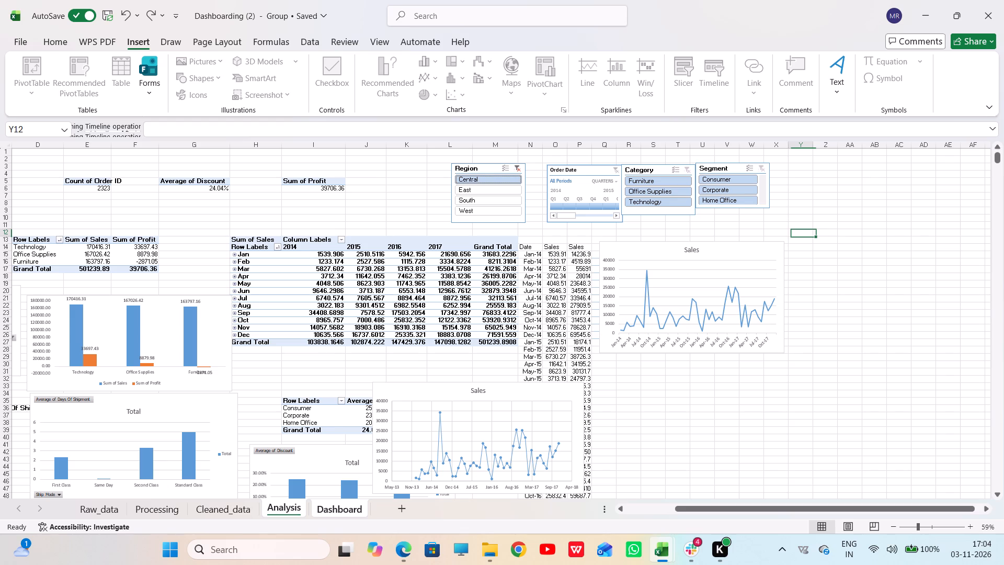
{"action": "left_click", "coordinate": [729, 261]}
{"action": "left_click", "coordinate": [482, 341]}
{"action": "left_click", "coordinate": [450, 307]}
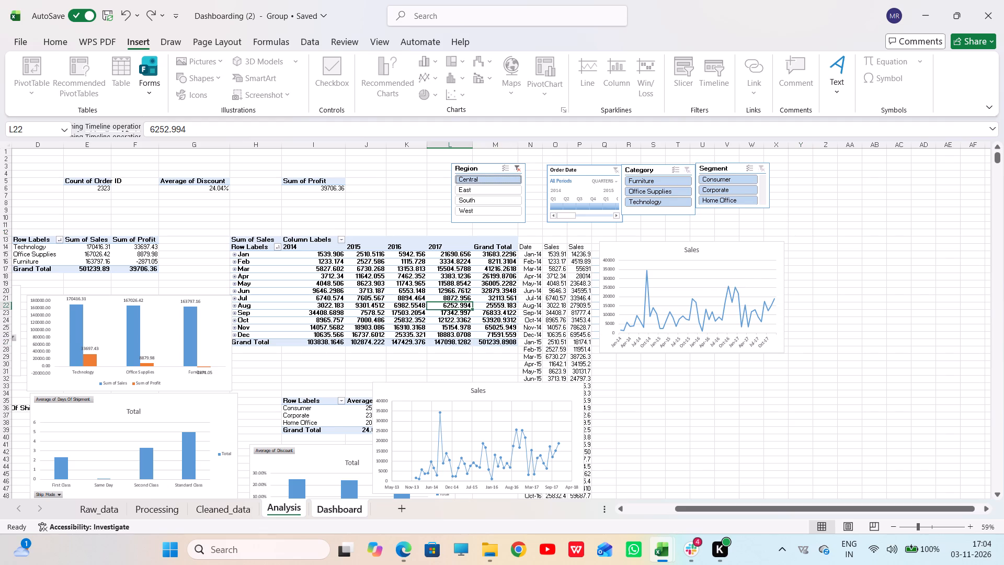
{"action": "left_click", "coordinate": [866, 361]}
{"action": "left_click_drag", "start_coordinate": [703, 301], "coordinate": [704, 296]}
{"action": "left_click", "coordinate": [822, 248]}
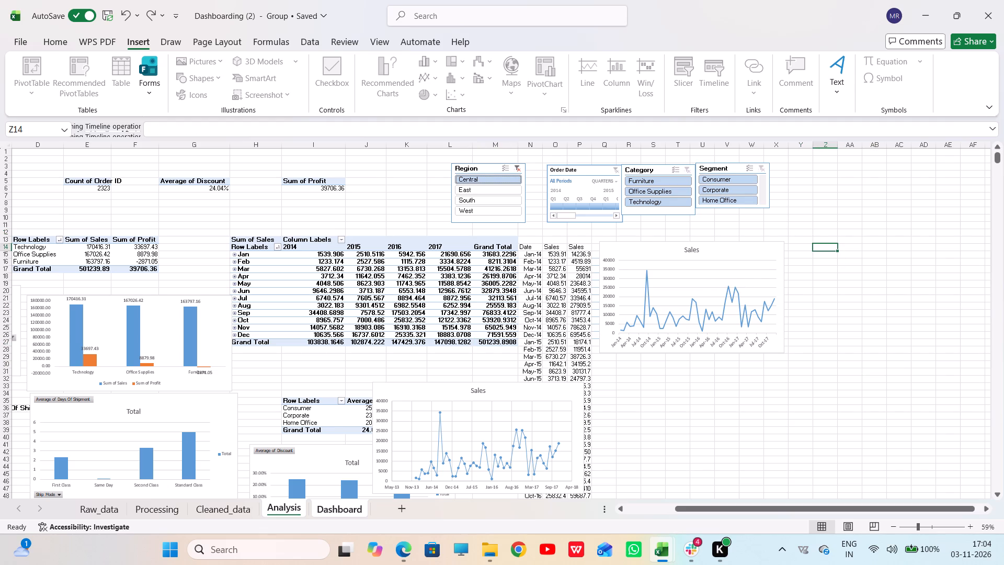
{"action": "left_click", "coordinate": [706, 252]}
Copy the January to December rows with their 2014 to 2017 sales from the monthly pivot table.
{"action": "left_click_drag", "start_coordinate": [243, 253], "coordinate": [453, 317]}
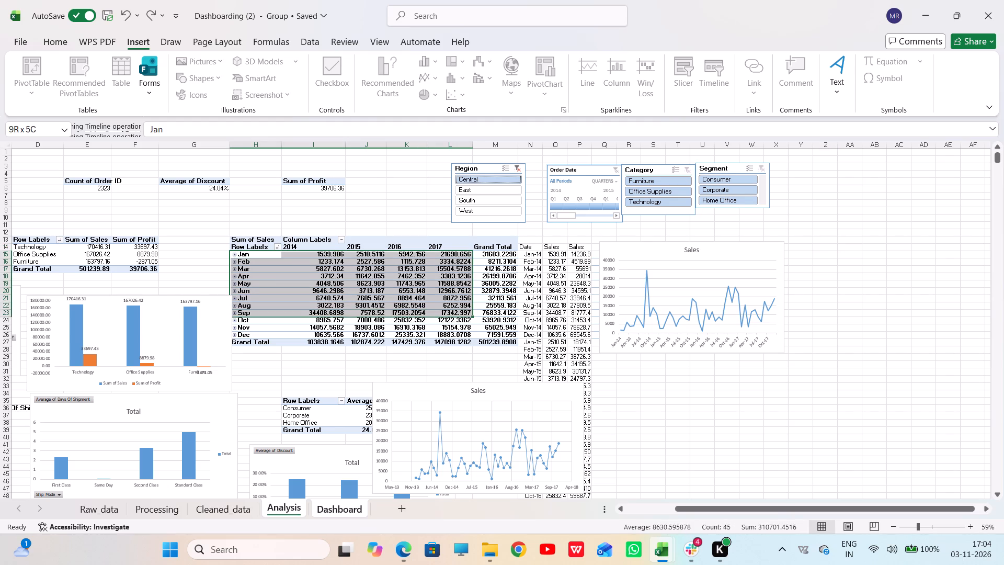
{"action": "left_click_drag", "start_coordinate": [453, 317], "coordinate": [457, 335]}
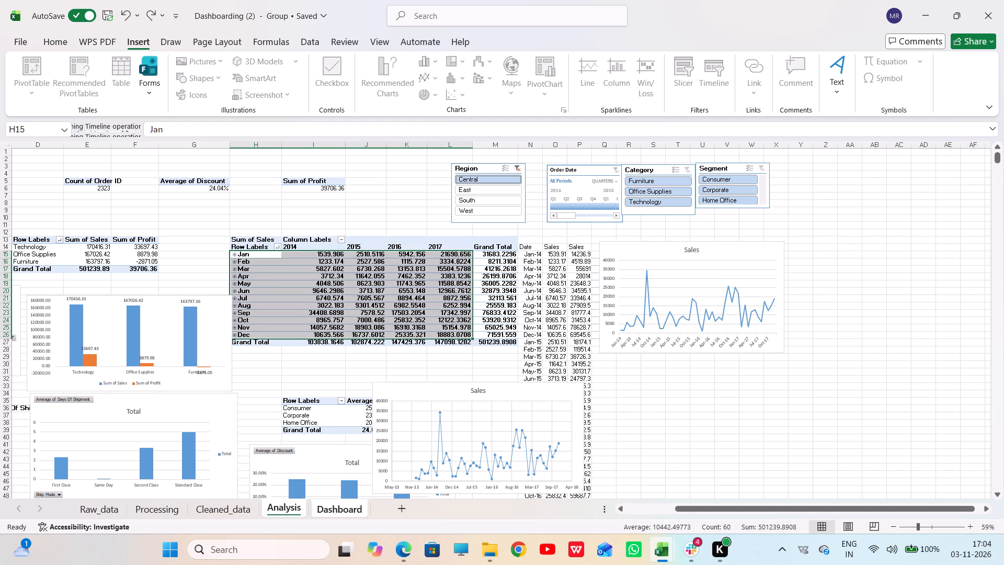
{"action": "key", "text": "ctrl+c"}
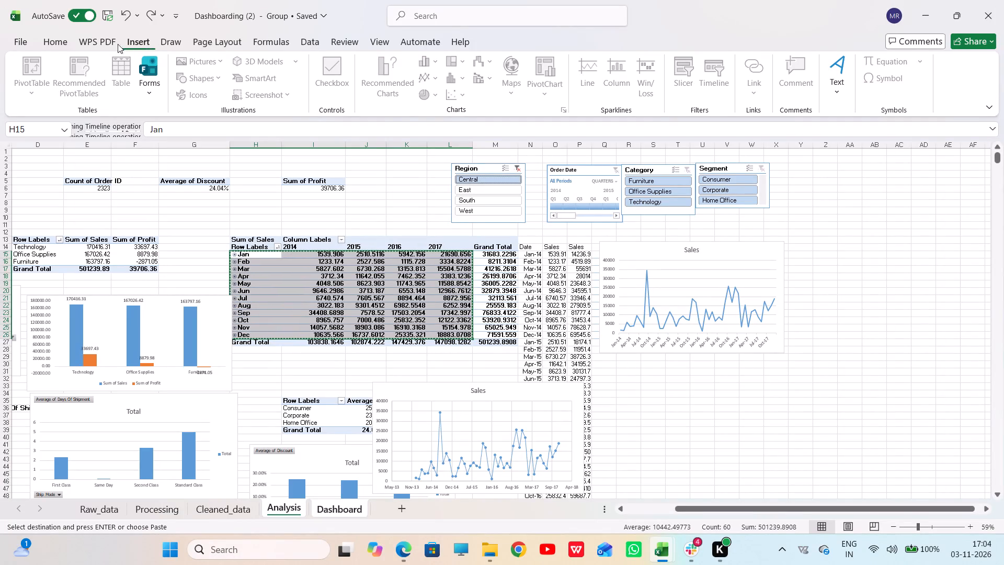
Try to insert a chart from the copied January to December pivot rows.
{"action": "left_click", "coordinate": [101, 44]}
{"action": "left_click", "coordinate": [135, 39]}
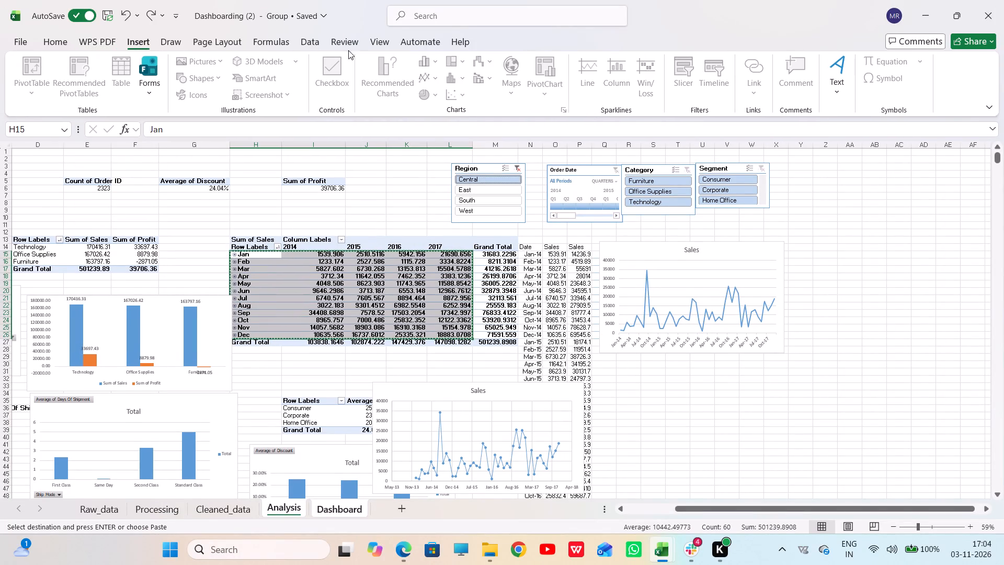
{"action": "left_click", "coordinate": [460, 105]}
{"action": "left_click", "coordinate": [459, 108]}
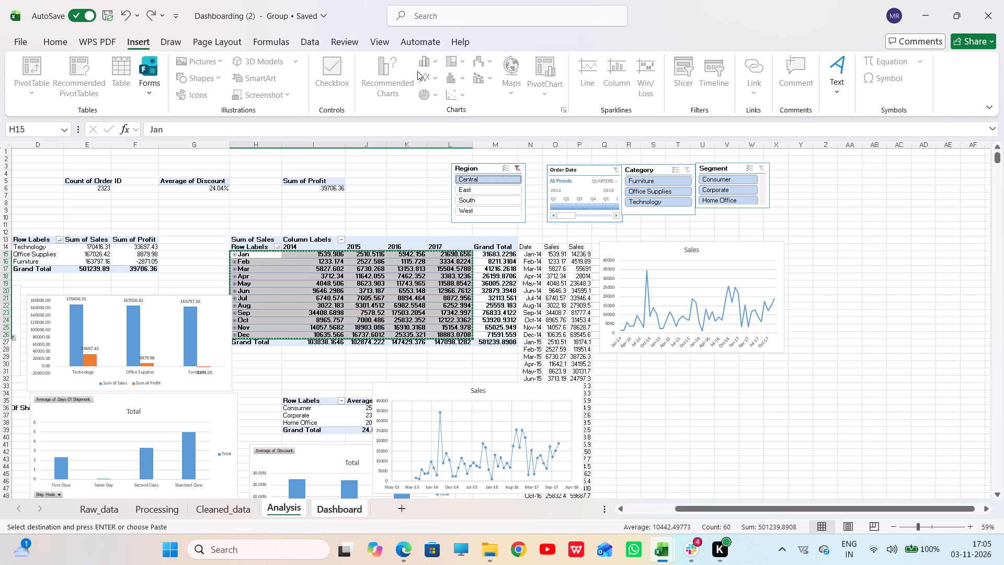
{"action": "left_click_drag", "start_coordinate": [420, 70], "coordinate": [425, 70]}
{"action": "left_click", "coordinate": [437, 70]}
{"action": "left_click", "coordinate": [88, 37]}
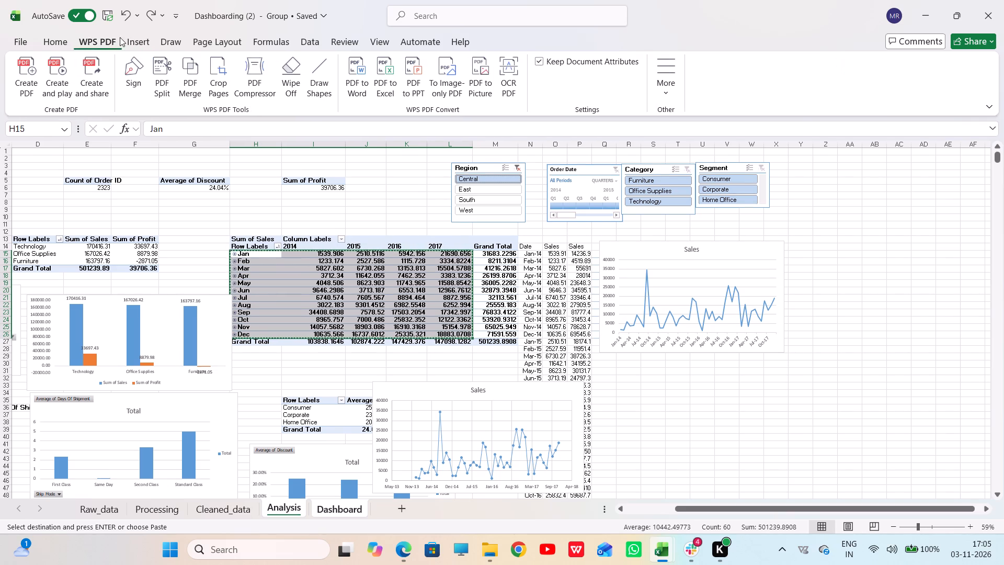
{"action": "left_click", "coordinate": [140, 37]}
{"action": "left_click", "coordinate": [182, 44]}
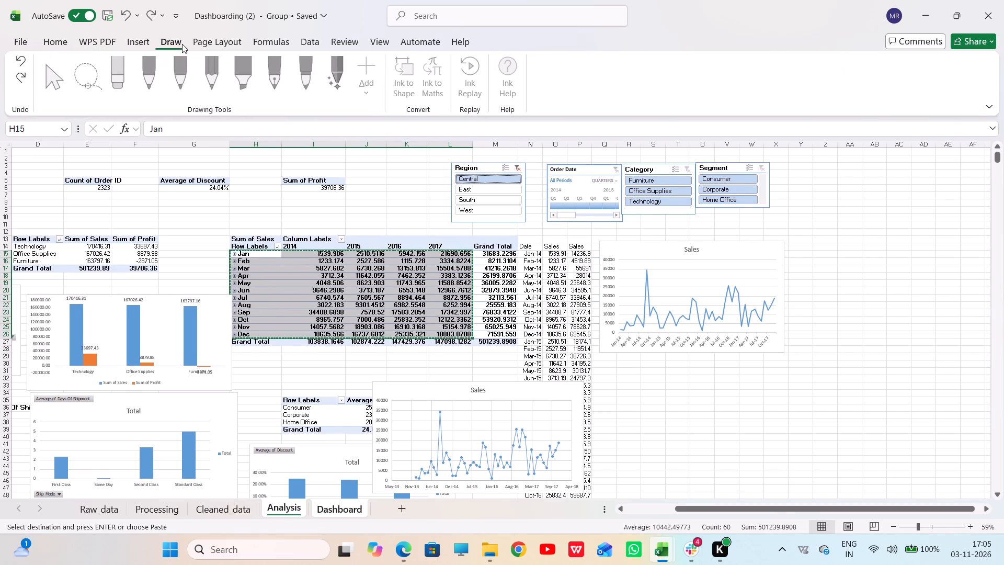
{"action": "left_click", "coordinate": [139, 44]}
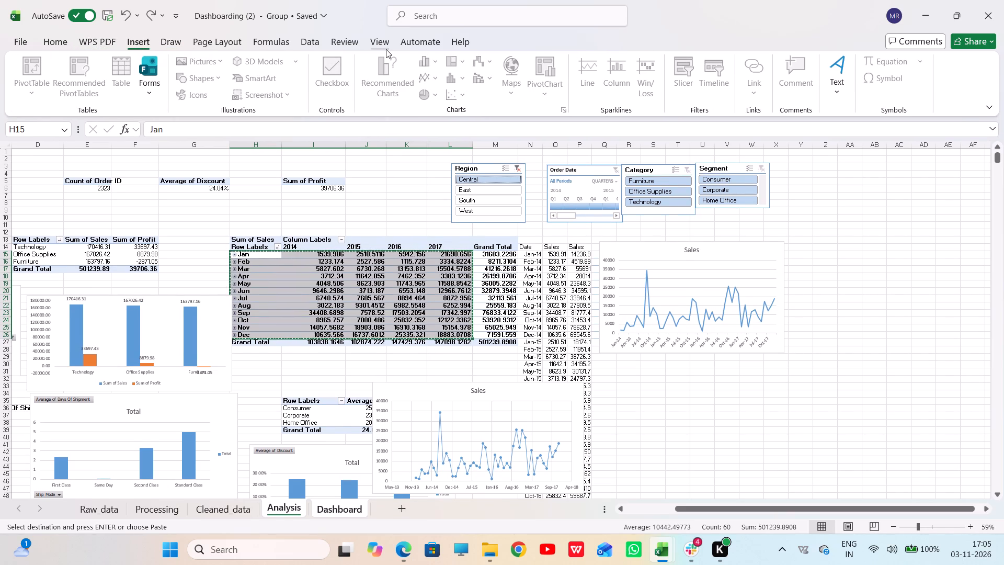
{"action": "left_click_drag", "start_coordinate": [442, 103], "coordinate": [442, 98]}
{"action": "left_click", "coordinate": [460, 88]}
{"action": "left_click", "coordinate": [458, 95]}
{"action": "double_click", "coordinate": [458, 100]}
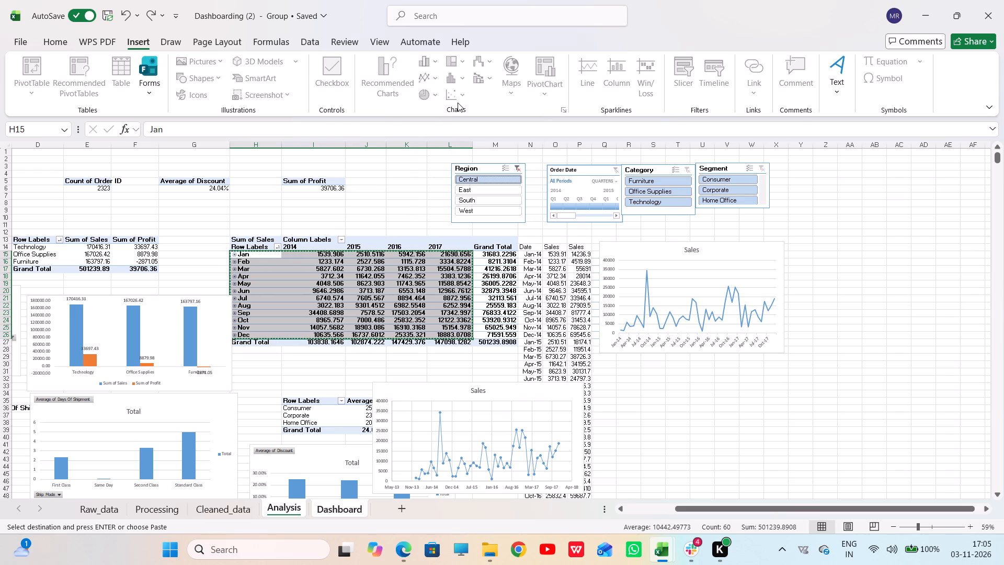
Paste the copied monthly sales as values only into the empty area starting at cell Y33.
{"action": "left_click", "coordinate": [743, 413]}
{"action": "left_click", "coordinate": [793, 383]}
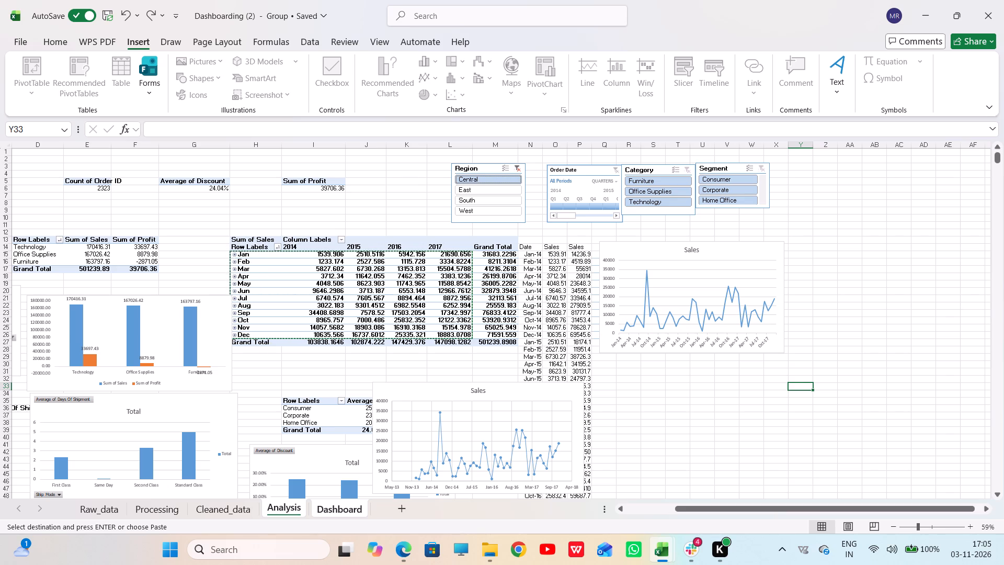
{"action": "left_click", "coordinate": [61, 42]}
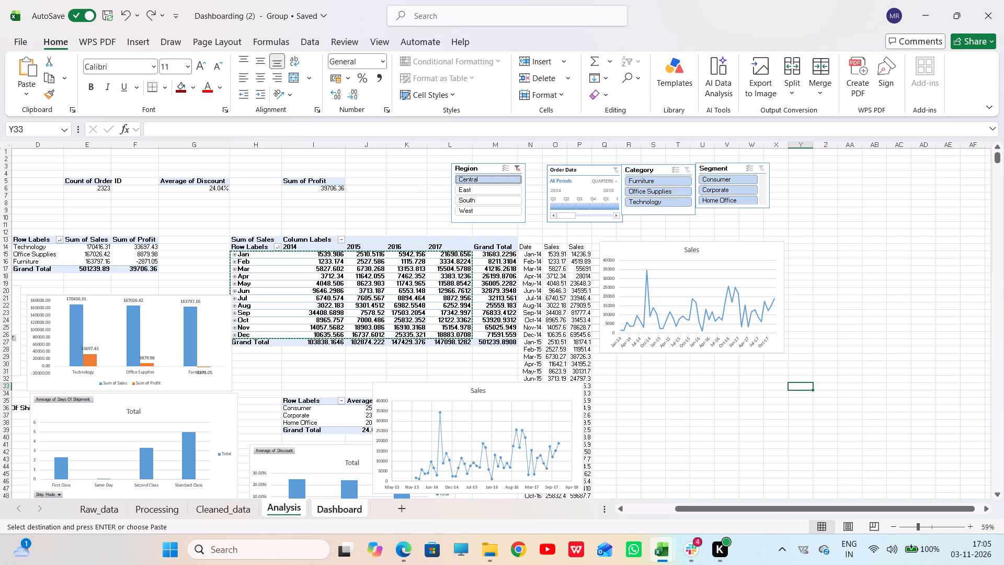
{"action": "left_click", "coordinate": [26, 94]}
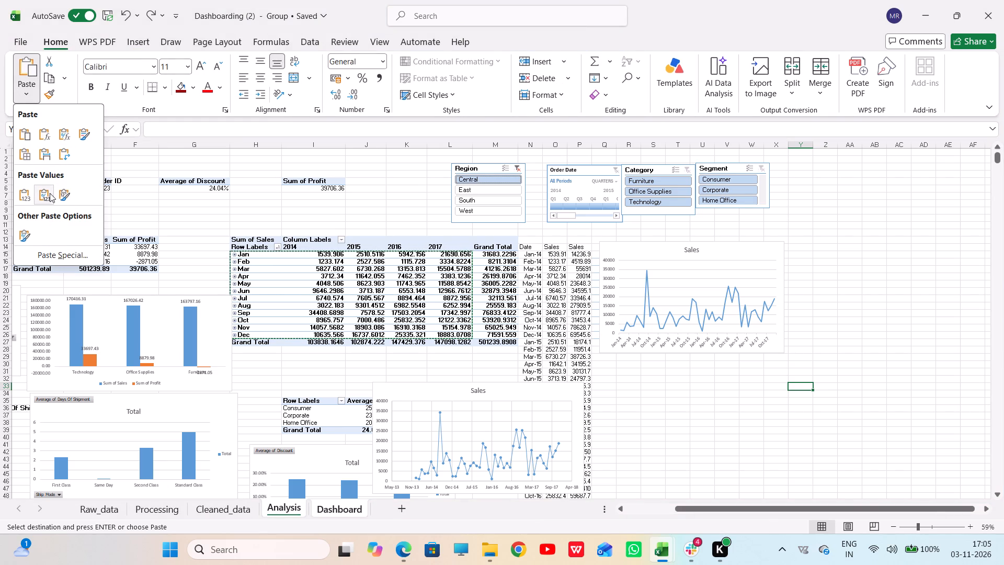
{"action": "left_click", "coordinate": [20, 195]}
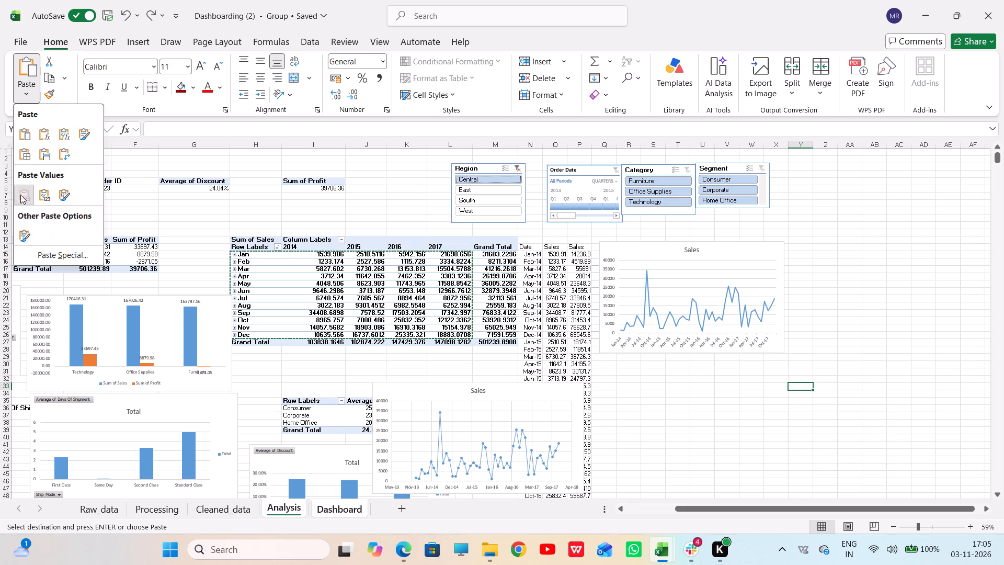
{"action": "left_click", "coordinate": [837, 293]}
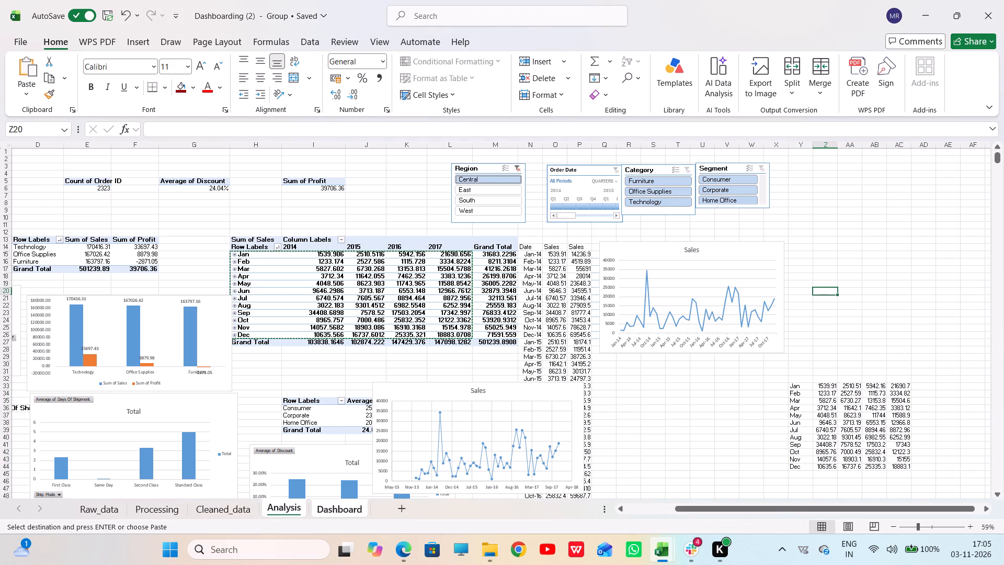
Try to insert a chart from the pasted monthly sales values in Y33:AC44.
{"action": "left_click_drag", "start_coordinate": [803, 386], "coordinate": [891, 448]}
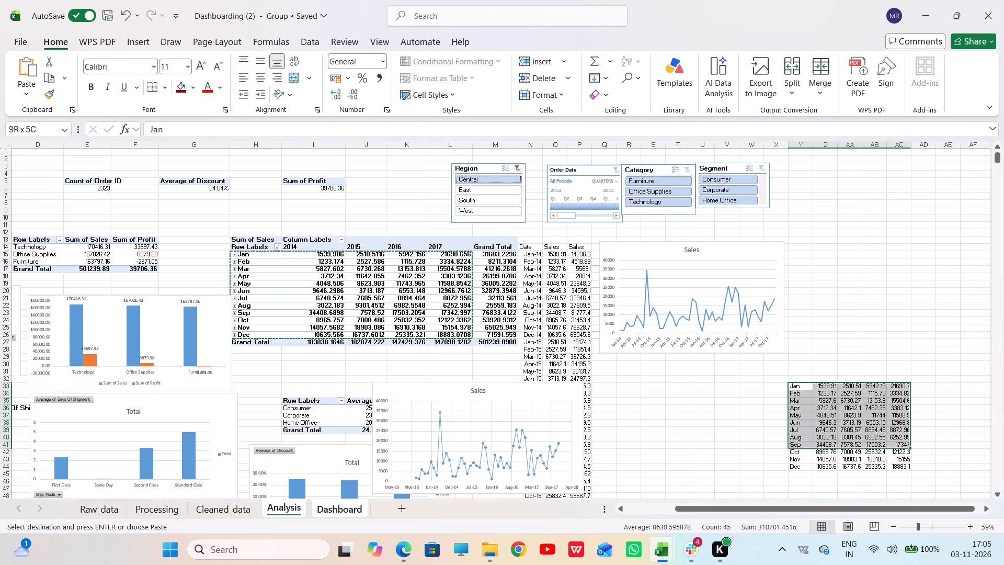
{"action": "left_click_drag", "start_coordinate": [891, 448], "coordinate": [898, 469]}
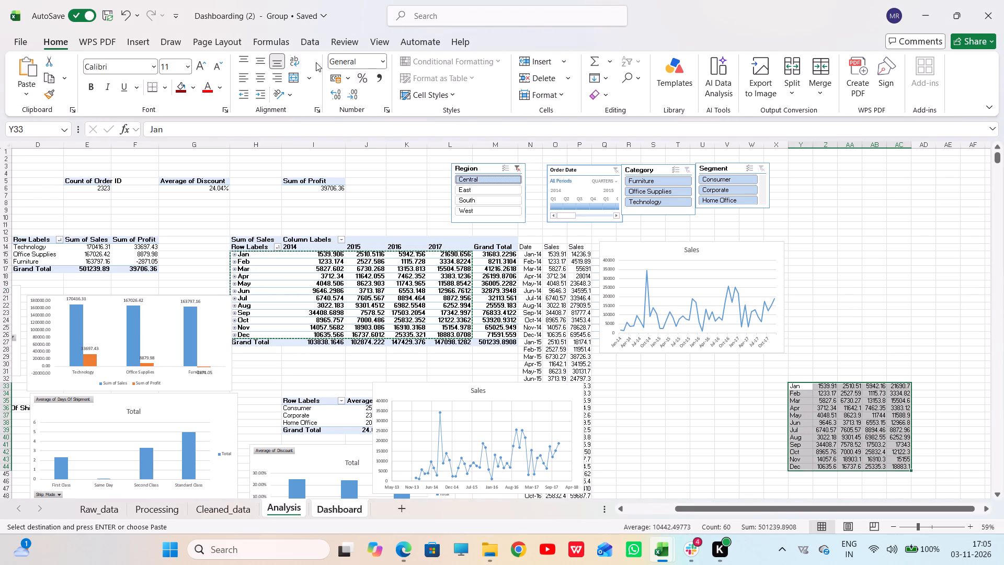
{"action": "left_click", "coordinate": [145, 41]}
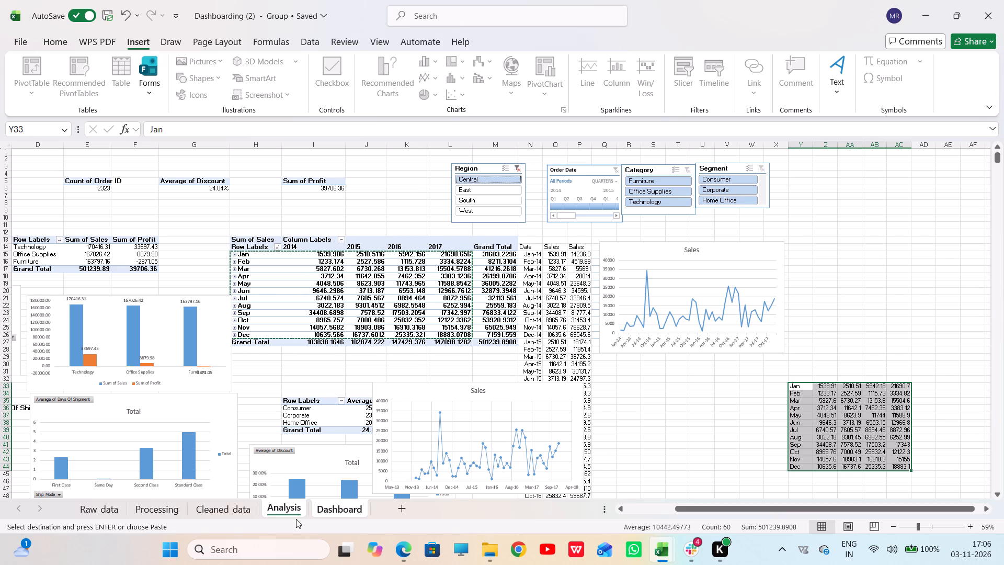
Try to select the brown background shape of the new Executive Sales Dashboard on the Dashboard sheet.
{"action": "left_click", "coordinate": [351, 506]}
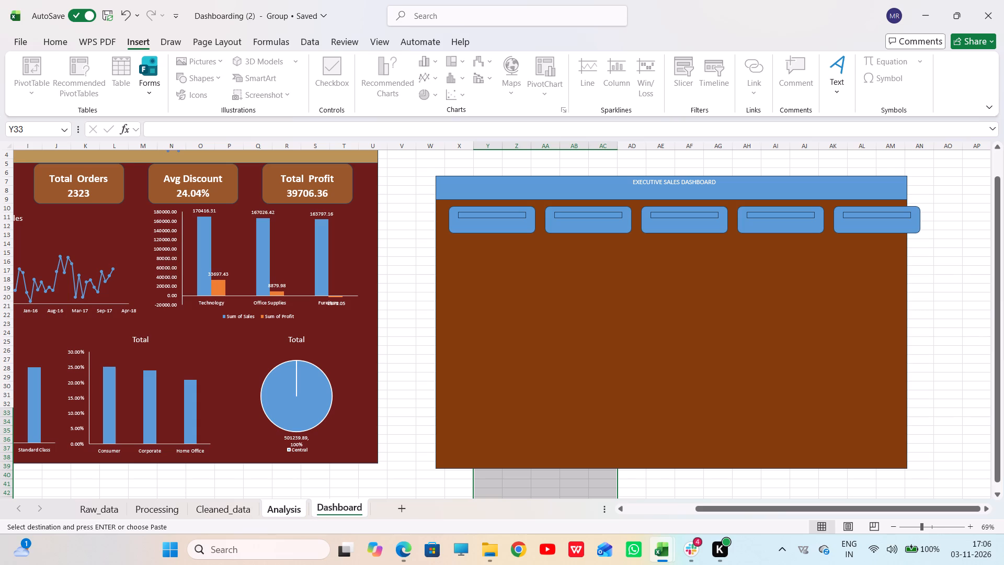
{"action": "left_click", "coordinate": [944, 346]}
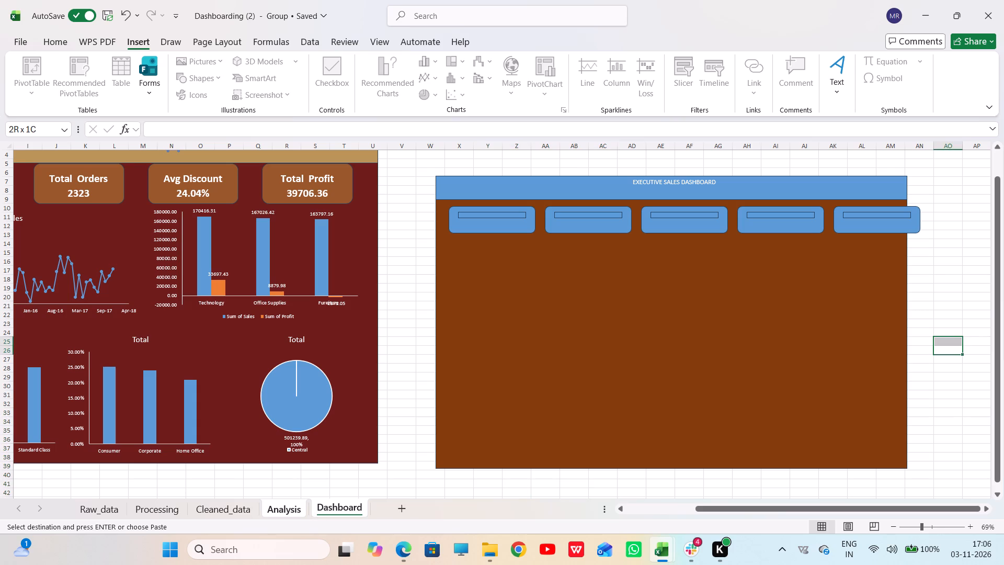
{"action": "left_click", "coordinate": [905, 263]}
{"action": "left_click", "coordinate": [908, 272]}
Move the pasted monthly sales block on the Analysis sheet up one row, to Y32:AC44.
{"action": "left_click", "coordinate": [289, 510]}
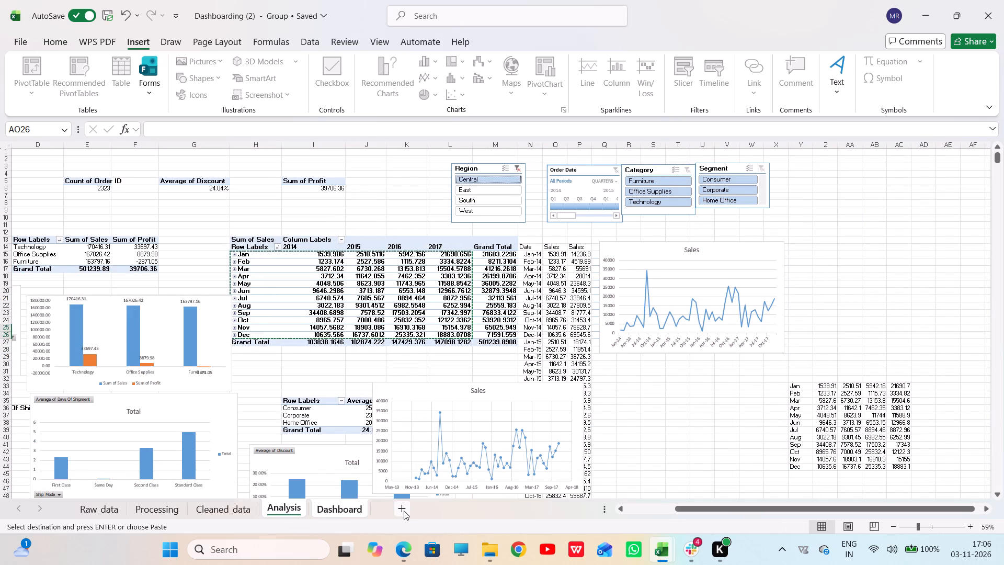
{"action": "left_click", "coordinate": [856, 244]}
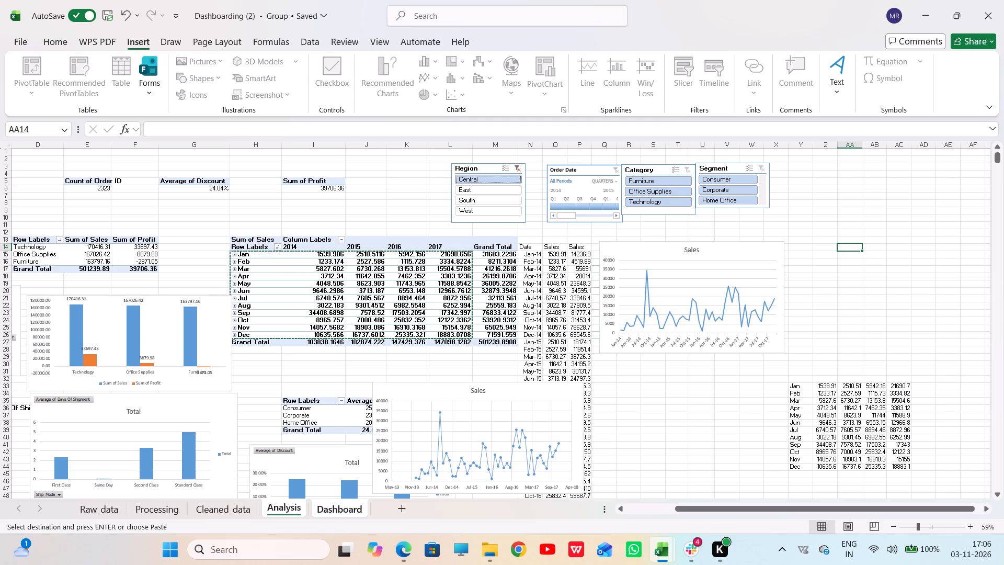
{"action": "left_click_drag", "start_coordinate": [796, 389], "coordinate": [906, 472]}
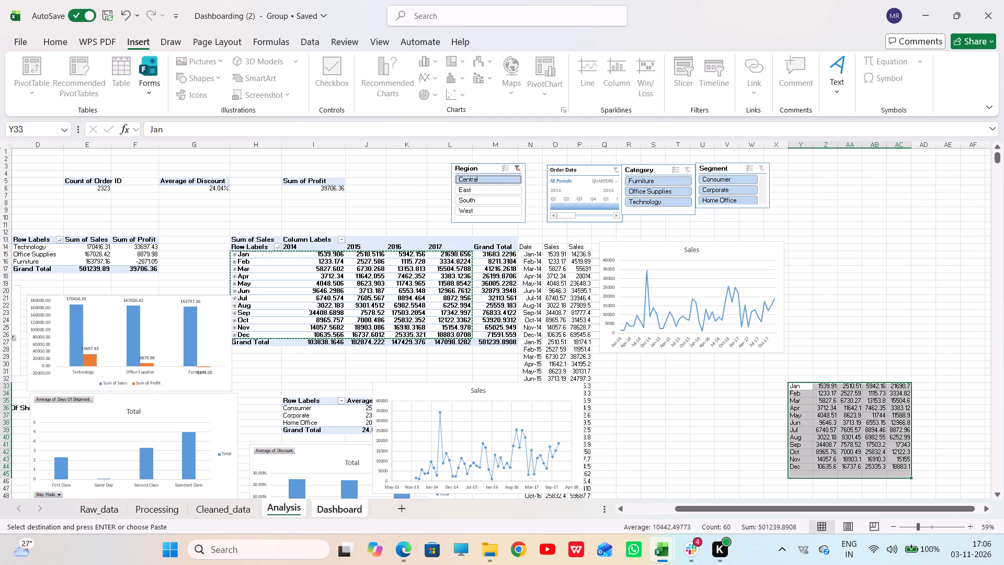
{"action": "left_click_drag", "start_coordinate": [908, 479], "coordinate": [908, 473]}
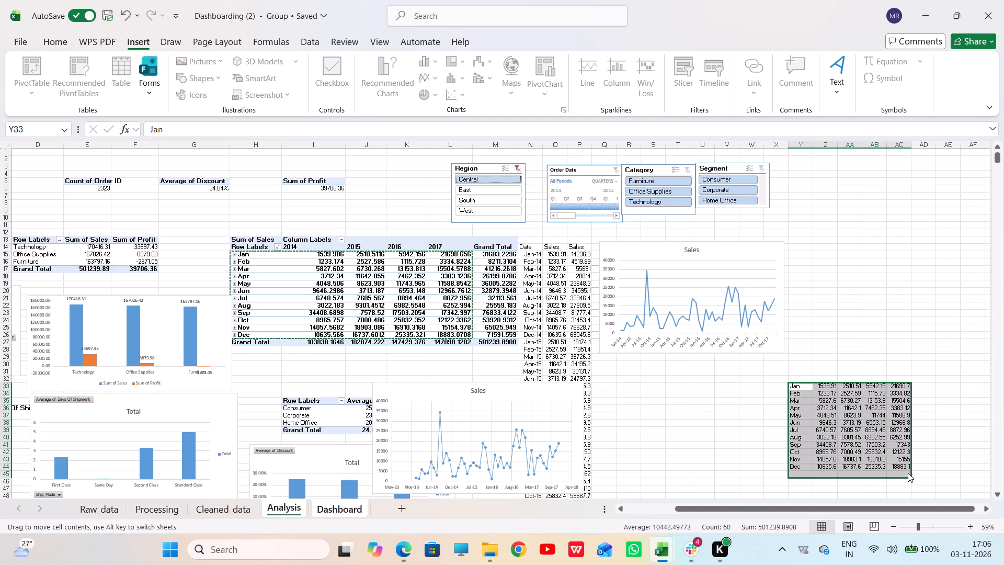
{"action": "left_click", "coordinate": [910, 474]}
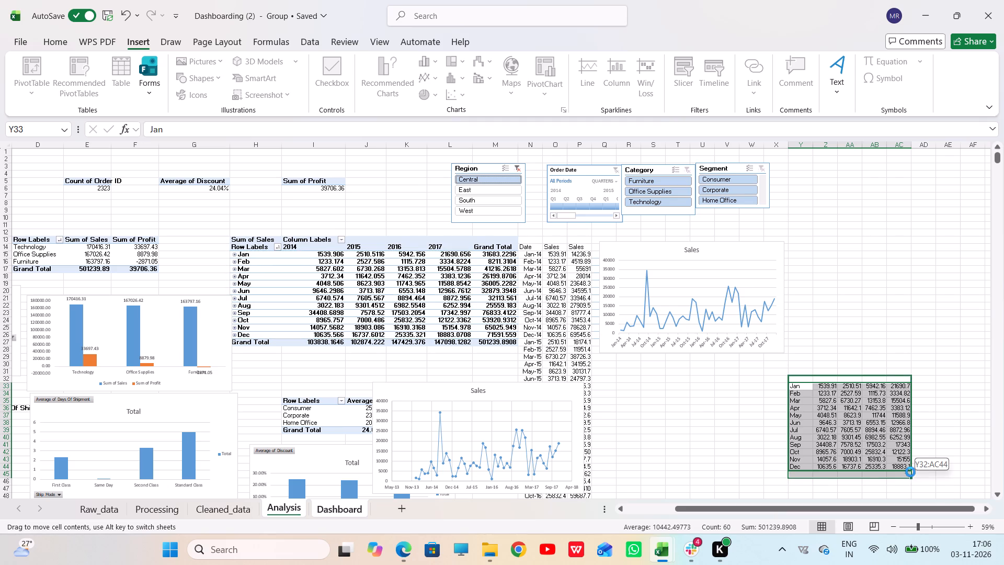
{"action": "left_click", "coordinate": [880, 336]}
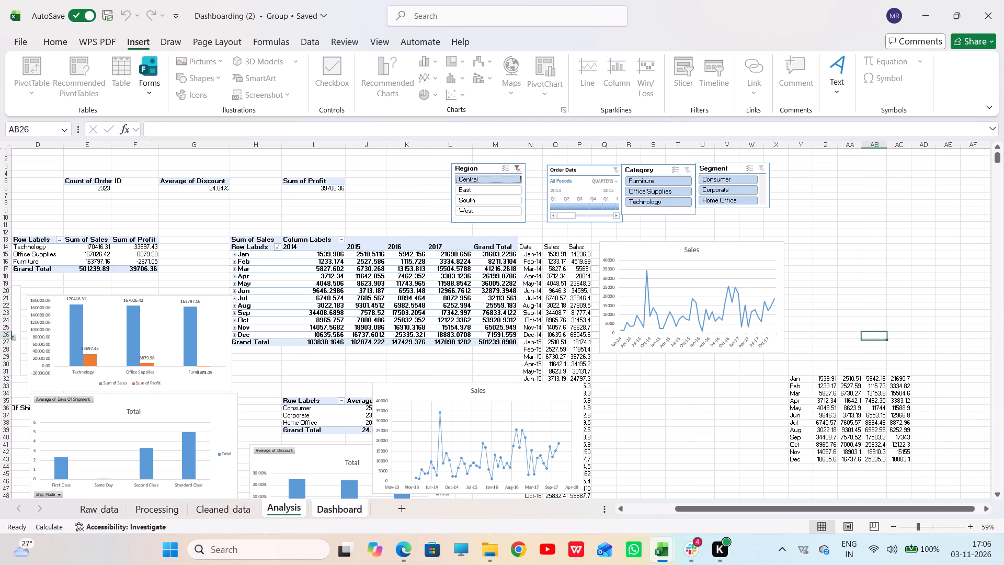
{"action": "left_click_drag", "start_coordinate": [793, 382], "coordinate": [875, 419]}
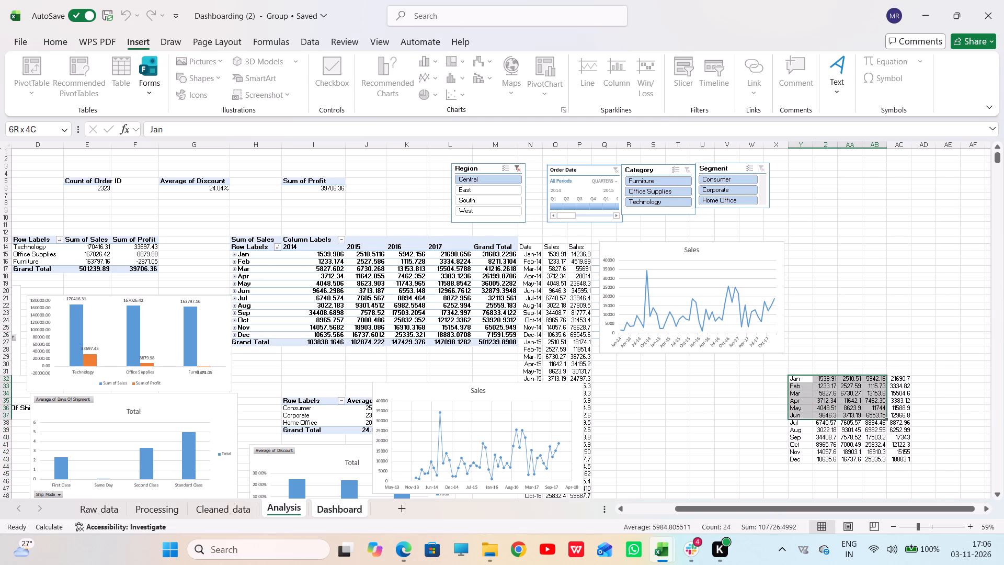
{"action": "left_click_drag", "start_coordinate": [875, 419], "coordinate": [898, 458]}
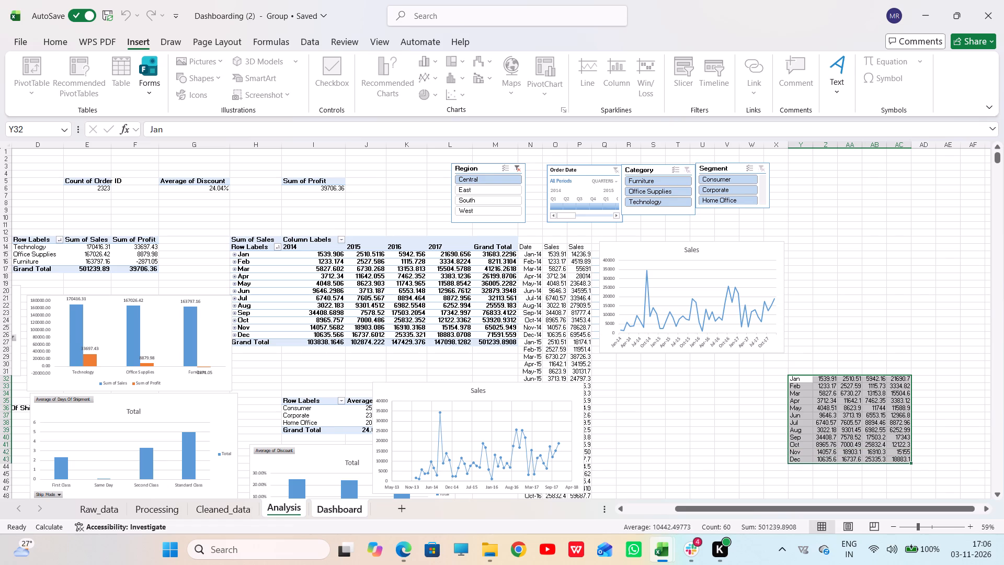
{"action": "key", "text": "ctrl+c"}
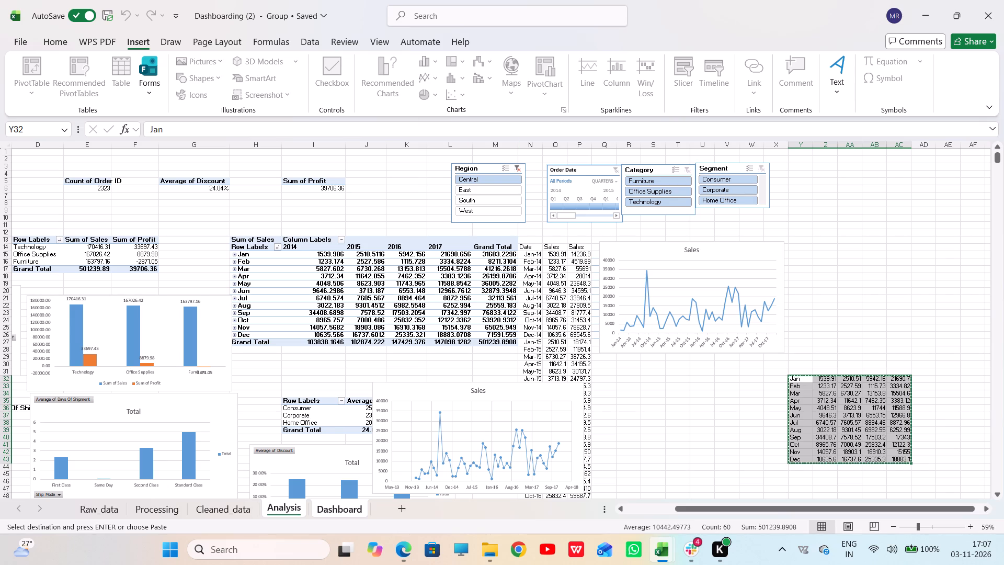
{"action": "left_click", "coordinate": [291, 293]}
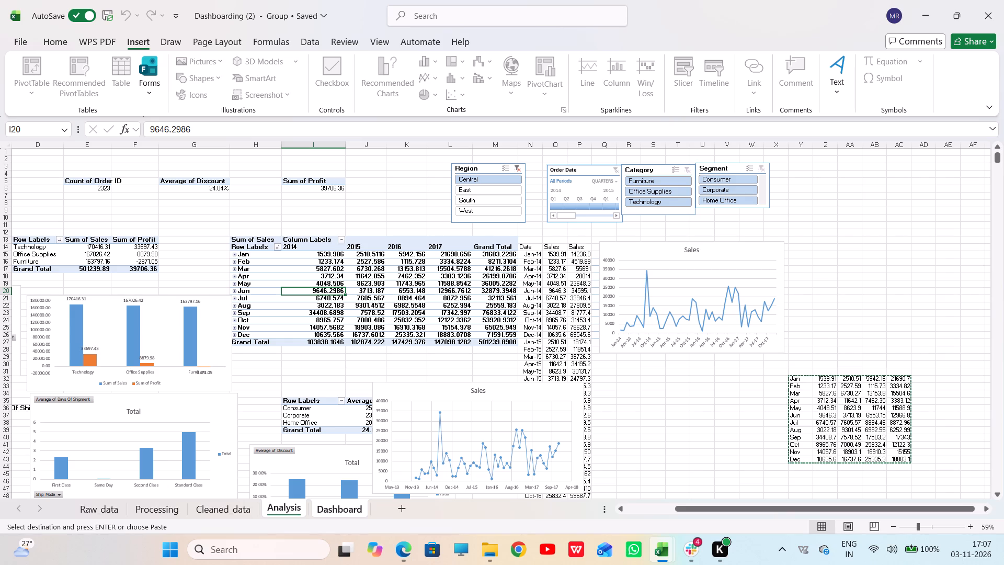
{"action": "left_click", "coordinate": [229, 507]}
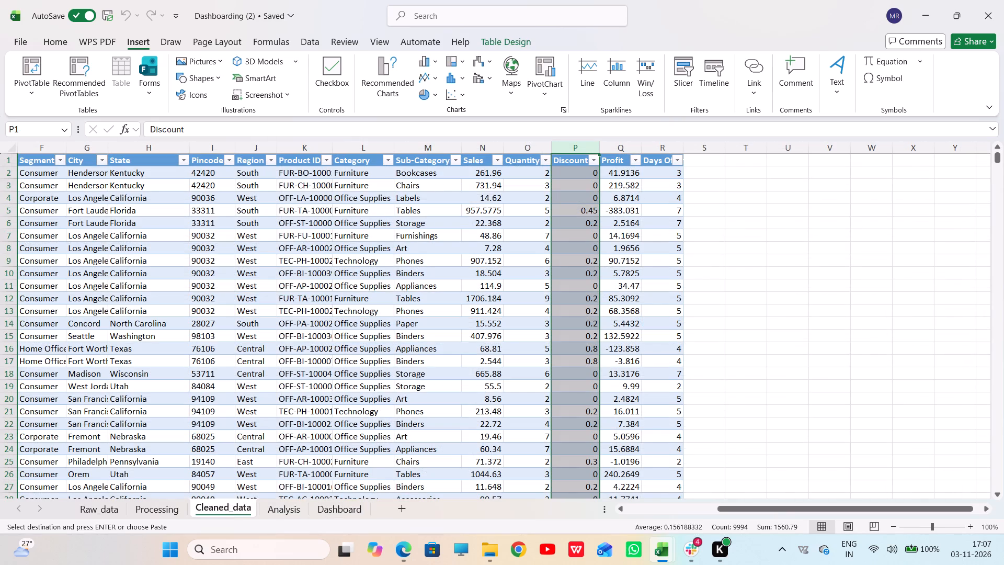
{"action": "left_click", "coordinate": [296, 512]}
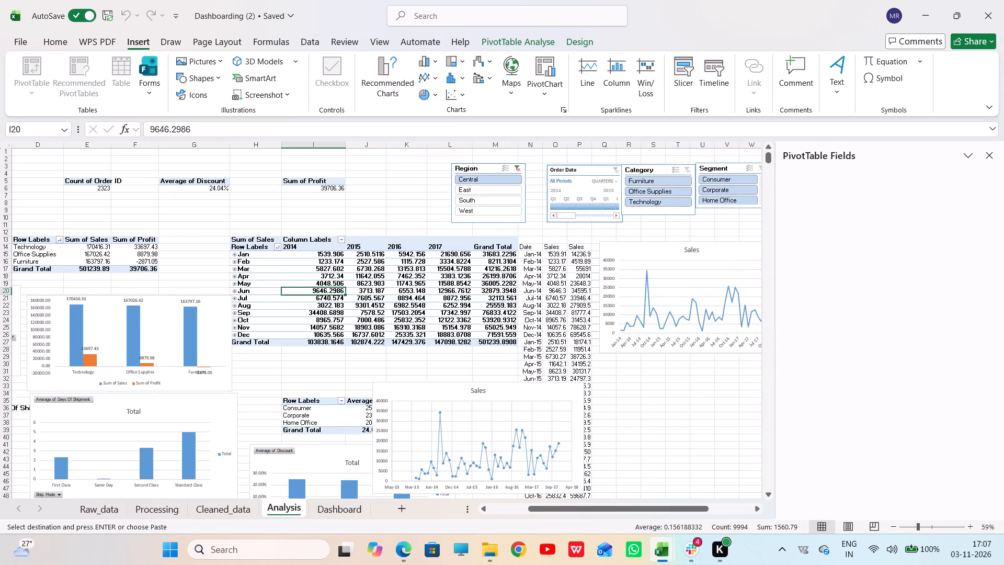
Copy the Jan–Dec sales for 2014 to 2017 (H15:L26) from the pivot table and paste them at cell T38.
{"action": "left_click", "coordinate": [390, 289]}
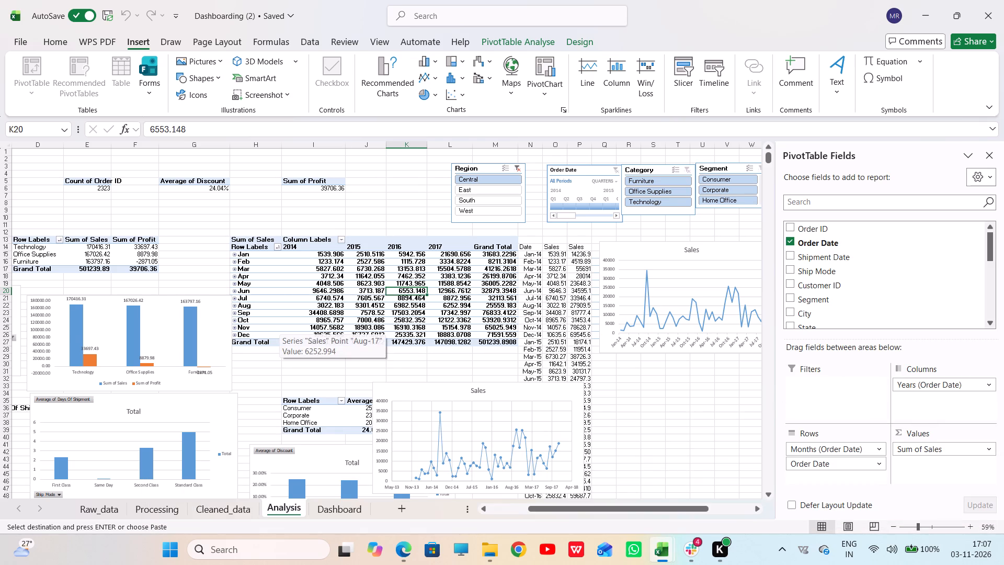
{"action": "left_click_drag", "start_coordinate": [244, 257], "coordinate": [337, 308]}
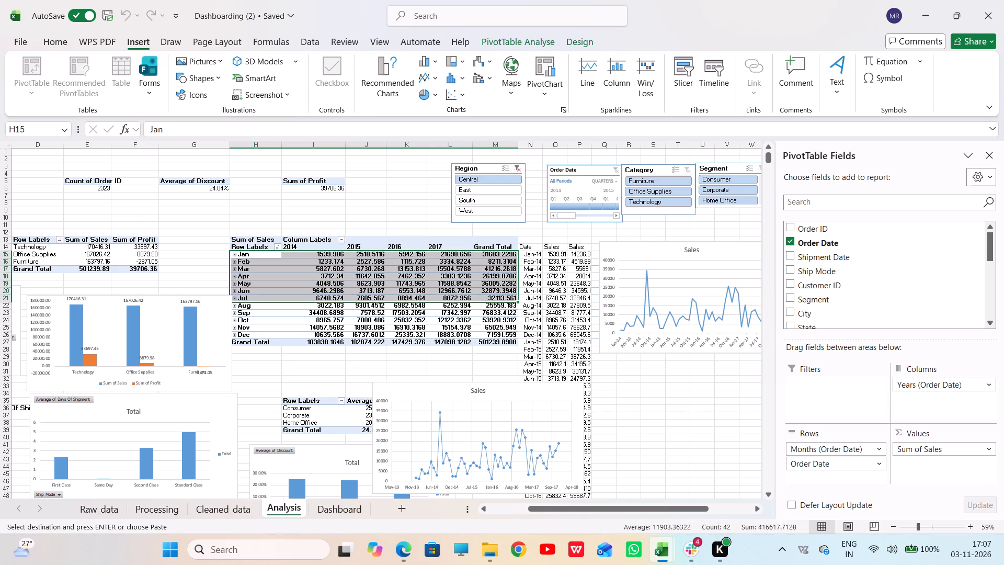
{"action": "left_click_drag", "start_coordinate": [337, 308], "coordinate": [421, 347]}
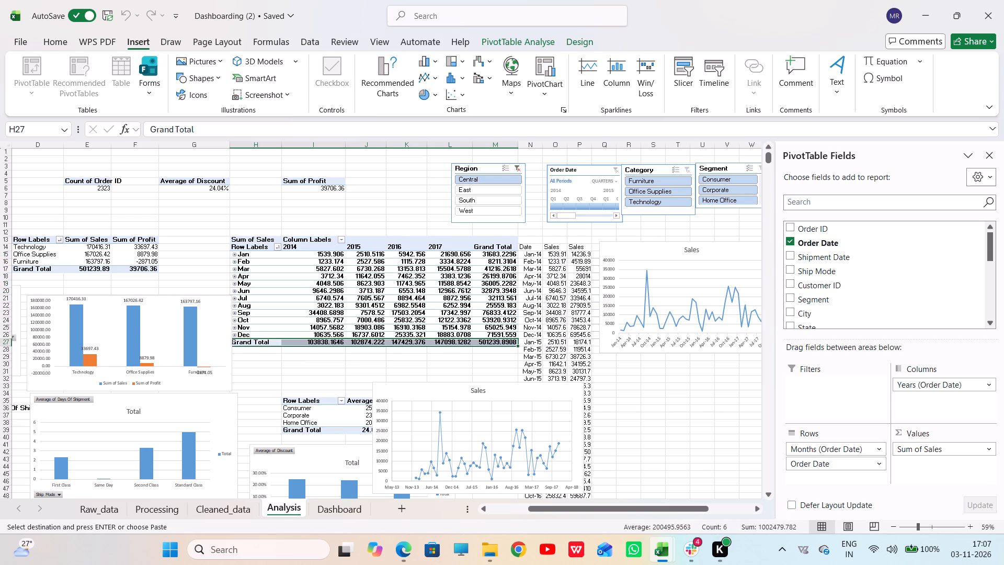
{"action": "left_click_drag", "start_coordinate": [252, 256], "coordinate": [458, 320]}
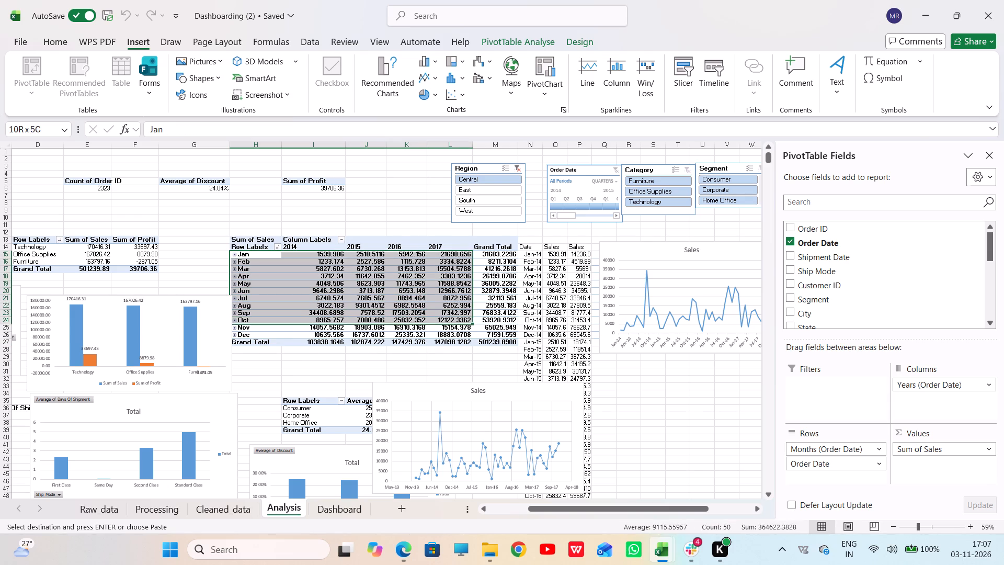
{"action": "left_click_drag", "start_coordinate": [458, 320], "coordinate": [472, 336]}
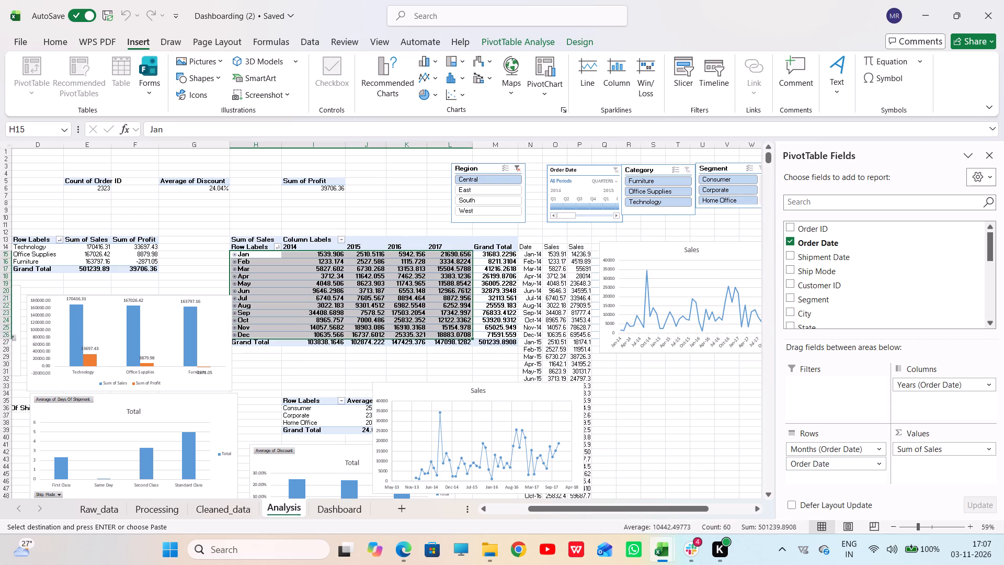
{"action": "key", "text": "ctrl+c"}
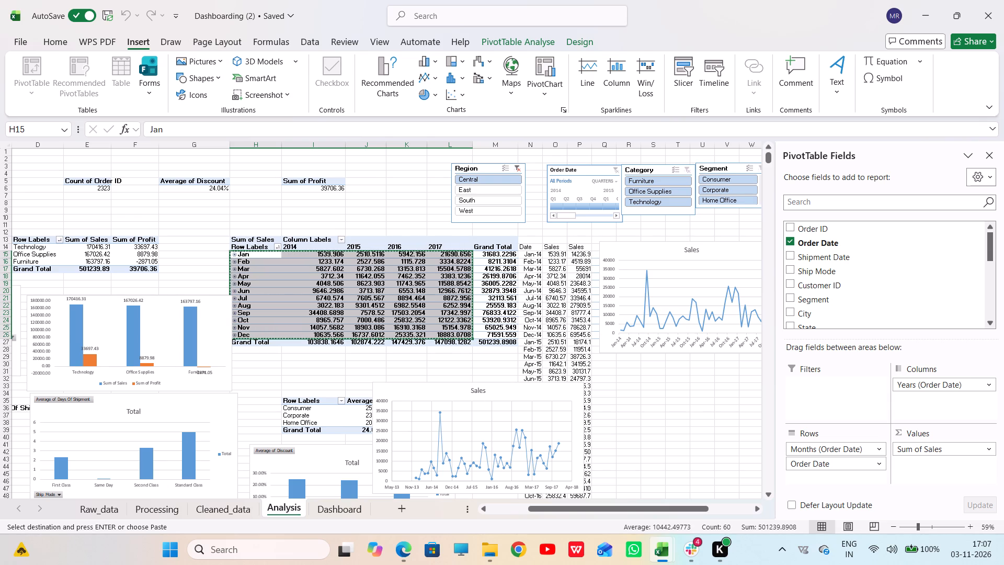
{"action": "left_click", "coordinate": [668, 422]}
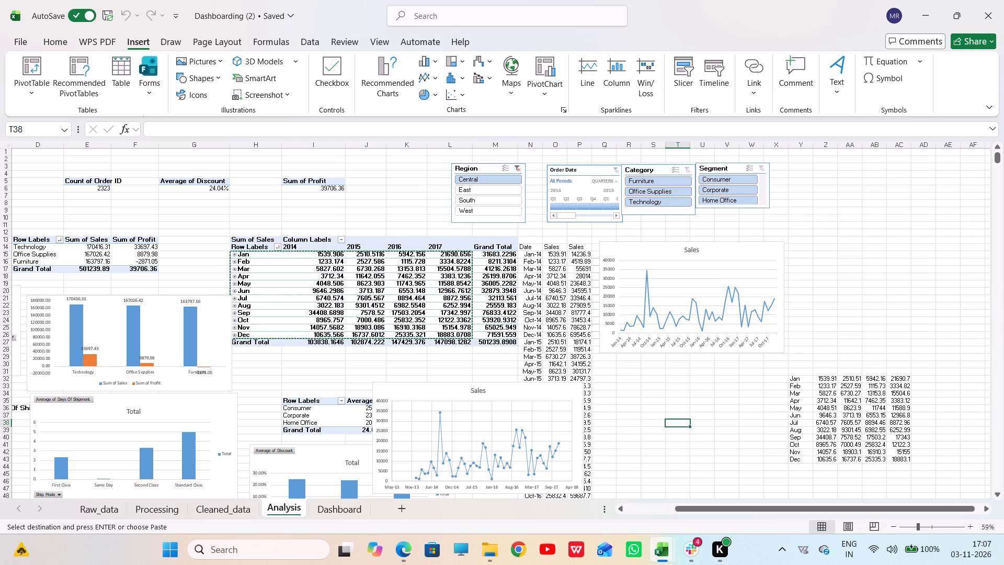
{"action": "key", "text": "ctrl+v"}
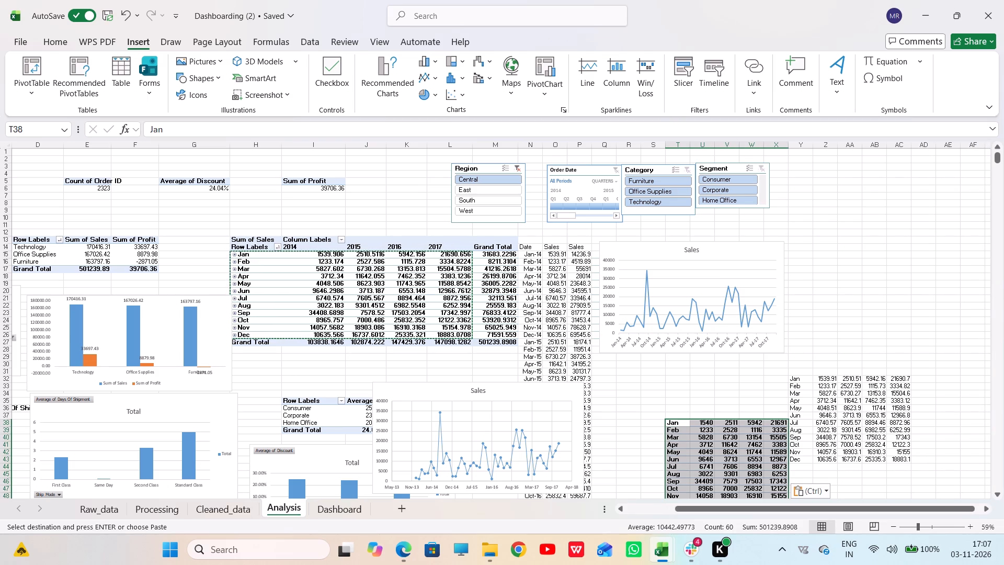
{"action": "key", "text": "ctrl+y"}
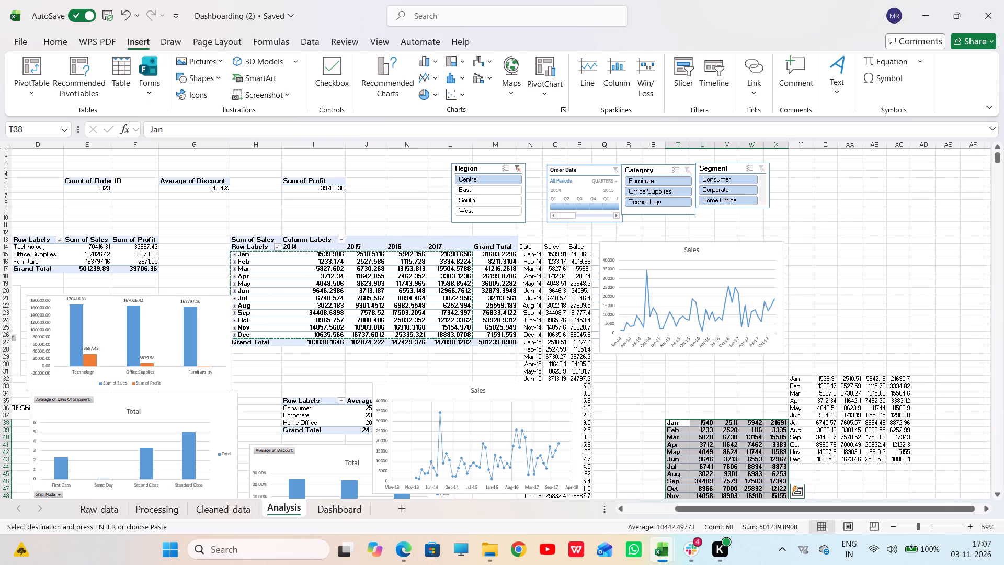
{"action": "scroll", "coordinate": [659, 416], "scroll_direction": "down", "scroll_amount": 1}
{"action": "key", "text": "ctrl+y"}
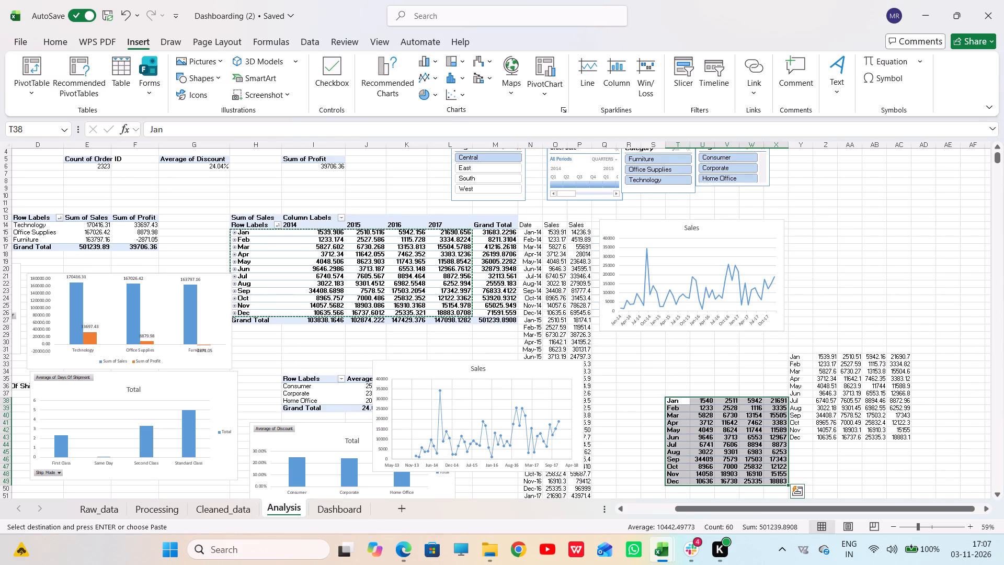
Paste the copied monthly sales as values only into the empty area starting at cell AA10.
{"action": "left_click", "coordinate": [826, 262]}
{"action": "left_click", "coordinate": [850, 196]}
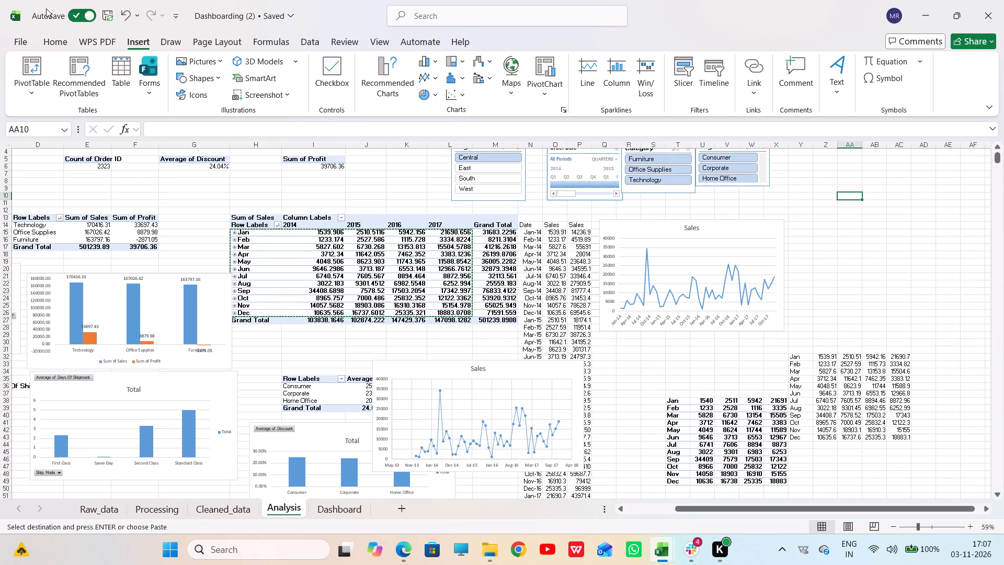
{"action": "left_click", "coordinate": [42, 38]}
{"action": "left_click", "coordinate": [33, 86]}
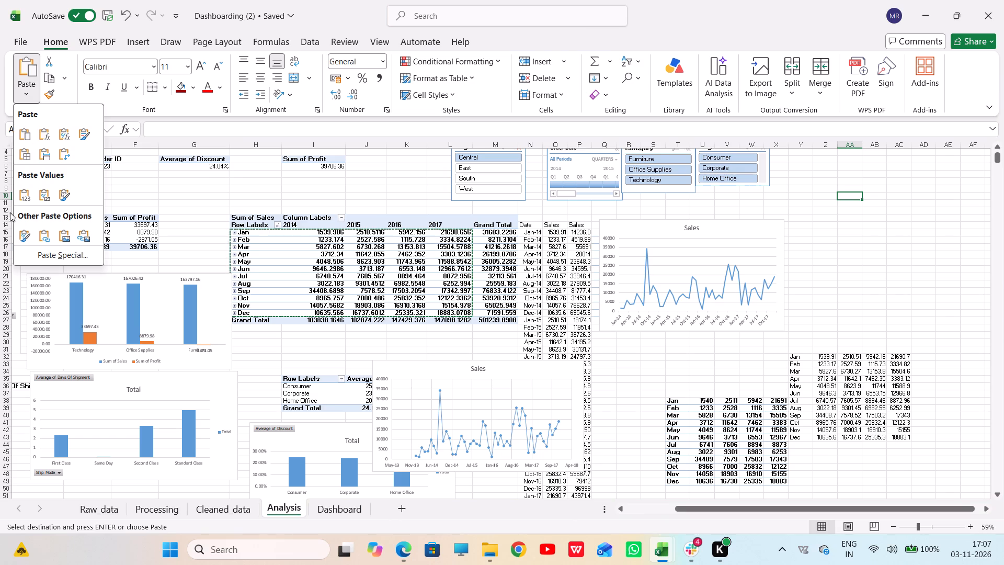
{"action": "left_click", "coordinate": [14, 200]}
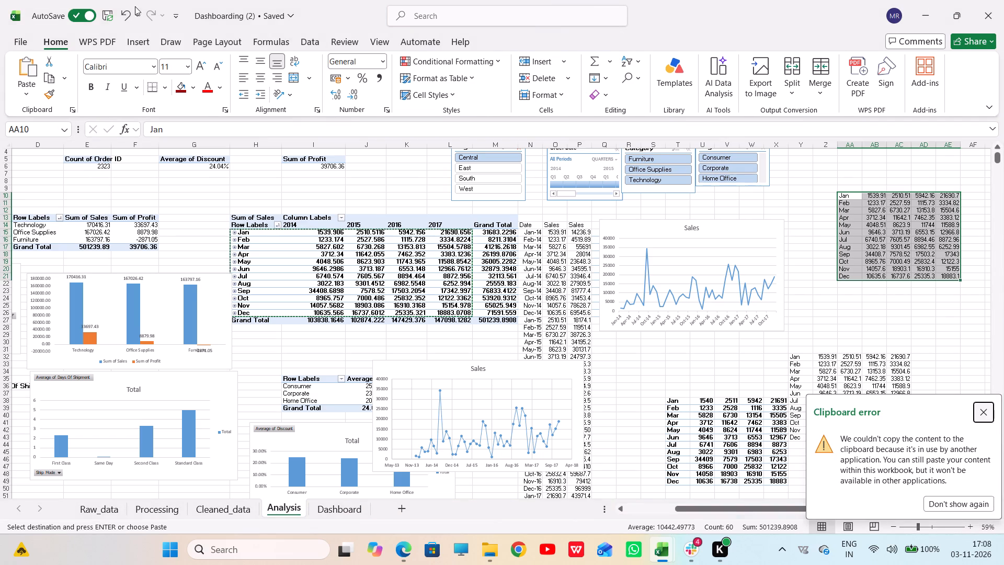
Insert a basic 2D line chart from the pasted monthly sales values in AA10:AE21.
{"action": "left_click", "coordinate": [134, 39]}
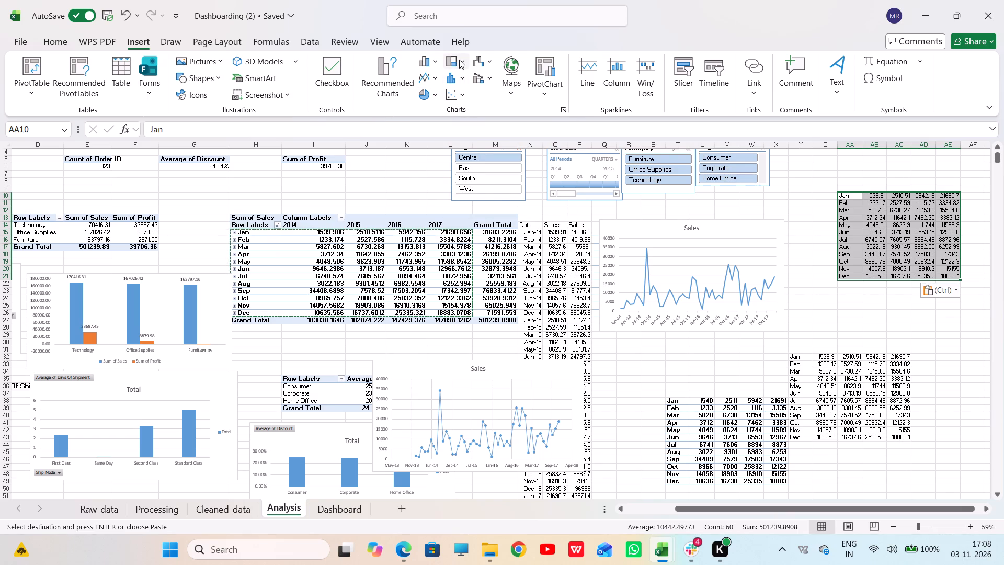
{"action": "left_click", "coordinate": [432, 76]}
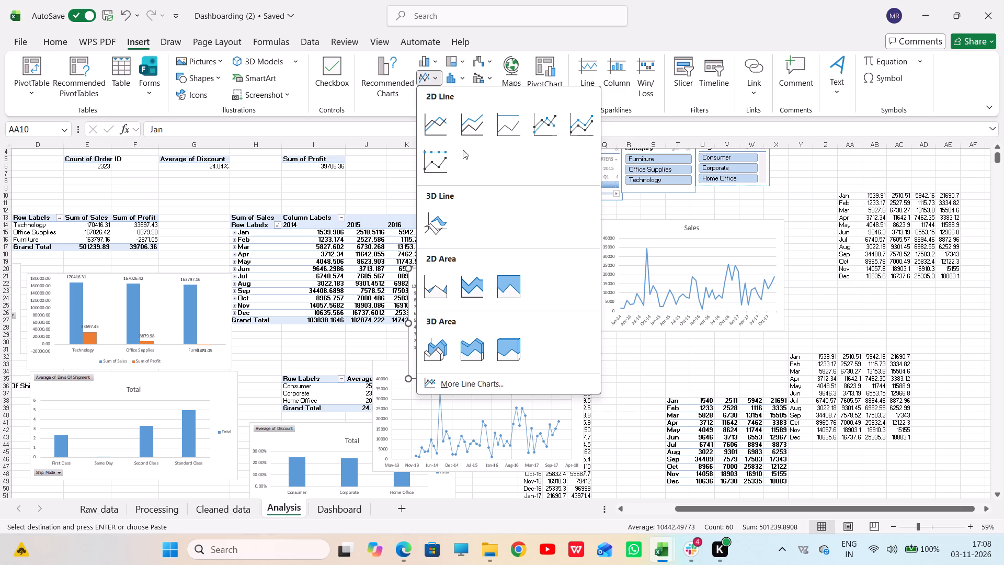
{"action": "left_click", "coordinate": [440, 122]}
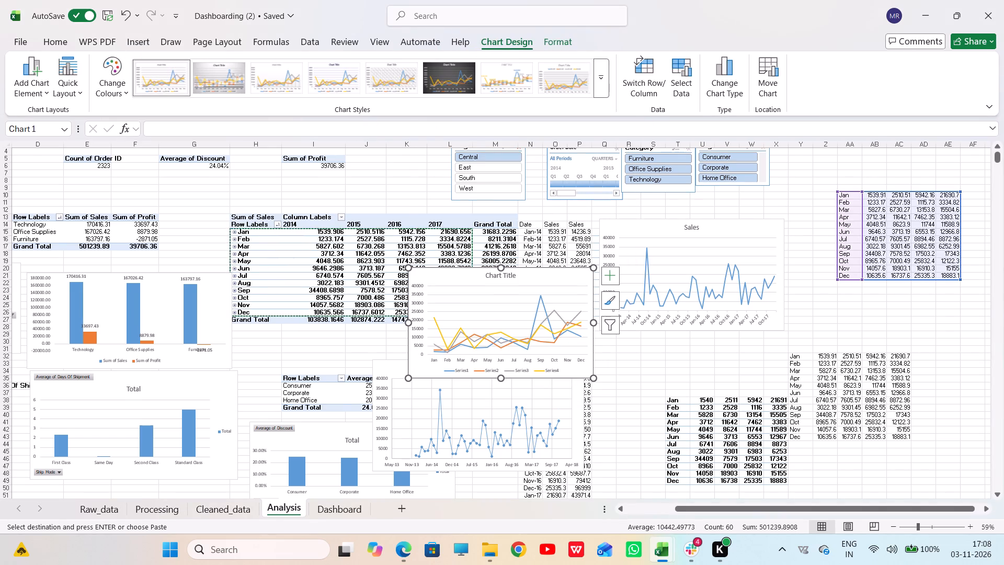
Move the new line chart to the area just below the values in AA10:AE21.
{"action": "left_click_drag", "start_coordinate": [499, 326], "coordinate": [703, 363]}
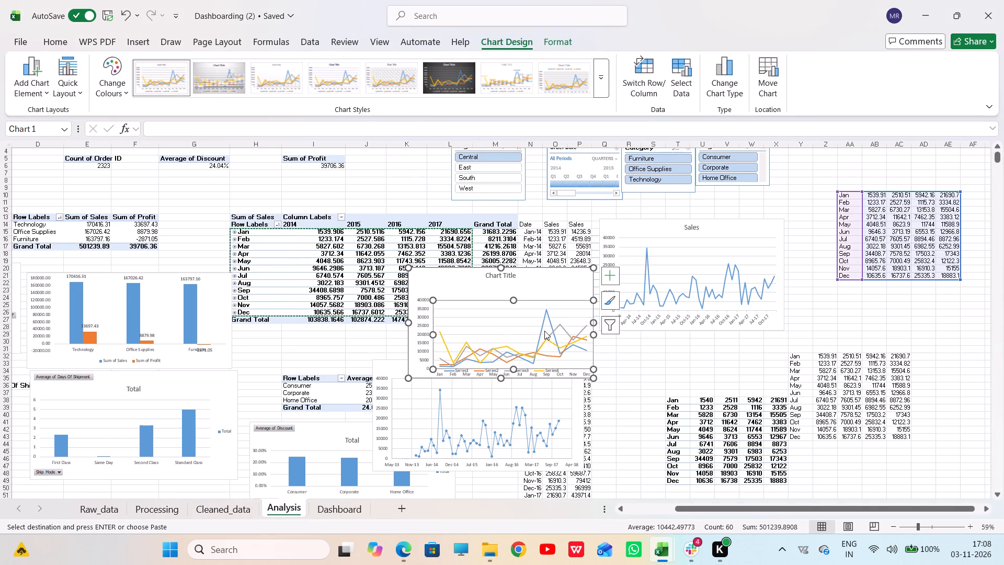
{"action": "left_click_drag", "start_coordinate": [528, 312], "coordinate": [518, 295]}
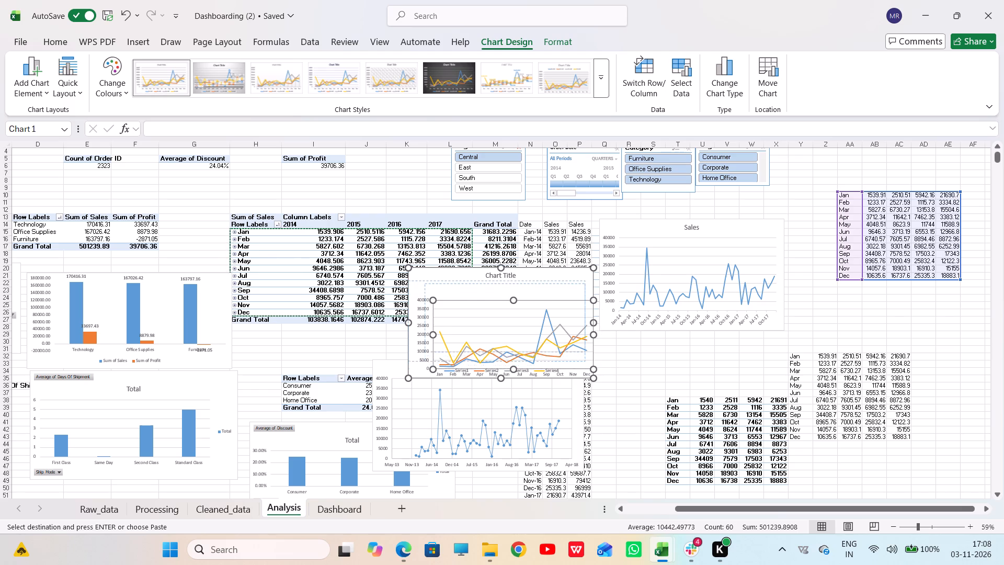
{"action": "left_click_drag", "start_coordinate": [518, 295], "coordinate": [519, 295]}
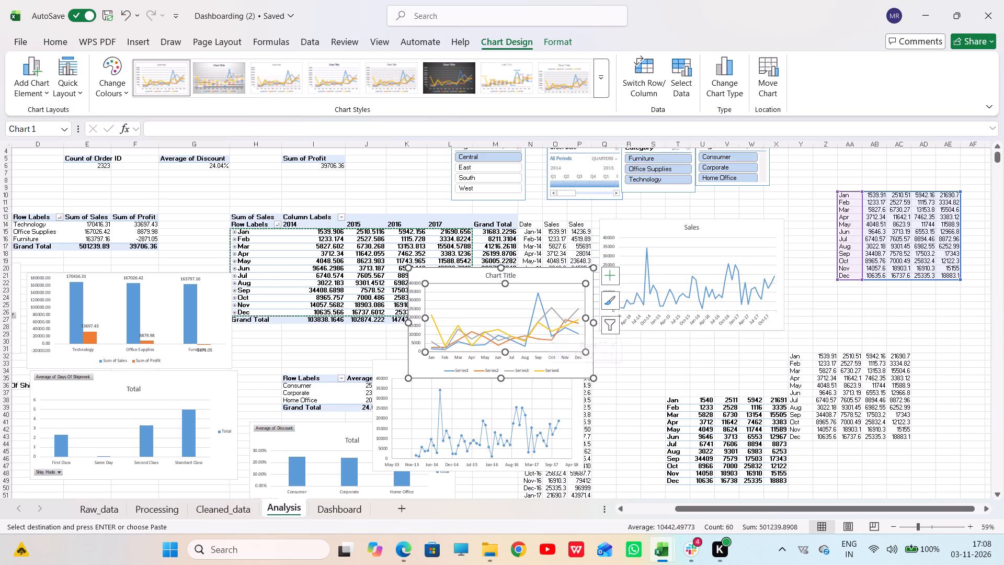
{"action": "left_click_drag", "start_coordinate": [532, 268], "coordinate": [895, 335]}
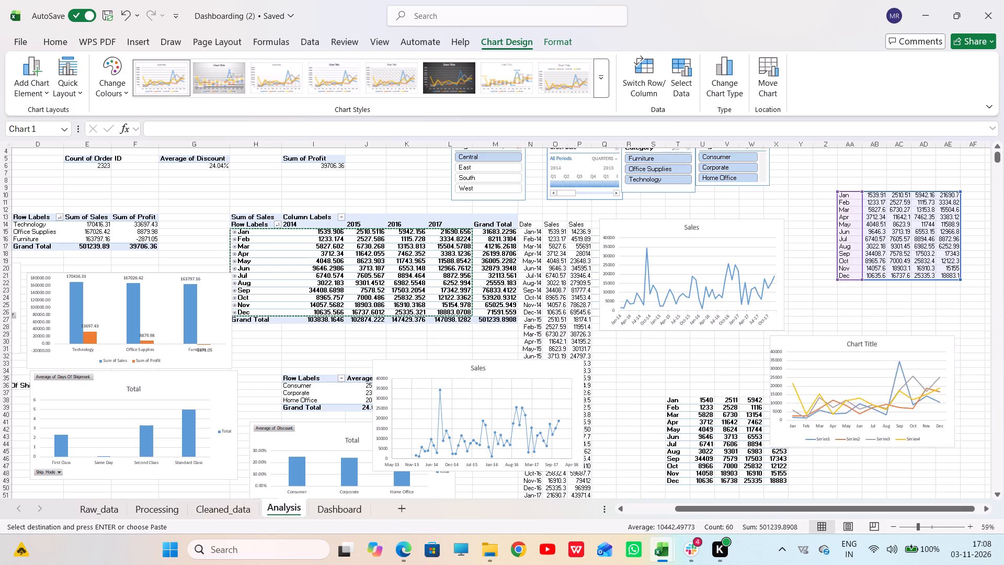
{"action": "left_click_drag", "start_coordinate": [895, 335], "coordinate": [930, 299]}
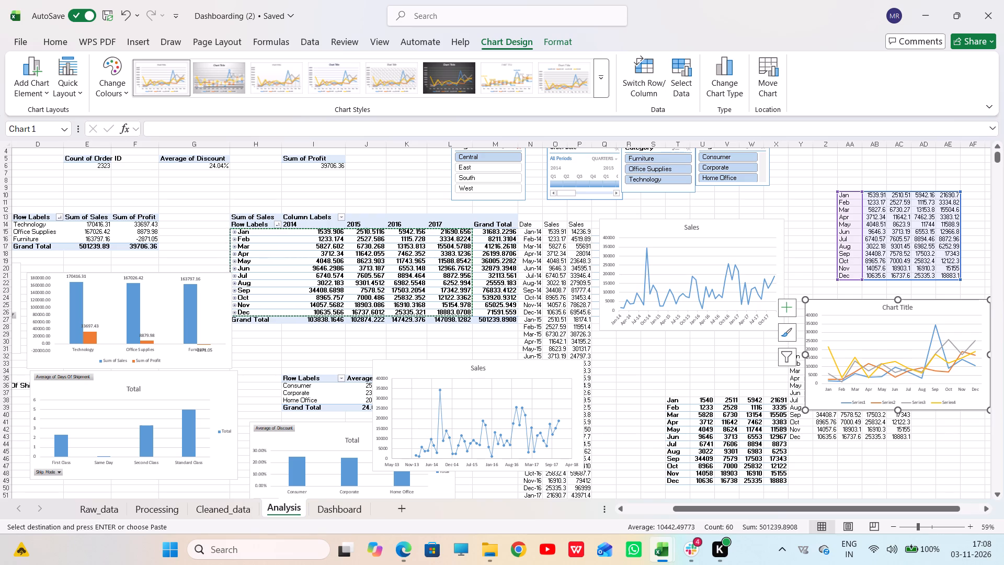
Copy the new monthly sales line chart from the Analysis sheet and paste it onto the new dashboard in the Dashboard sheet.
{"action": "left_click", "coordinate": [877, 332]}
{"action": "left_click", "coordinate": [872, 318]}
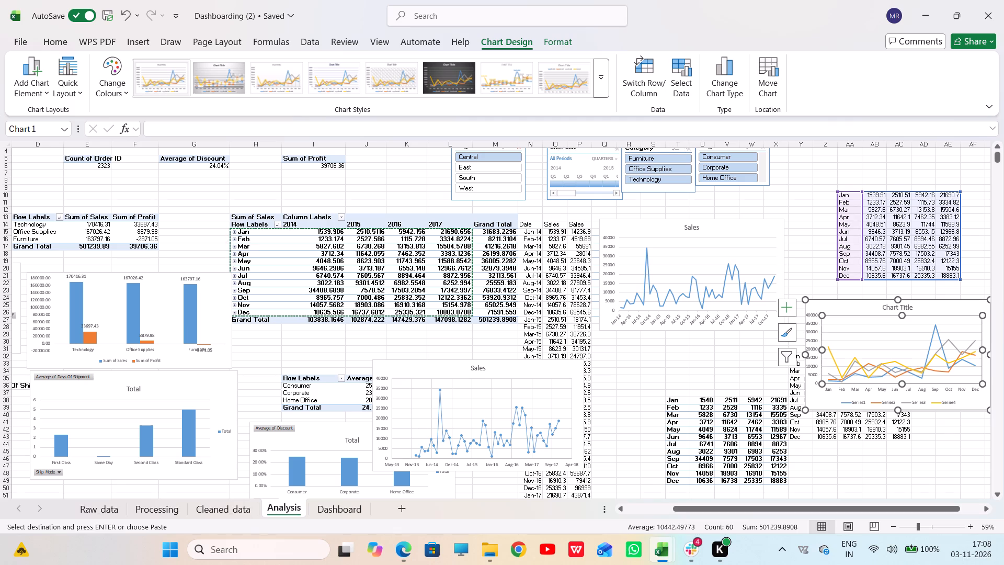
{"action": "left_click", "coordinate": [847, 303]}
{"action": "left_click", "coordinate": [847, 303]}
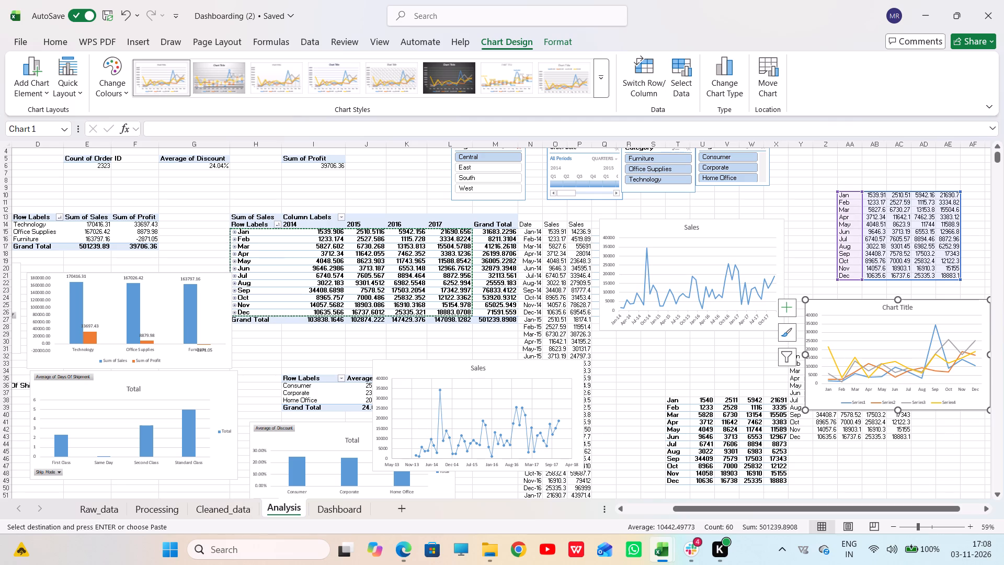
{"action": "left_click", "coordinate": [810, 299]}
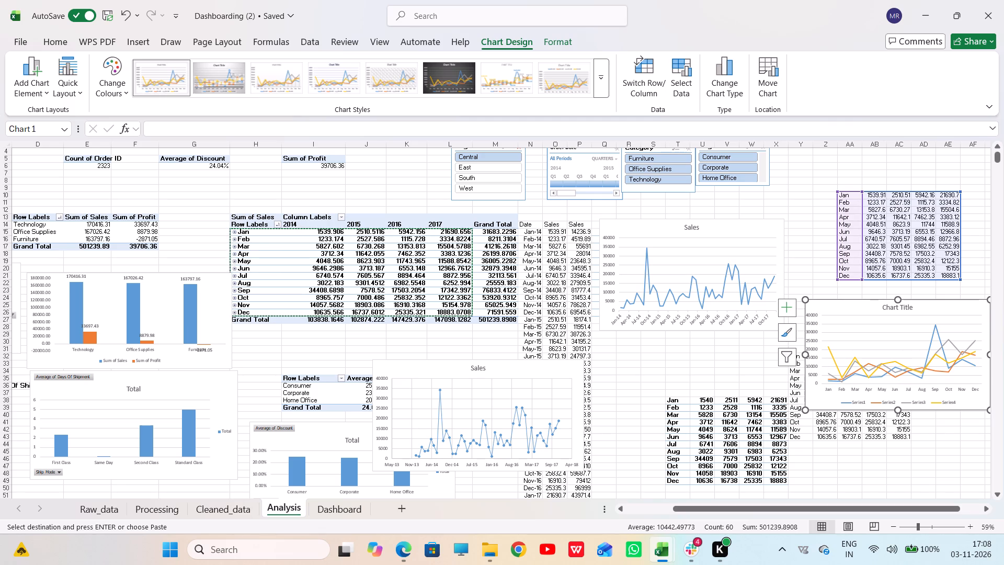
{"action": "left_click", "coordinate": [804, 259]}
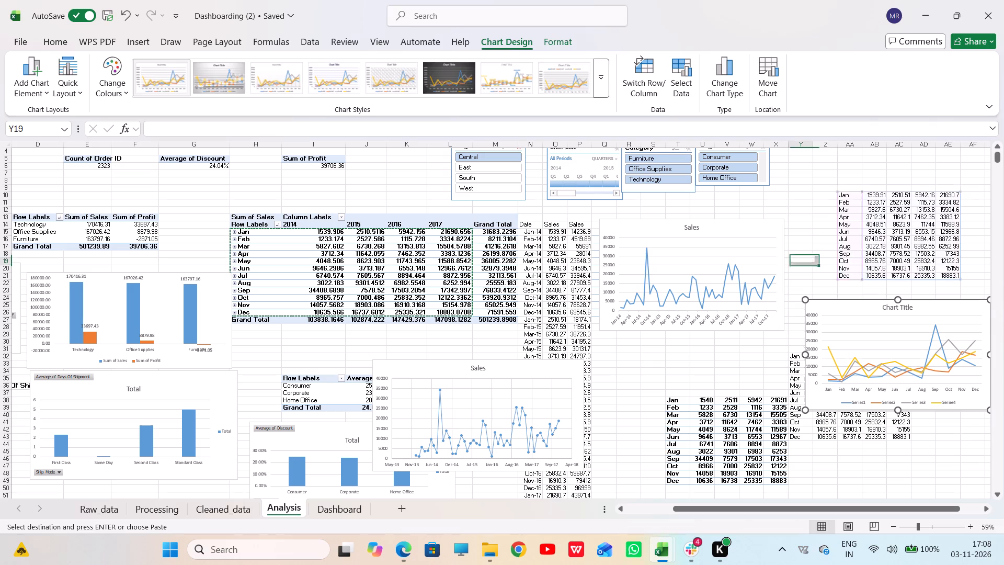
{"action": "left_click", "coordinate": [847, 313]}
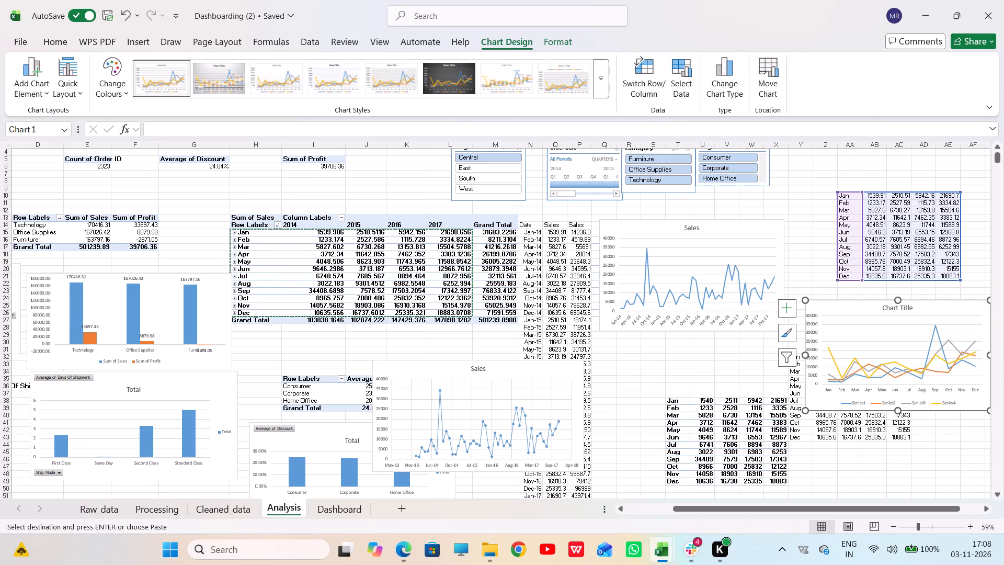
{"action": "key", "text": "ctrl+c"}
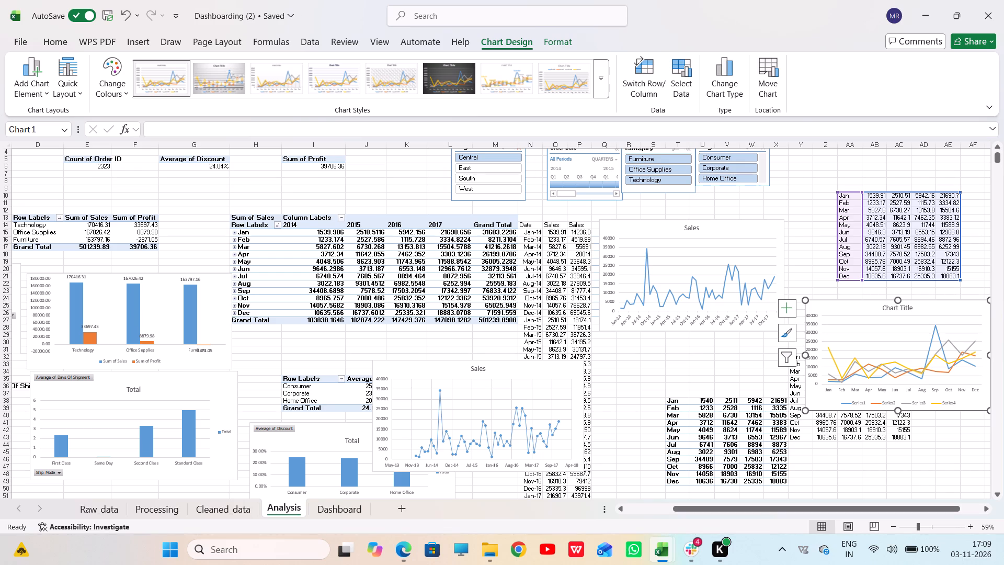
{"action": "left_click", "coordinate": [349, 505]}
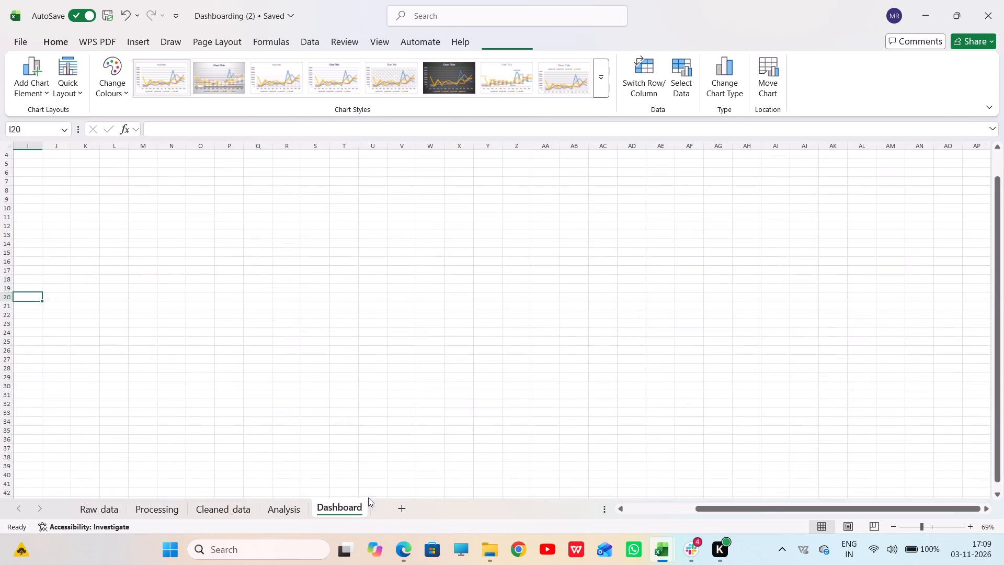
{"action": "left_click", "coordinate": [474, 286]}
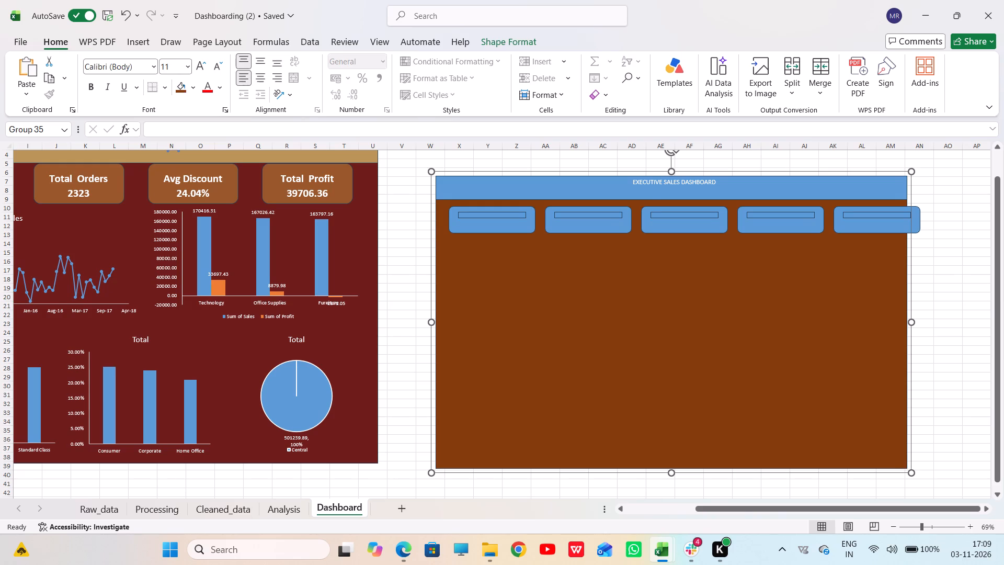
{"action": "key", "text": "ctrl+v"}
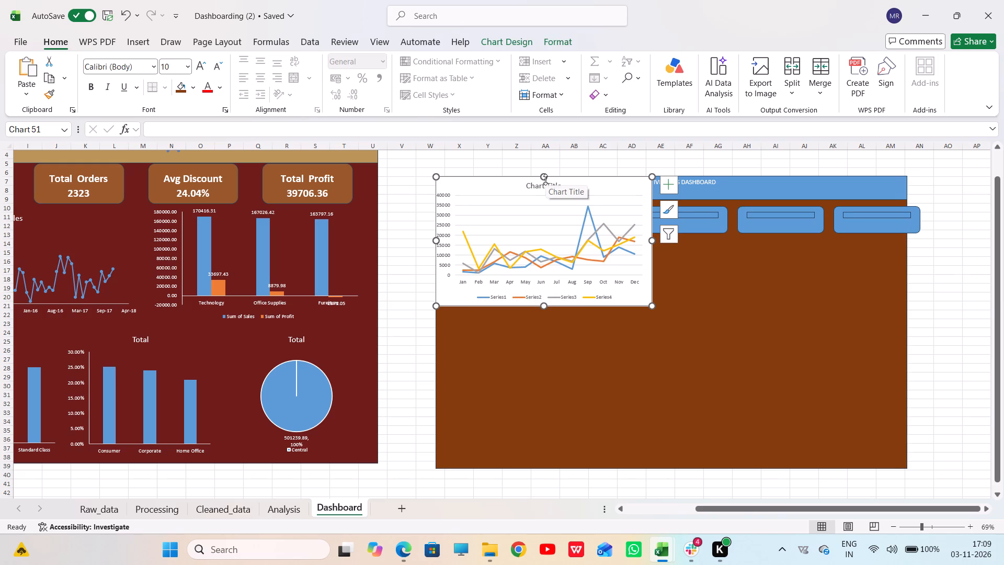
Resize the pasted line chart to sit below the card row, spanning roughly cells Y16 to AF27.
{"action": "left_click_drag", "start_coordinate": [545, 179], "coordinate": [548, 232]}
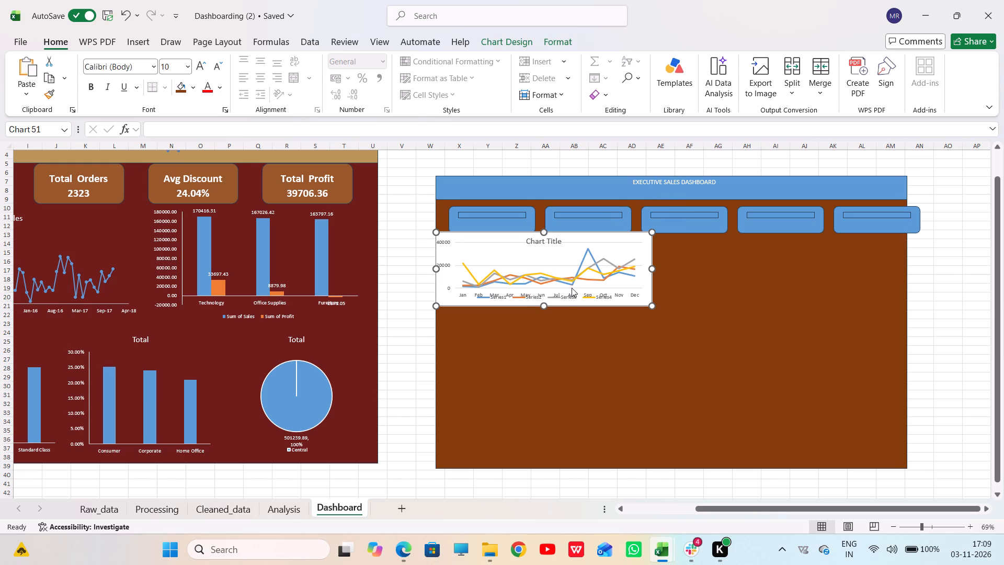
{"action": "left_click_drag", "start_coordinate": [544, 308], "coordinate": [547, 361]}
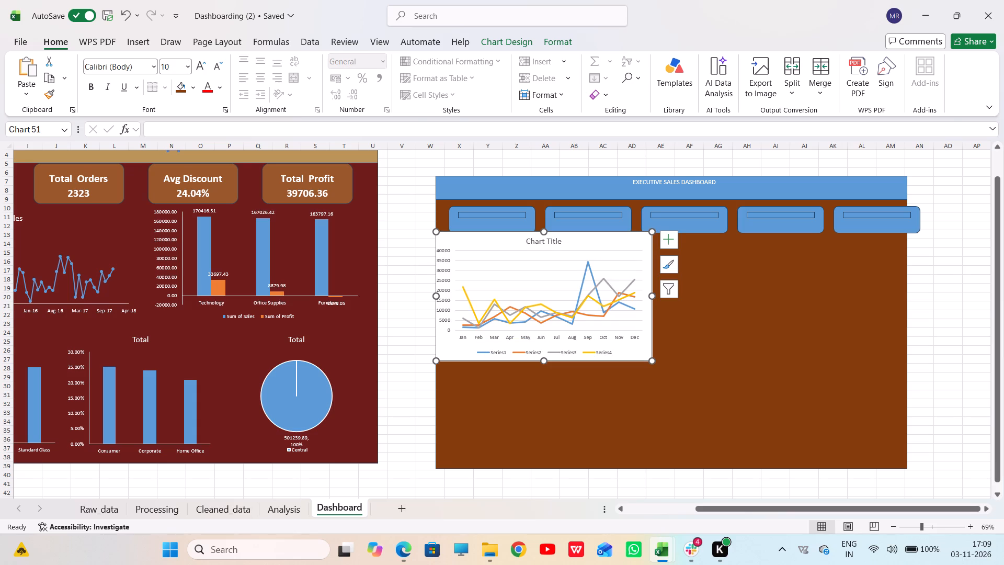
{"action": "left_click_drag", "start_coordinate": [654, 297], "coordinate": [681, 299]}
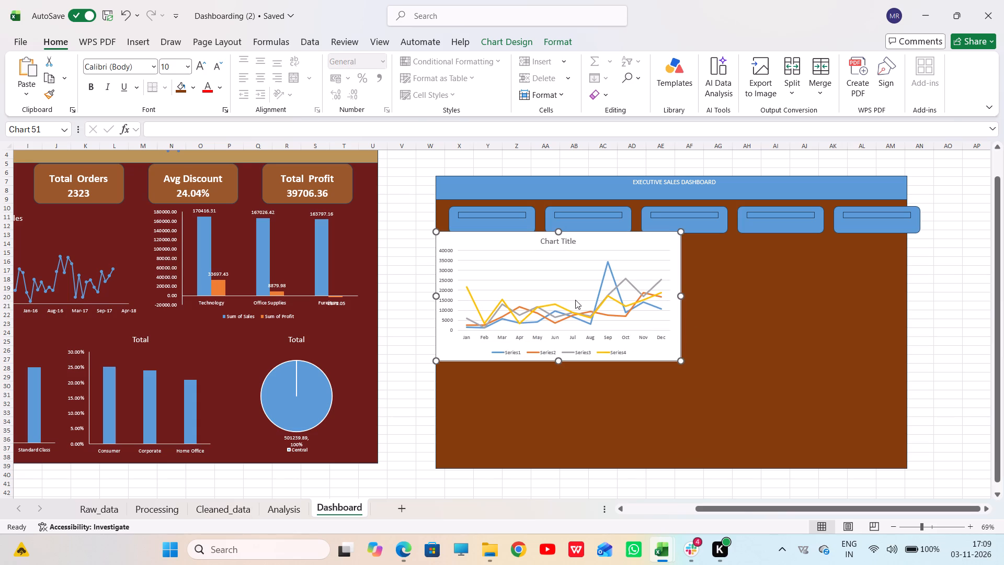
{"action": "left_click_drag", "start_coordinate": [435, 296], "coordinate": [477, 301]}
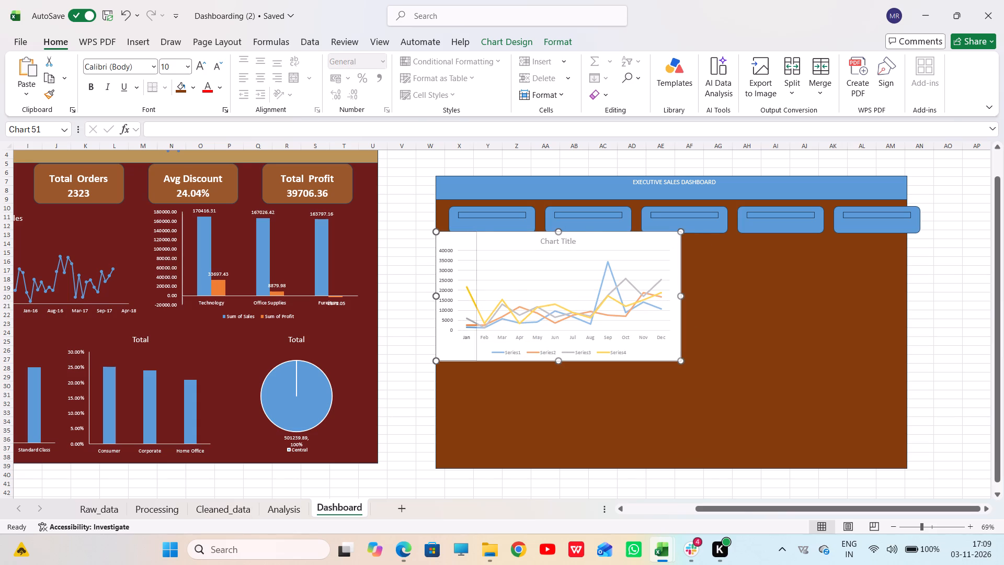
{"action": "left_click_drag", "start_coordinate": [477, 301], "coordinate": [487, 301]}
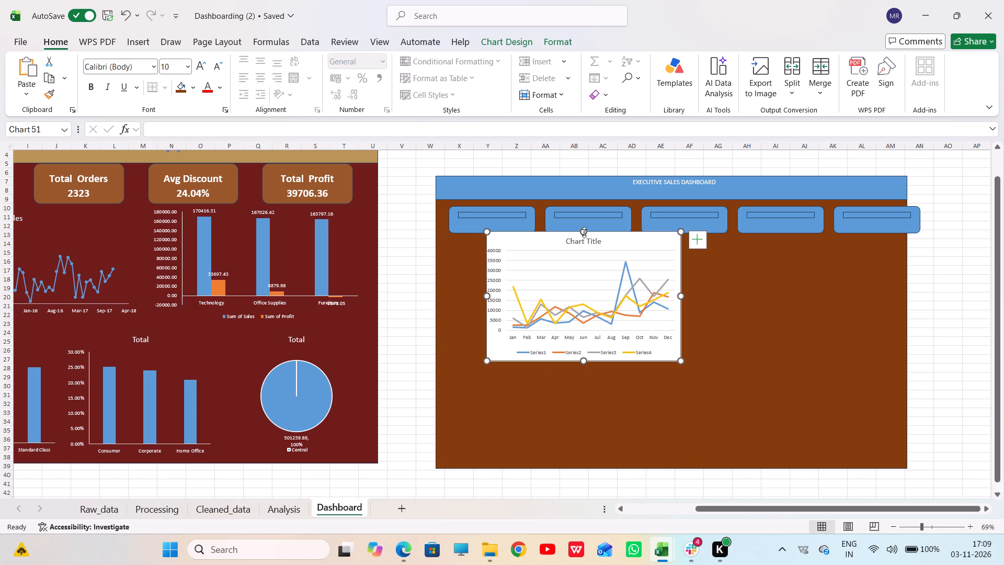
{"action": "left_click_drag", "start_coordinate": [584, 232], "coordinate": [584, 263]}
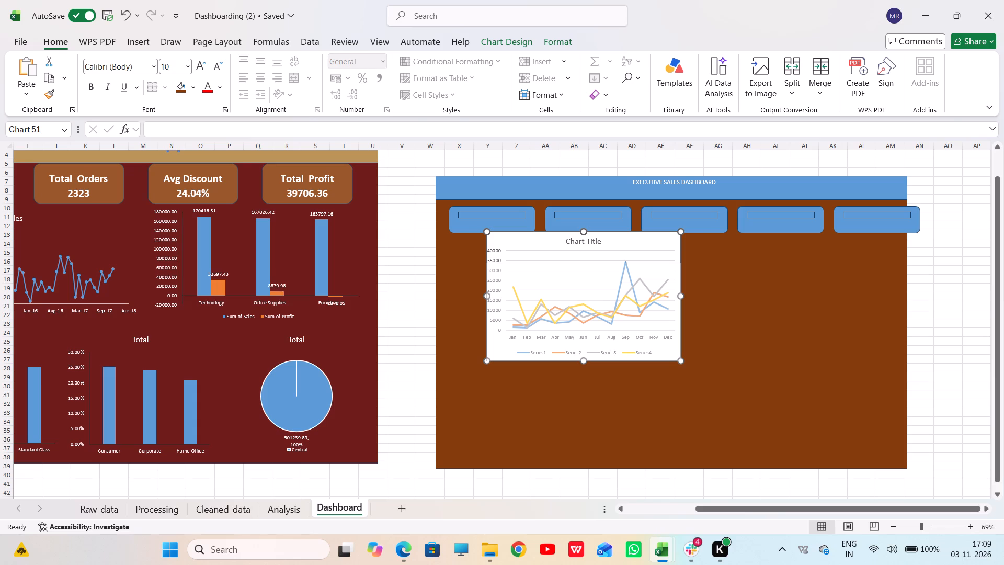
Change the line chart's title to SALES.
{"action": "left_click", "coordinate": [591, 272]}
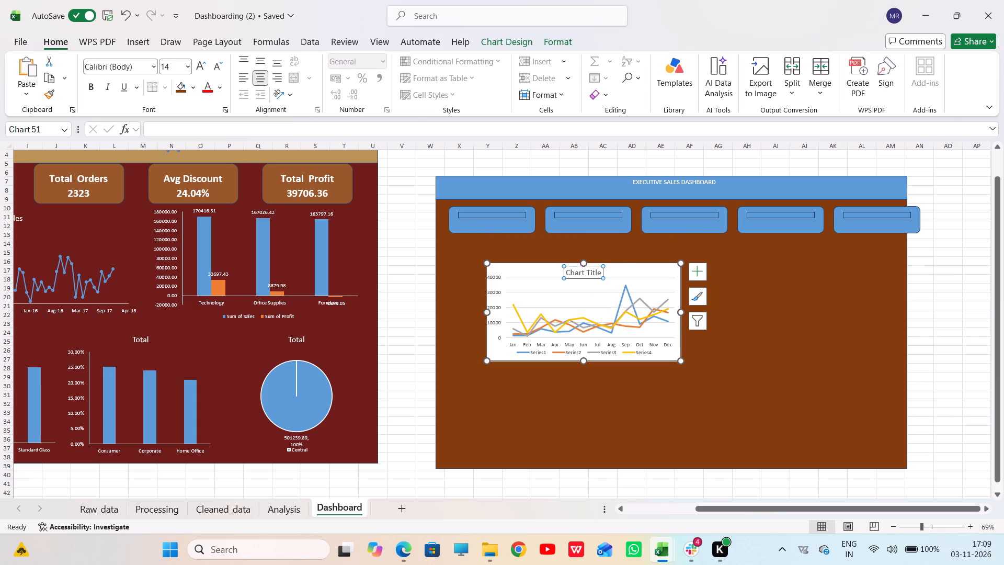
{"action": "type", "text": "SALES"}
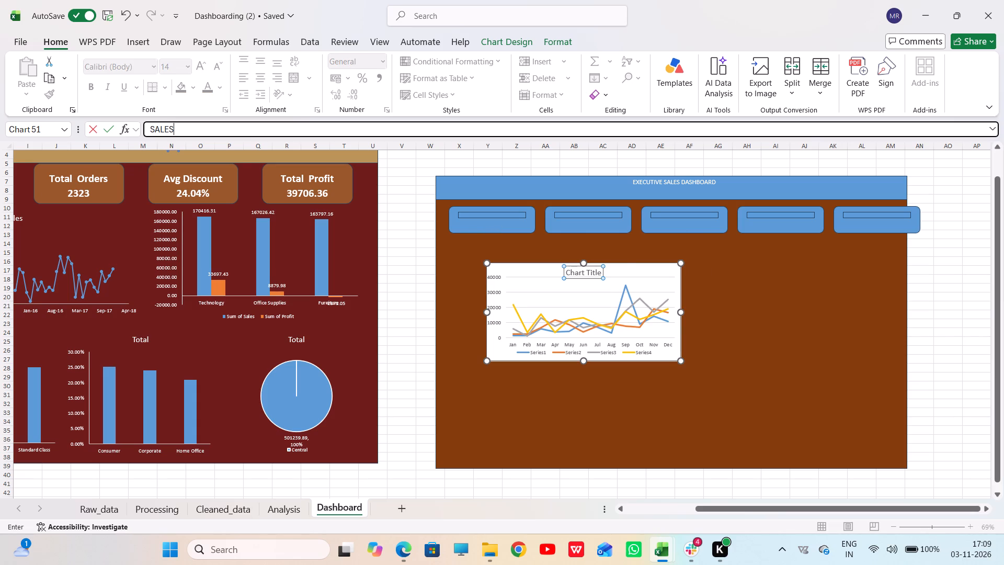
{"action": "key", "text": "s"}
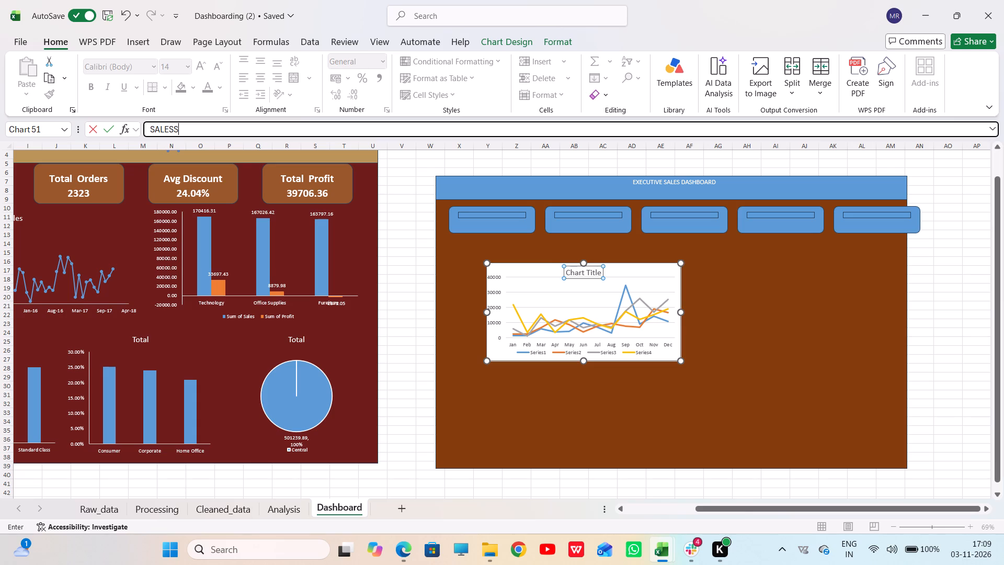
{"action": "double_click", "coordinate": [571, 272]}
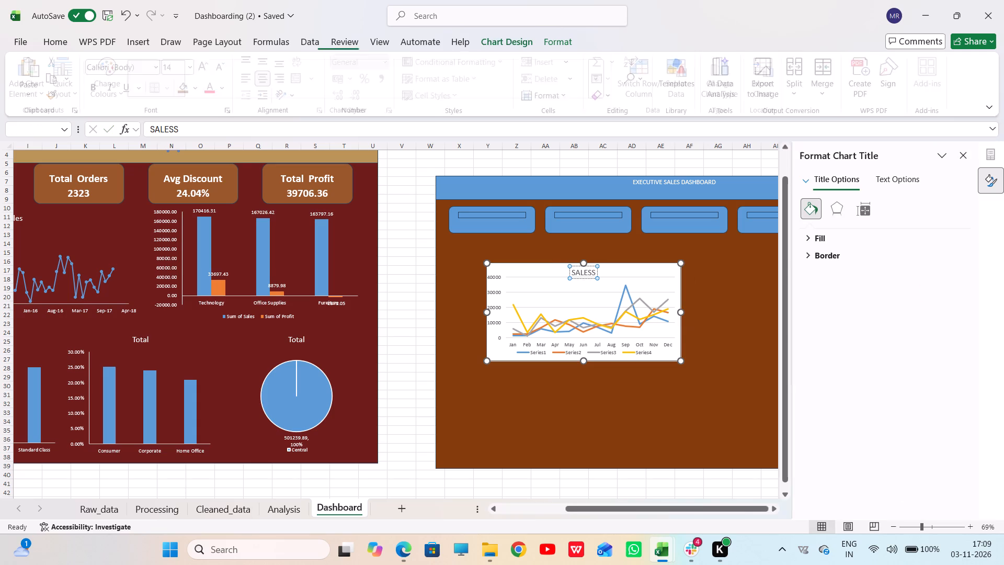
{"action": "left_click", "coordinate": [598, 273]}
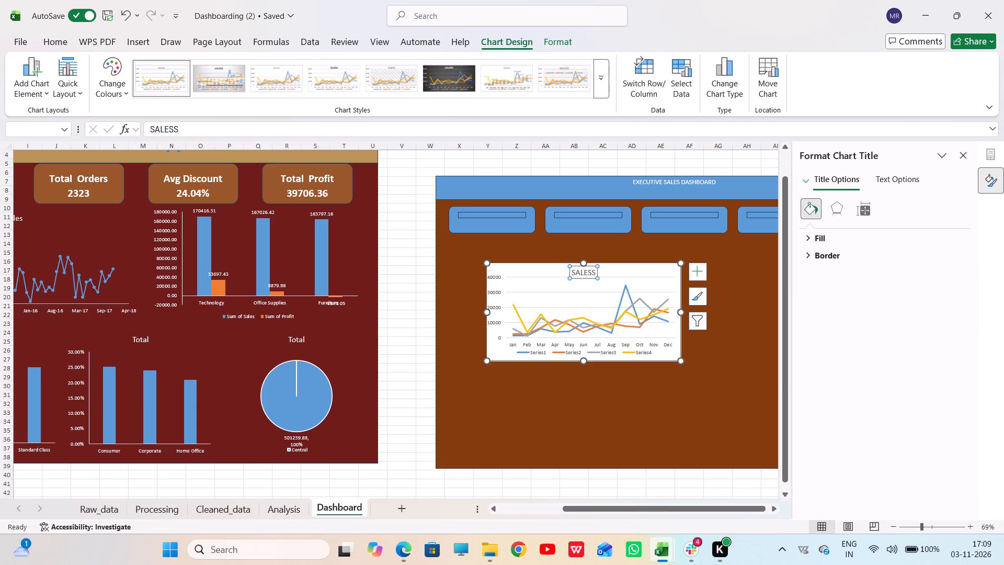
{"action": "left_click", "coordinate": [590, 273]}
{"action": "left_click", "coordinate": [592, 271]}
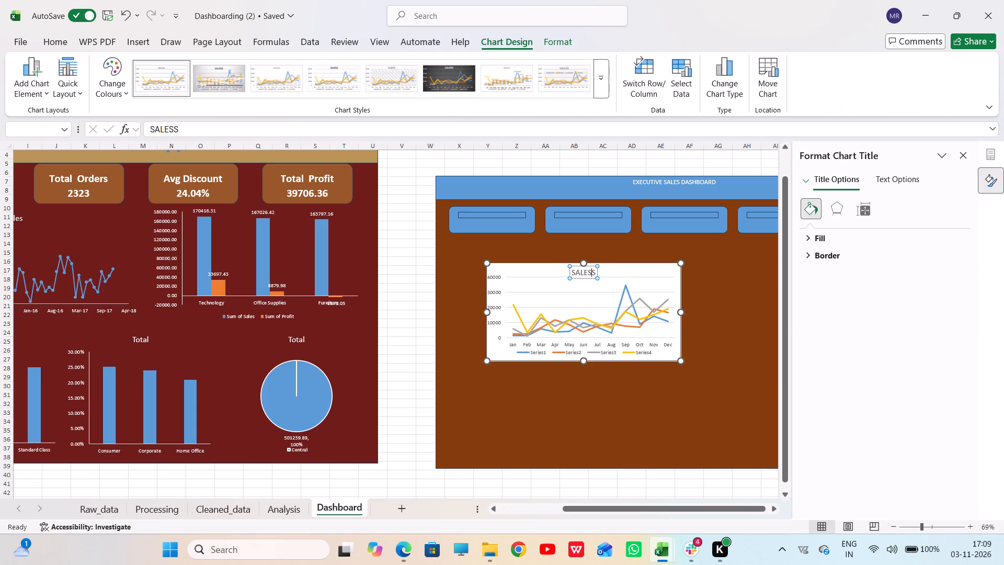
{"action": "key", "text": "BackSpace"}
{"action": "left_click", "coordinate": [423, 262]}
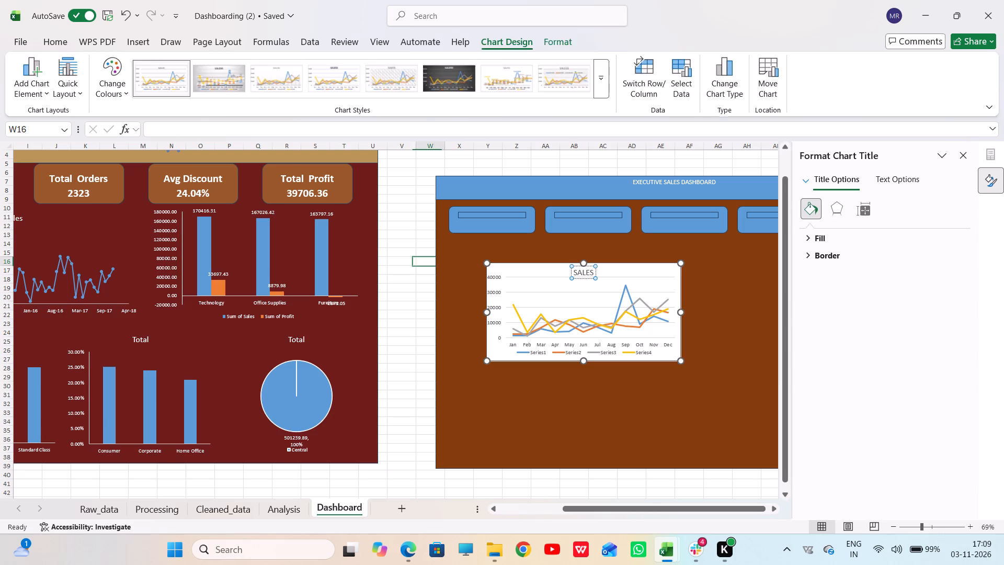
{"action": "left_click", "coordinate": [403, 255]}
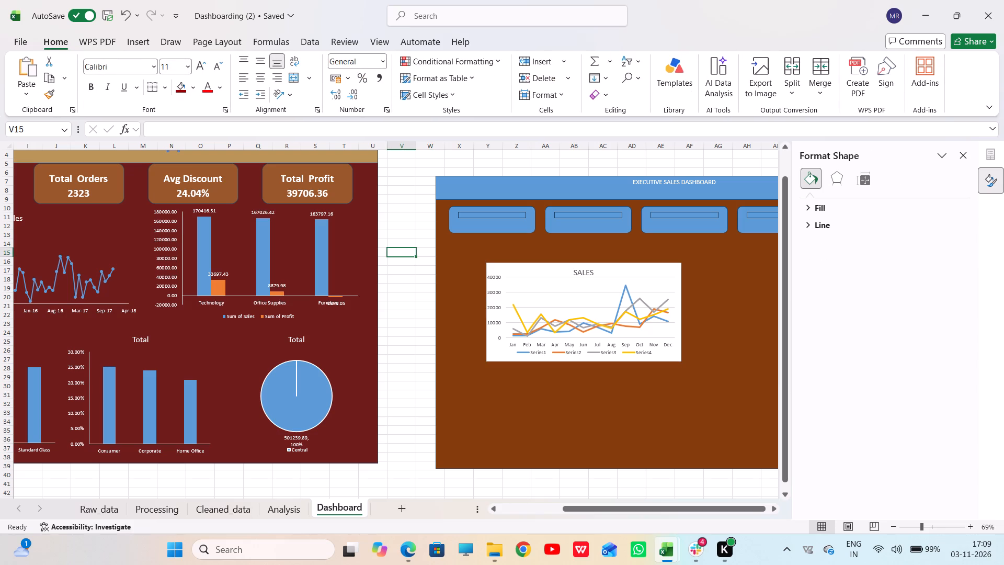
Widen the new dashboard's header and background group so it reaches past the edge of the fifth card.
{"action": "left_click", "coordinate": [774, 506]}
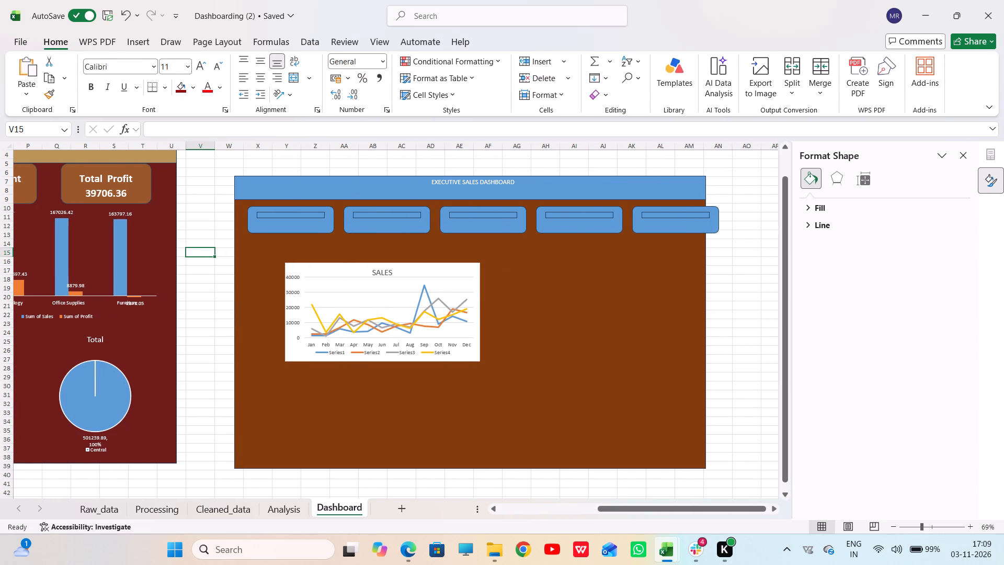
{"action": "left_click", "coordinate": [733, 289]}
{"action": "left_click", "coordinate": [659, 289]}
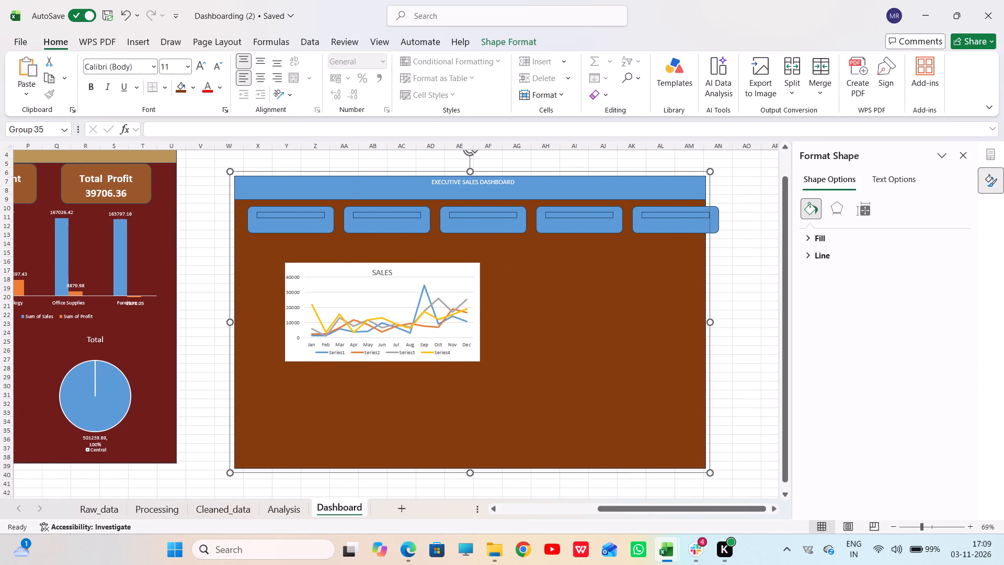
{"action": "left_click_drag", "start_coordinate": [712, 322], "coordinate": [725, 319]}
{"action": "left_click", "coordinate": [755, 292]}
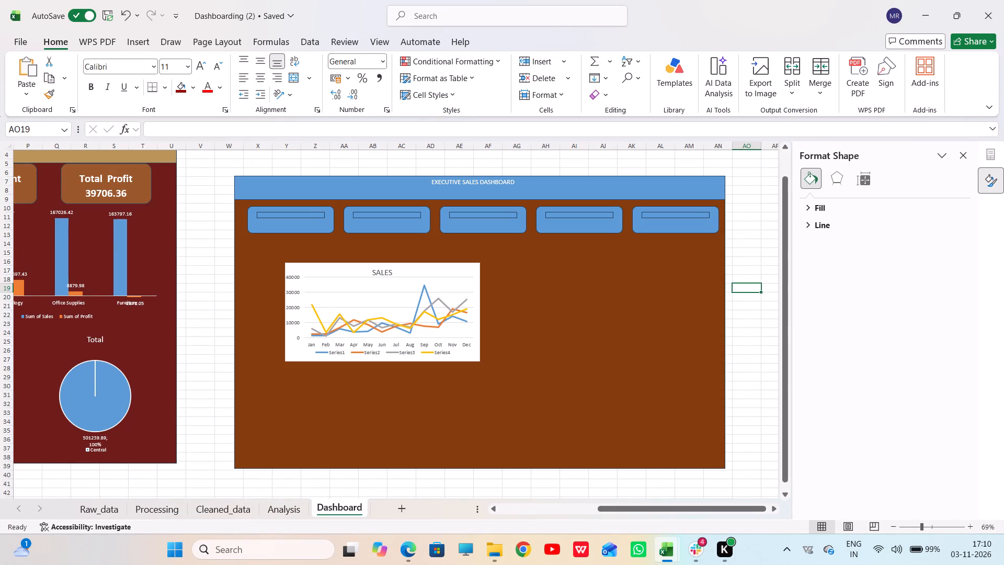
Copy the Sum of Sales by Region pie chart from the Analysis sheet and paste it onto the new dashboard in the Dashboard sheet.
{"action": "left_click", "coordinate": [283, 507]}
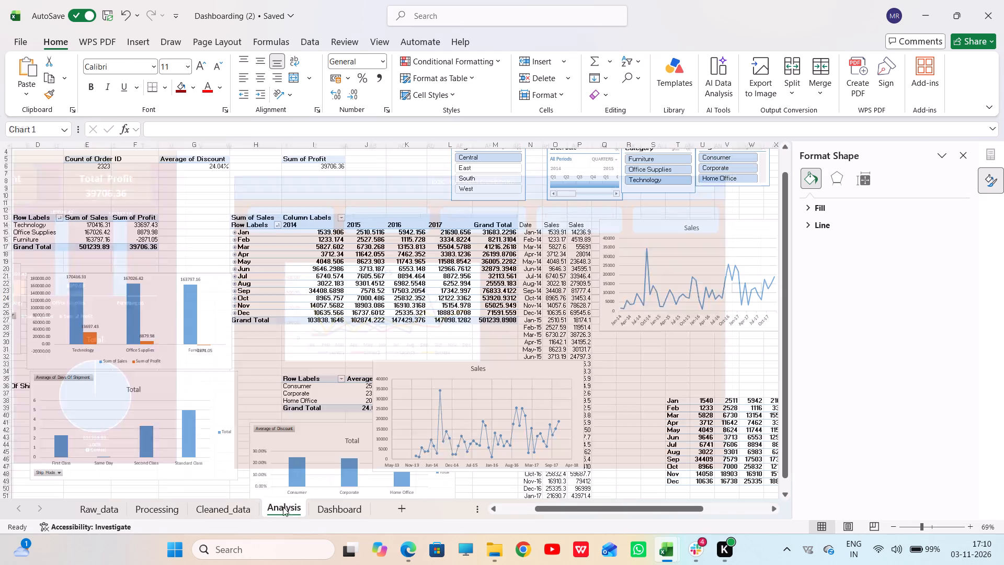
{"action": "scroll", "coordinate": [582, 419], "scroll_direction": "down", "scroll_amount": 5}
{"action": "scroll", "coordinate": [497, 398], "scroll_direction": "down", "scroll_amount": 9}
{"action": "scroll", "coordinate": [482, 391], "scroll_direction": "up", "scroll_amount": 11}
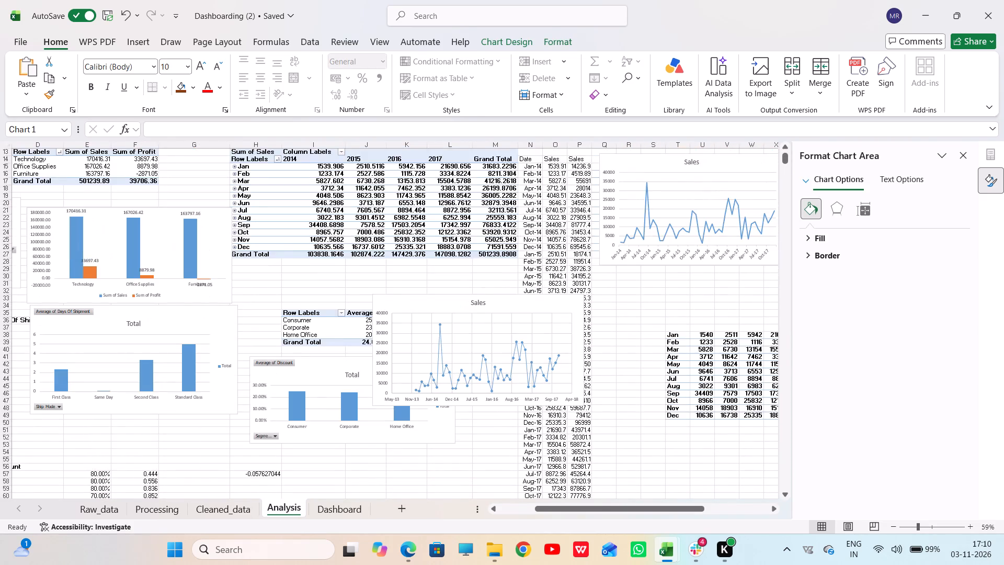
{"action": "scroll", "coordinate": [482, 391], "scroll_direction": "up", "scroll_amount": 2}
{"action": "scroll", "coordinate": [482, 391], "scroll_direction": "down", "scroll_amount": 1}
{"action": "scroll", "coordinate": [482, 391], "scroll_direction": "up", "scroll_amount": 7}
{"action": "scroll", "coordinate": [566, 381], "scroll_direction": "down", "scroll_amount": 4}
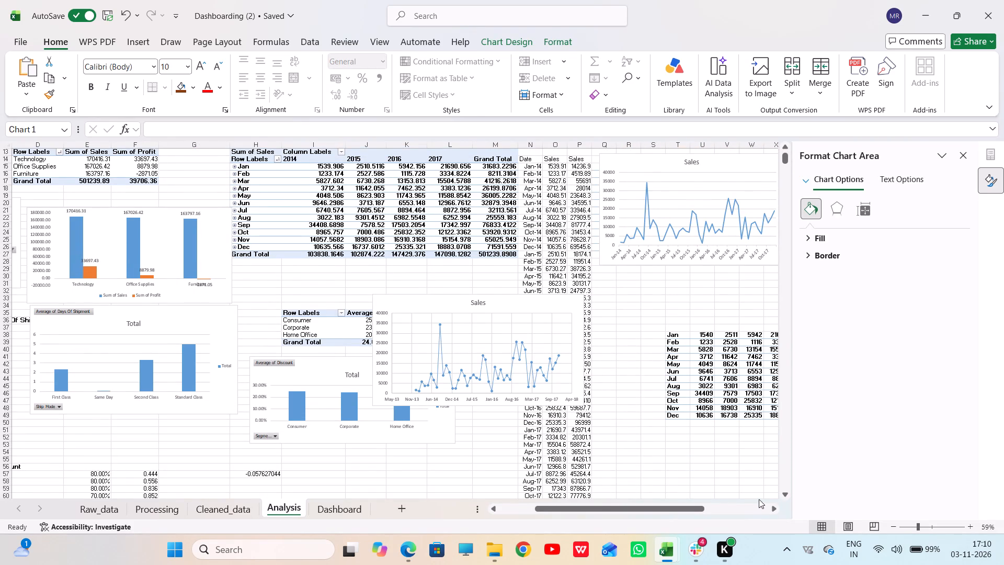
{"action": "left_click", "coordinate": [770, 504]}
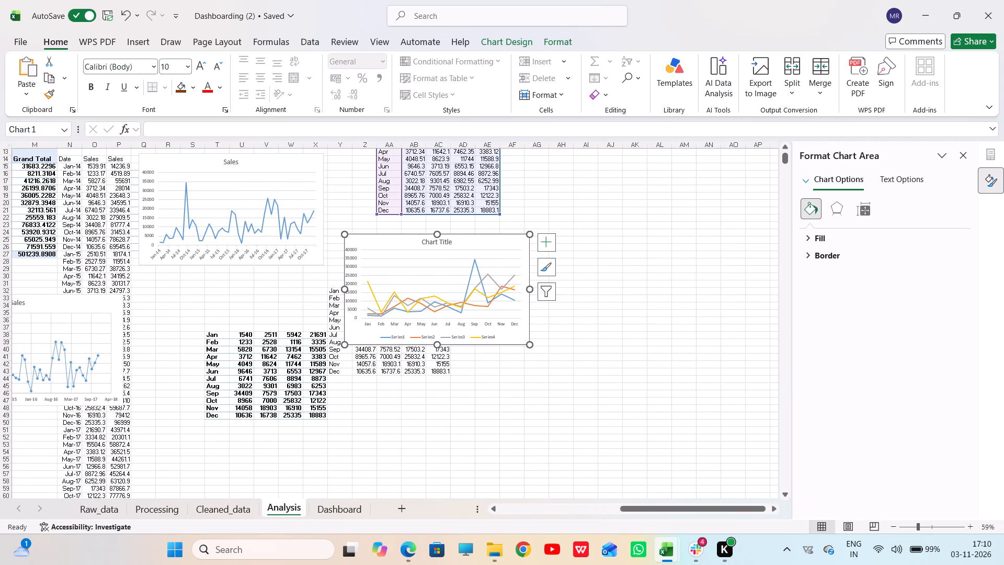
{"action": "scroll", "coordinate": [492, 439], "scroll_direction": "down", "scroll_amount": 5}
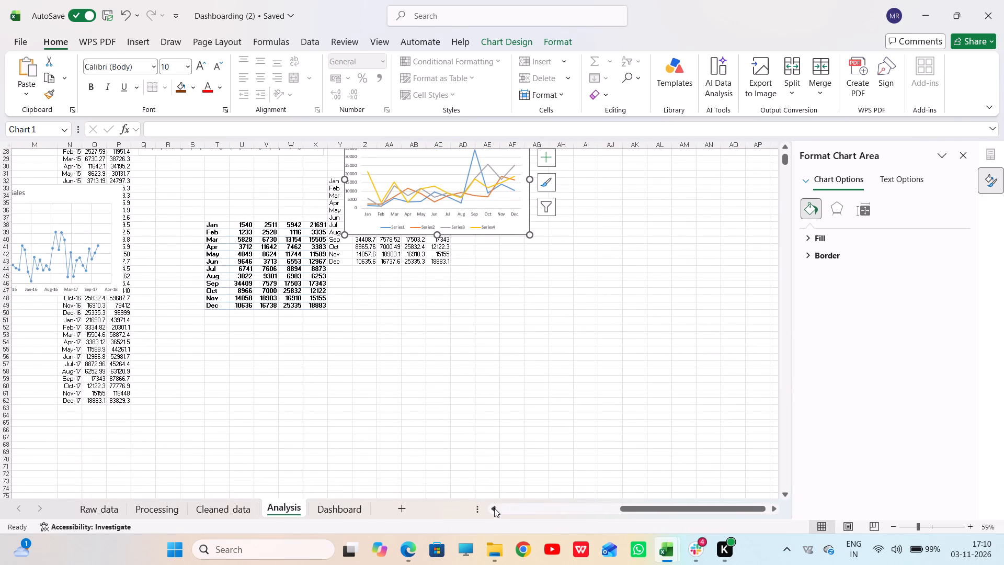
{"action": "left_click", "coordinate": [494, 508]}
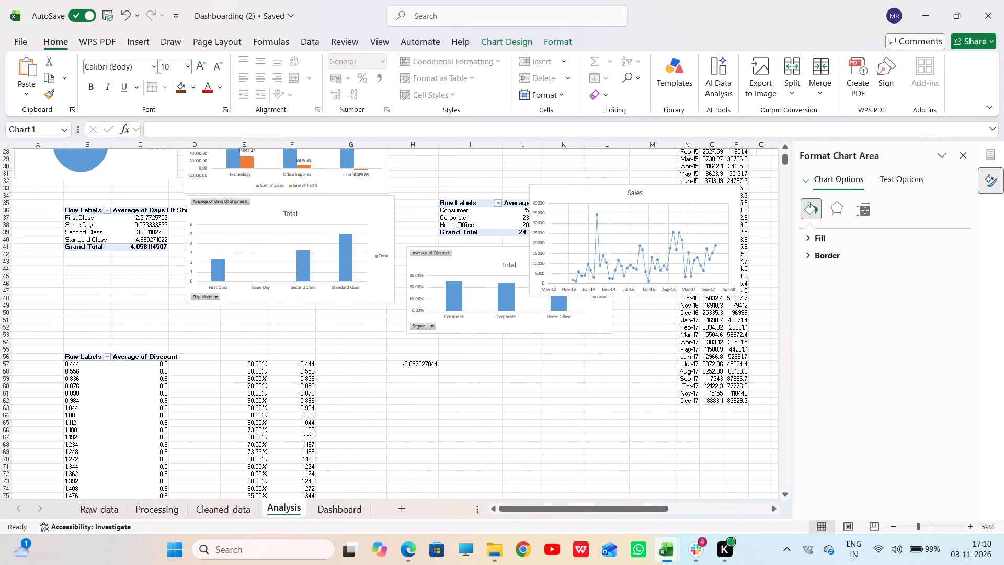
{"action": "scroll", "coordinate": [256, 385], "scroll_direction": "up", "scroll_amount": 6}
{"action": "left_click", "coordinate": [97, 258]}
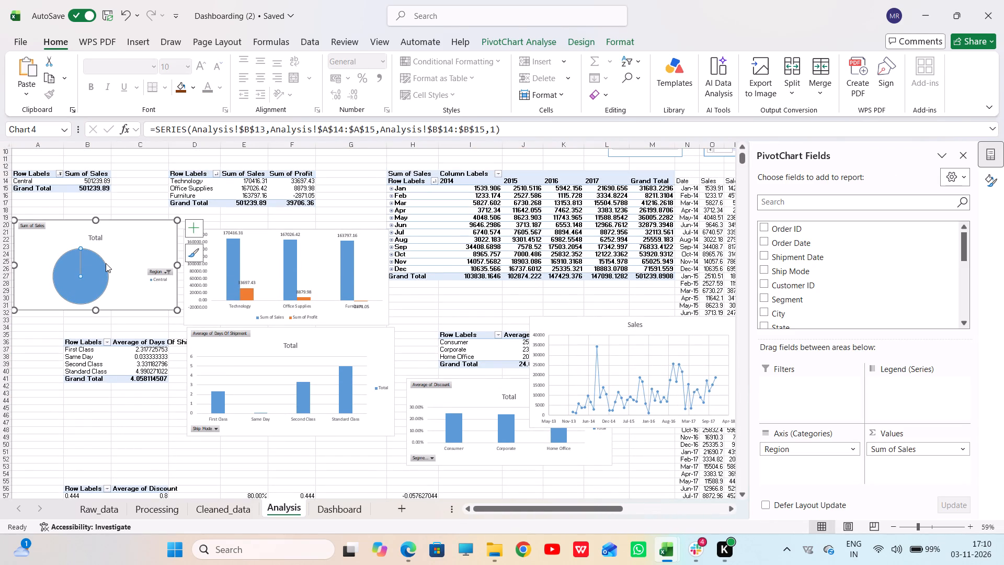
{"action": "key", "text": "ctrl+c"}
{"action": "left_click", "coordinate": [347, 502]}
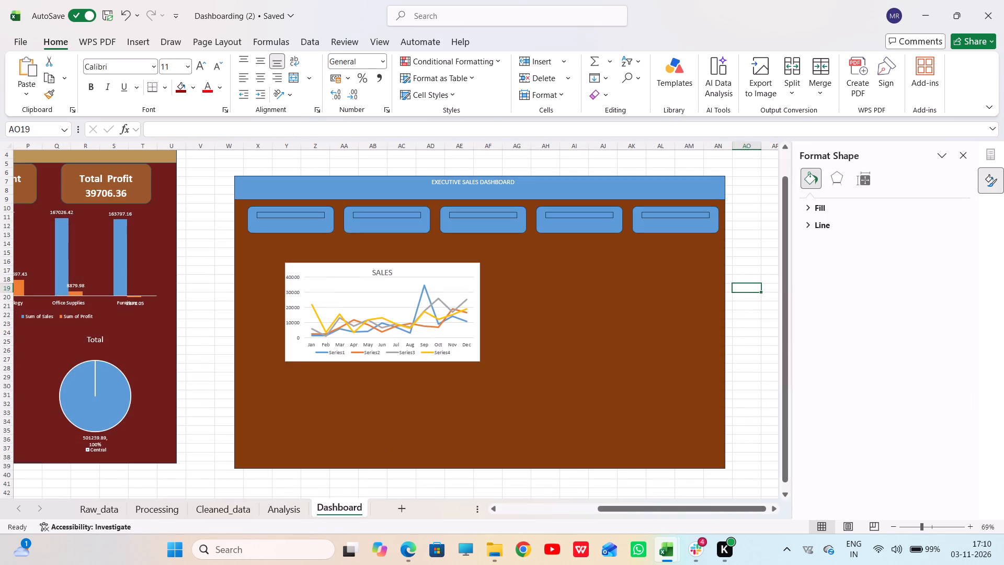
{"action": "left_click", "coordinate": [546, 302]}
{"action": "key", "text": "ctrl+v"}
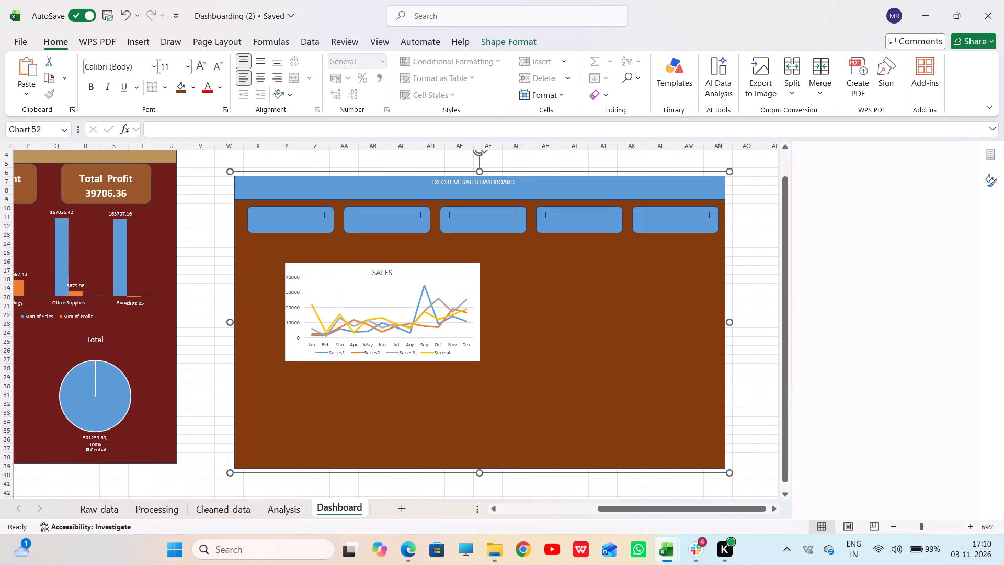
Move the pasted pie chart beside the SALES line chart, below the card row, with their top edges roughly level.
{"action": "left_click_drag", "start_coordinate": [347, 210], "coordinate": [608, 298]}
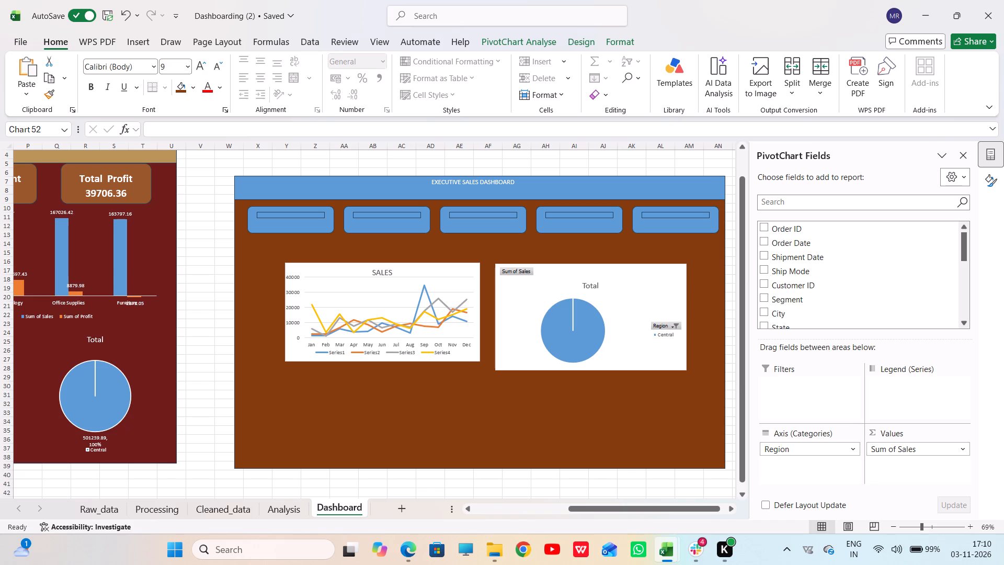
{"action": "left_click_drag", "start_coordinate": [611, 304], "coordinate": [612, 299]}
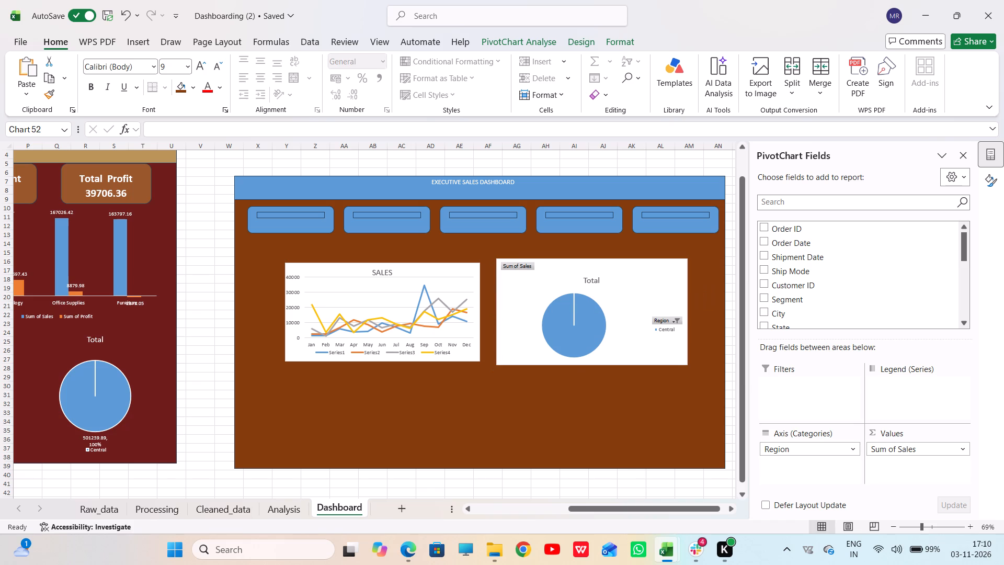
{"action": "left_click_drag", "start_coordinate": [612, 299], "coordinate": [612, 298]}
Set the new pie chart's chart area to No fill.
{"action": "right_click", "coordinate": [618, 314]}
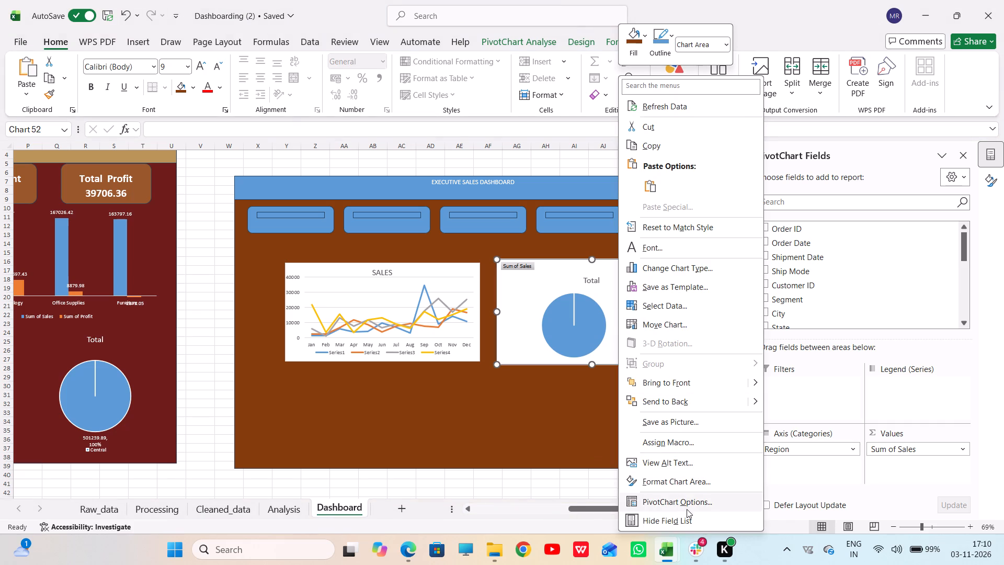
{"action": "left_click", "coordinate": [699, 481]}
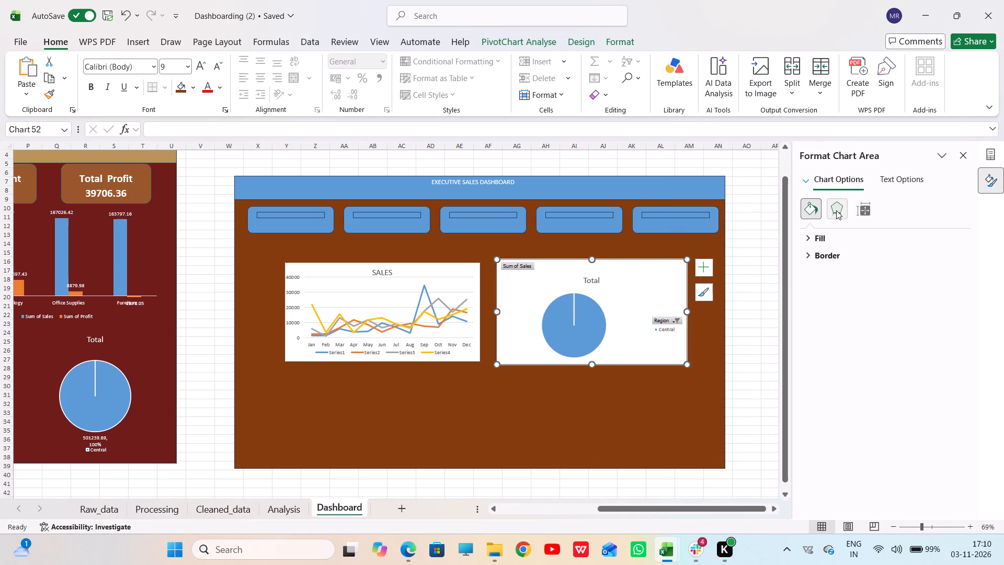
{"action": "left_click", "coordinate": [824, 247]}
{"action": "left_click", "coordinate": [825, 240]}
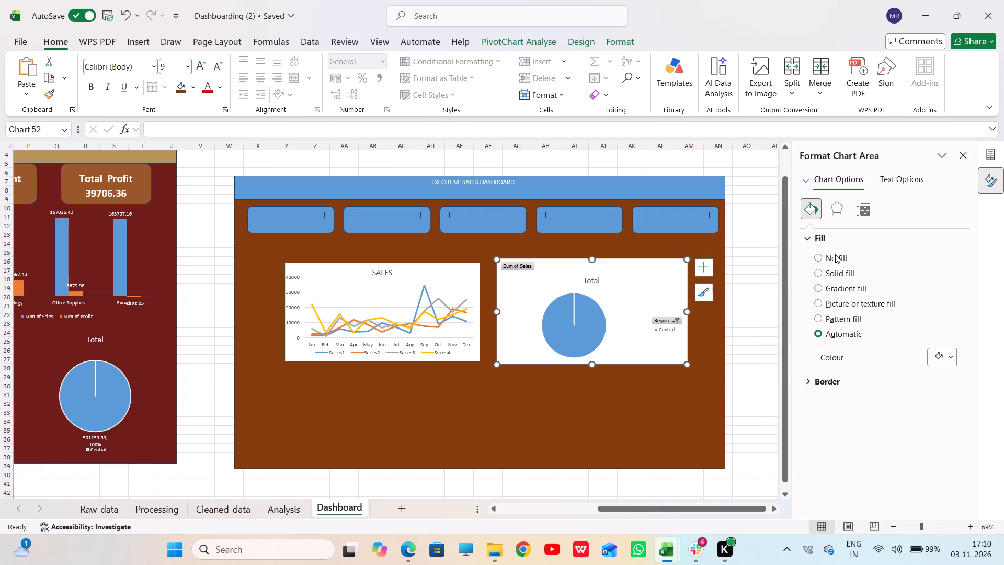
{"action": "left_click", "coordinate": [826, 258]}
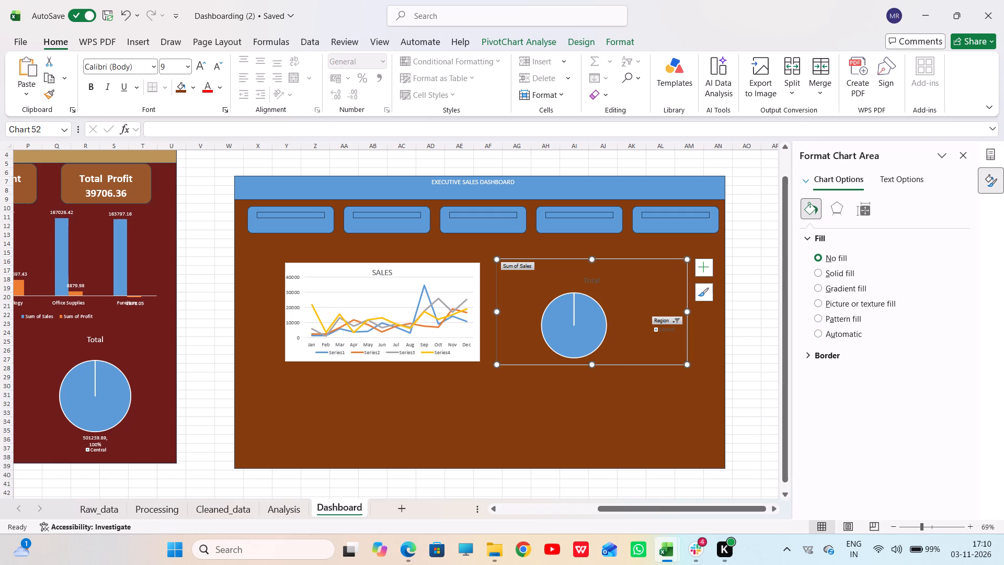
Set the chart area of the SALES line chart to No fill.
{"action": "left_click", "coordinate": [381, 276]}
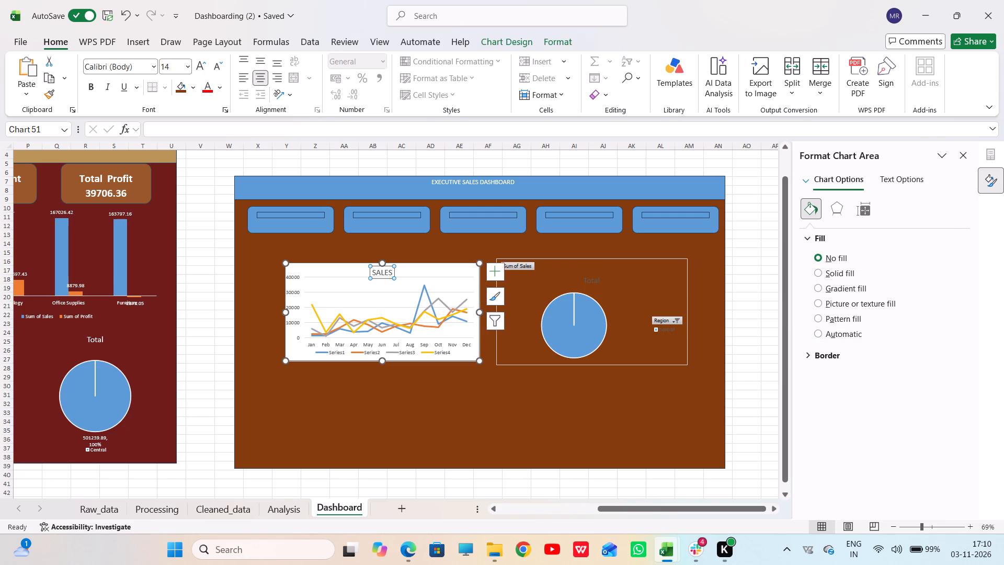
{"action": "right_click", "coordinate": [395, 300]}
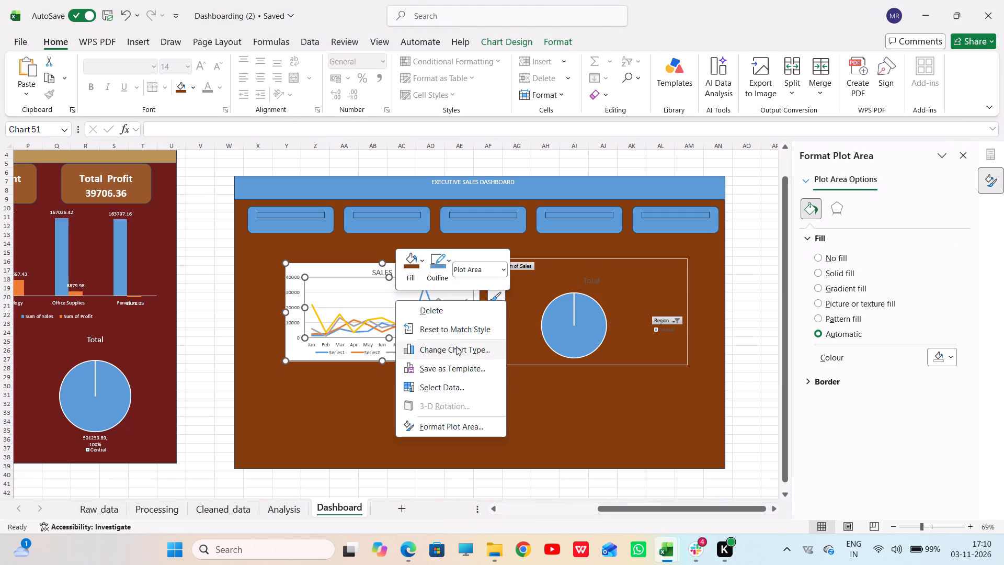
{"action": "scroll", "coordinate": [439, 408], "scroll_direction": "down", "scroll_amount": 1}
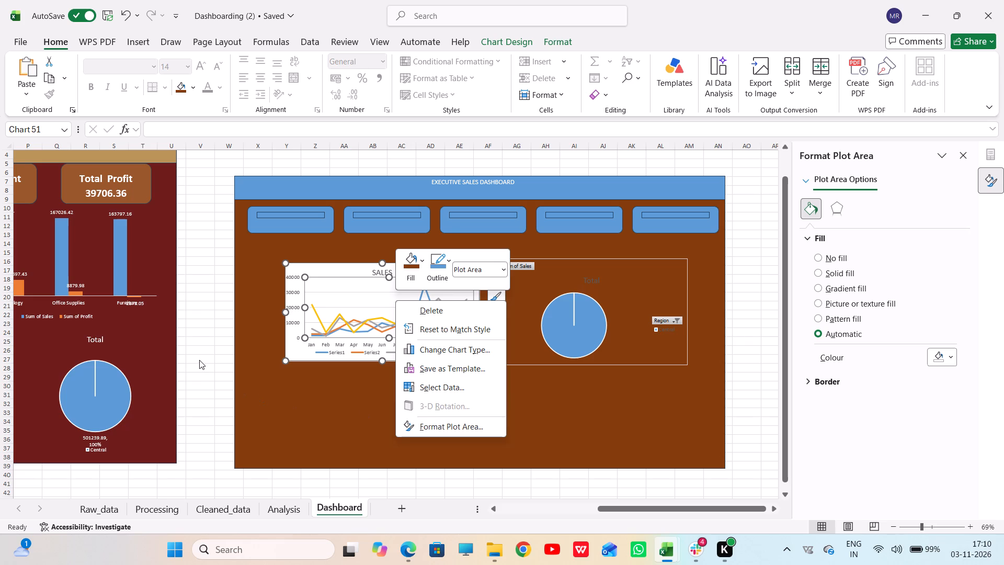
{"action": "left_click", "coordinate": [199, 359]}
{"action": "left_click", "coordinate": [214, 286]}
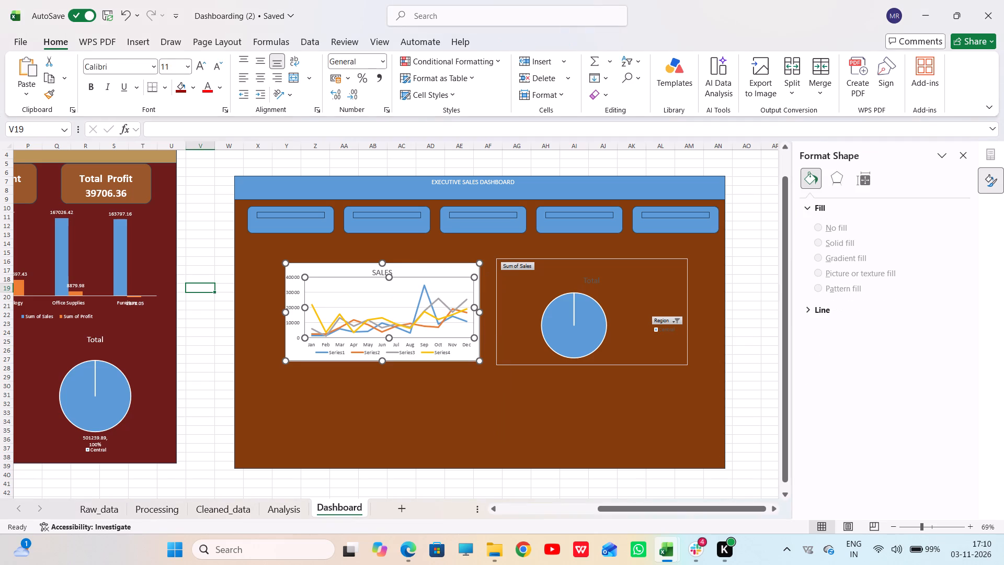
{"action": "left_click", "coordinate": [314, 266]}
{"action": "right_click", "coordinate": [447, 298]}
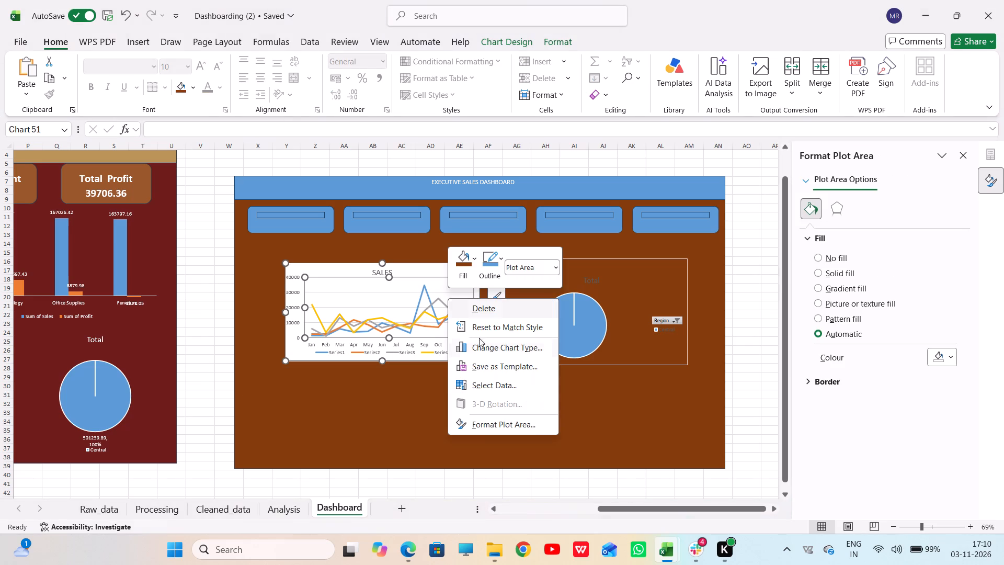
{"action": "left_click", "coordinate": [212, 309]}
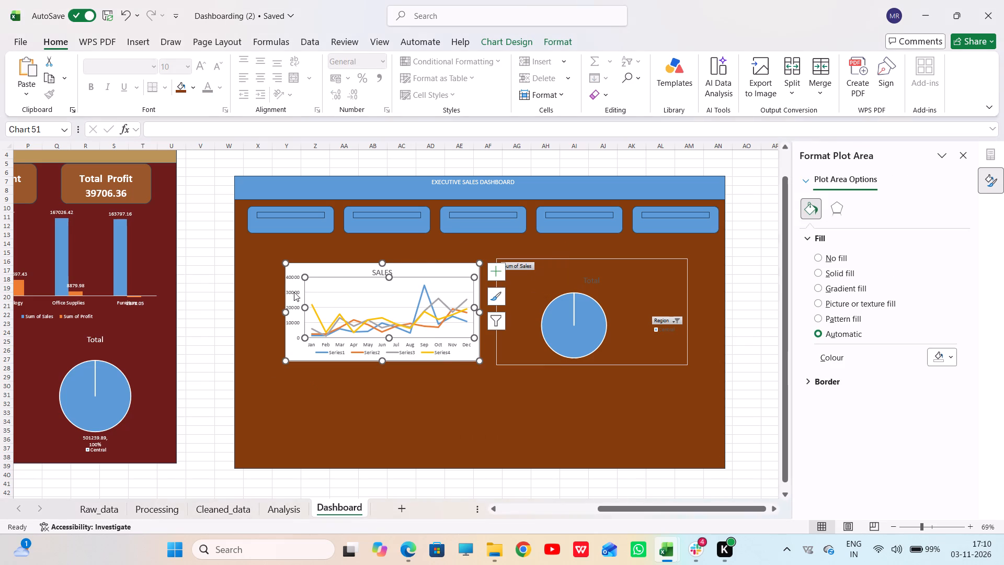
{"action": "right_click", "coordinate": [343, 279]}
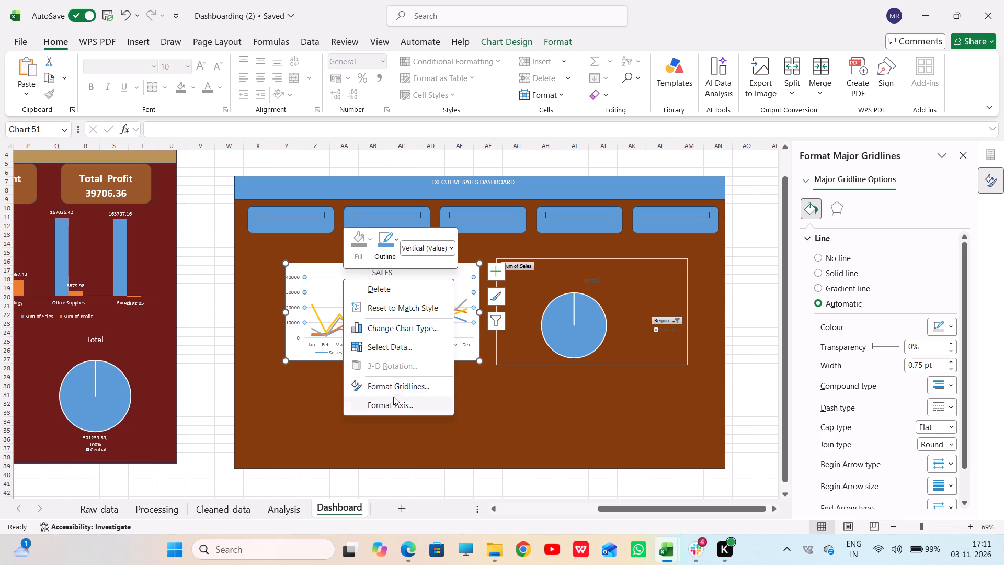
{"action": "left_click", "coordinate": [175, 285]}
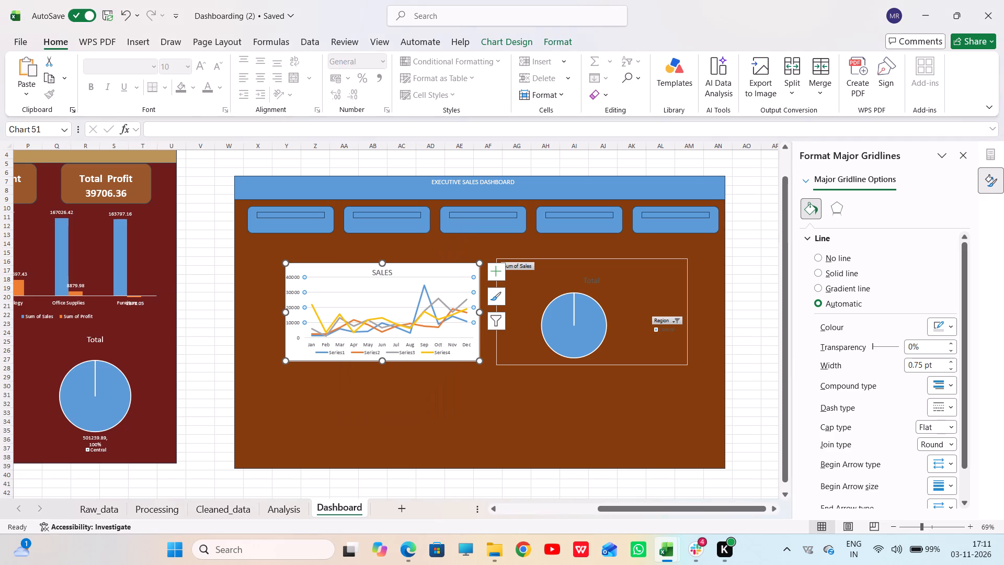
{"action": "left_click", "coordinate": [357, 269]}
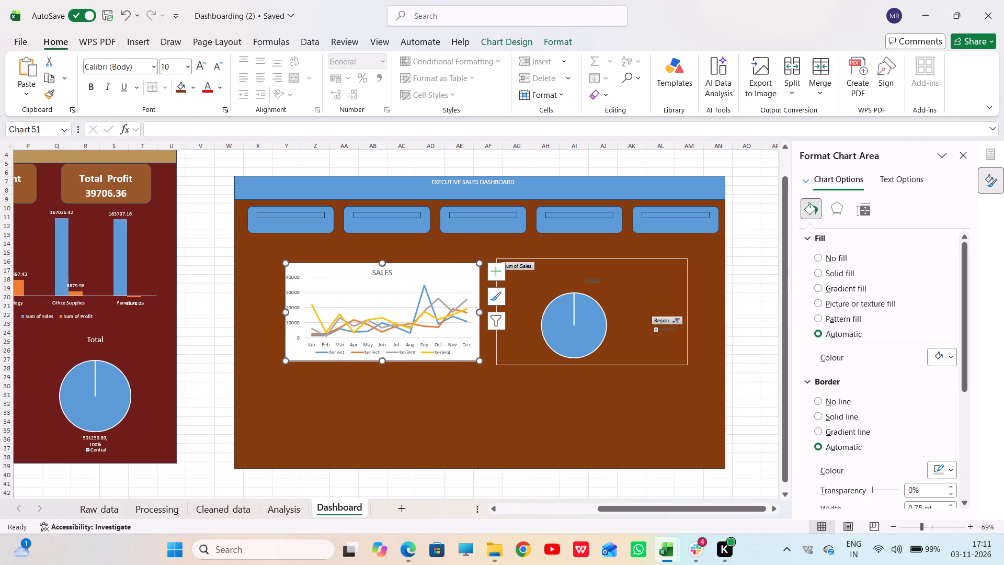
{"action": "left_click", "coordinate": [821, 257]}
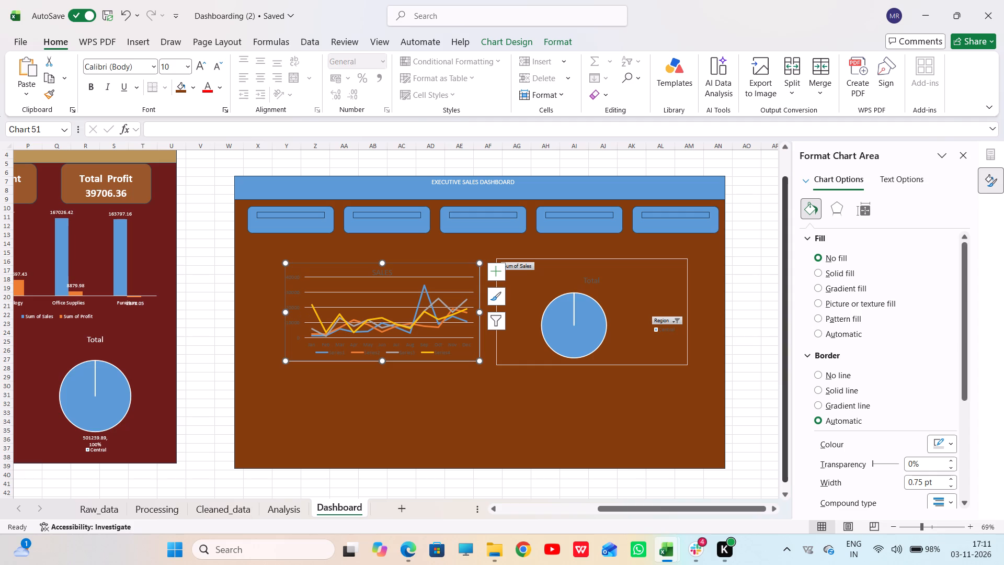
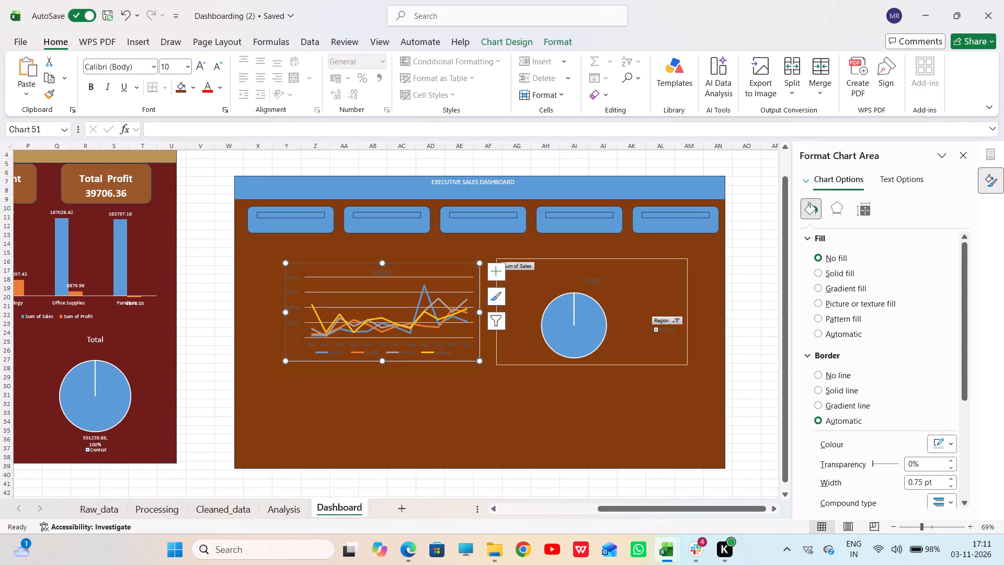
Look over the charts, pivot tables and slicers on the Analysis sheet for the next item to copy.
{"action": "left_click", "coordinate": [287, 517]}
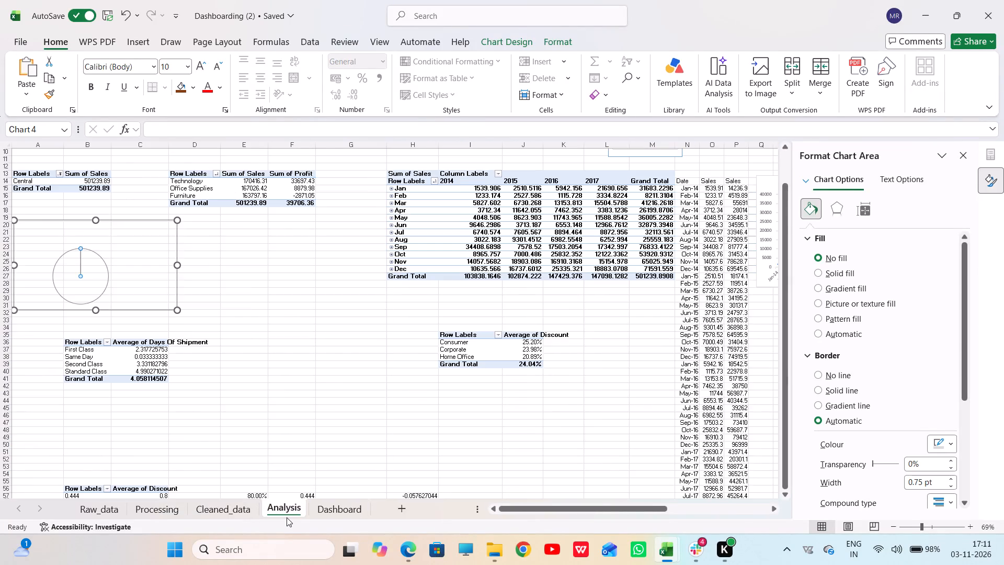
{"action": "scroll", "coordinate": [324, 463], "scroll_direction": "left", "scroll_amount": 1}
{"action": "scroll", "coordinate": [324, 463], "scroll_direction": "right", "scroll_amount": 5}
{"action": "scroll", "coordinate": [324, 463], "scroll_direction": "up", "scroll_amount": 1}
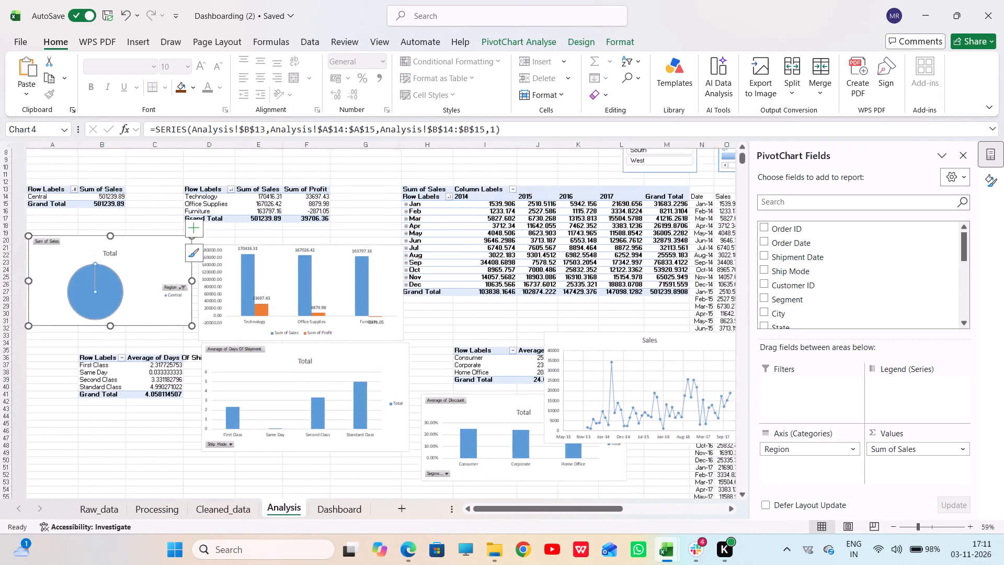
{"action": "scroll", "coordinate": [324, 463], "scroll_direction": "up", "scroll_amount": 1}
{"action": "scroll", "coordinate": [545, 465], "scroll_direction": "up", "scroll_amount": 1}
{"action": "scroll", "coordinate": [630, 186], "scroll_direction": "left", "scroll_amount": 3}
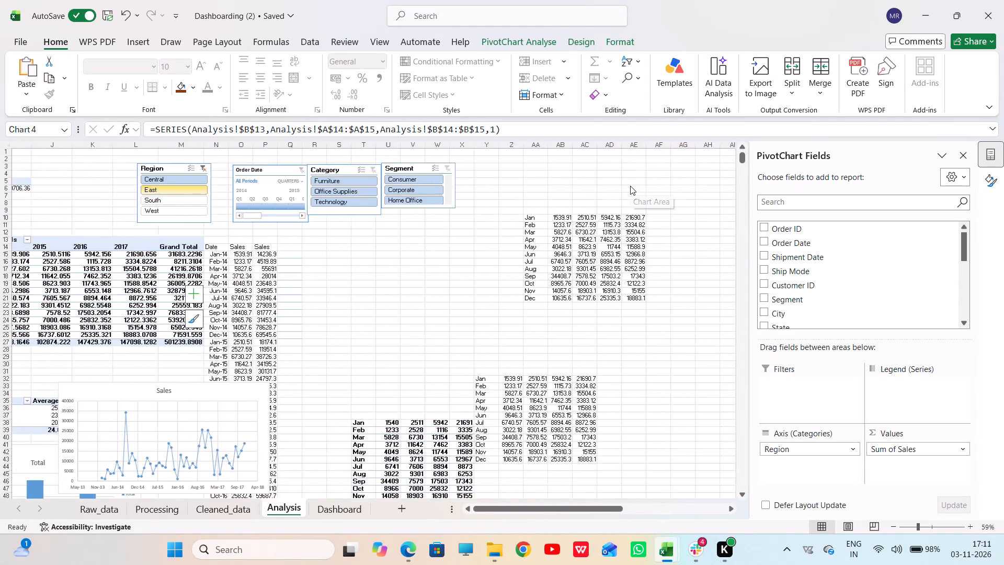
{"action": "scroll", "coordinate": [630, 186], "scroll_direction": "right", "scroll_amount": 1}
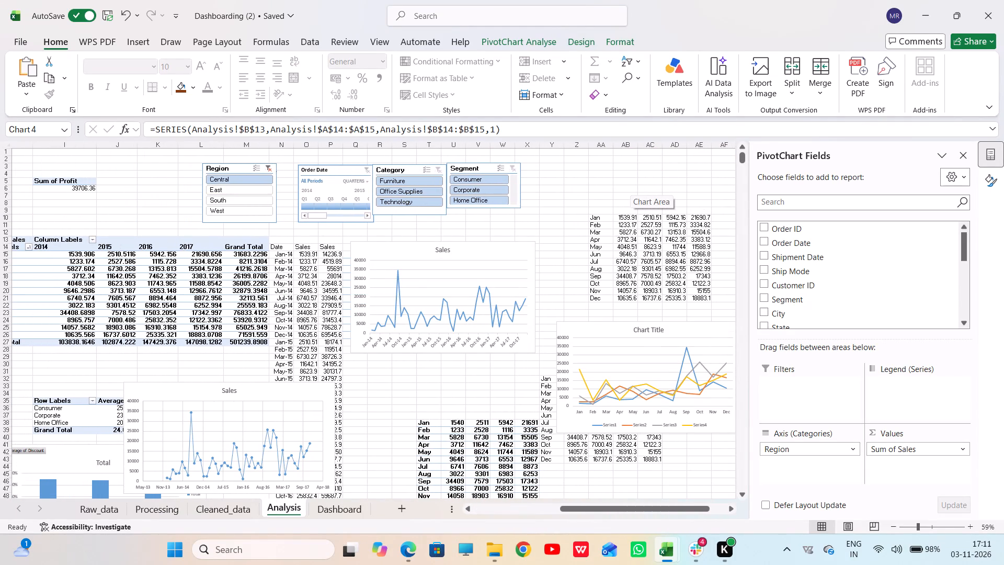
{"action": "scroll", "coordinate": [431, 385], "scroll_direction": "down", "scroll_amount": 1}
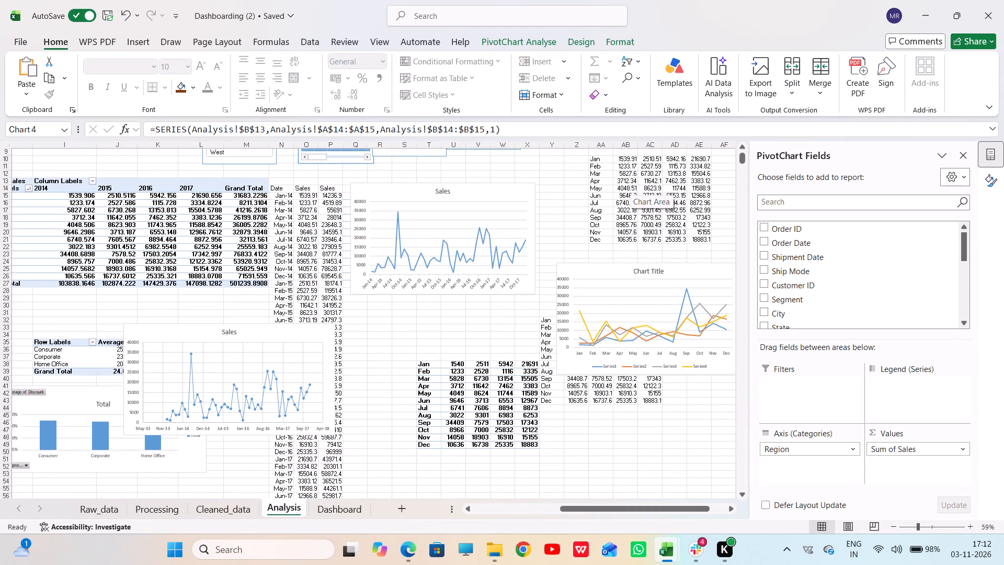
{"action": "left_click", "coordinate": [236, 336]}
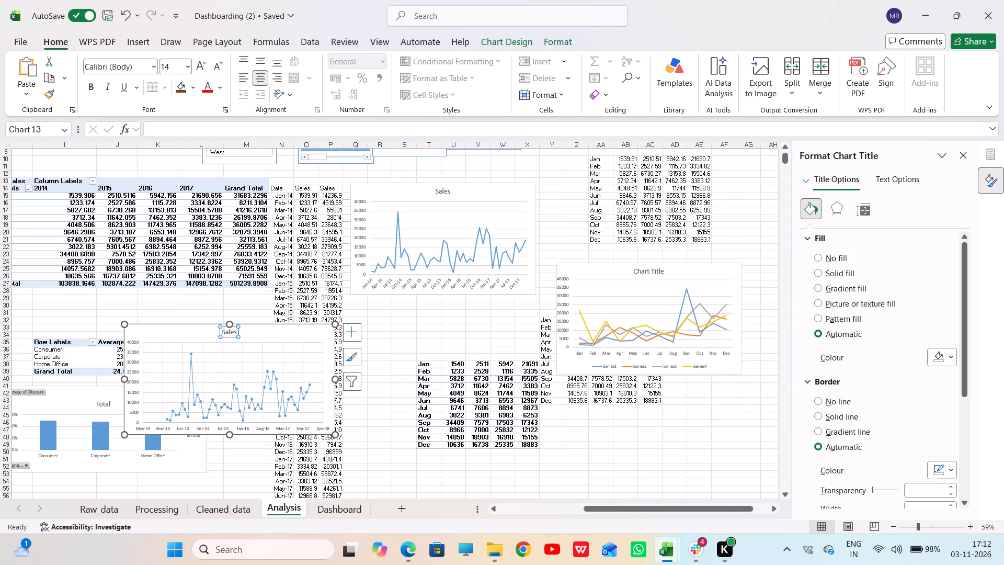
{"action": "scroll", "coordinate": [432, 387], "scroll_direction": "up", "scroll_amount": 1}
{"action": "scroll", "coordinate": [386, 297], "scroll_direction": "up", "scroll_amount": 1}
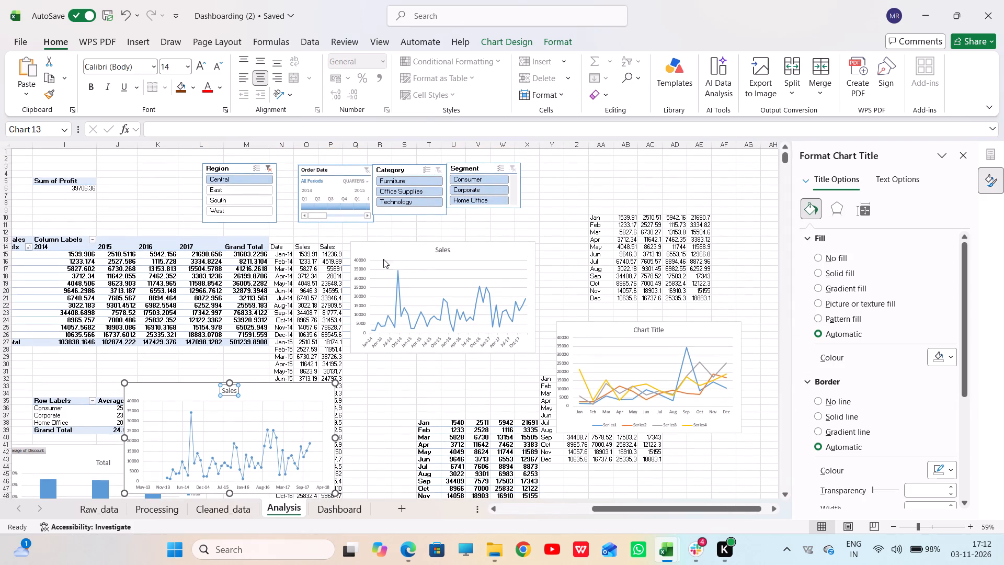
Review which pivot tables the Order Date timeline is connected to, leaving the report connections as they are.
{"action": "left_click", "coordinate": [343, 194]}
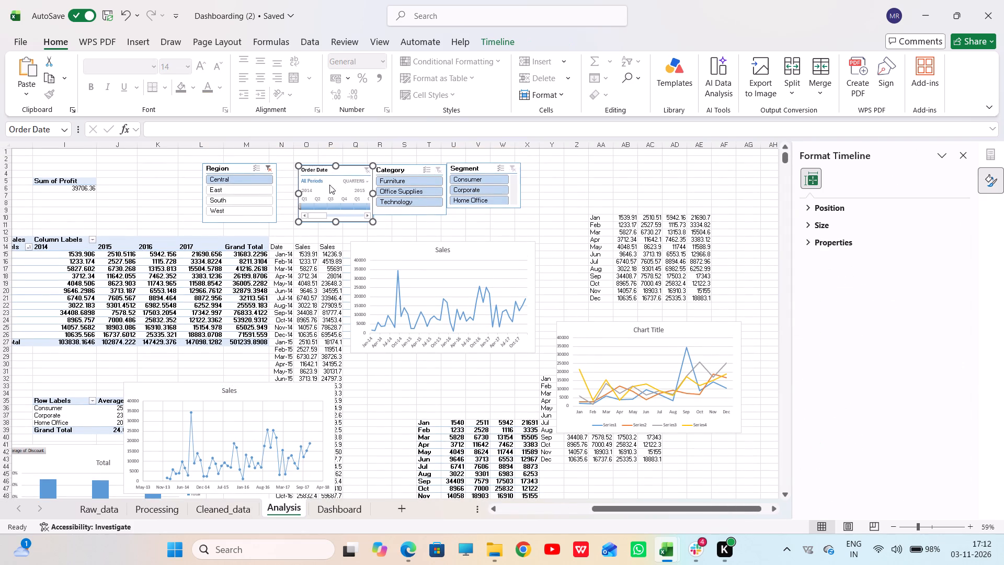
{"action": "left_click", "coordinate": [321, 169]}
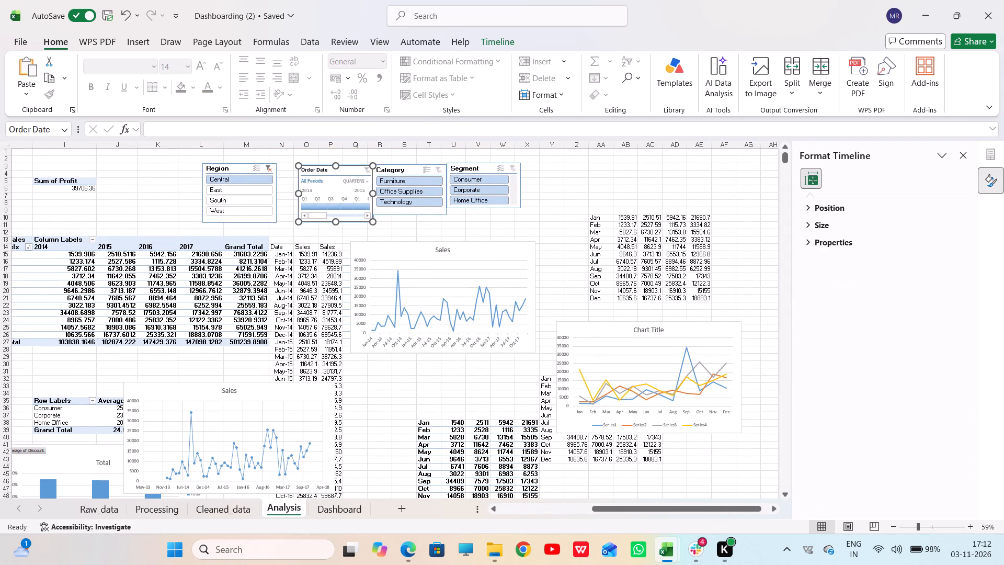
{"action": "right_click", "coordinate": [321, 169]}
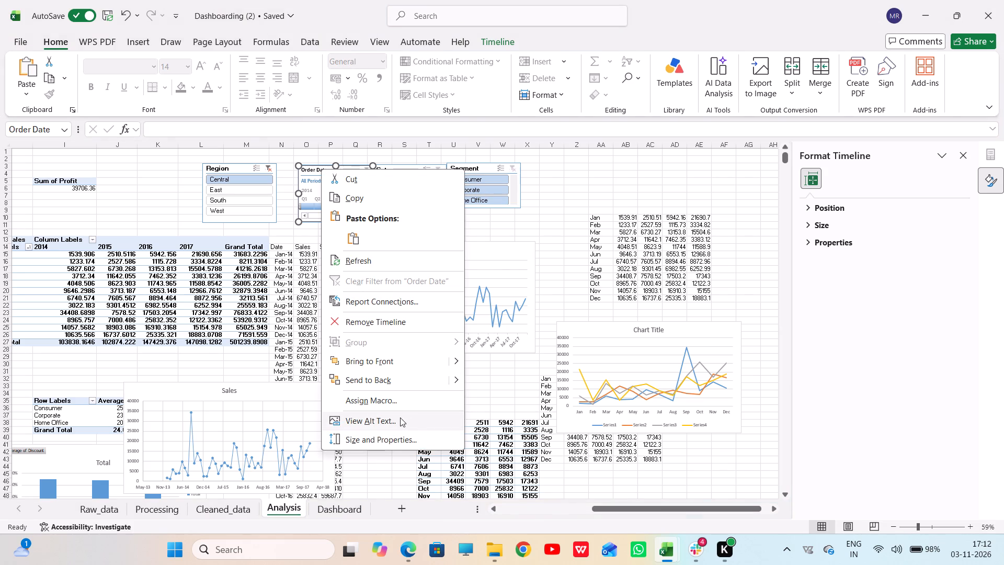
{"action": "left_click", "coordinate": [406, 301]}
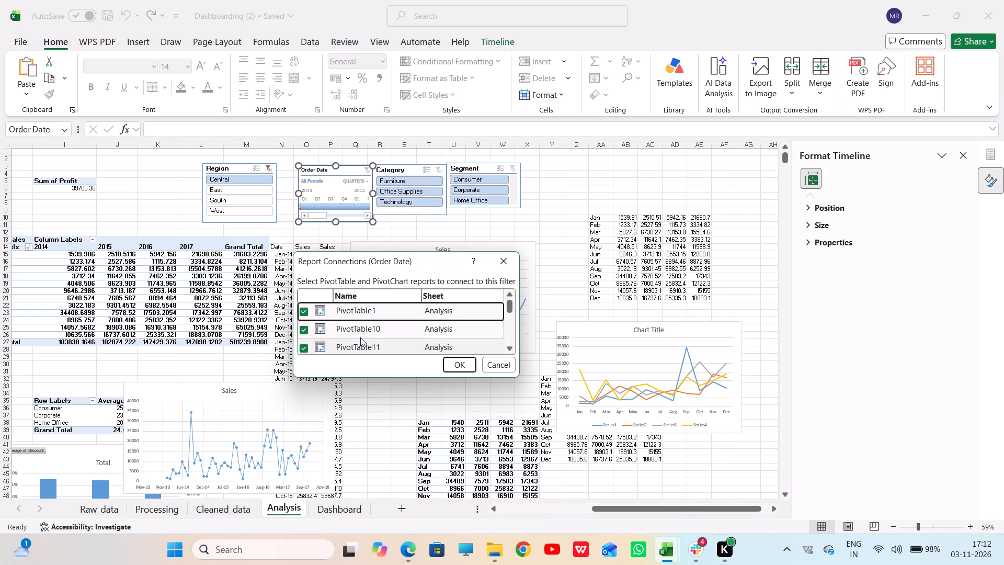
{"action": "scroll", "coordinate": [360, 337], "scroll_direction": "down", "scroll_amount": 3}
{"action": "left_click", "coordinate": [500, 362]}
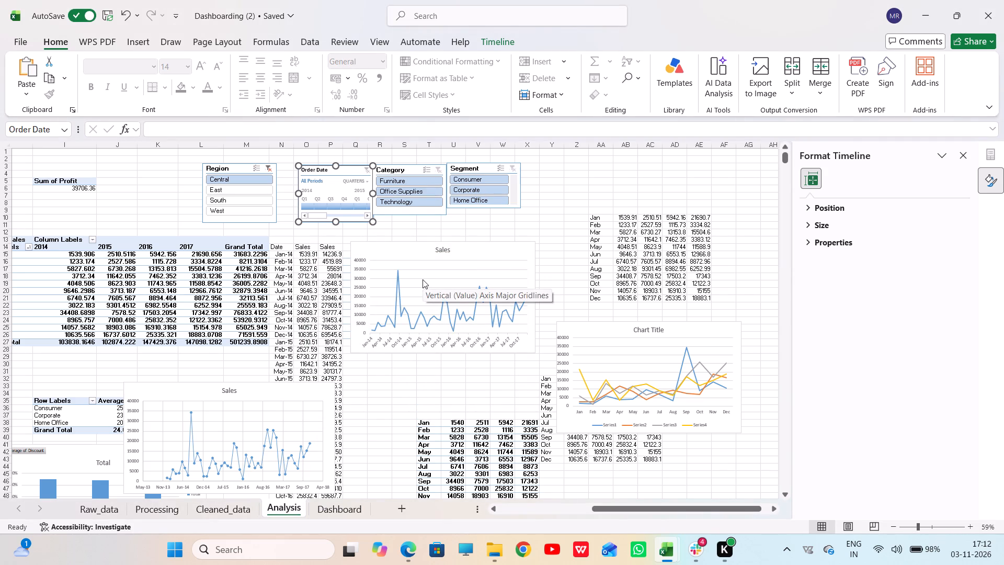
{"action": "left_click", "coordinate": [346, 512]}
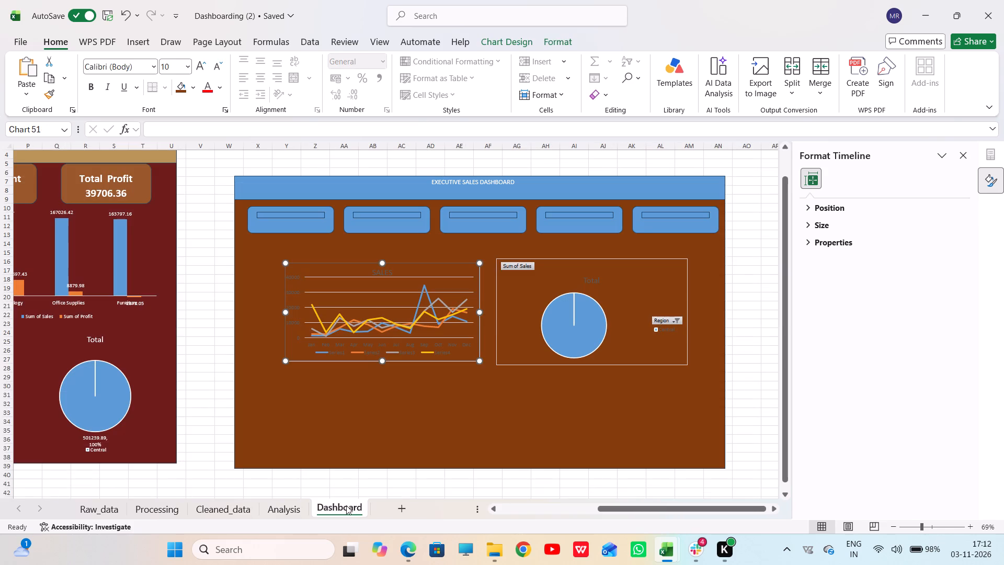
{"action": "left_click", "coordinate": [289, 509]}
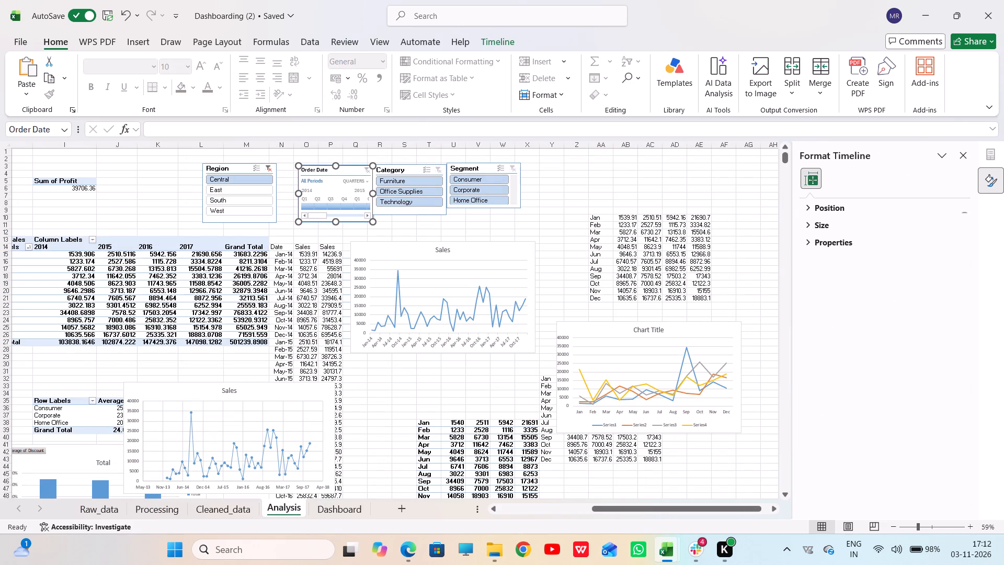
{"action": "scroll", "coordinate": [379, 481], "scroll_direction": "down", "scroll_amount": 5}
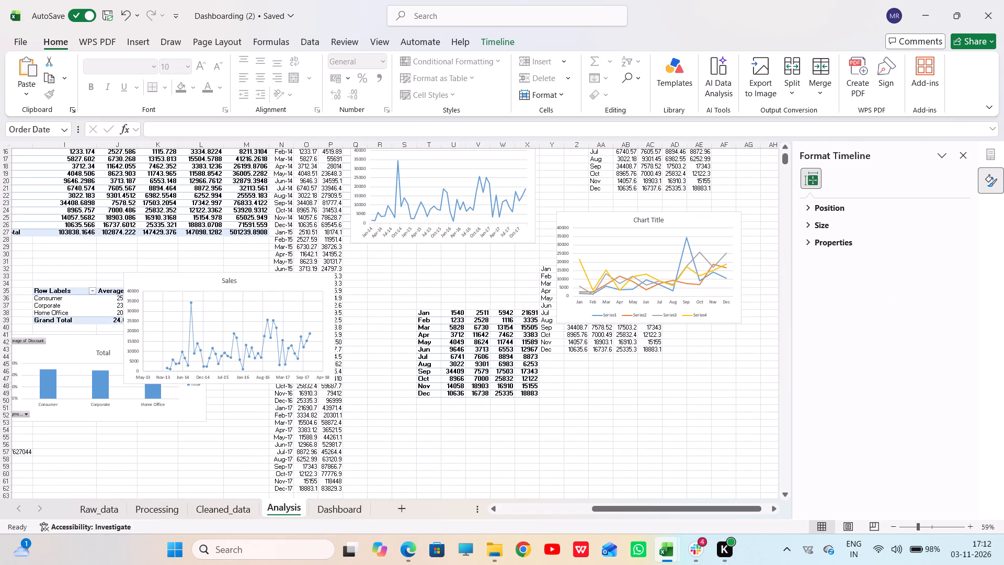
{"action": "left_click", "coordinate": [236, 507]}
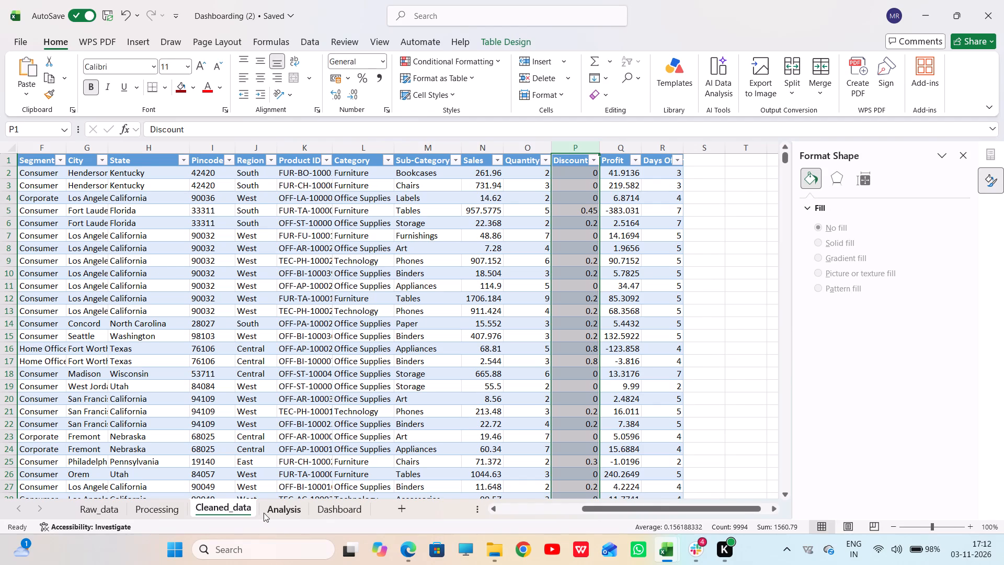
Copy the Region slicer from the Analysis sheet and paste it onto the new dashboard in the Dashboard sheet.
{"action": "left_click", "coordinate": [287, 512]}
{"action": "scroll", "coordinate": [406, 372], "scroll_direction": "up", "scroll_amount": 7}
{"action": "scroll", "coordinate": [360, 353], "scroll_direction": "up", "scroll_amount": 2}
{"action": "left_click", "coordinate": [216, 166]}
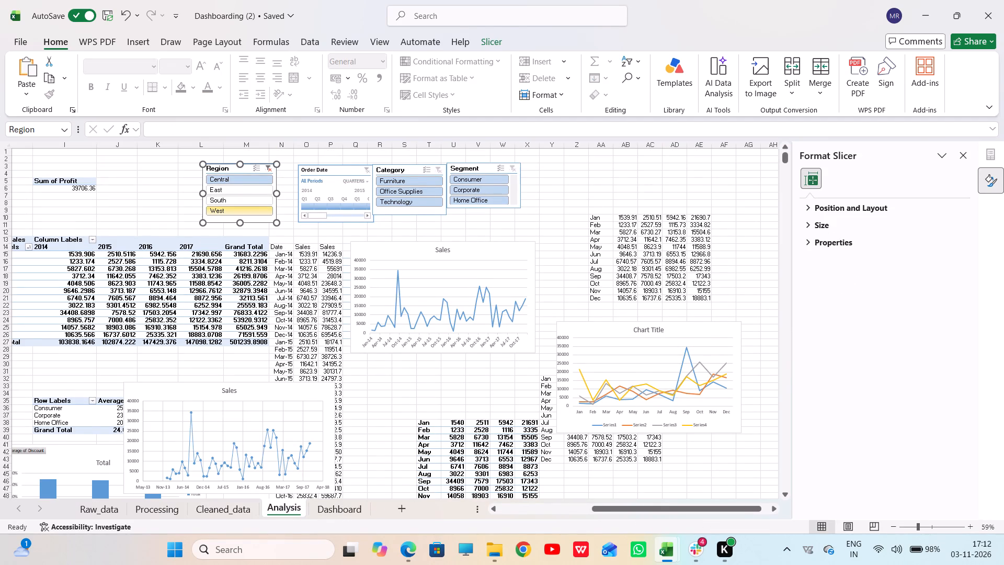
{"action": "key", "text": "ctrl+c"}
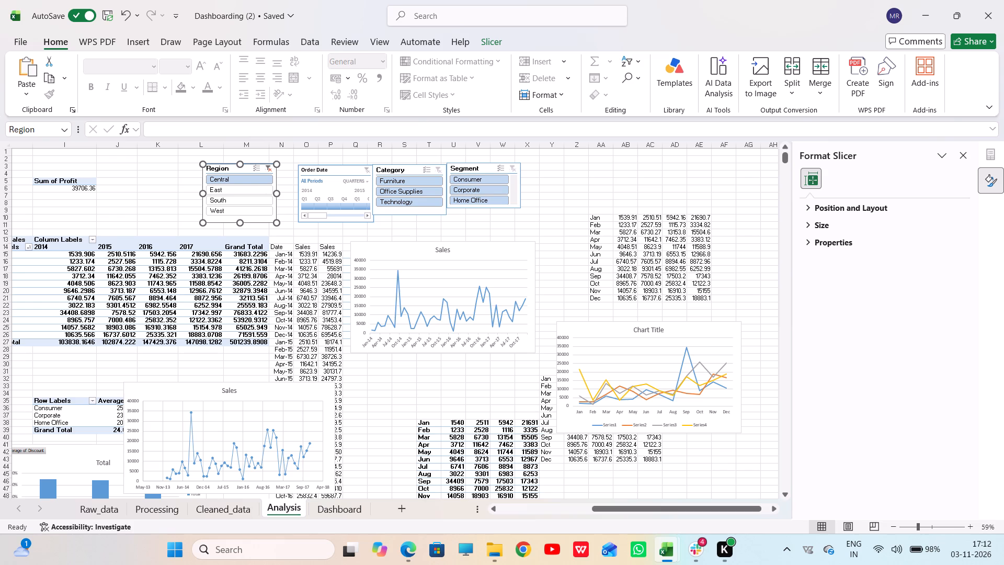
{"action": "left_click", "coordinate": [347, 508]}
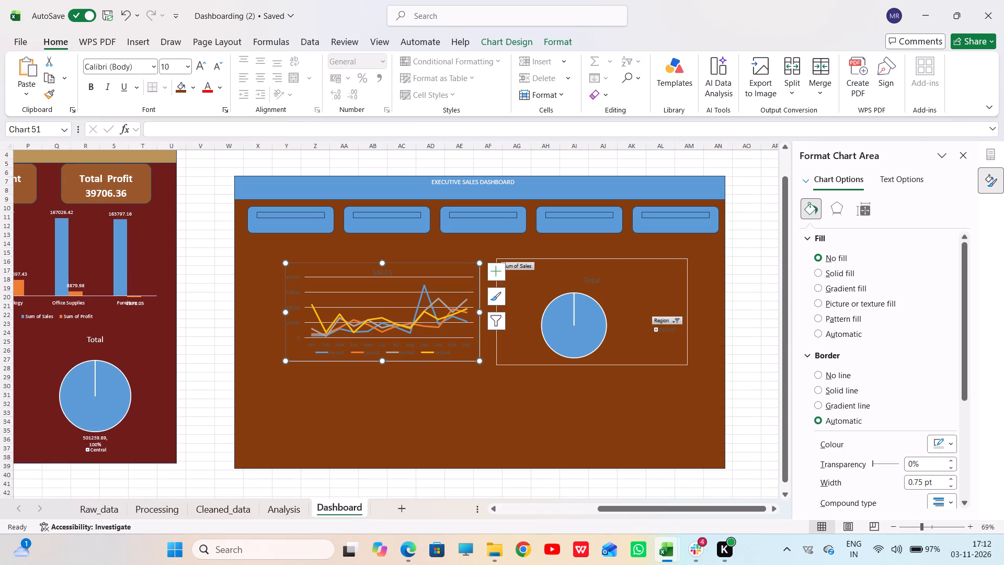
{"action": "left_click", "coordinate": [277, 391]}
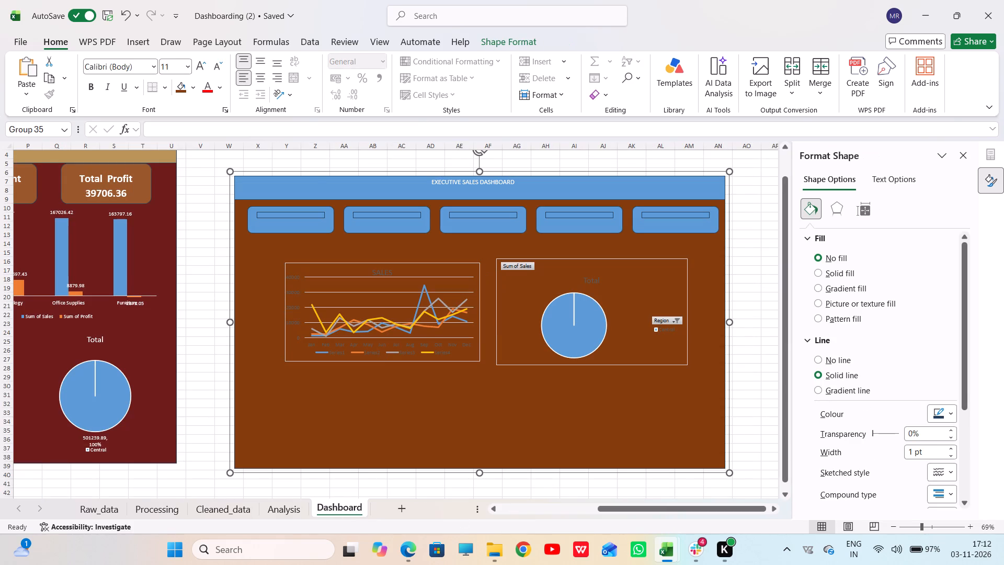
{"action": "key", "text": "ctrl+v"}
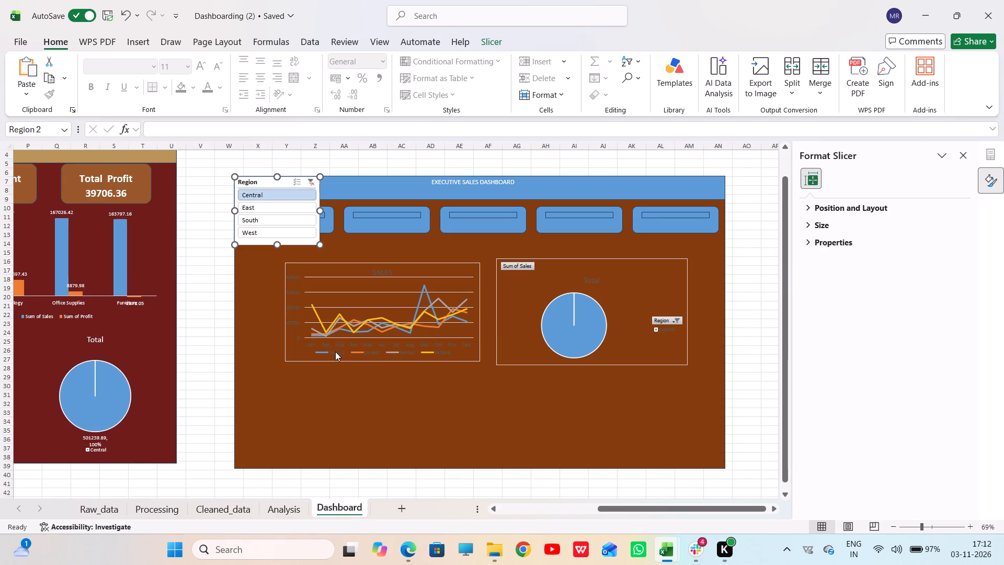
Select all four regions, Central, East, South and West, in the pasted Region slicer.
{"action": "left_click_drag", "start_coordinate": [271, 194], "coordinate": [265, 276]}
Move the pasted Region slicer to the new dashboard's lower-left area, below the SALES line chart.
{"action": "left_click_drag", "start_coordinate": [260, 179], "coordinate": [261, 195]}
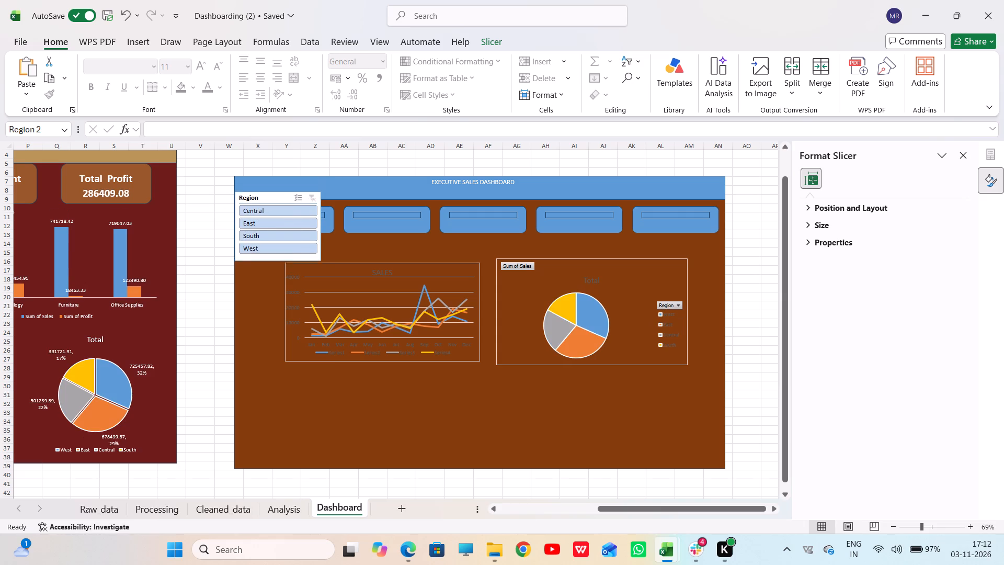
{"action": "left_click_drag", "start_coordinate": [261, 195], "coordinate": [283, 385]}
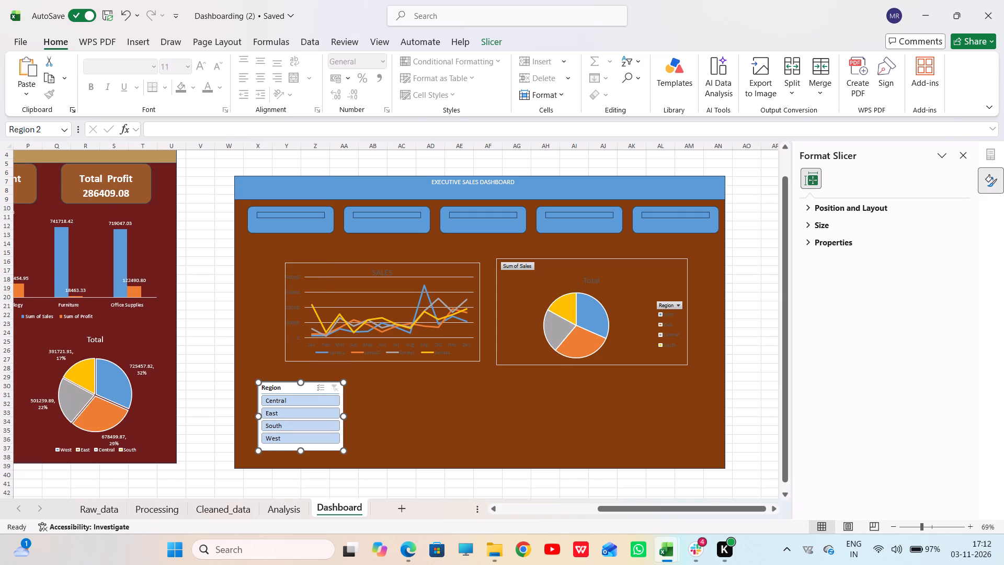
{"action": "left_click", "coordinate": [744, 286]}
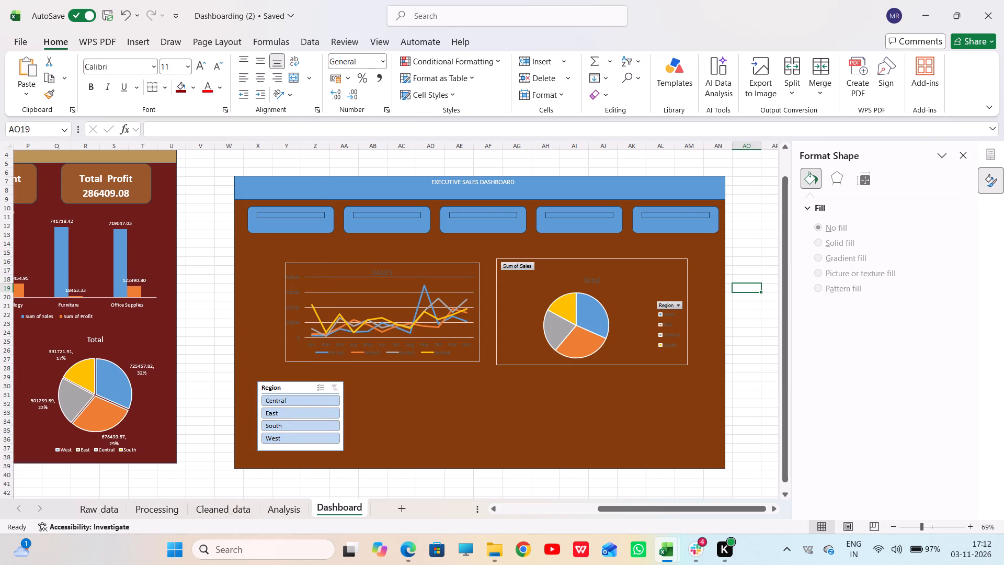
Examine the existing Executive Sales Dashboard's cards, slicers and charts as a reference, checking against the Analysis sheet.
{"action": "scroll", "coordinate": [577, 394], "scroll_direction": "down", "scroll_amount": 3}
{"action": "scroll", "coordinate": [587, 400], "scroll_direction": "up", "scroll_amount": 4}
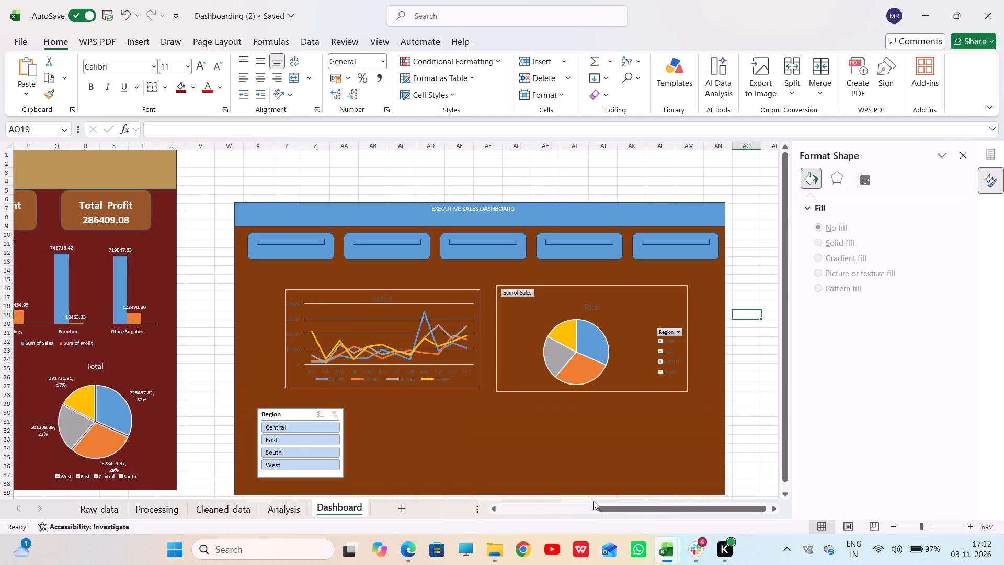
{"action": "left_click", "coordinate": [497, 508]}
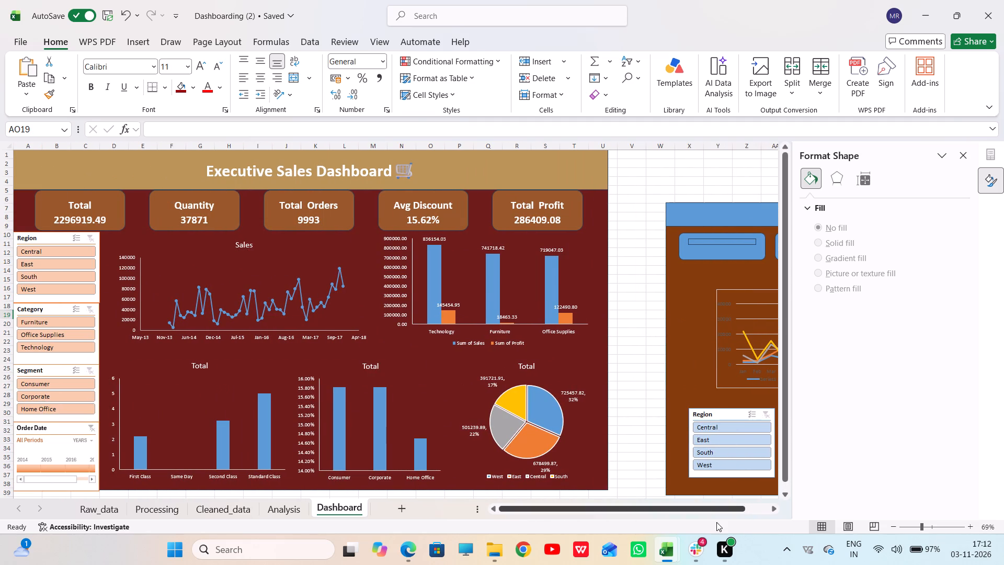
{"action": "triple_click", "coordinate": [971, 524]}
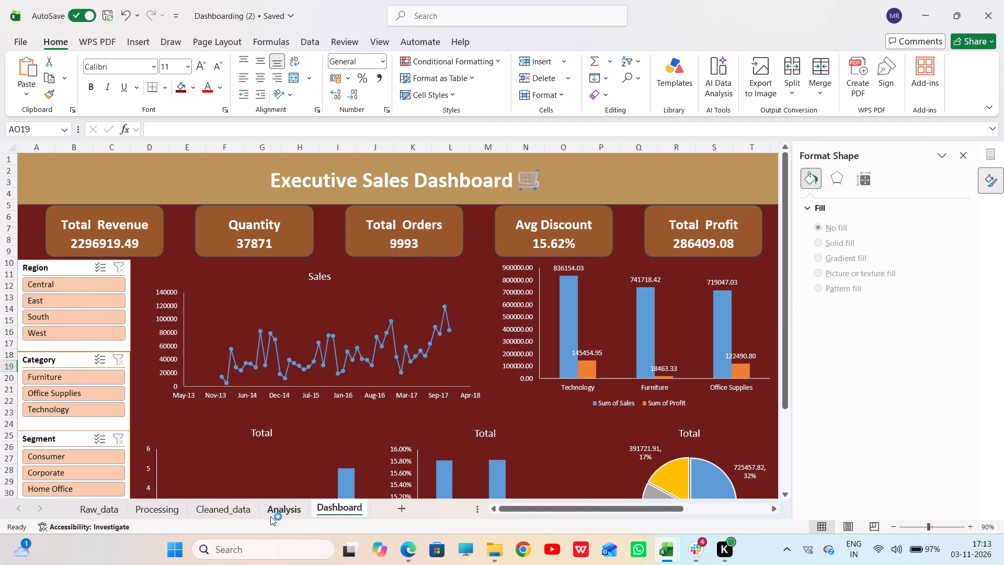
{"action": "left_click", "coordinate": [272, 514]}
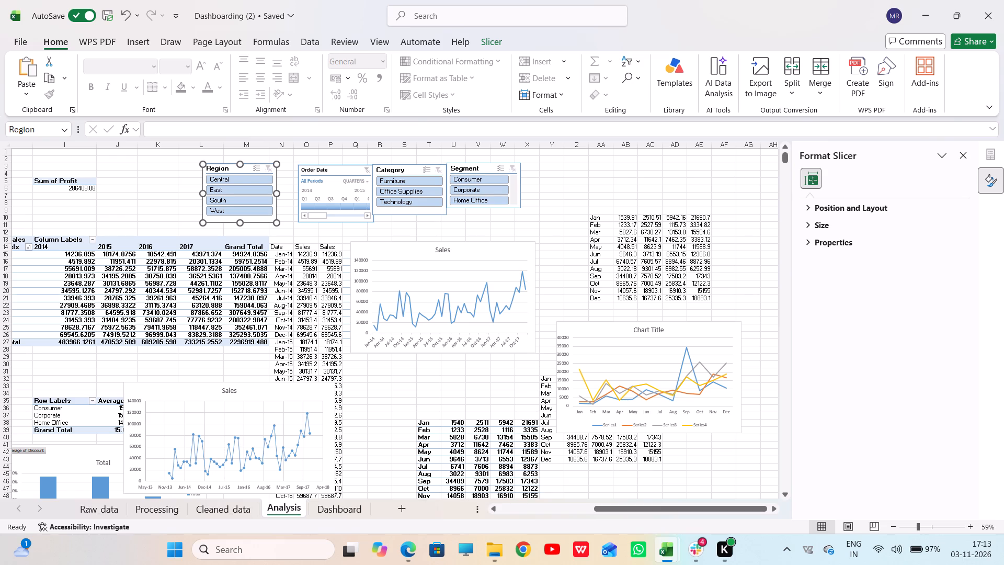
{"action": "left_click", "coordinate": [350, 511]}
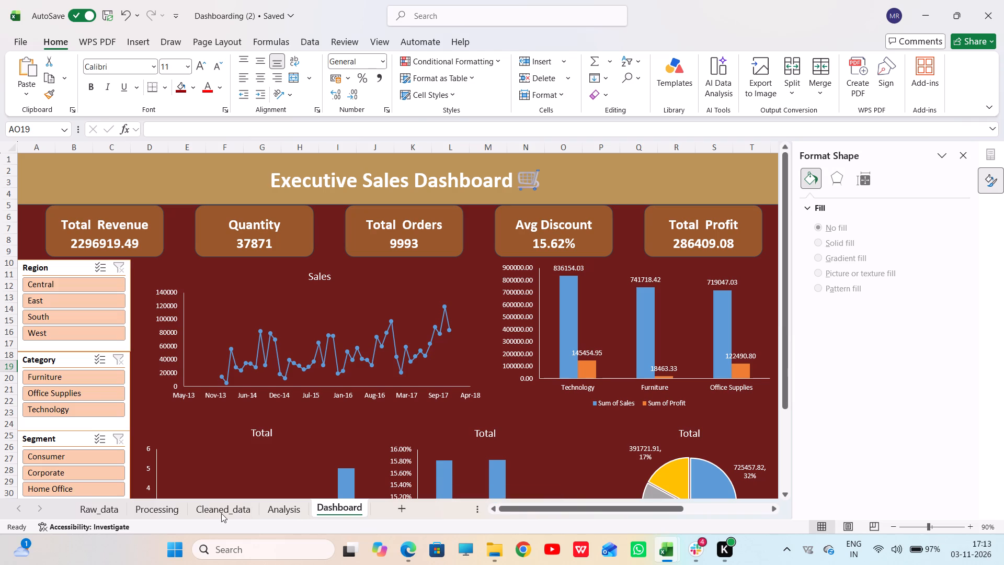
{"action": "left_click", "coordinate": [273, 513]}
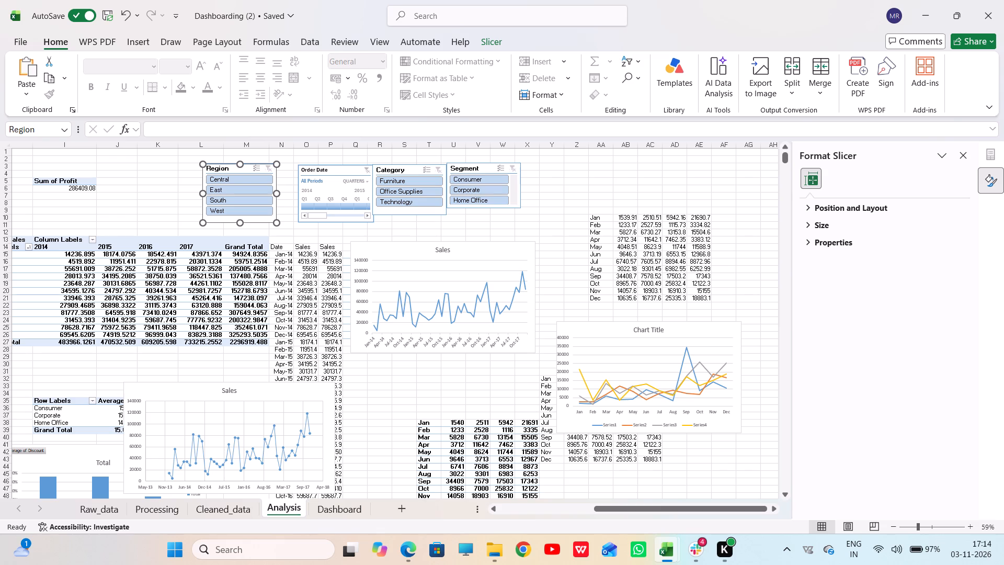
{"action": "left_click", "coordinate": [352, 509]}
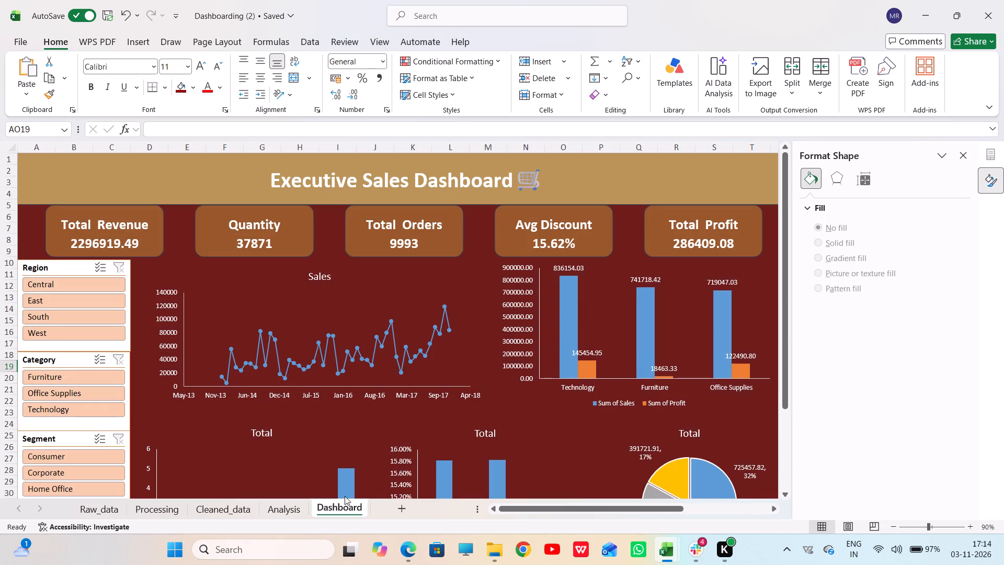
{"action": "scroll", "coordinate": [340, 489], "scroll_direction": "down", "scroll_amount": 2}
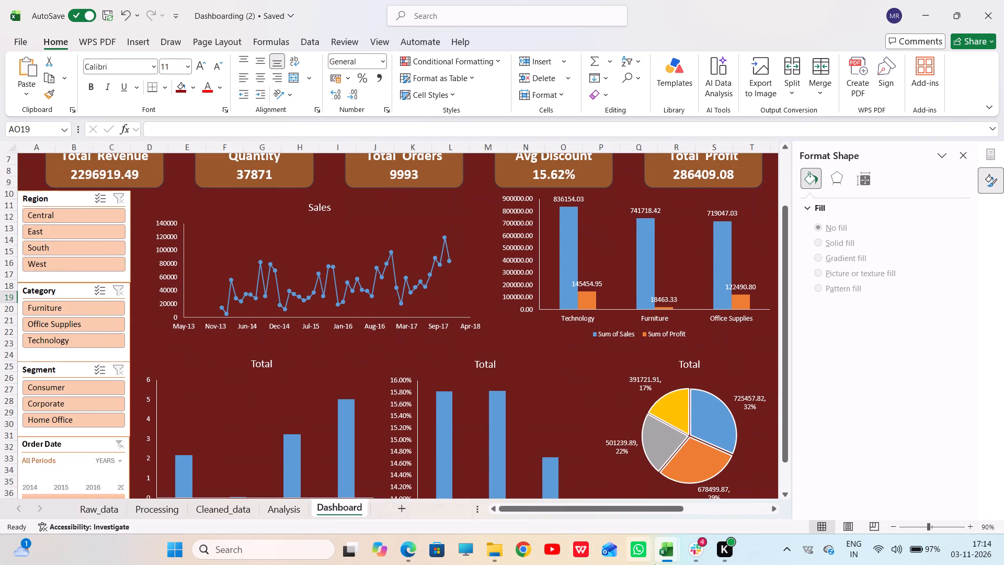
{"action": "left_click", "coordinate": [896, 525]}
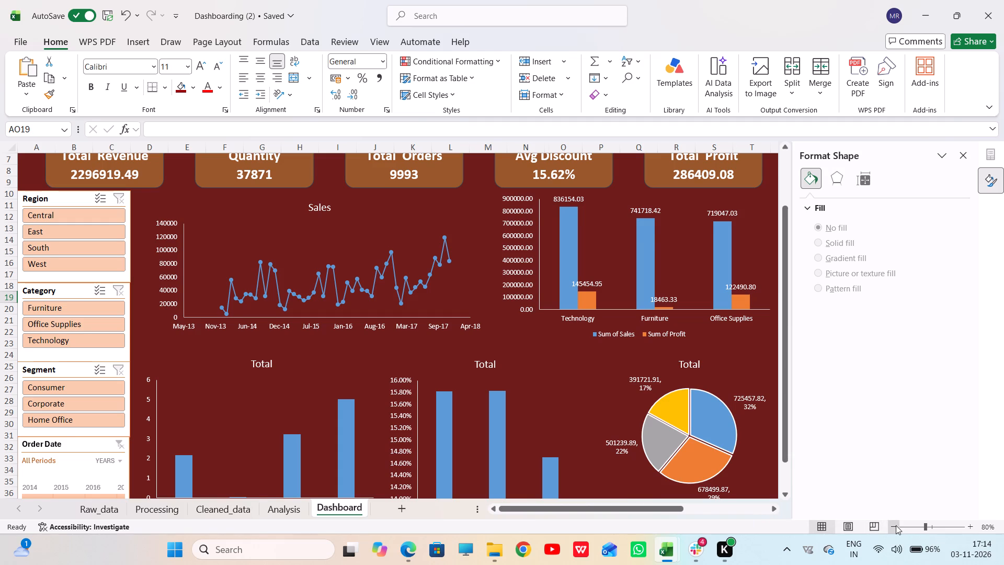
{"action": "scroll", "coordinate": [612, 465], "scroll_direction": "down", "scroll_amount": 1}
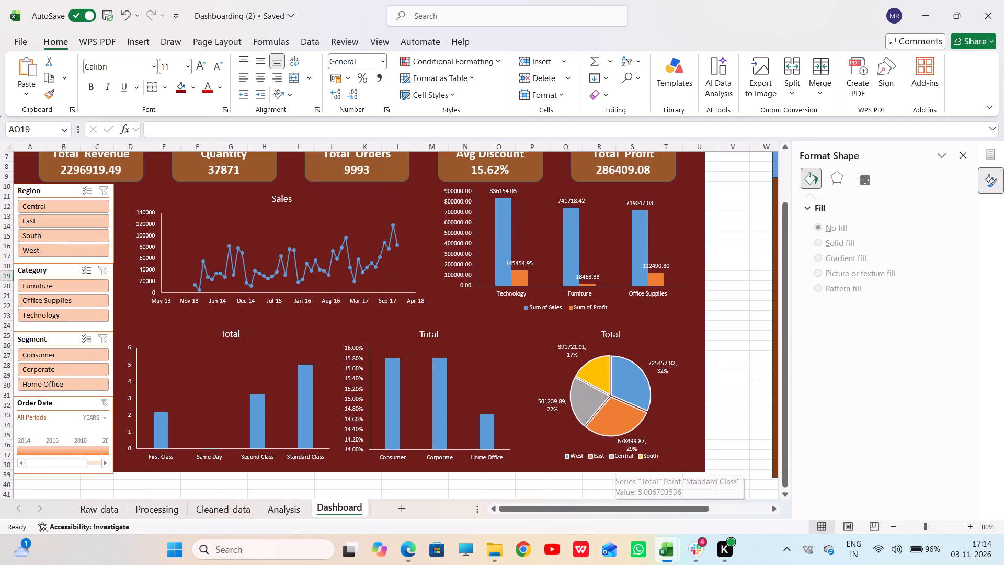
{"action": "scroll", "coordinate": [612, 465], "scroll_direction": "up", "scroll_amount": 2}
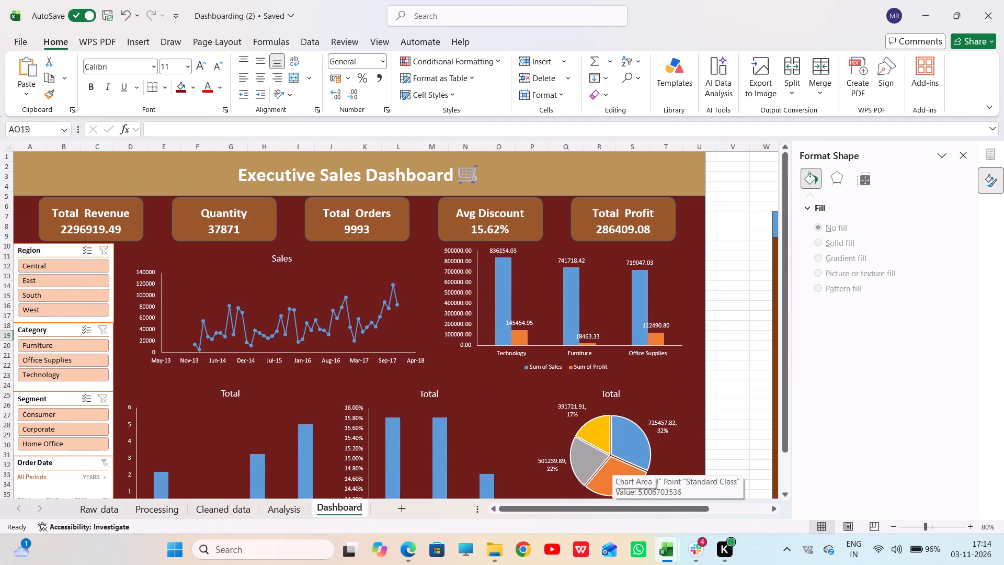
Compare the new dashboard's cards, charts and Region slicer with the layout of the existing Executive Sales Dashboard.
{"action": "scroll", "coordinate": [612, 465], "scroll_direction": "down", "scroll_amount": 1}
{"action": "scroll", "coordinate": [612, 465], "scroll_direction": "up", "scroll_amount": 1}
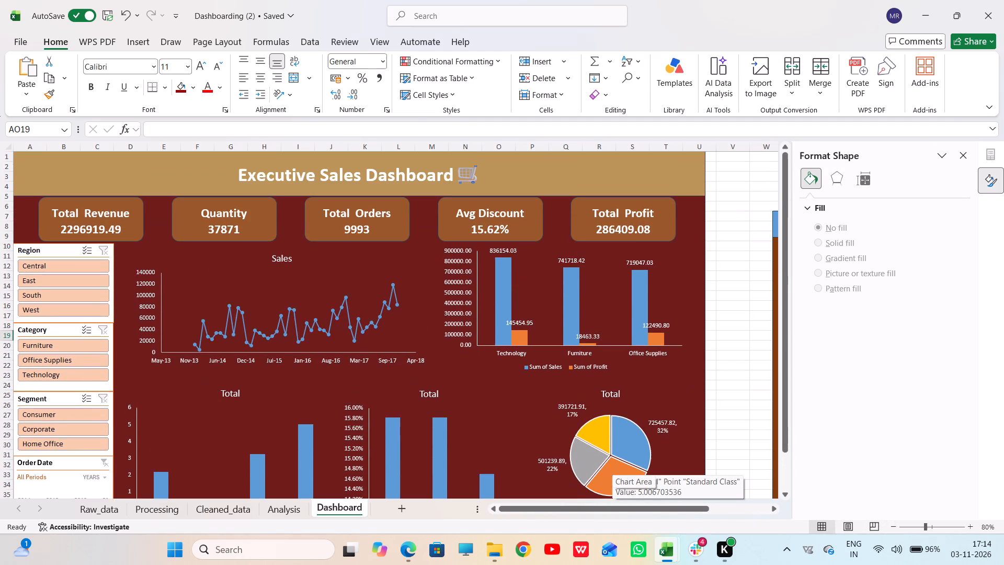
{"action": "scroll", "coordinate": [587, 399], "scroll_direction": "up", "scroll_amount": 1}
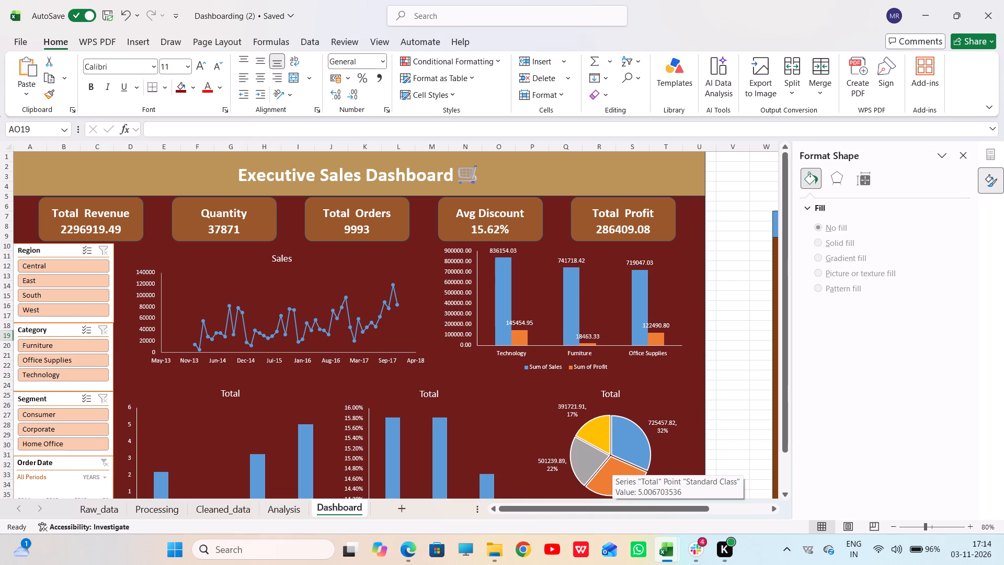
{"action": "left_click", "coordinate": [773, 506]}
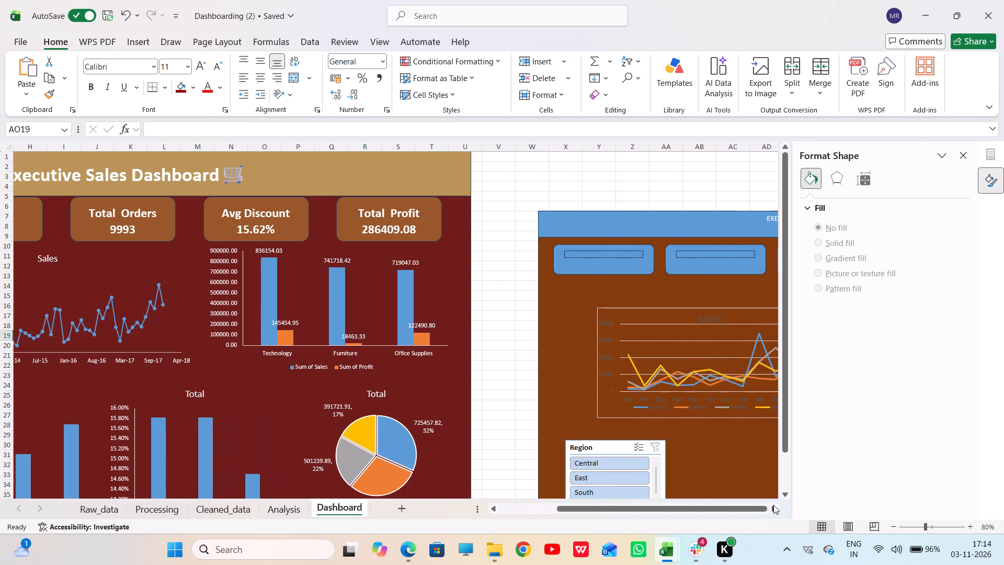
{"action": "left_click", "coordinate": [773, 505]}
{"action": "scroll", "coordinate": [588, 406], "scroll_direction": "down", "scroll_amount": 2}
{"action": "triple_click", "coordinate": [776, 508]}
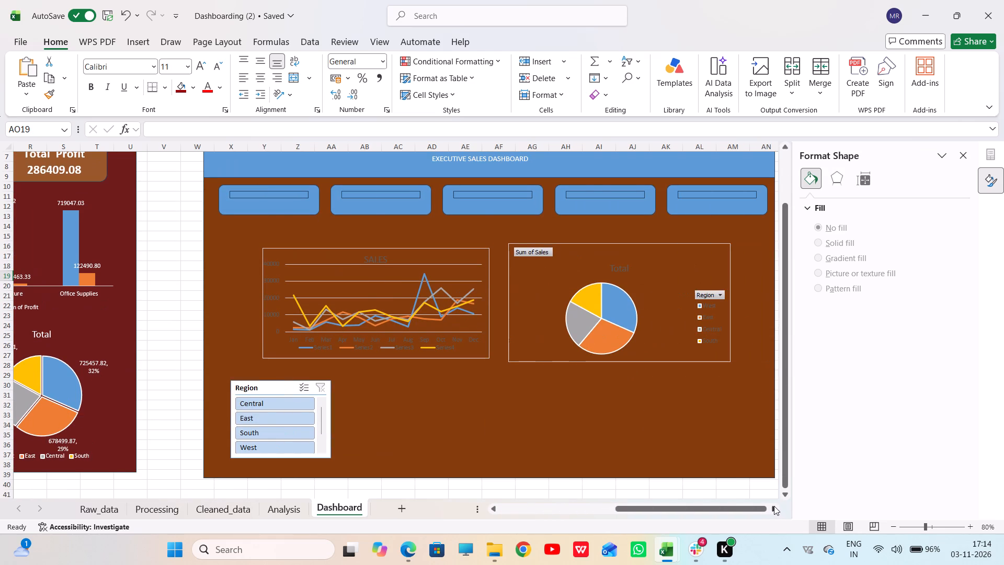
{"action": "left_click", "coordinate": [492, 504]}
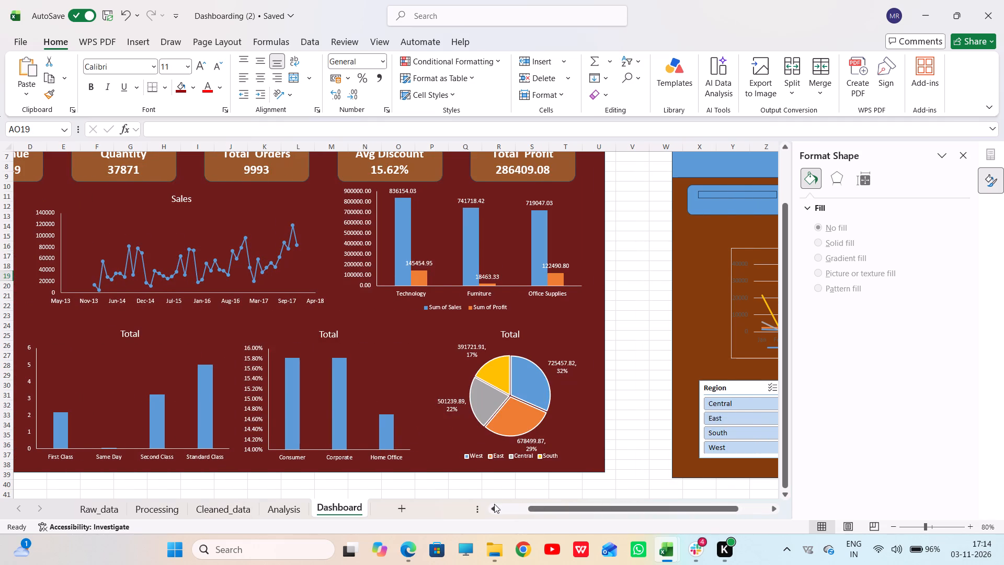
{"action": "left_click", "coordinate": [494, 504]}
{"action": "left_click", "coordinate": [494, 504]}
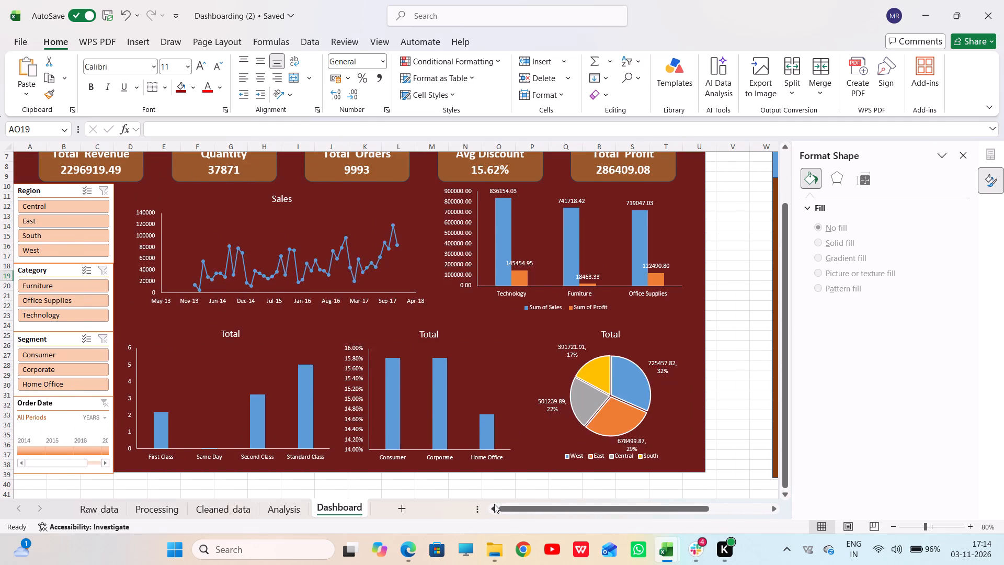
{"action": "scroll", "coordinate": [497, 505], "scroll_direction": "up", "scroll_amount": 1}
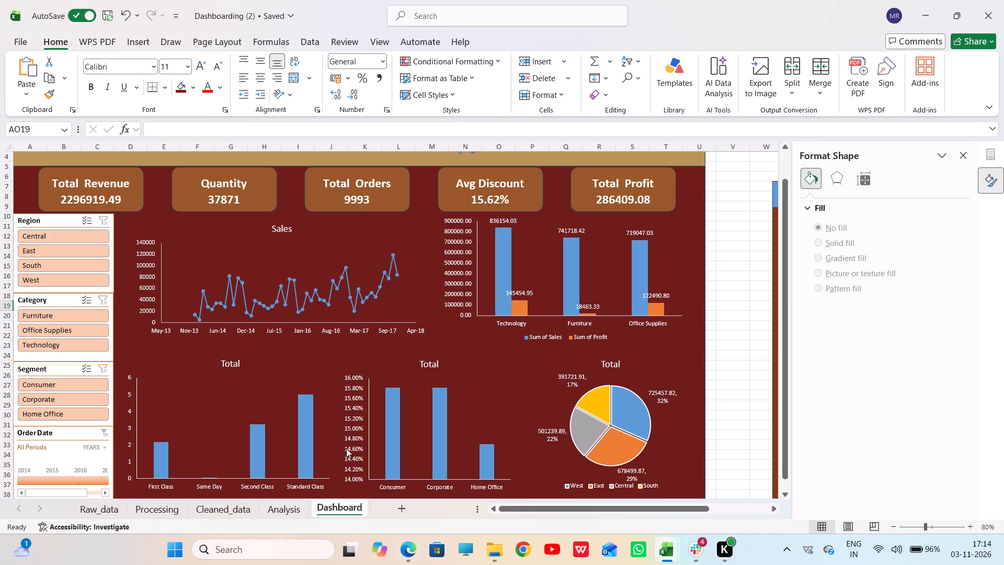
Select the data series of the Sales line chart directly below the slicers on the Analysis sheet.
{"action": "left_click", "coordinate": [281, 505]}
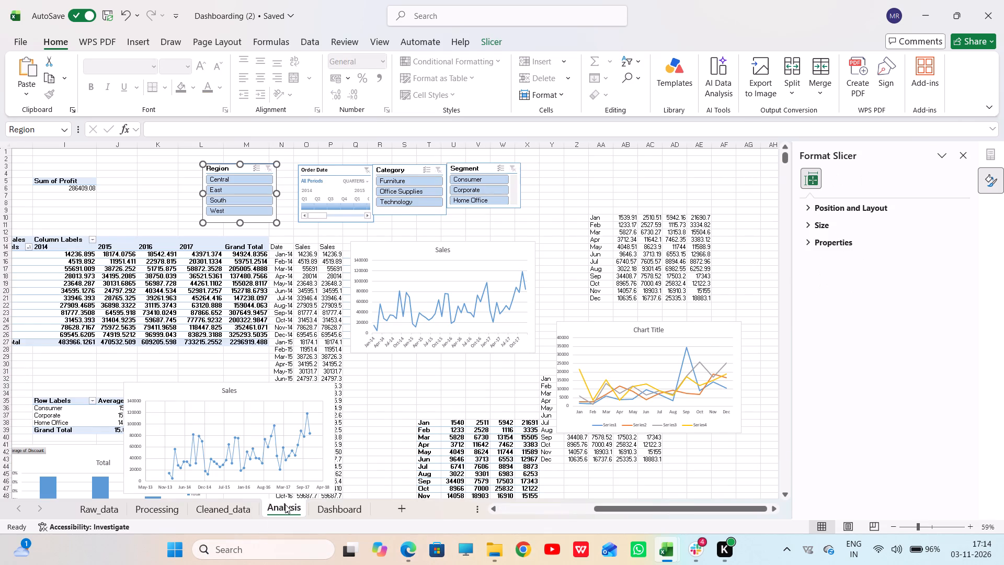
{"action": "left_click", "coordinate": [474, 311]}
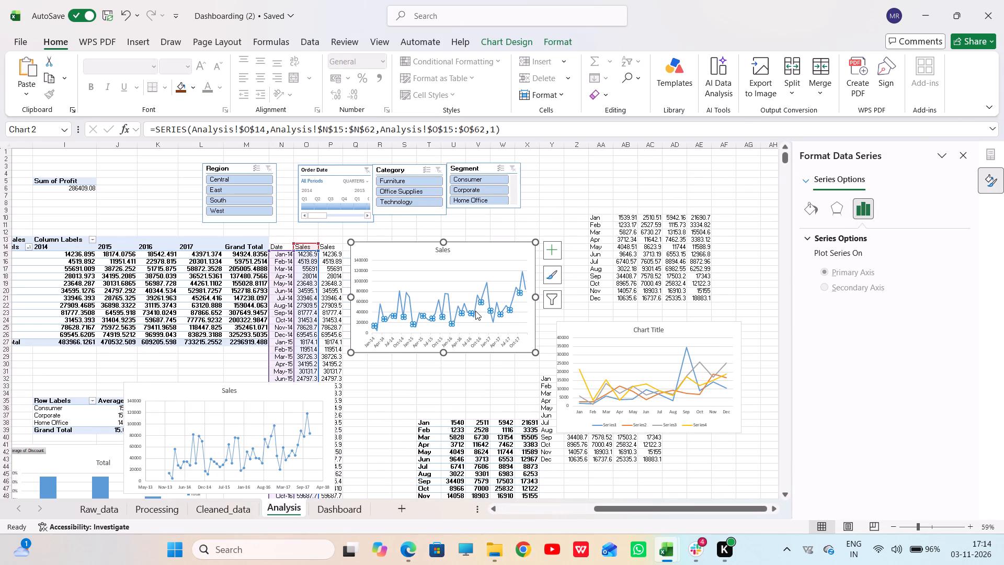
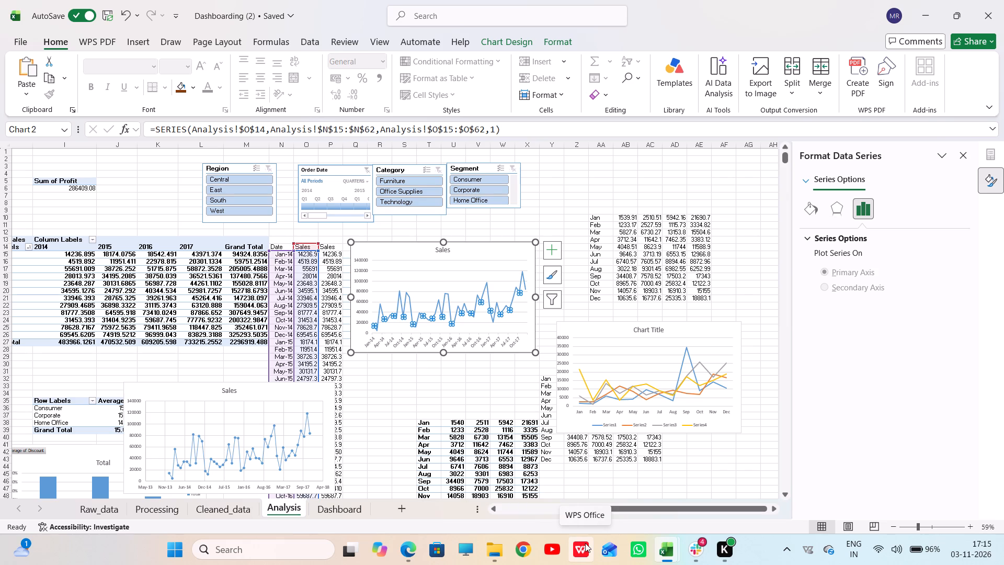
Examine the existing Executive Sales Dashboard's KPI cards, slicers and charts on the Dashboard sheet at several zoom levels.
{"action": "scroll", "coordinate": [586, 542], "scroll_direction": "up", "scroll_amount": 1}
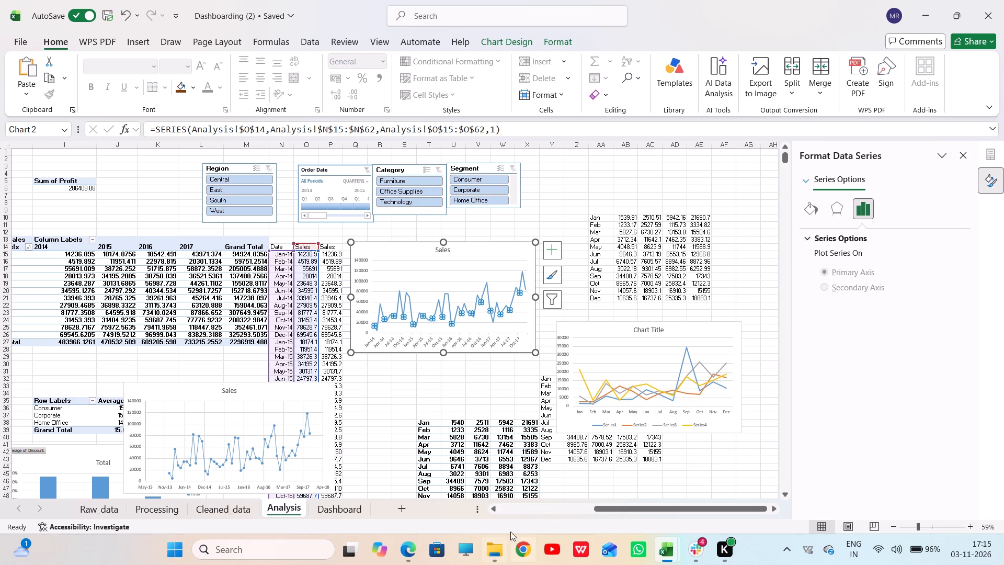
{"action": "left_click", "coordinate": [345, 507]}
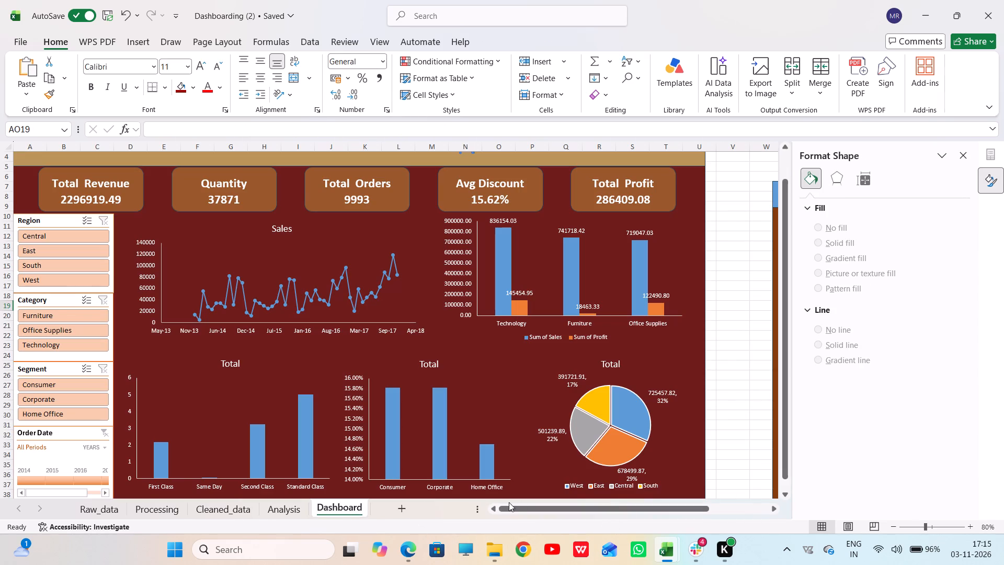
{"action": "double_click", "coordinate": [490, 507]}
{"action": "left_click", "coordinate": [969, 526]}
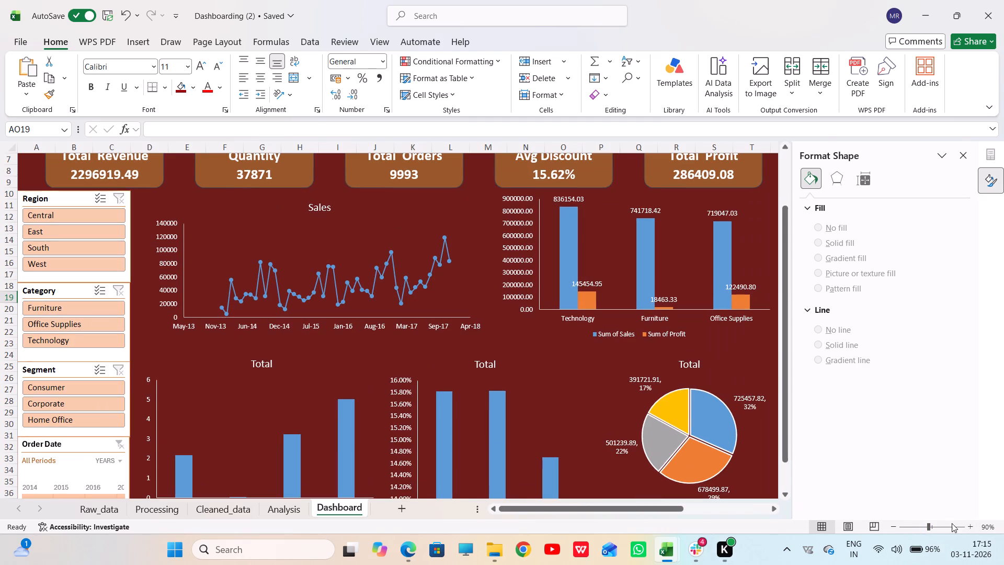
{"action": "left_click", "coordinate": [893, 526]}
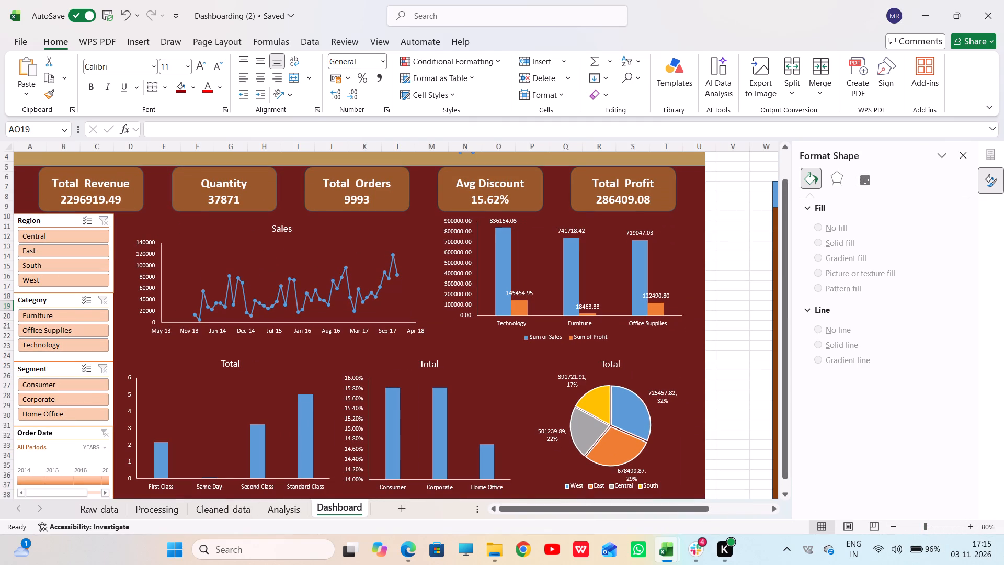
{"action": "left_click", "coordinate": [891, 526]}
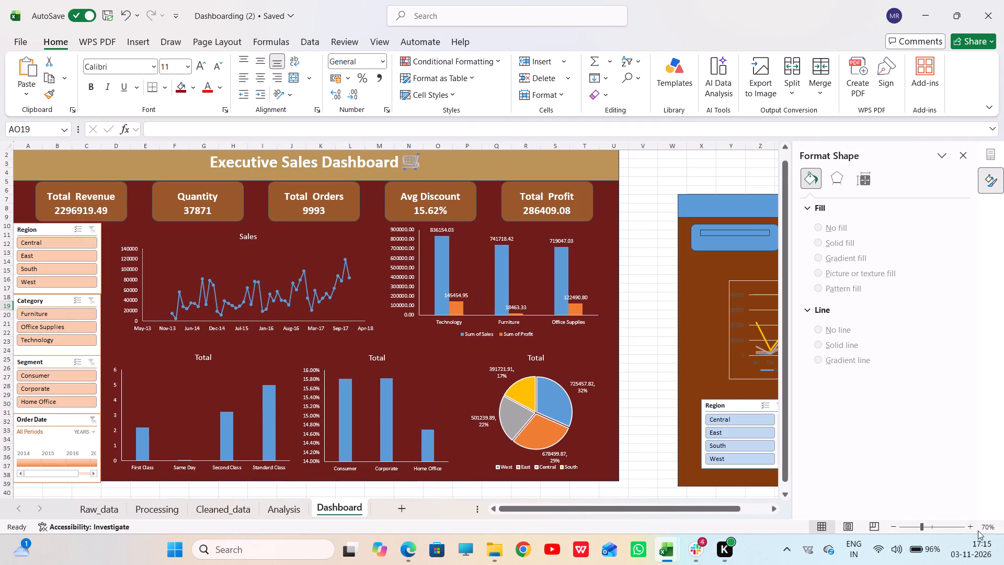
{"action": "left_click", "coordinate": [972, 527]}
{"action": "left_click", "coordinate": [972, 527]}
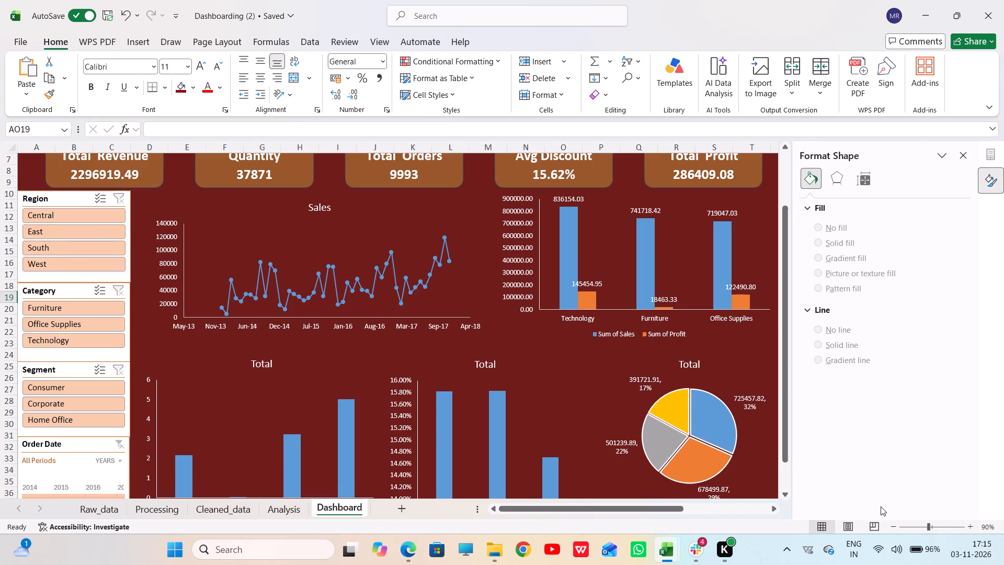
{"action": "scroll", "coordinate": [873, 500], "scroll_direction": "up", "scroll_amount": 4}
{"action": "scroll", "coordinate": [635, 410], "scroll_direction": "up", "scroll_amount": 2}
{"action": "scroll", "coordinate": [635, 410], "scroll_direction": "down", "scroll_amount": 1}
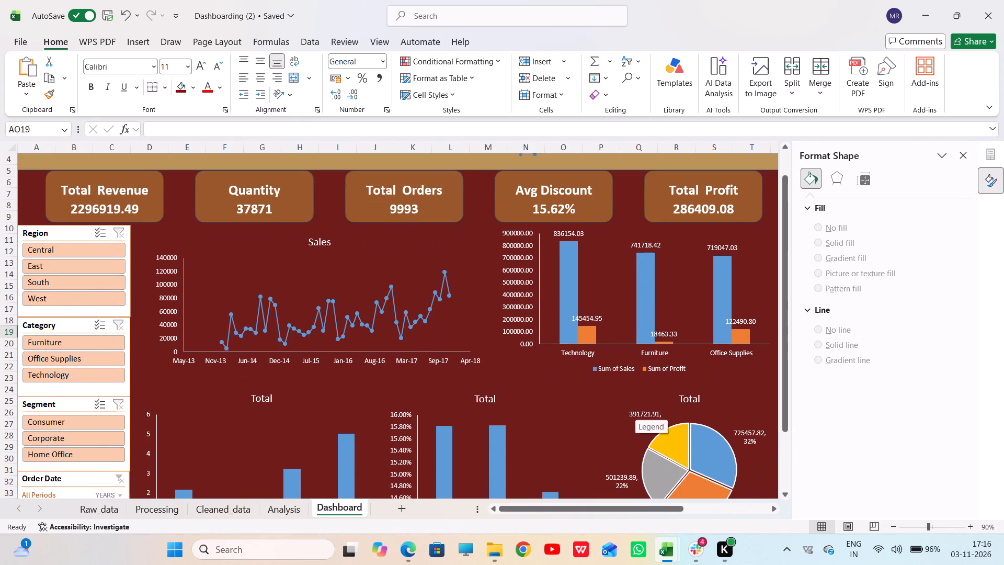
{"action": "scroll", "coordinate": [635, 410], "scroll_direction": "down", "scroll_amount": 2}
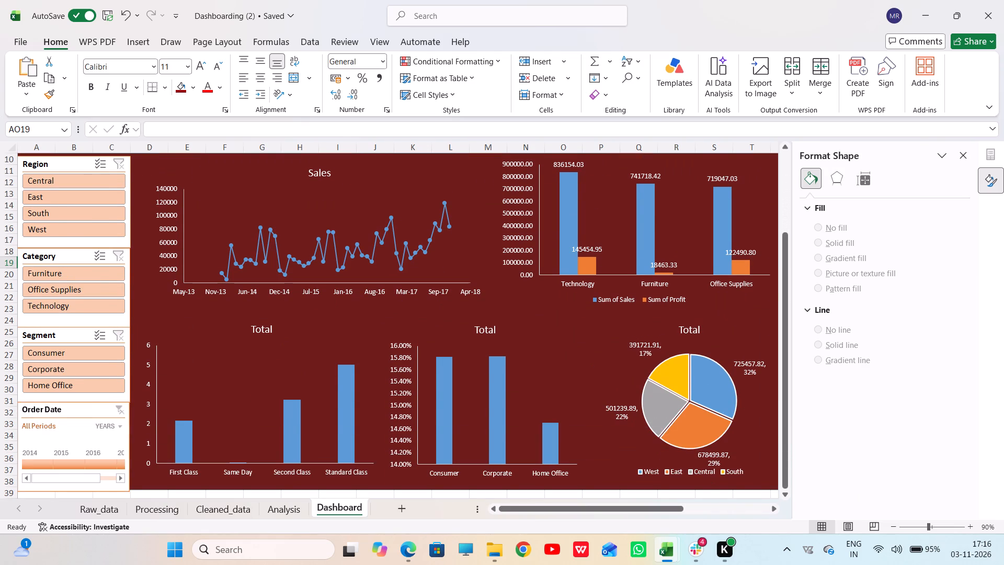
{"action": "left_click", "coordinate": [773, 504]}
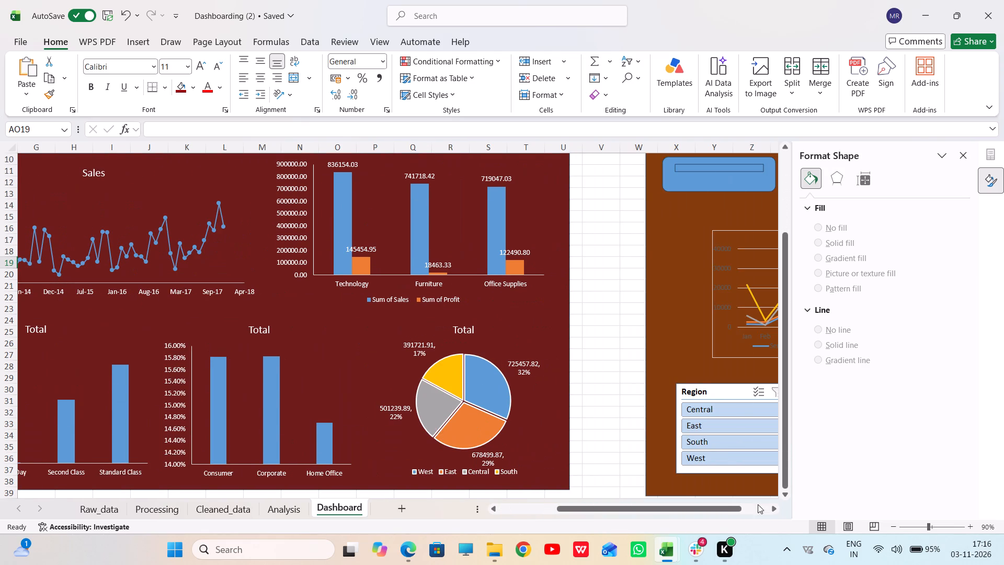
{"action": "left_click", "coordinate": [497, 507]}
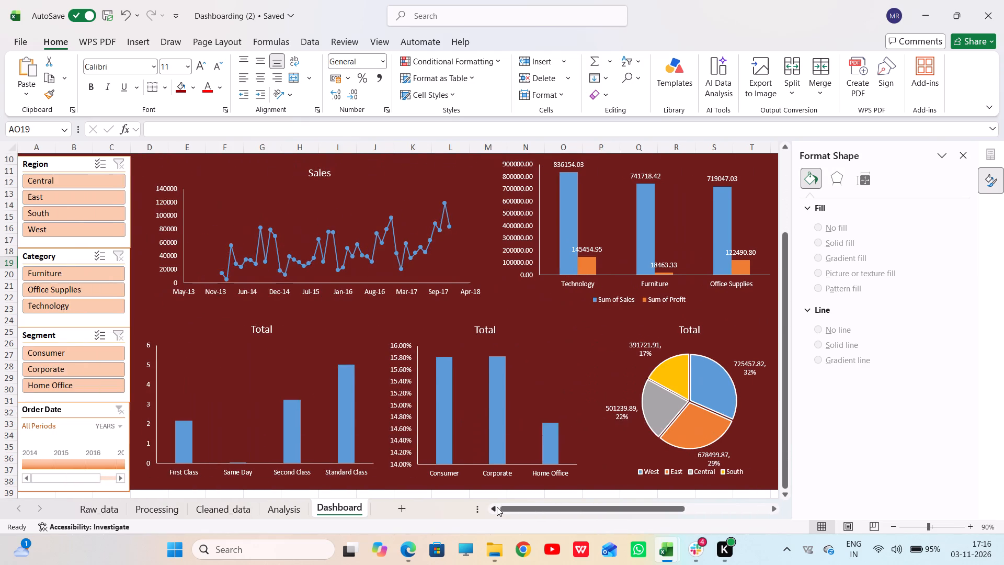
{"action": "scroll", "coordinate": [620, 451], "scroll_direction": "up", "scroll_amount": 1}
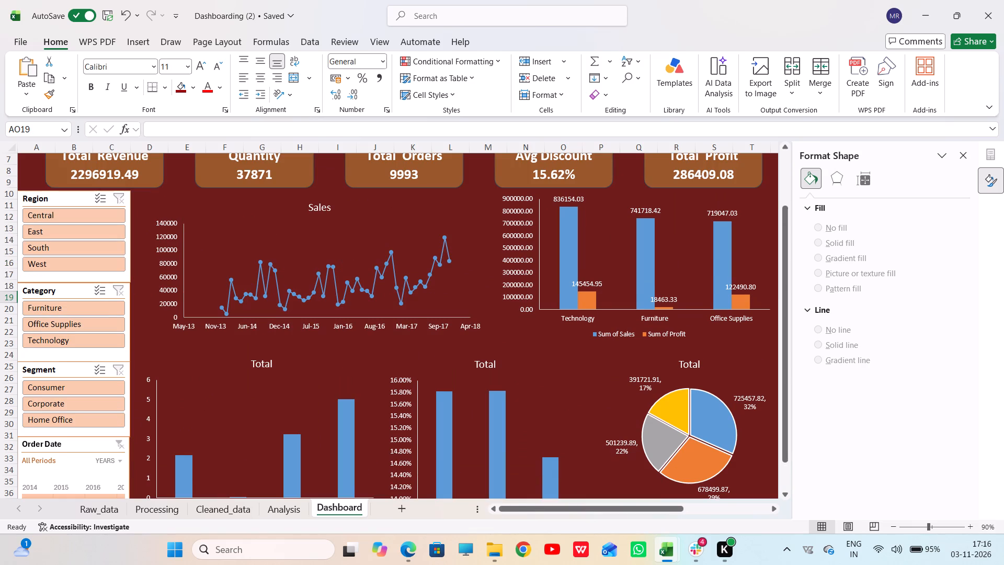
Compare the new dashboard's SALES line chart and its source series with the existing dashboard's Sales chart and the Analysis sheet.
{"action": "left_click", "coordinate": [774, 505]}
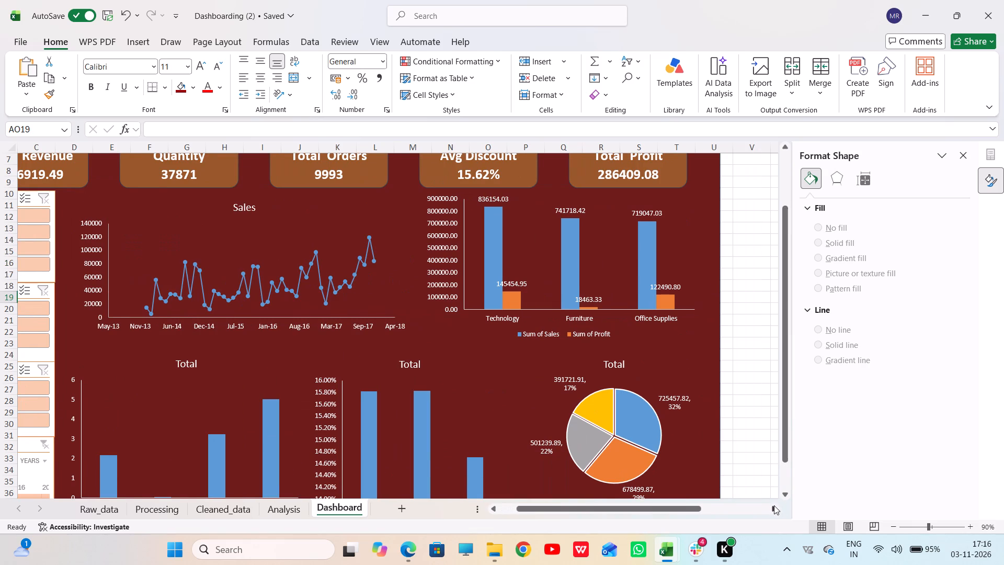
{"action": "left_click", "coordinate": [971, 524]}
{"action": "left_click", "coordinate": [769, 505]}
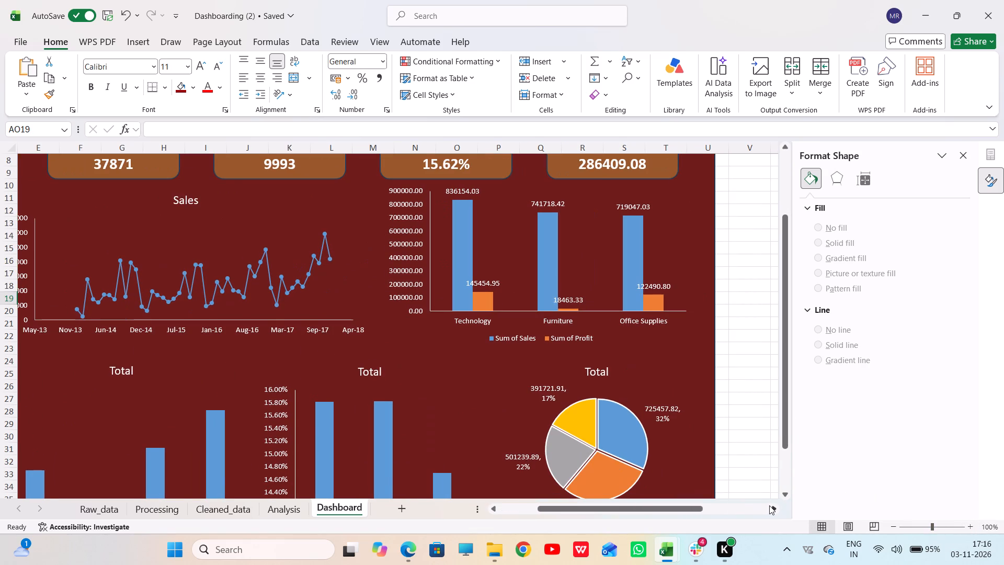
{"action": "scroll", "coordinate": [642, 414], "scroll_direction": "down", "scroll_amount": 4}
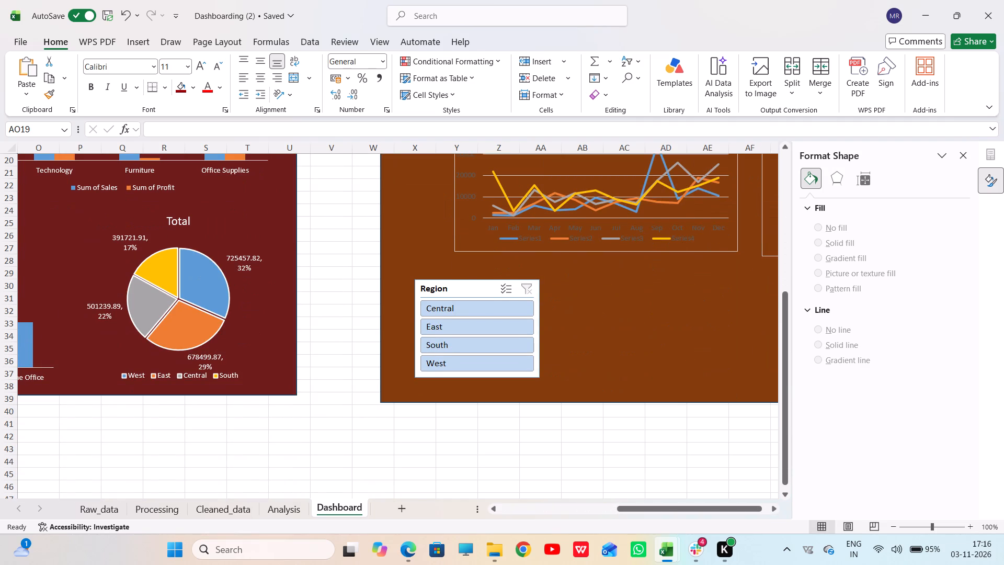
{"action": "scroll", "coordinate": [645, 415], "scroll_direction": "up", "scroll_amount": 8}
{"action": "scroll", "coordinate": [645, 413], "scroll_direction": "down", "scroll_amount": 3}
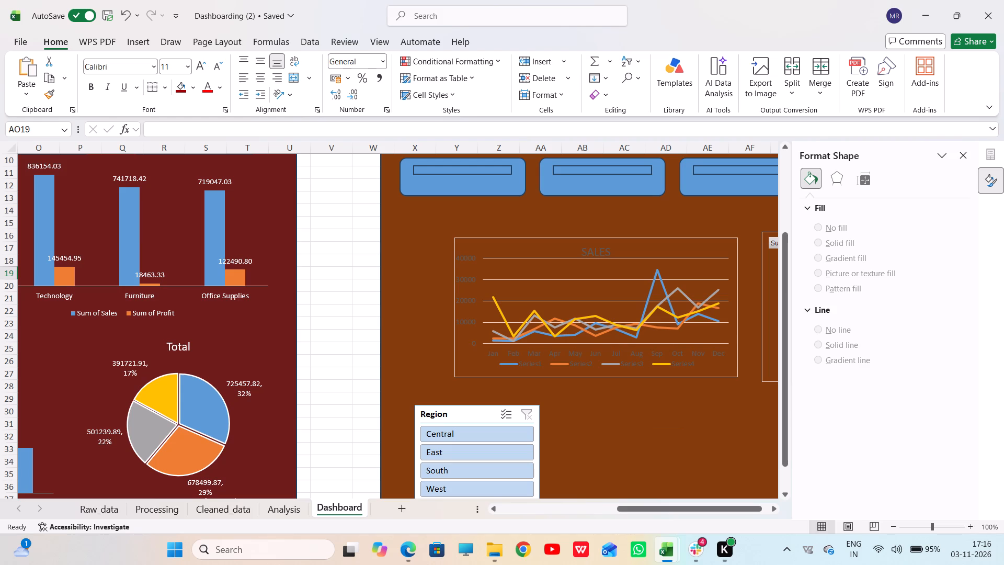
{"action": "left_click", "coordinate": [627, 335]}
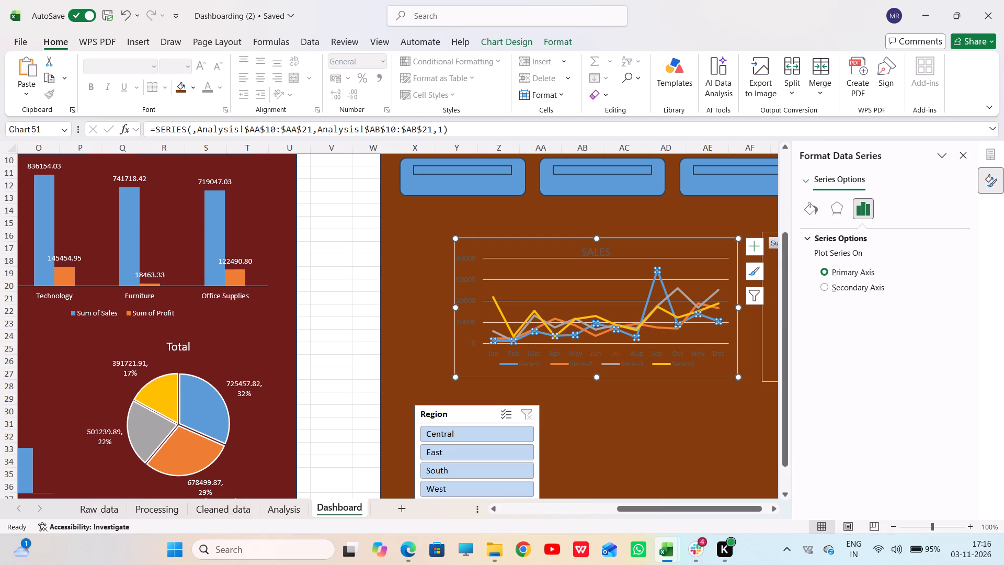
{"action": "left_click", "coordinate": [289, 499]}
{"action": "left_click", "coordinate": [350, 507]}
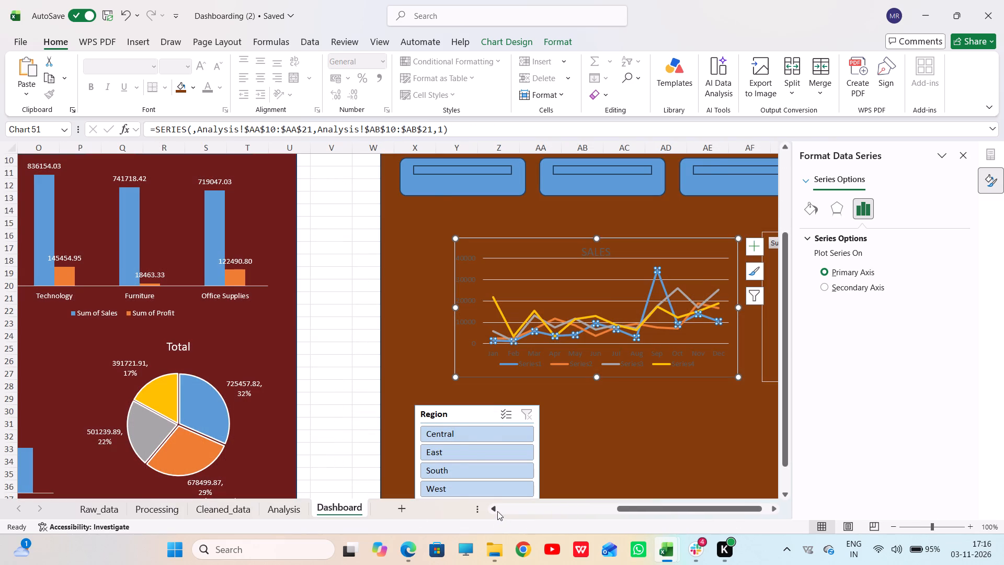
{"action": "left_click", "coordinate": [496, 511]}
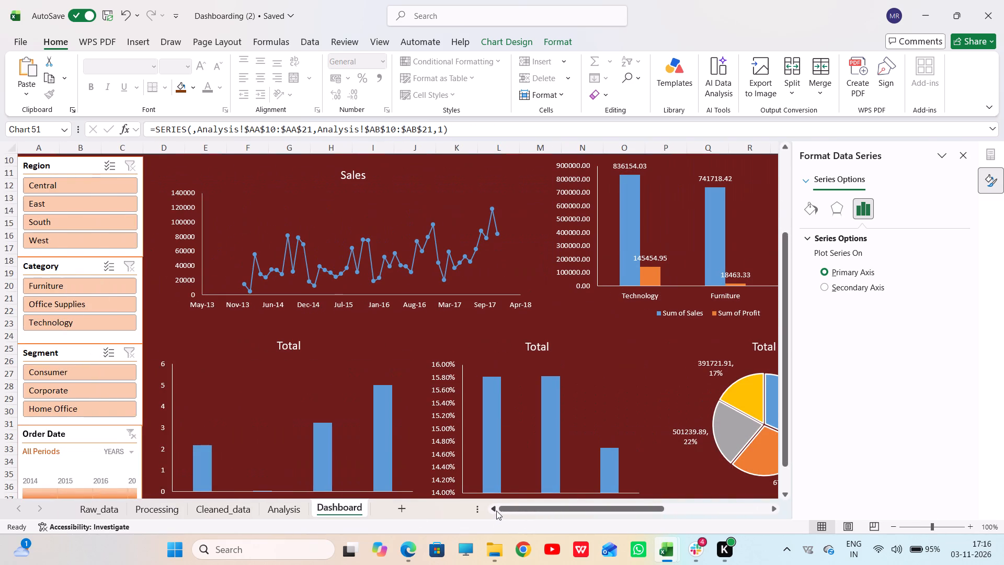
{"action": "scroll", "coordinate": [536, 426], "scroll_direction": "up", "scroll_amount": 2}
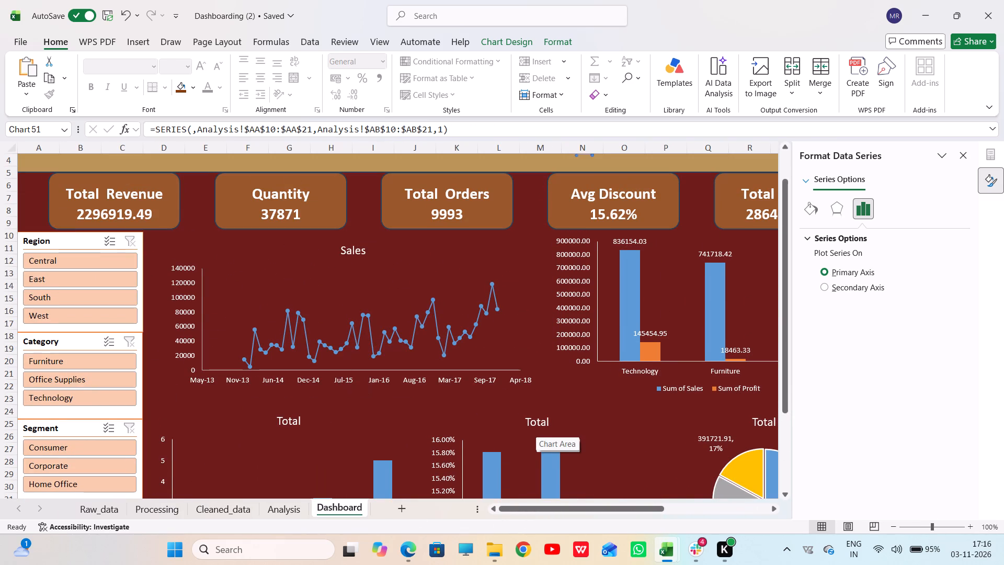
{"action": "left_click", "coordinate": [345, 330]}
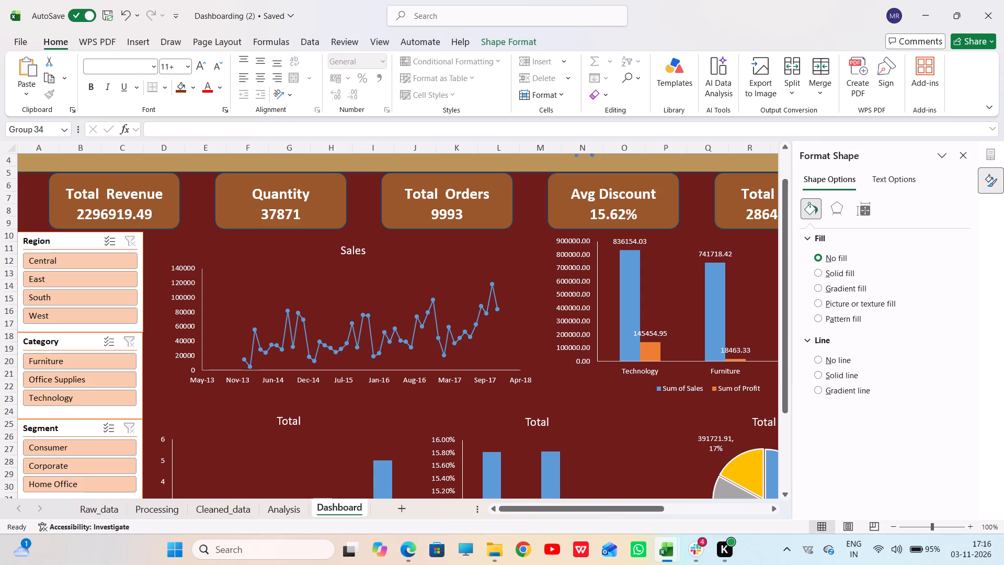
{"action": "left_click", "coordinate": [293, 503]}
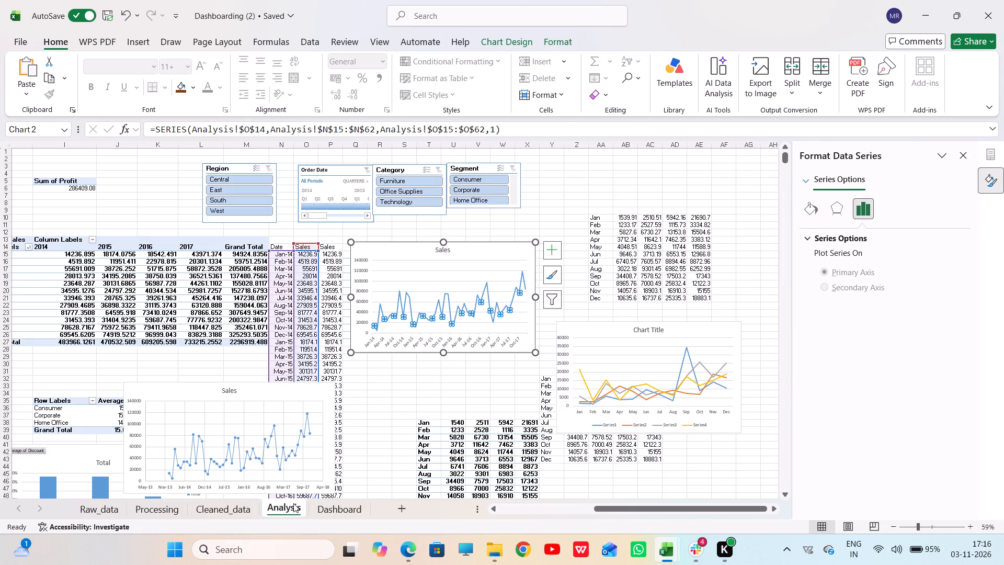